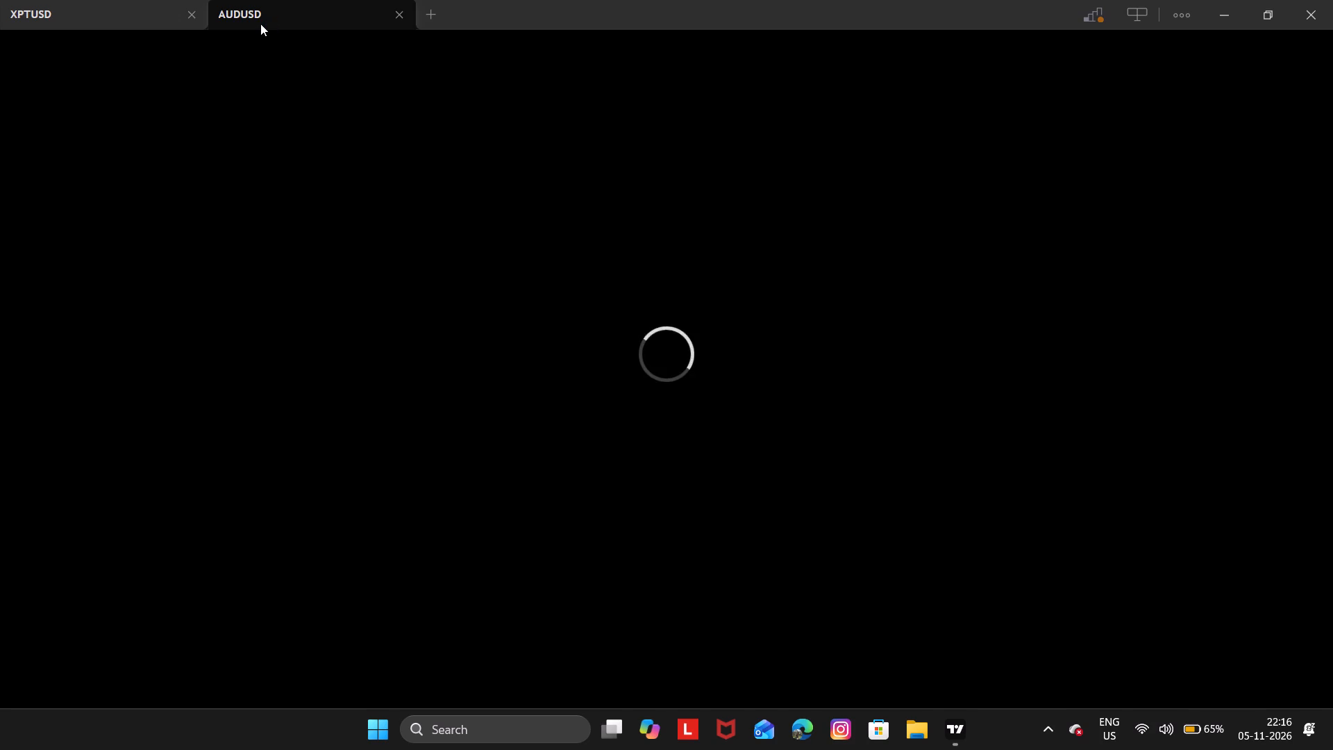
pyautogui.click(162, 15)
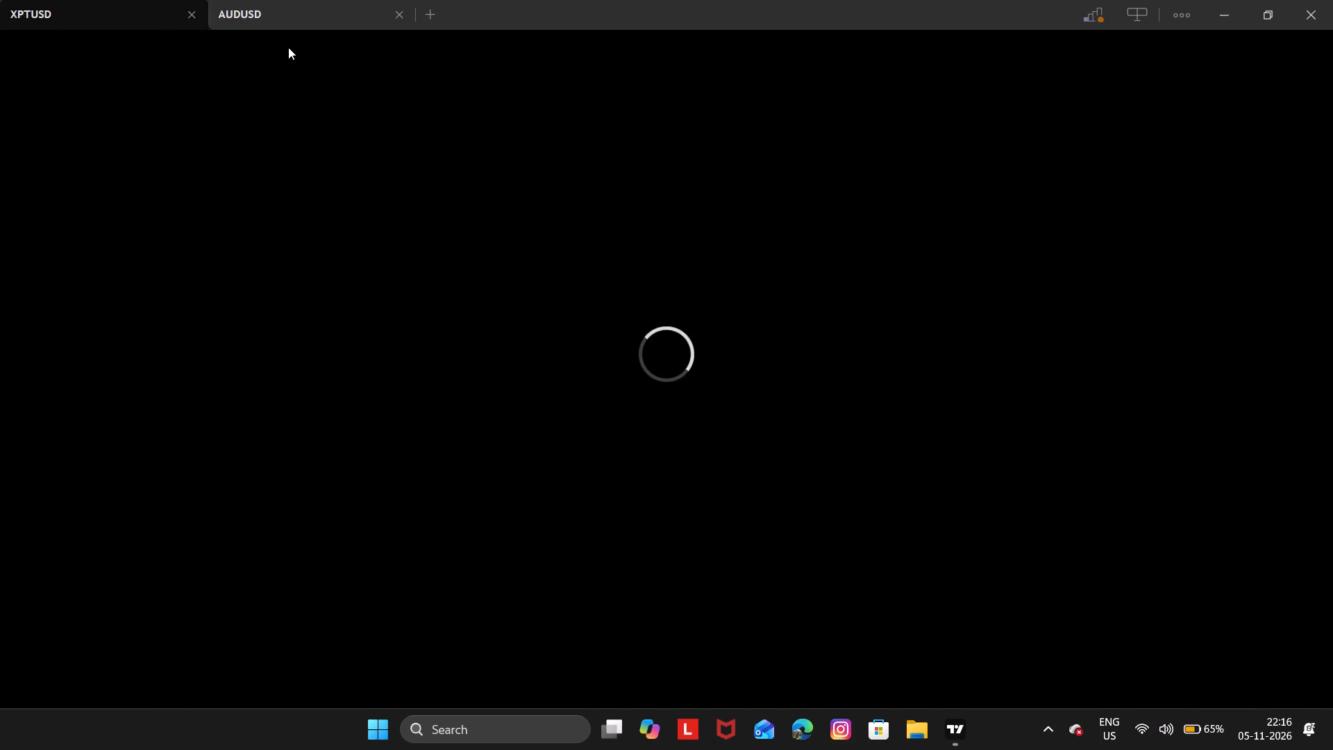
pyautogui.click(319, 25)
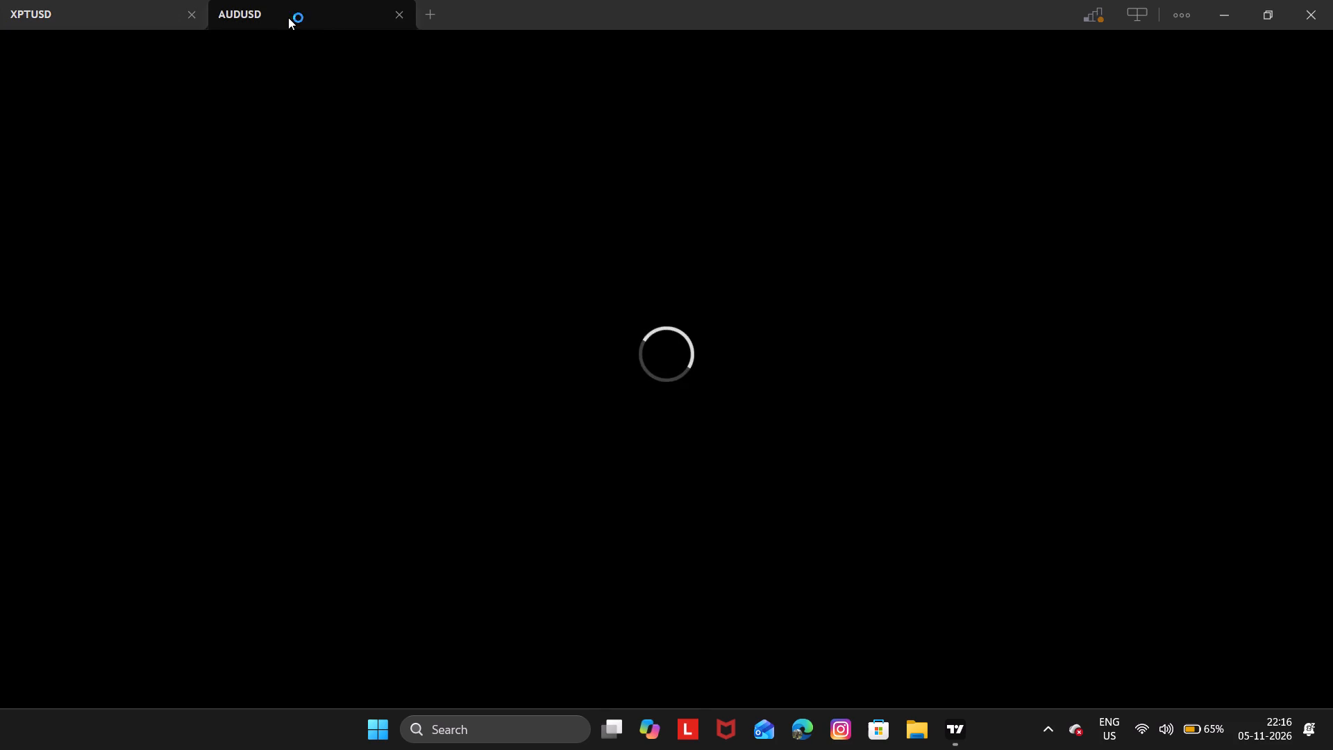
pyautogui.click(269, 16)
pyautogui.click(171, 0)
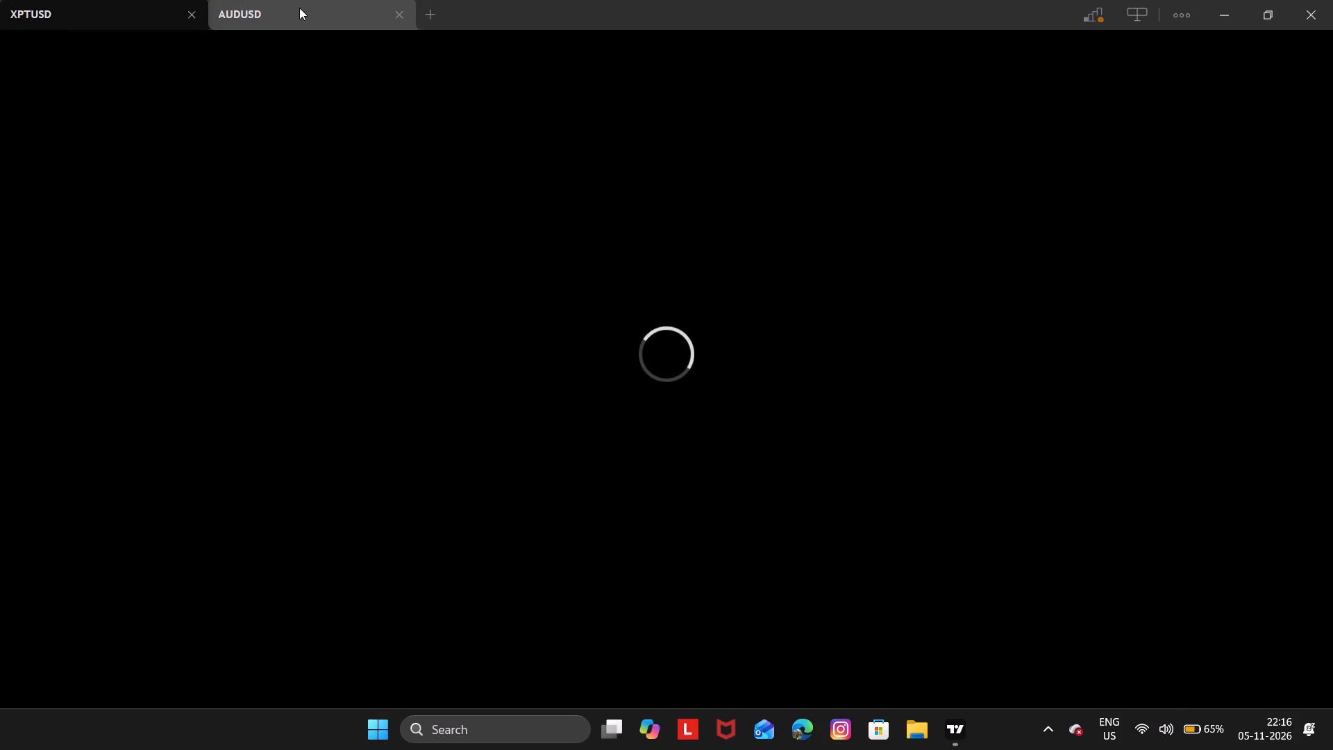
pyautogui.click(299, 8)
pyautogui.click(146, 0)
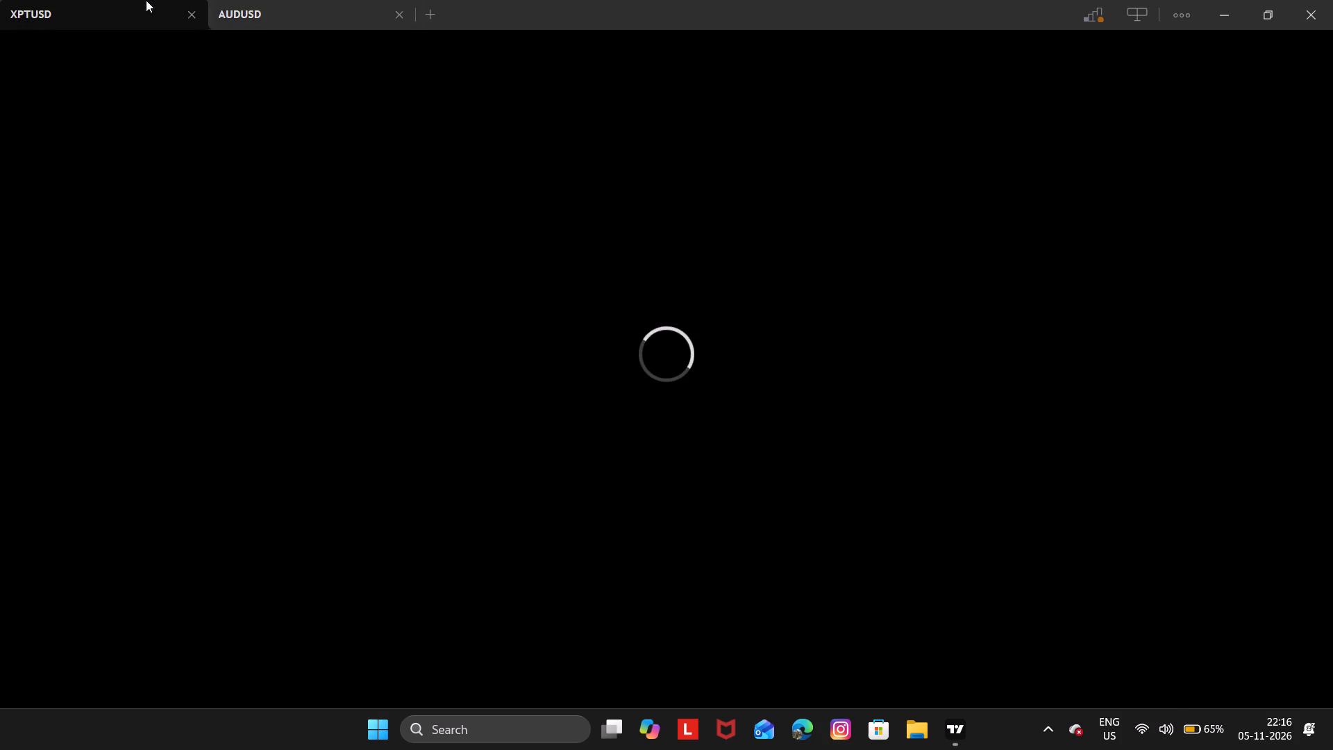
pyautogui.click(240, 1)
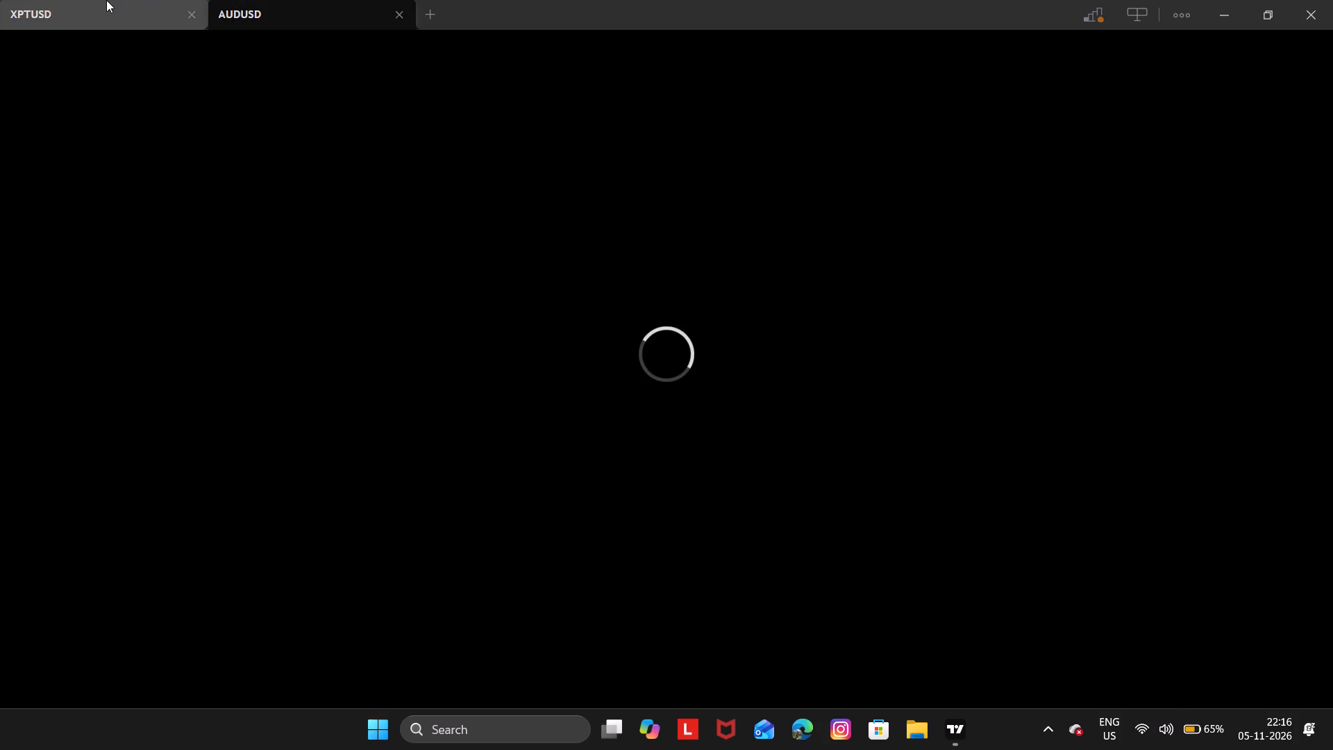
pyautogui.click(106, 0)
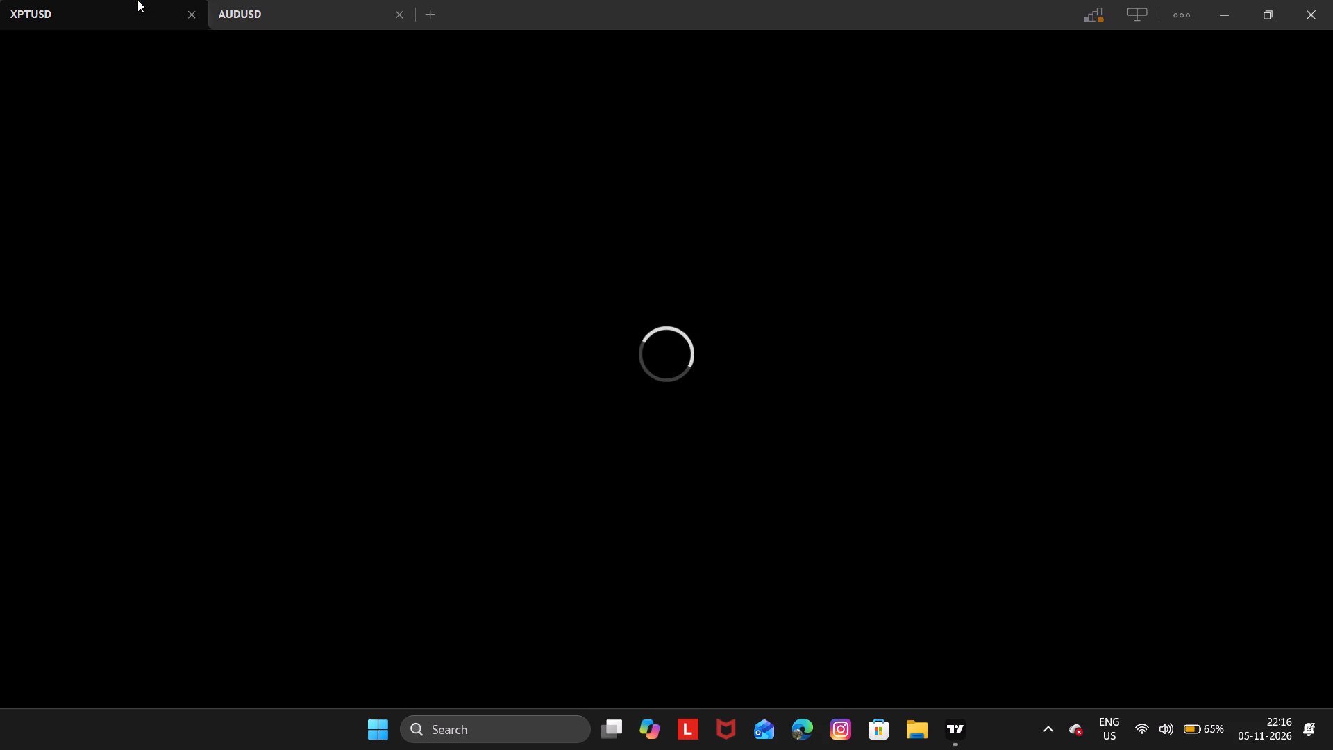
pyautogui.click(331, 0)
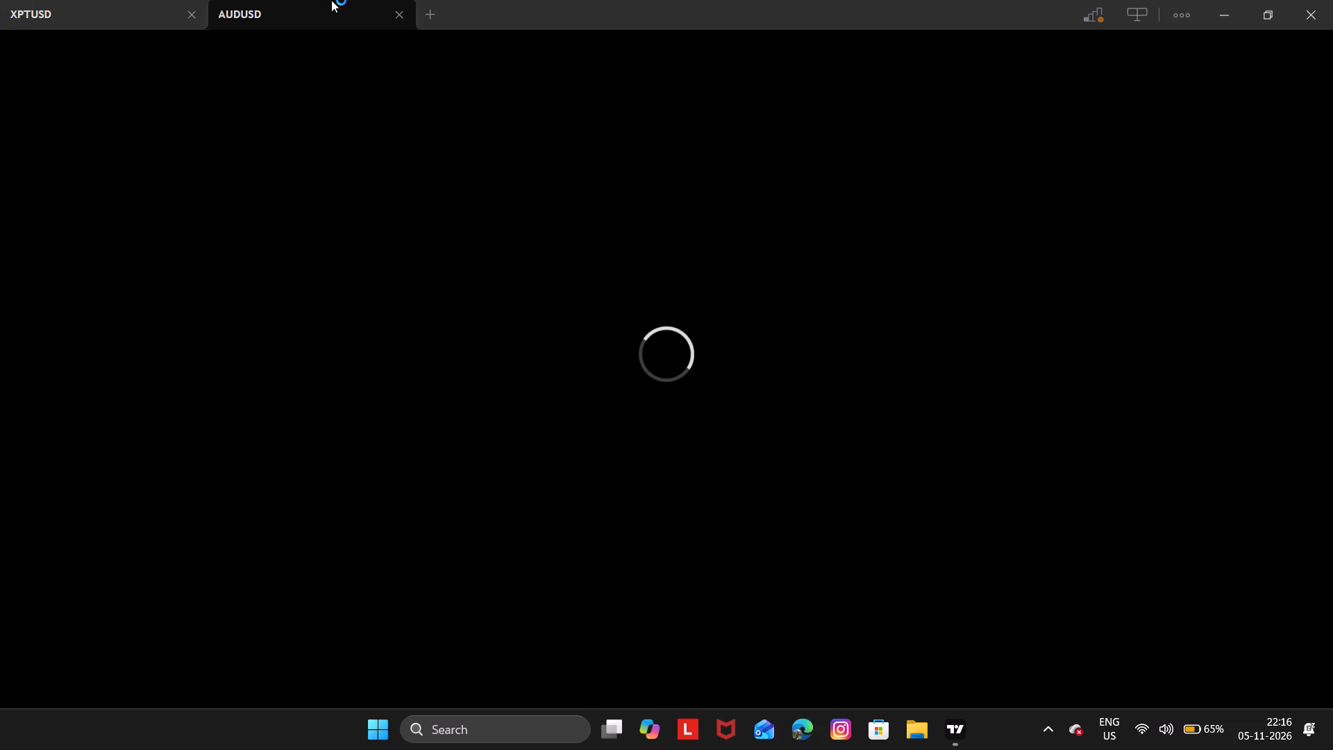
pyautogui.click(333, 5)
# Minimize the TradingView window.
pyautogui.click(1204, 0)
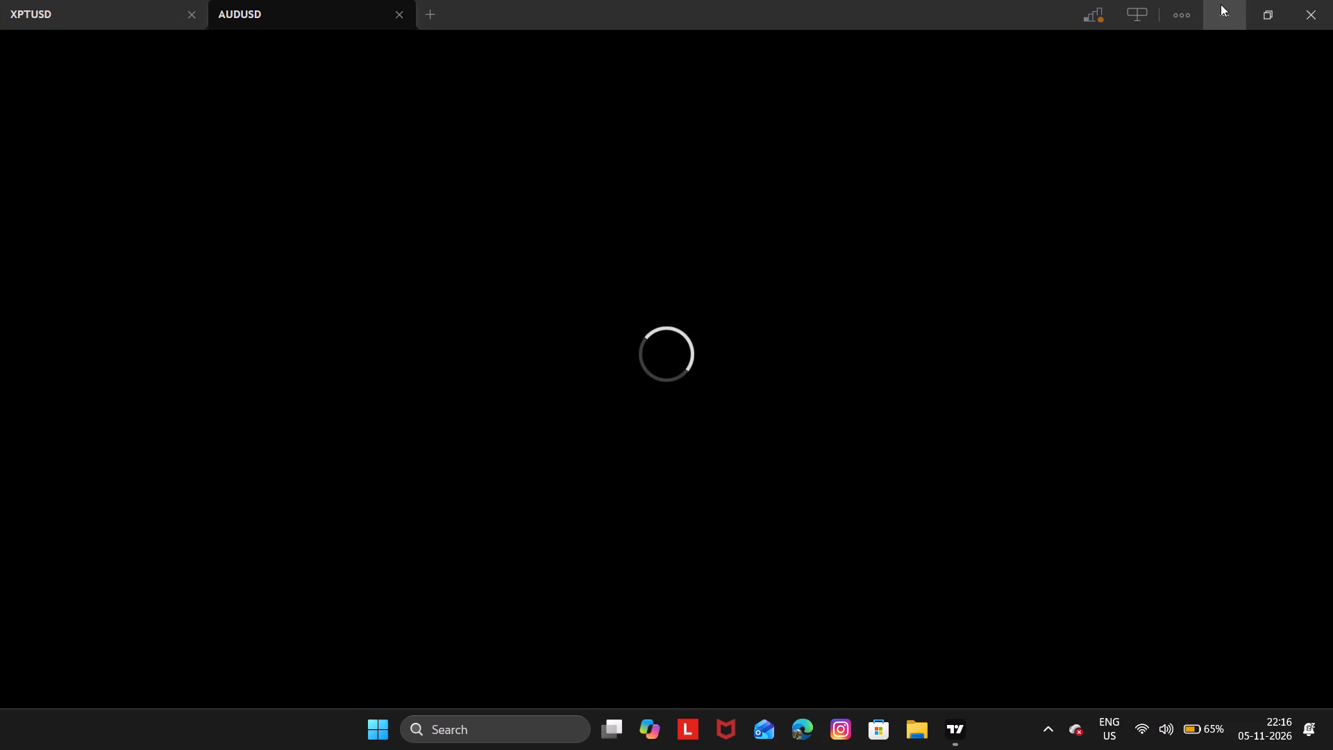
pyautogui.click(1221, 4)
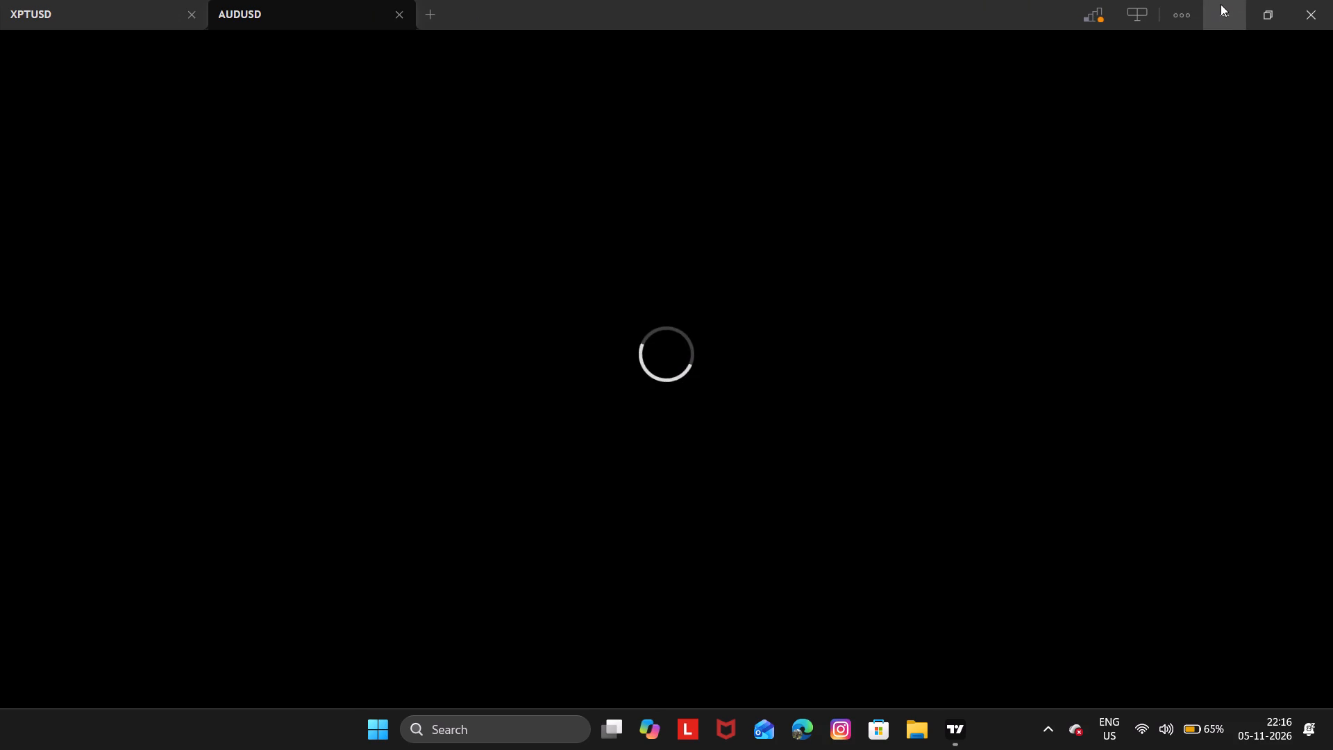
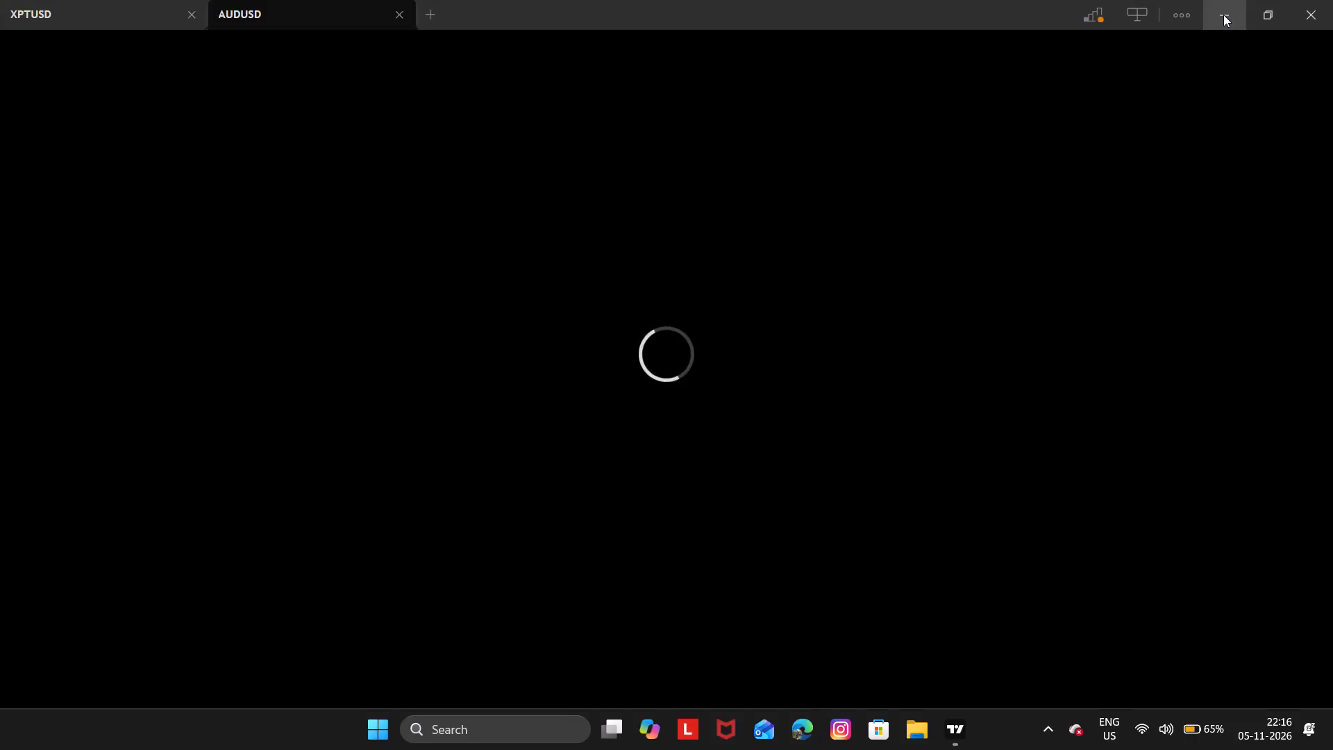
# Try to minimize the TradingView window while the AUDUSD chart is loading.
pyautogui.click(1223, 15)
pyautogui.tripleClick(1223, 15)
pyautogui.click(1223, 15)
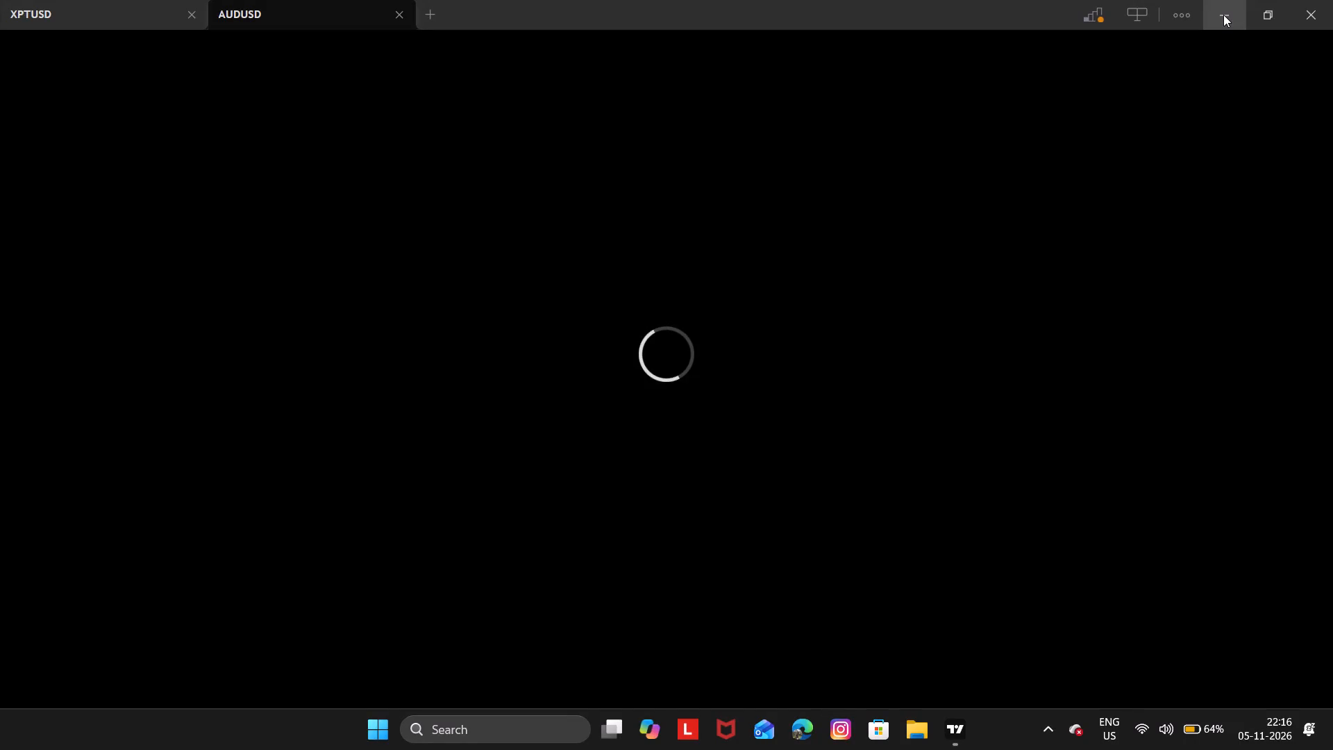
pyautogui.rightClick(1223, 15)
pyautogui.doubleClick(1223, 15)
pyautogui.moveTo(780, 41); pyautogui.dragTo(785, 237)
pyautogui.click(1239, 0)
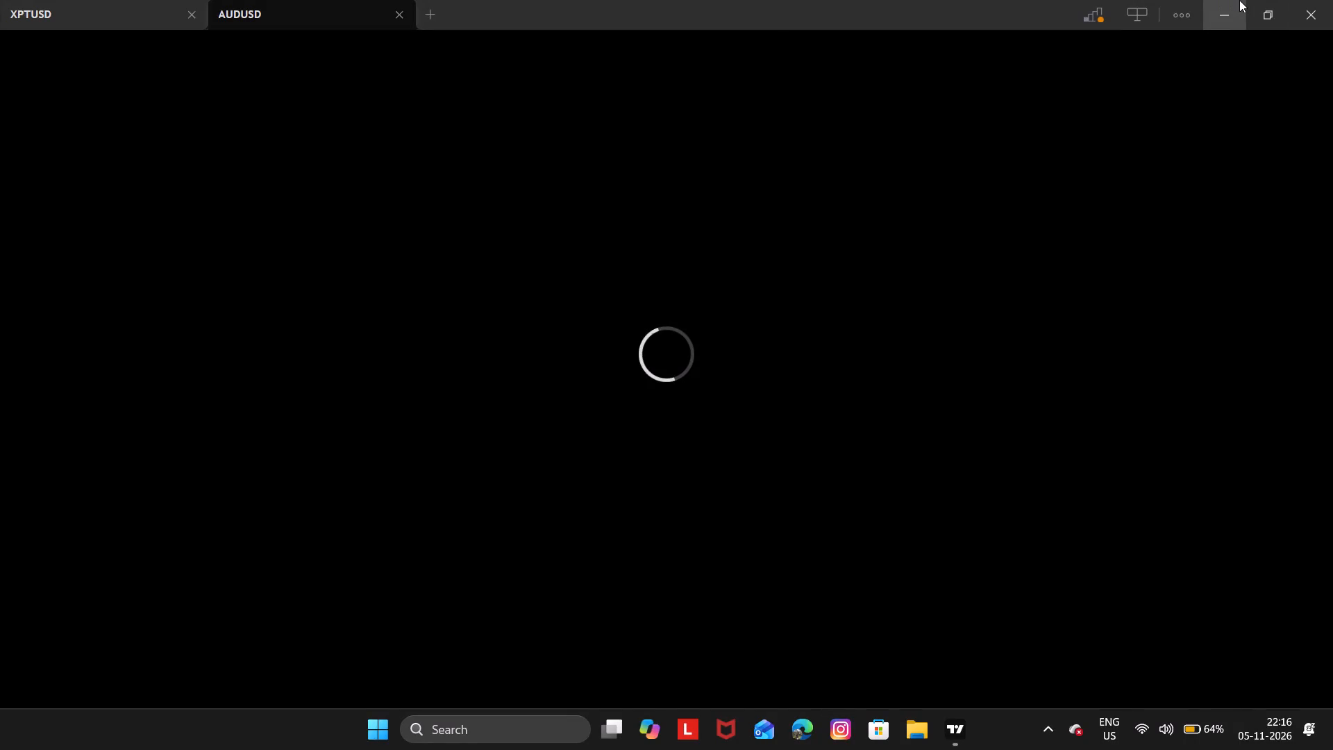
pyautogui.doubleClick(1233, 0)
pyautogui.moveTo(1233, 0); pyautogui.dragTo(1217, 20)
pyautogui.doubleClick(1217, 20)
# Close the TradingView window.
pyautogui.tripleClick(1332, 0)
pyautogui.tripleClick(1332, 0)
pyautogui.click(1332, 0)
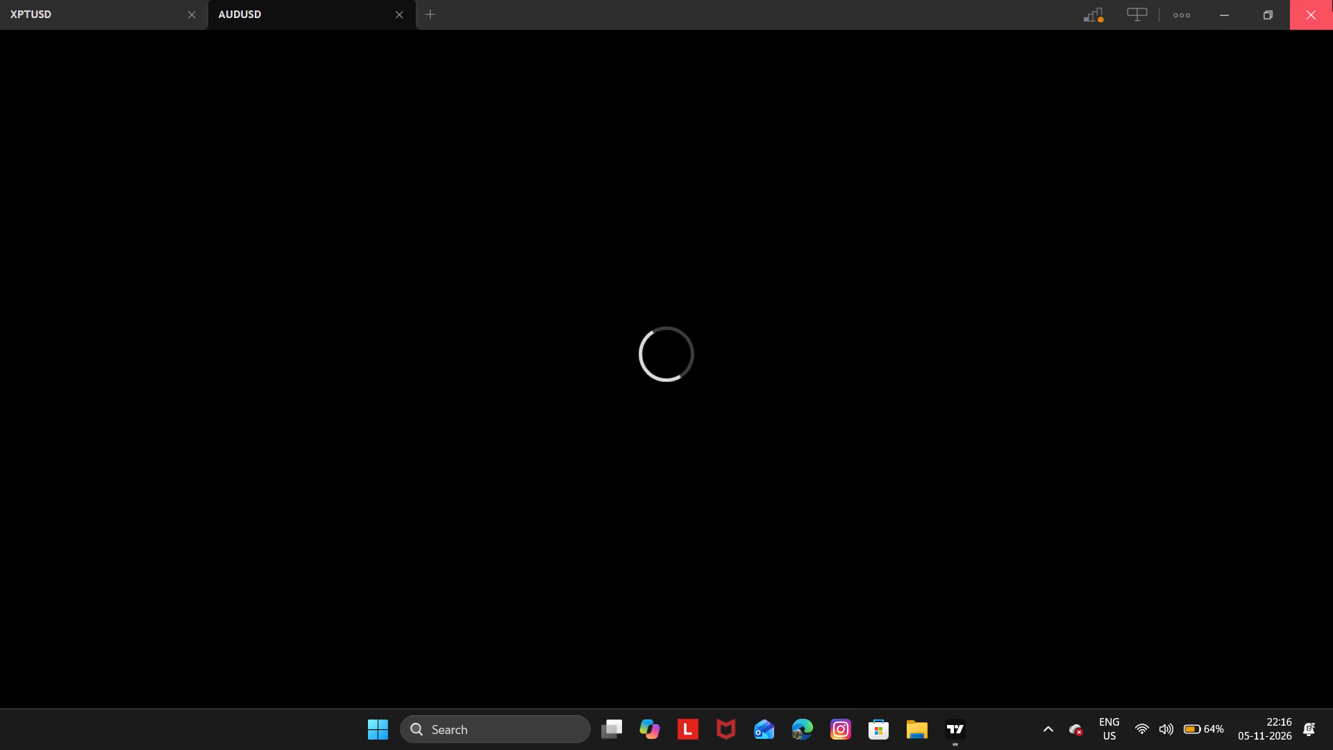
# Relaunch TradingView to reload the XPTUSD and AUDUSD charts.
pyautogui.click(944, 738)
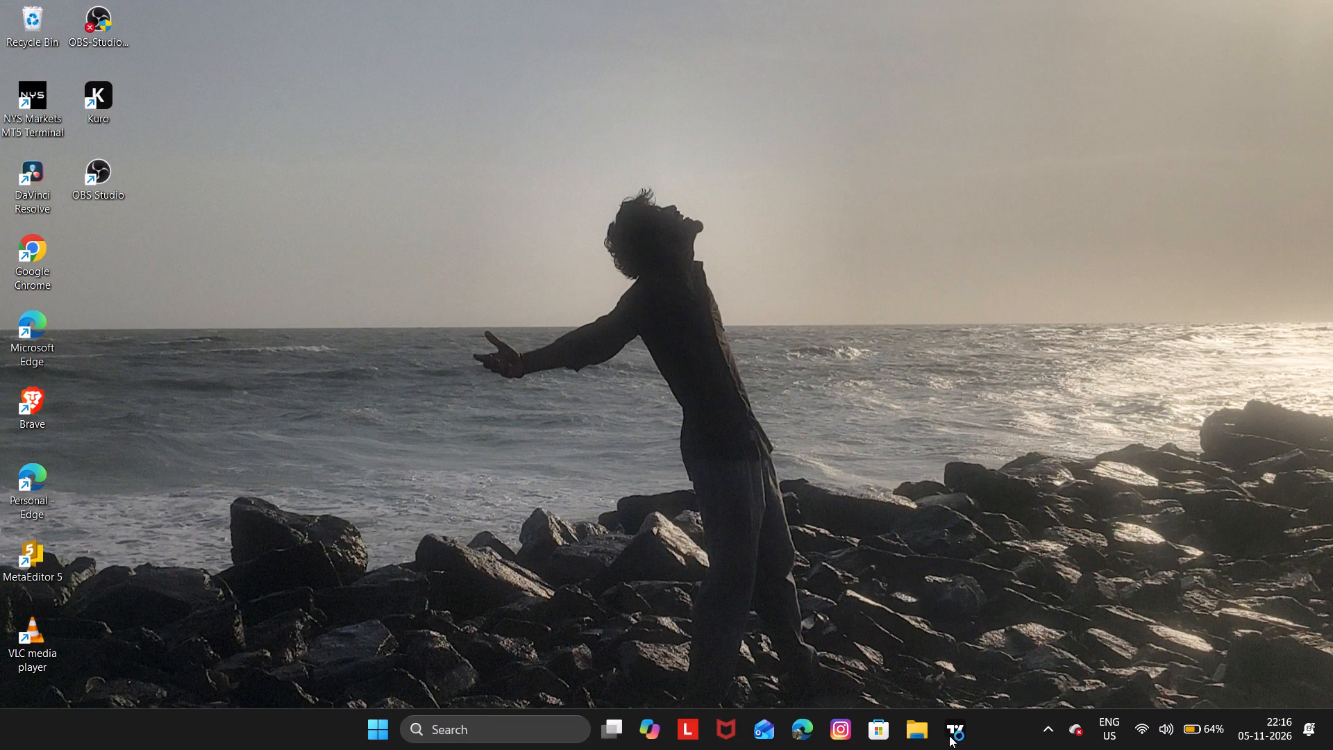
pyautogui.click(955, 735)
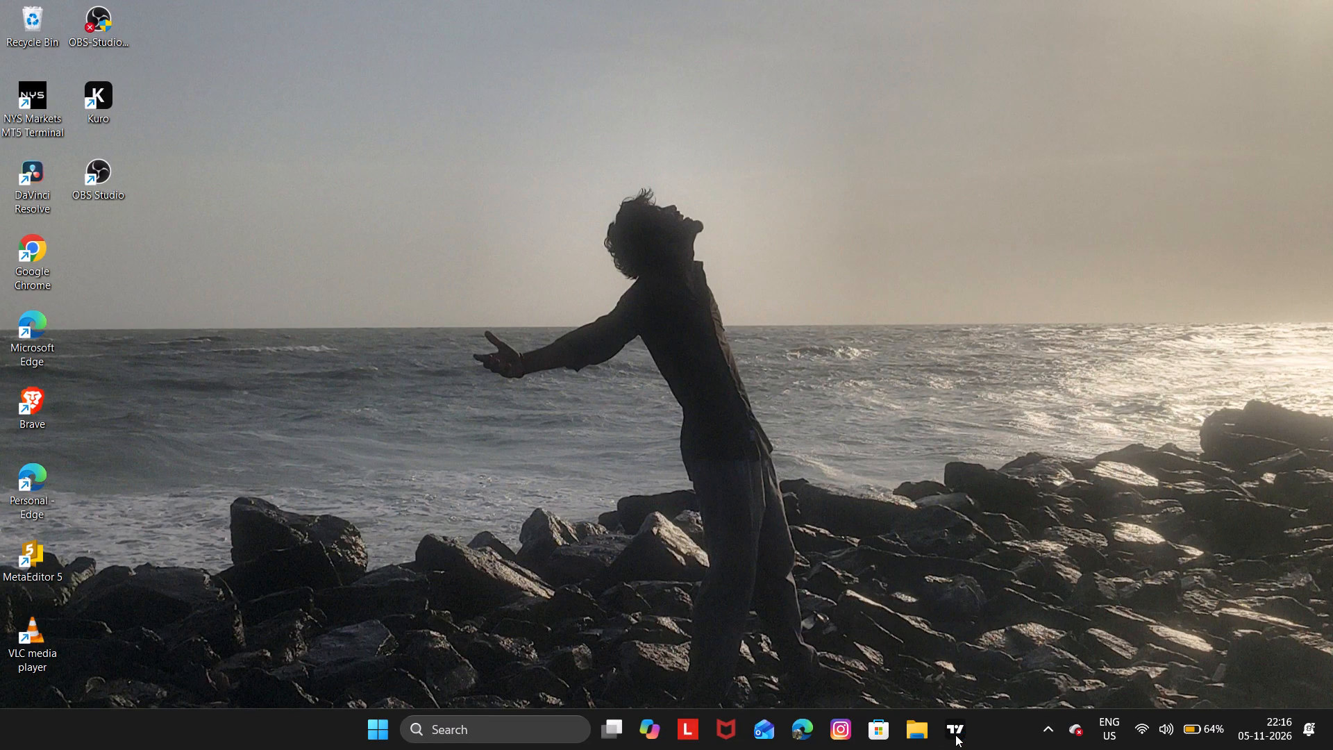
pyautogui.click(955, 735)
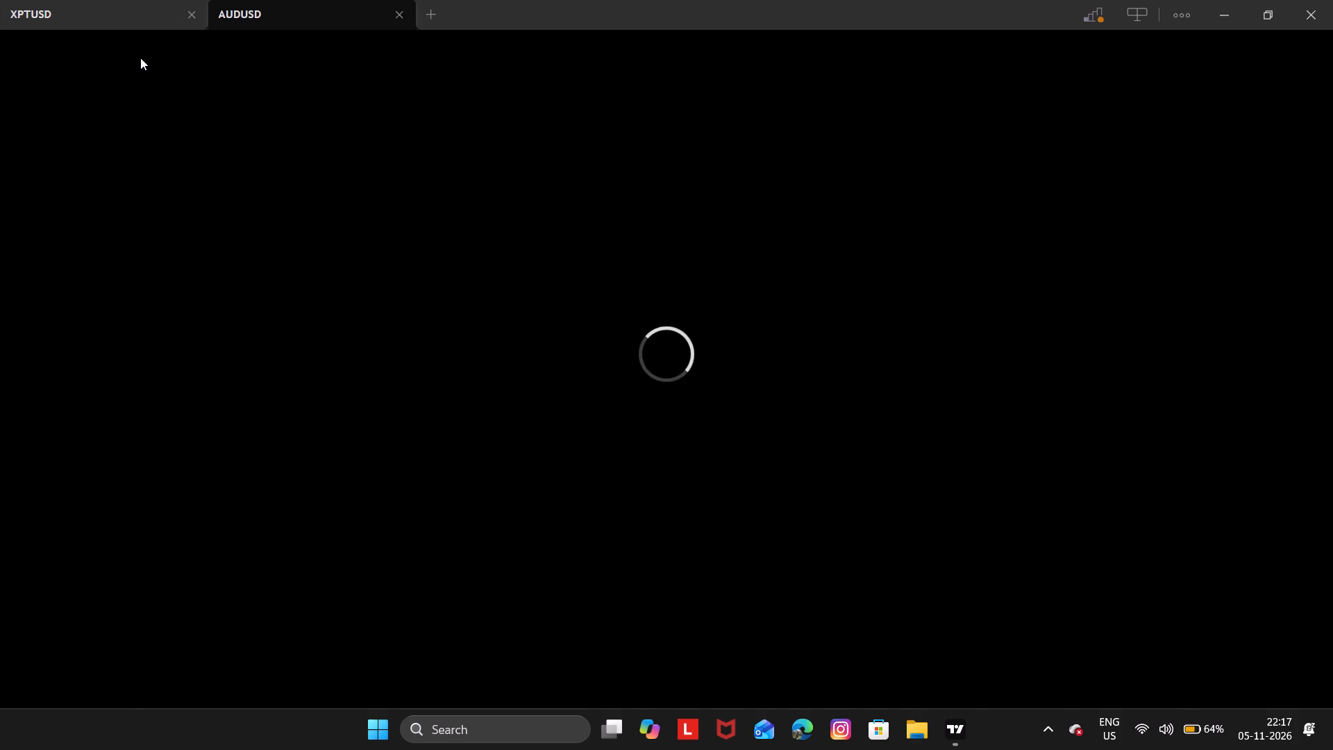
# Check the XPTUSD and AUDUSD charts in turn, ending on XPTUSD.
pyautogui.click(137, 9)
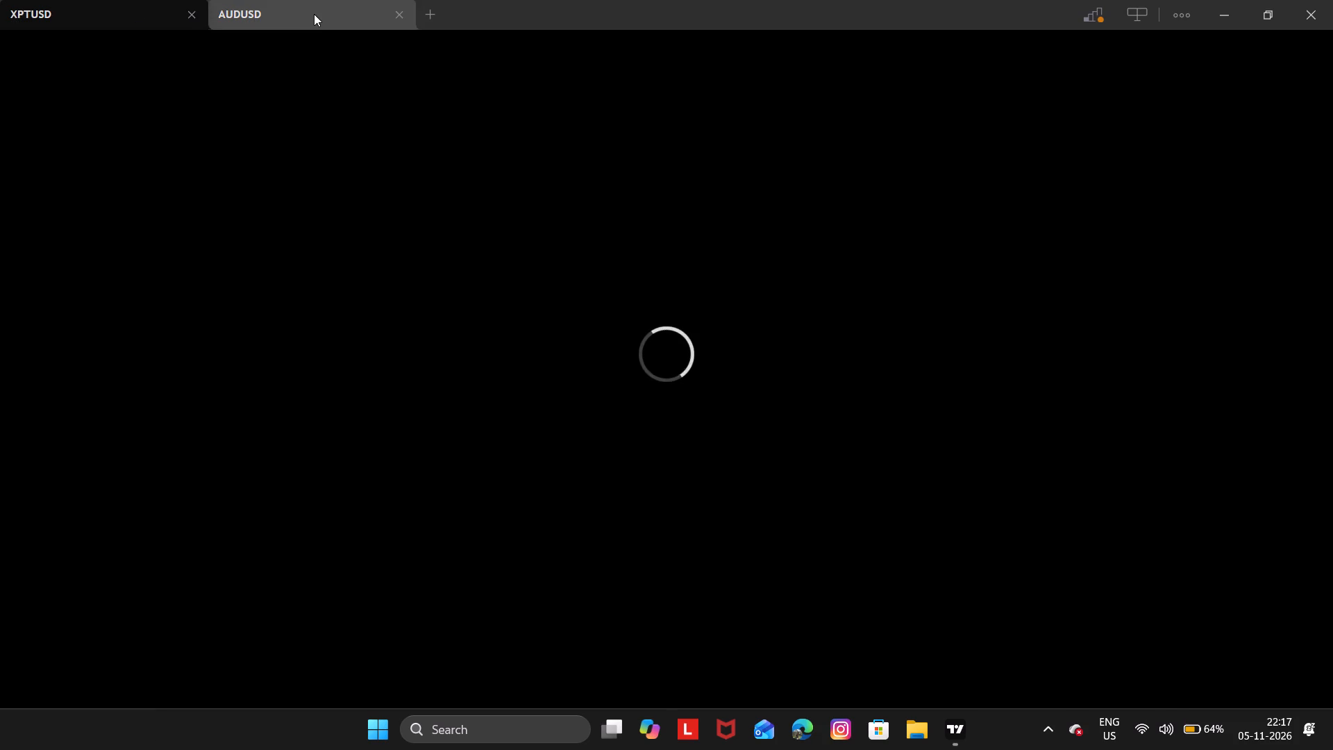
pyautogui.click(314, 14)
pyautogui.click(119, 1)
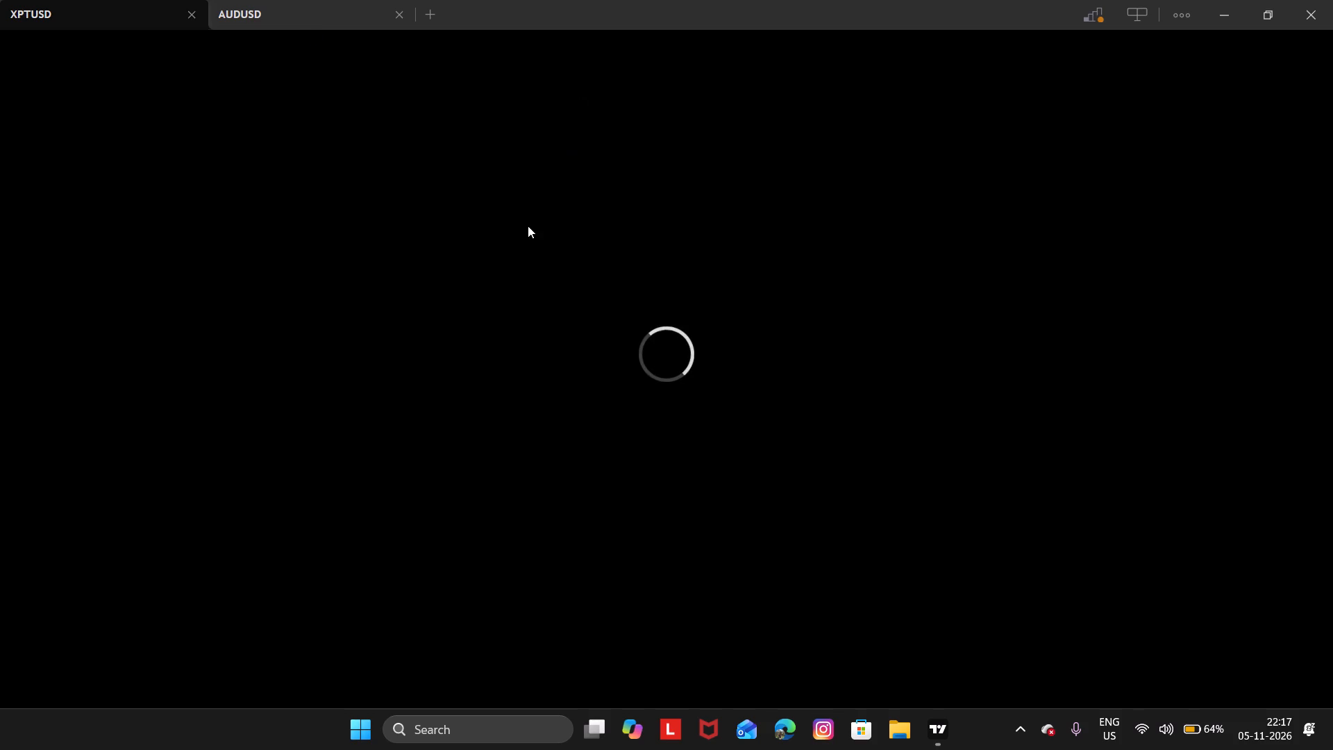
# Restore the TradingView window down to a smaller floating window and try to minimize it.
pyautogui.click(1234, 3)
pyautogui.click(1222, 5)
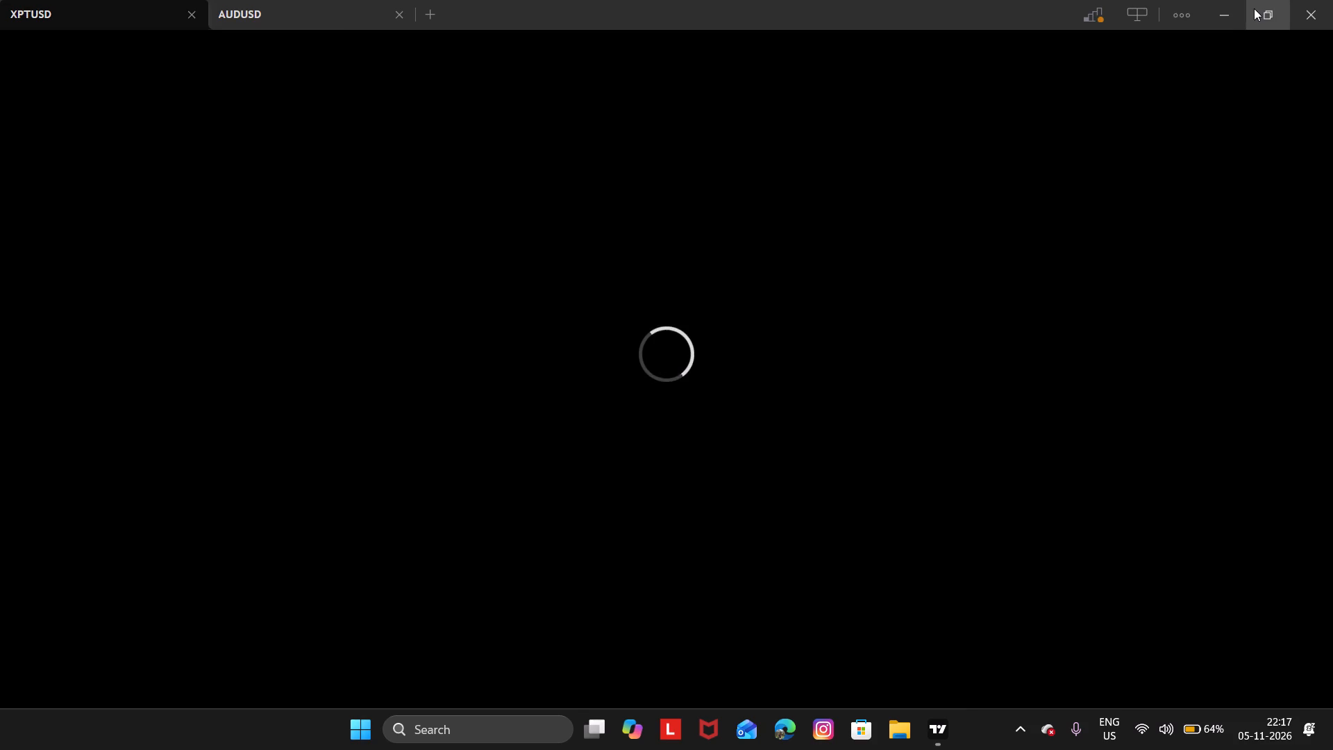
pyautogui.click(1254, 8)
pyautogui.click(1069, 81)
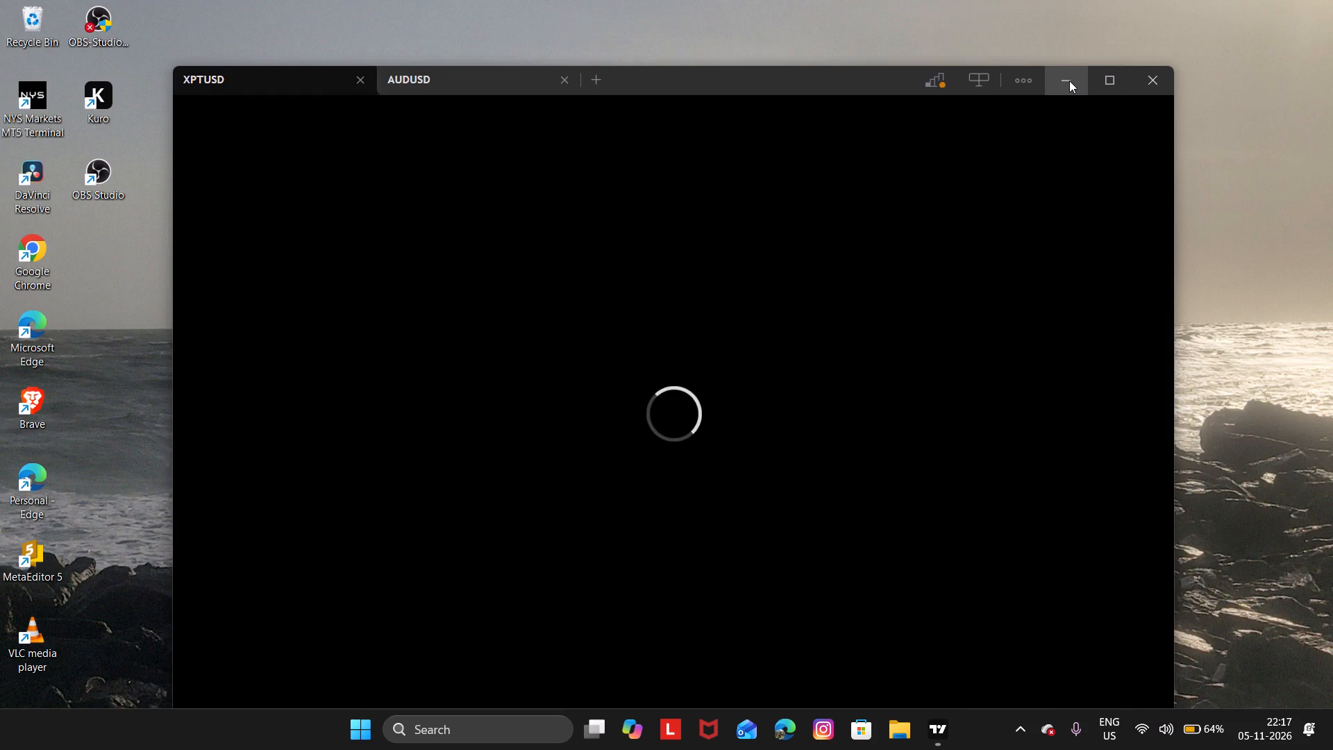
# Launch the Kuro application from the desktop.
pyautogui.doubleClick(107, 98)
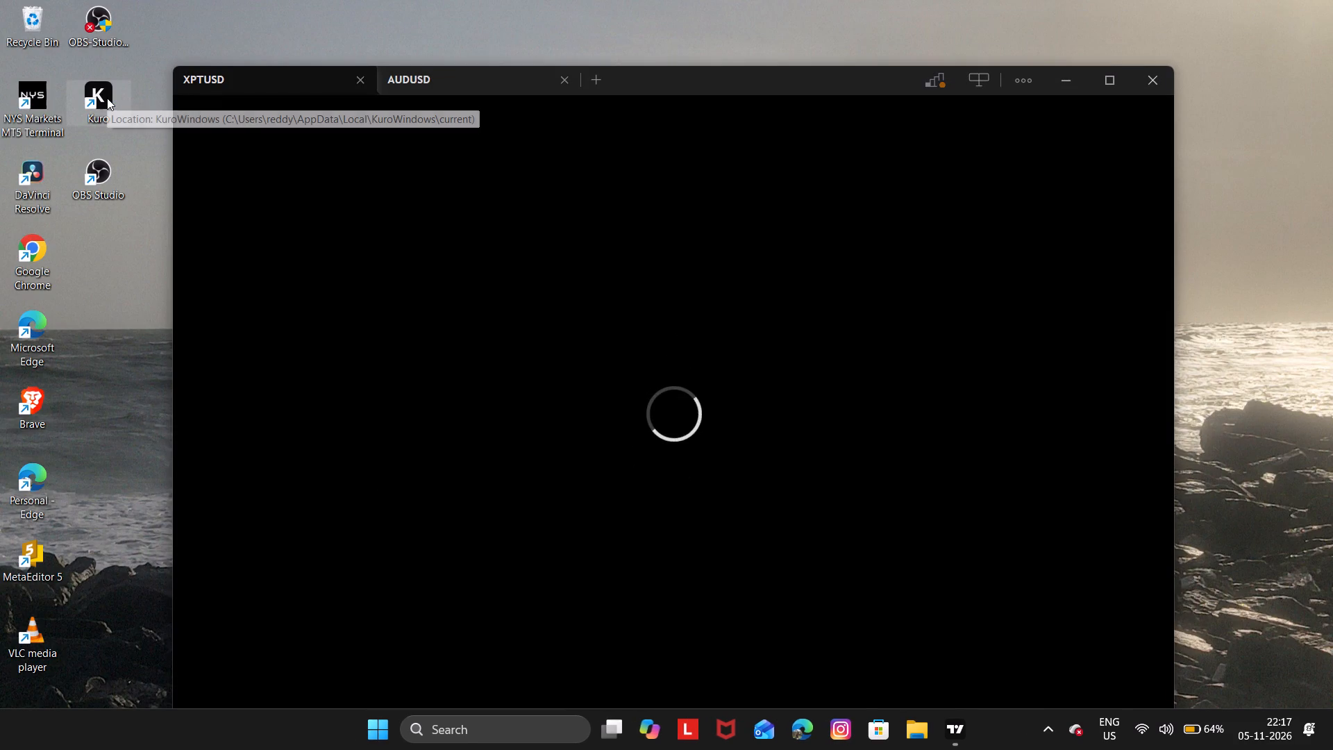
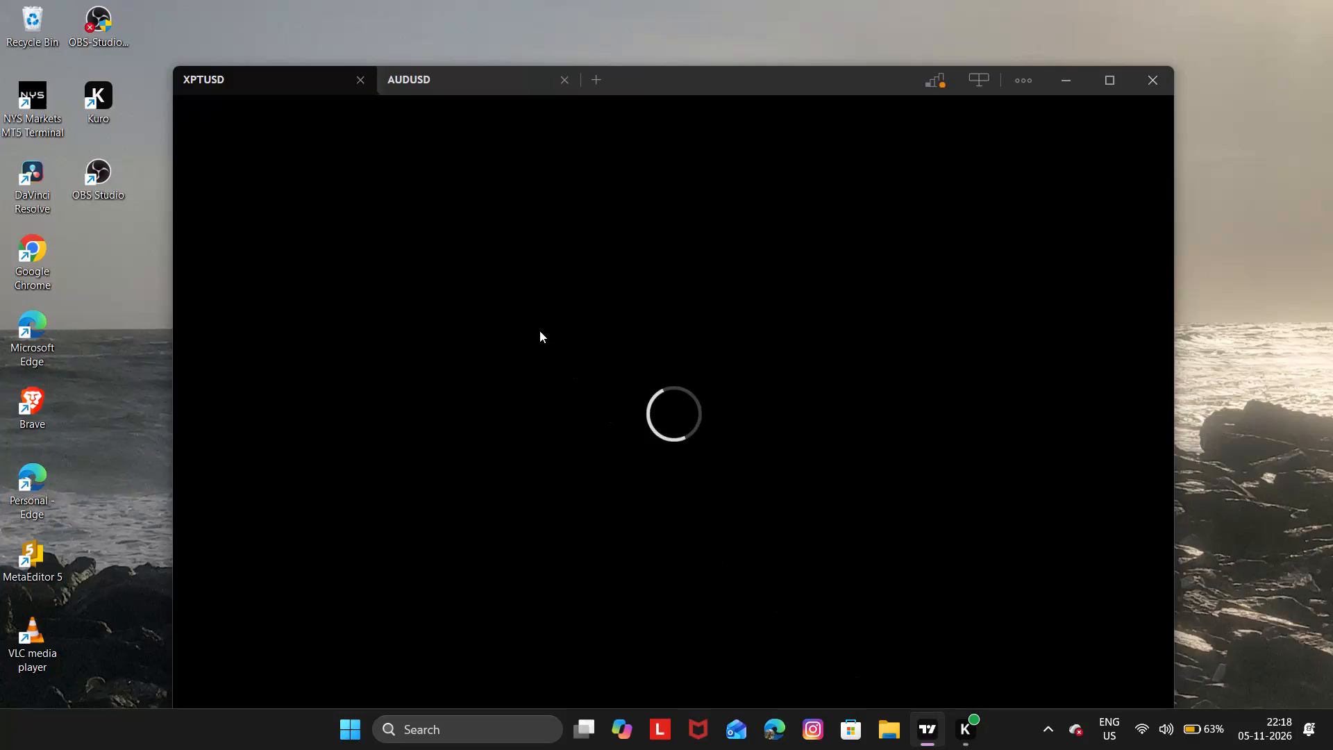
# Switch to the AUDUSD chart in the floating TradingView window.
pyautogui.click(430, 87)
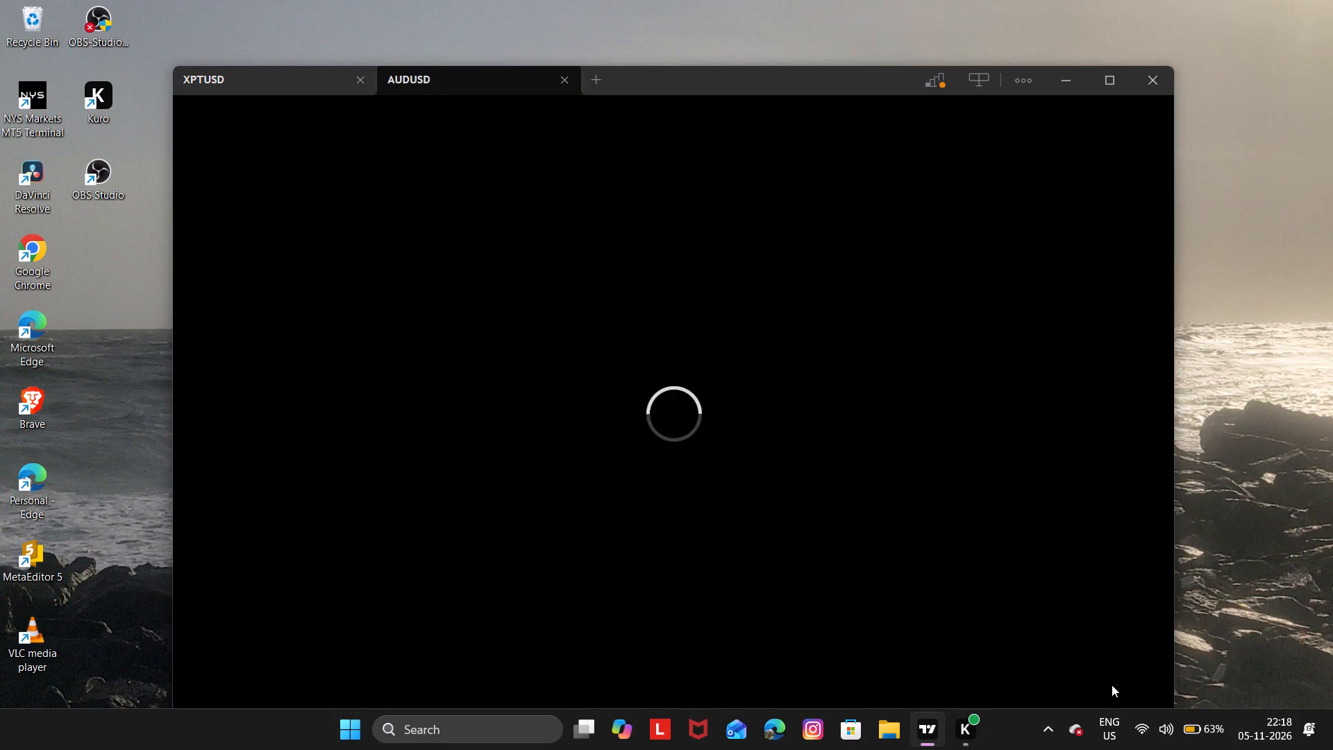
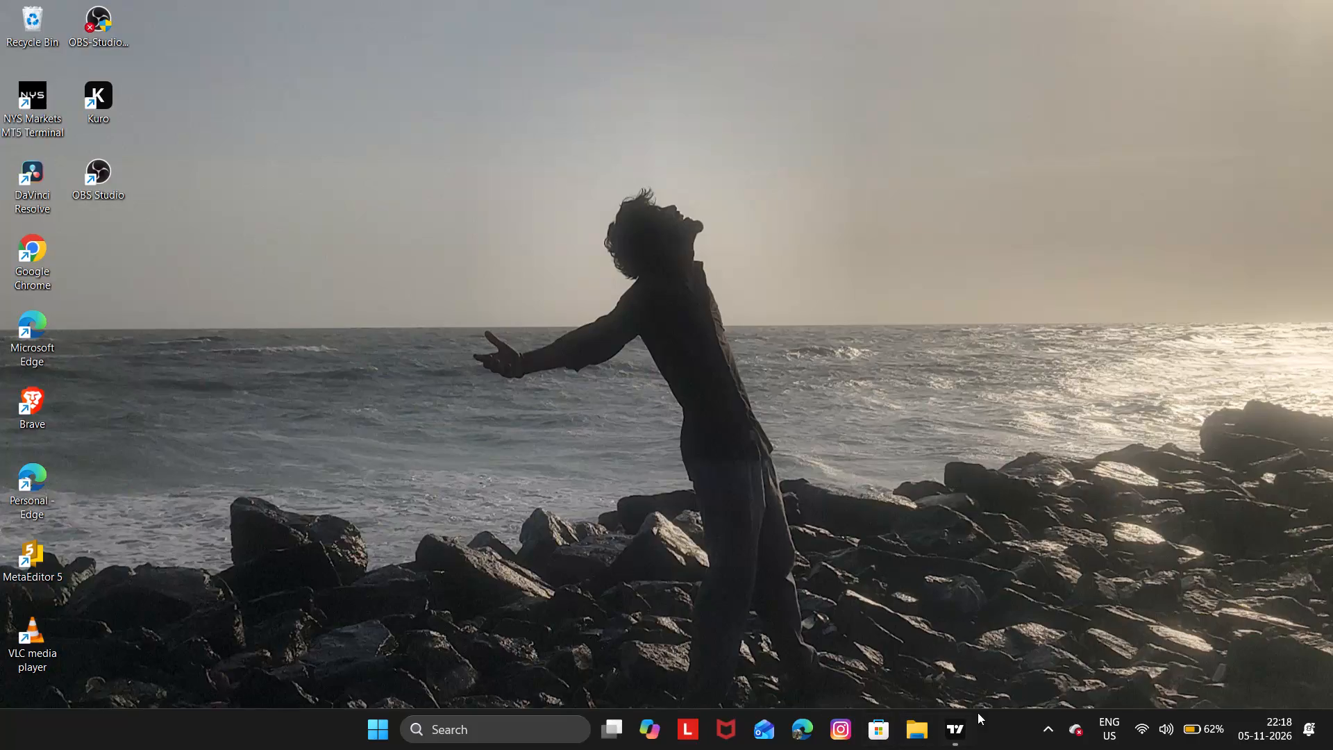
# Bring the TradingView window back up, filling the screen with the AUDUSD chart.
pyautogui.click(958, 724)
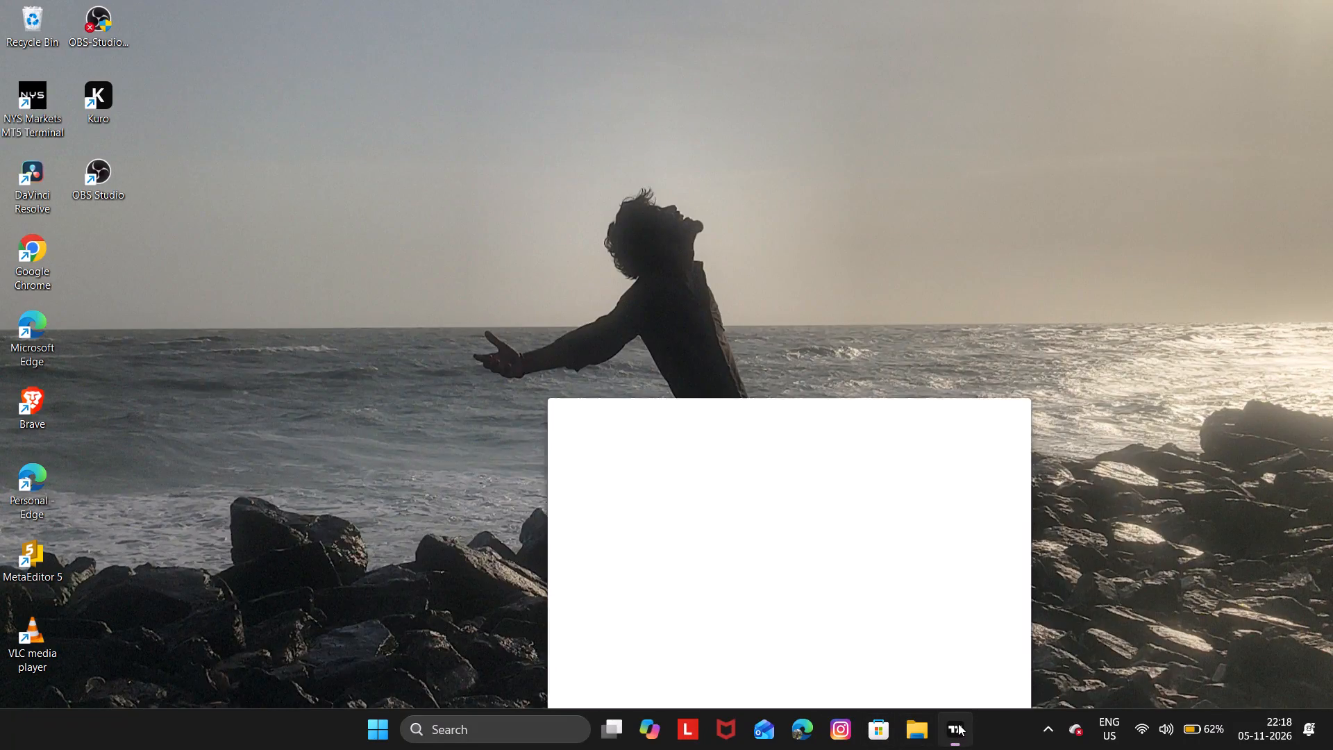
pyautogui.click(1107, 81)
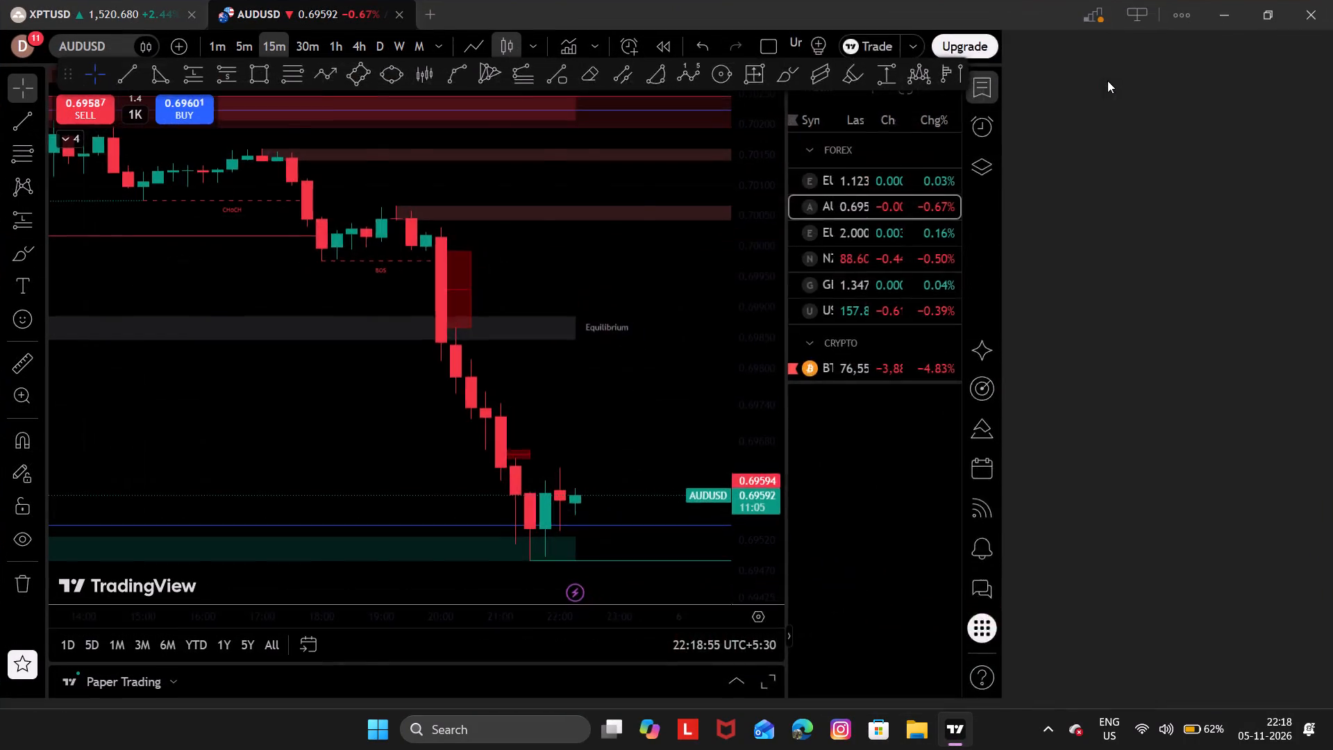
# Examine the AUDUSD 15-minute price action across 4 and 5 November, including the premium, equilibrium and discount zones.
pyautogui.moveTo(821, 217); pyautogui.dragTo(776, 348)
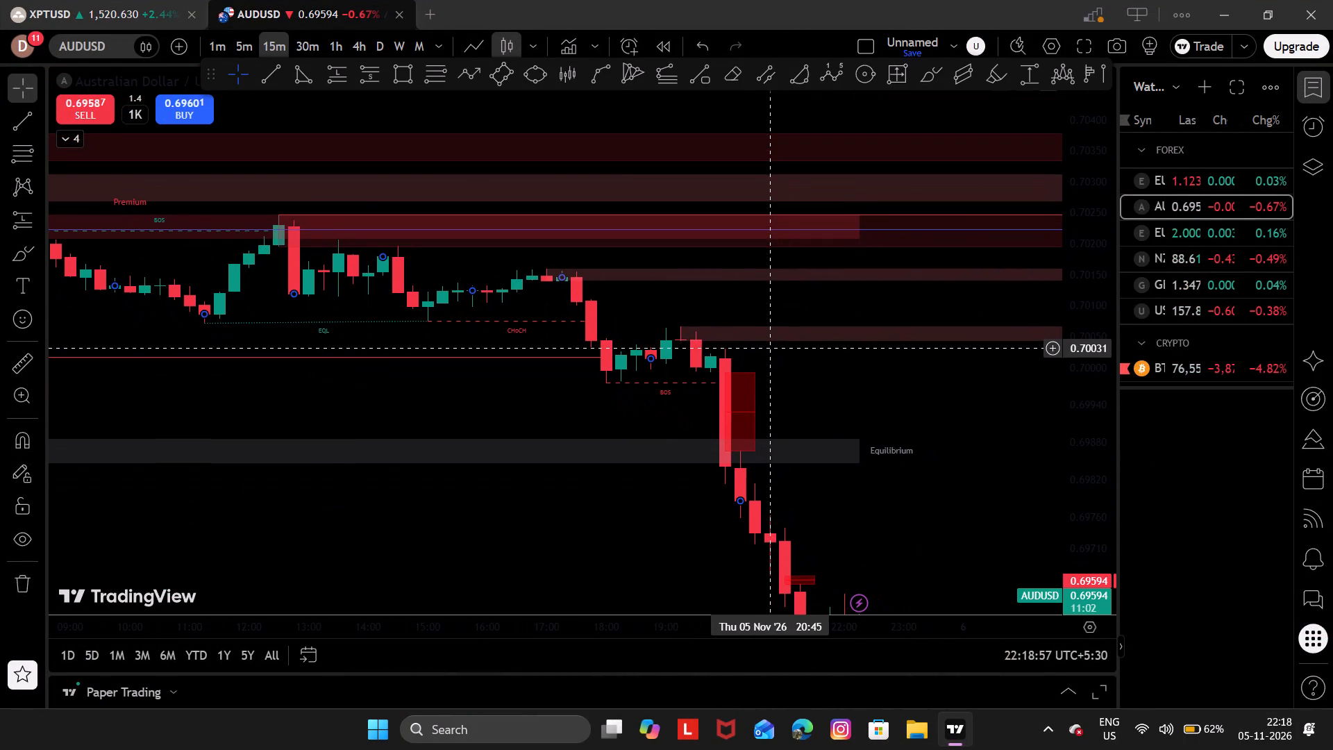
pyautogui.moveTo(408, 414); pyautogui.dragTo(940, 333)
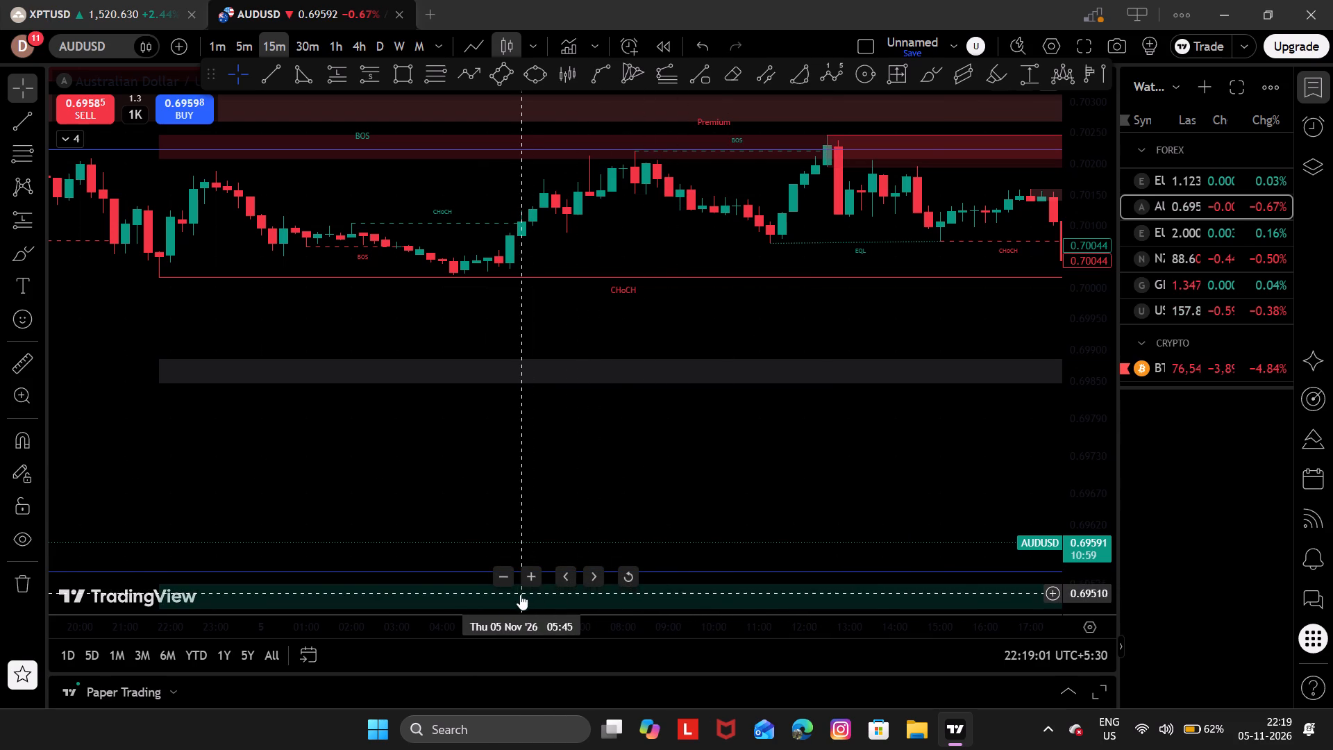
pyautogui.moveTo(512, 626); pyautogui.dragTo(745, 633)
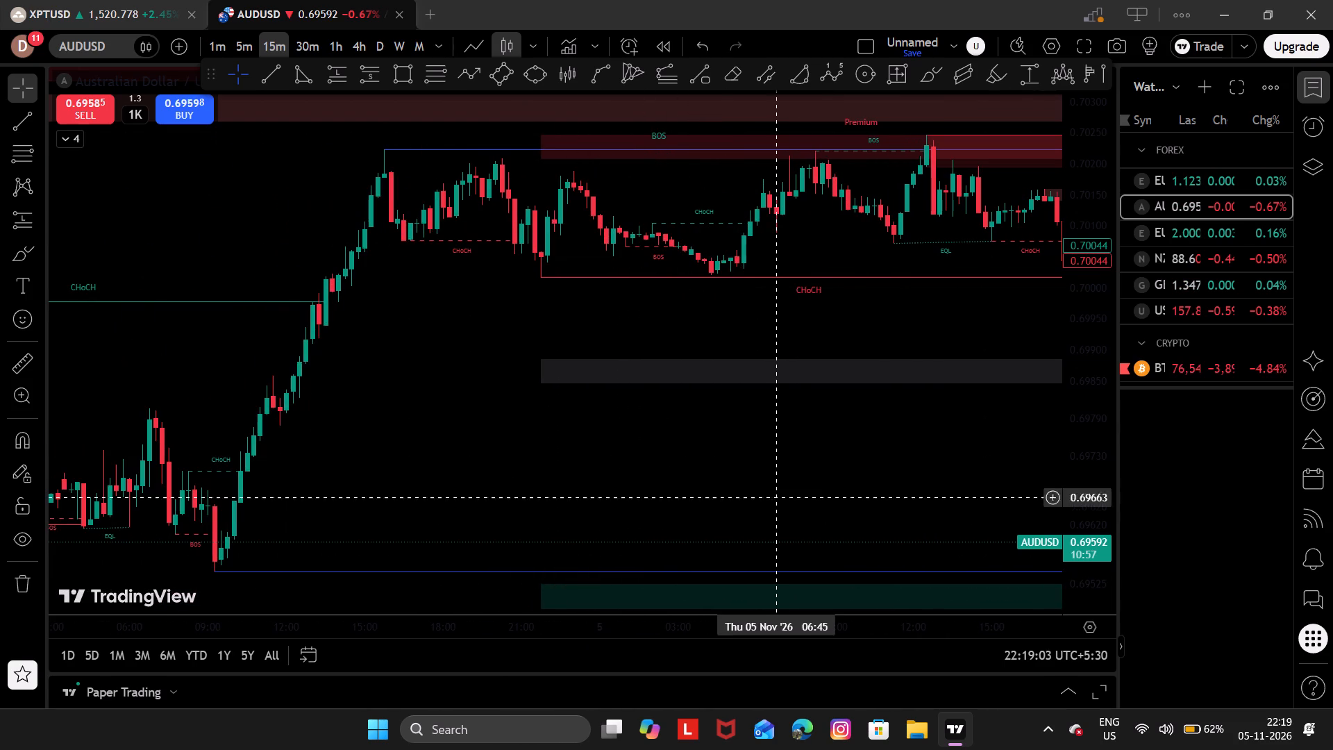
pyautogui.moveTo(765, 427); pyautogui.dragTo(964, 396)
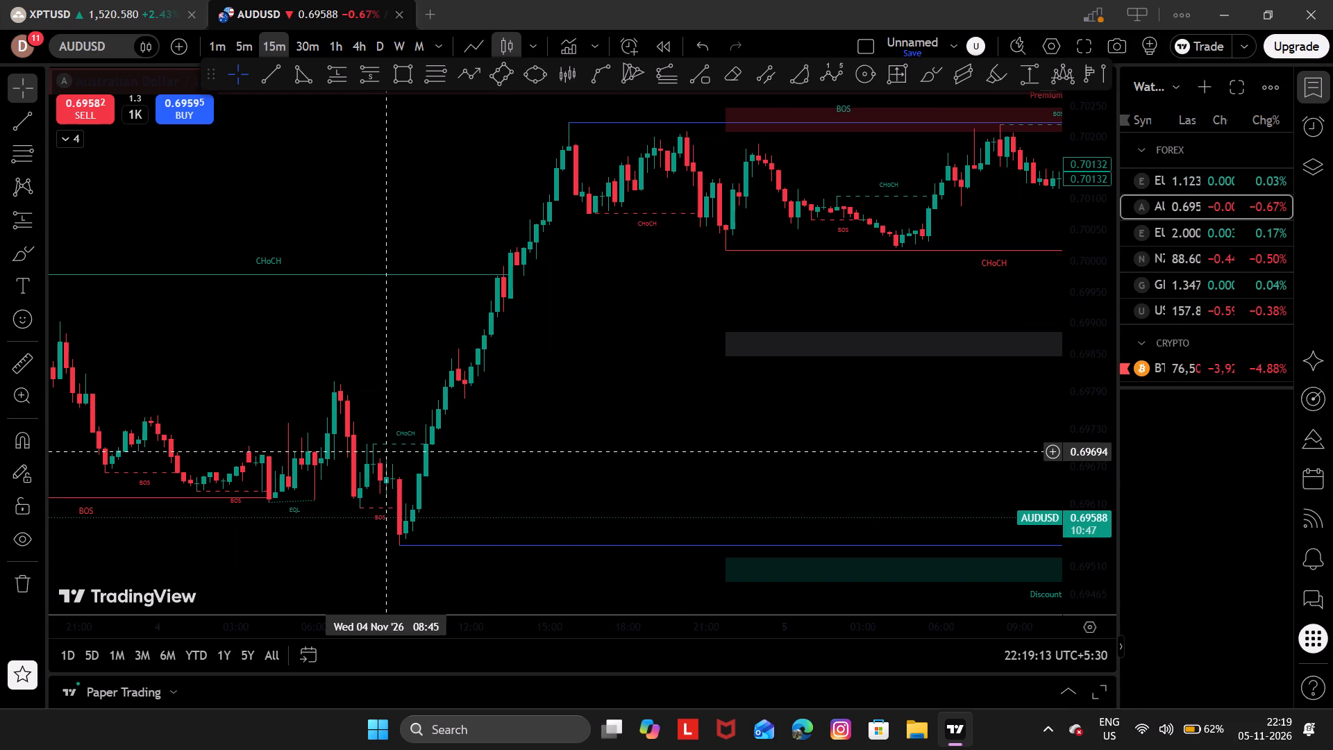
pyautogui.click(638, 431)
pyautogui.moveTo(638, 431); pyautogui.dragTo(440, 492)
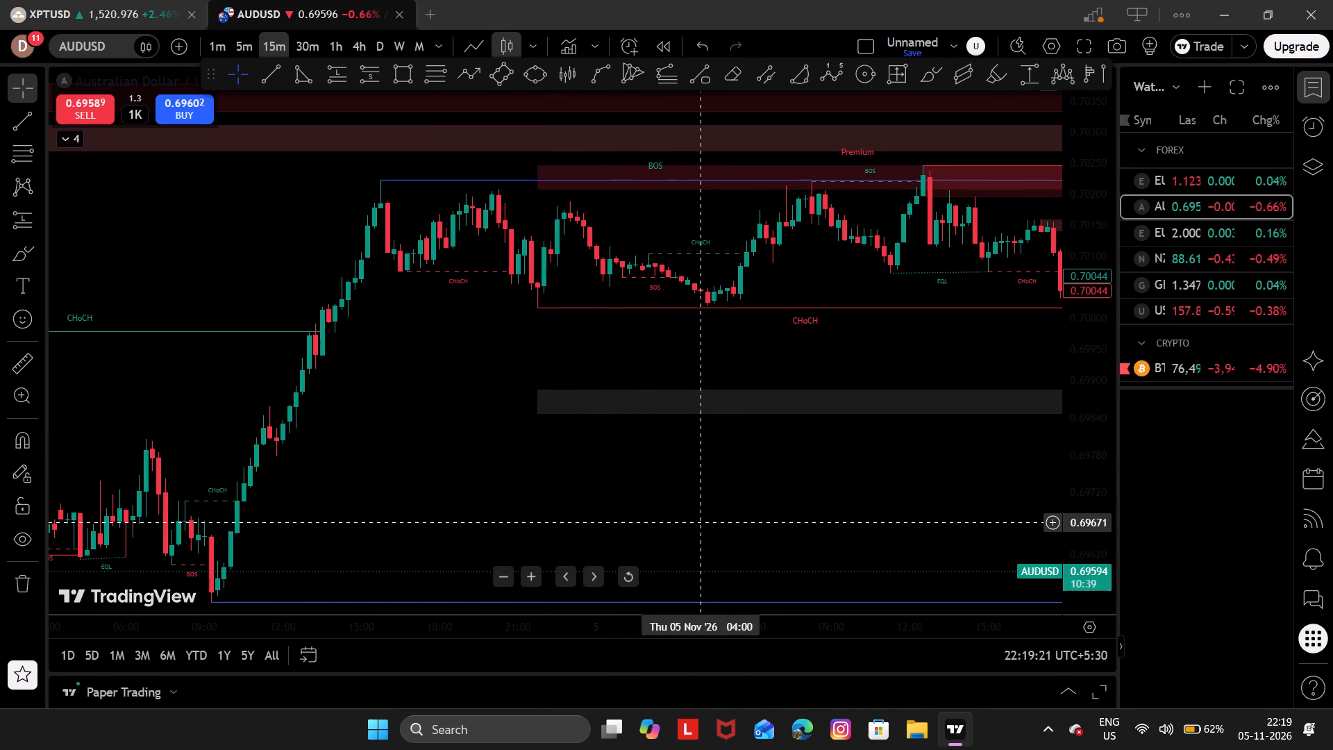
pyautogui.moveTo(1086, 458); pyautogui.dragTo(1116, 246)
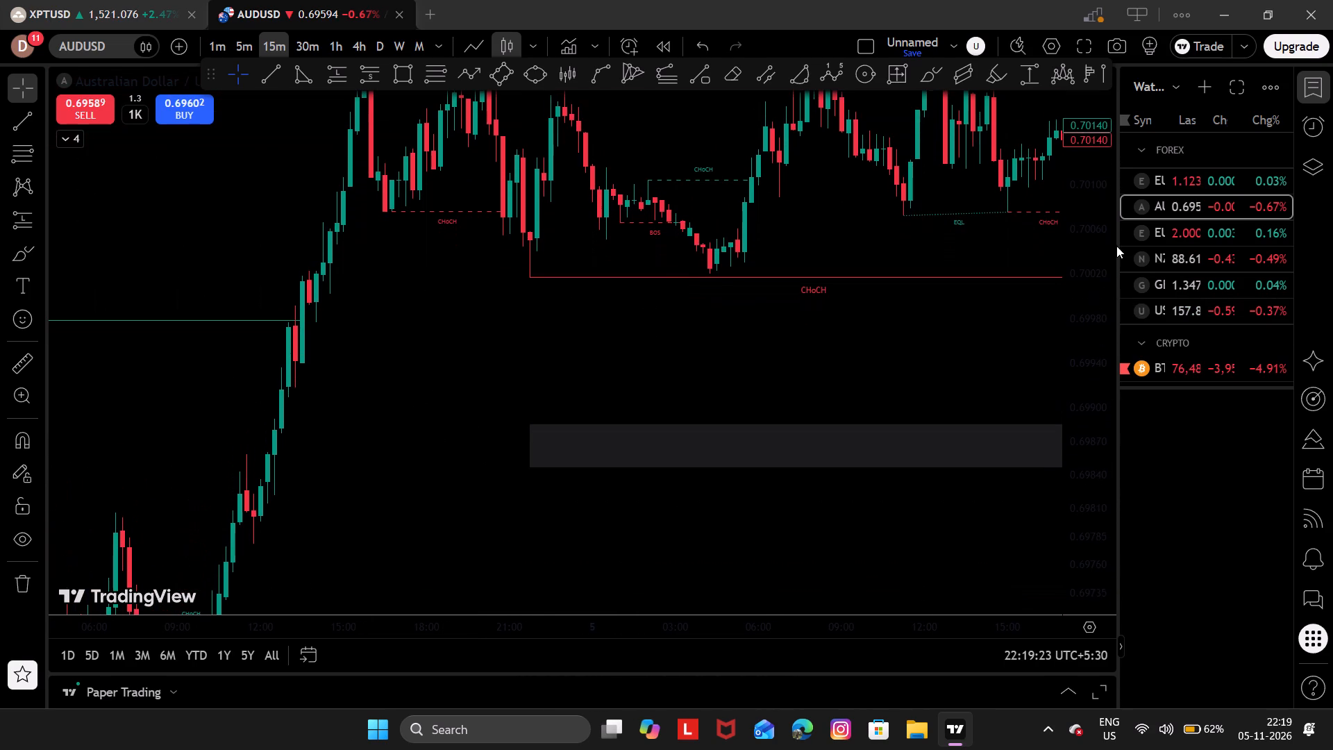
pyautogui.click(850, 342)
pyautogui.moveTo(673, 380); pyautogui.dragTo(425, 424)
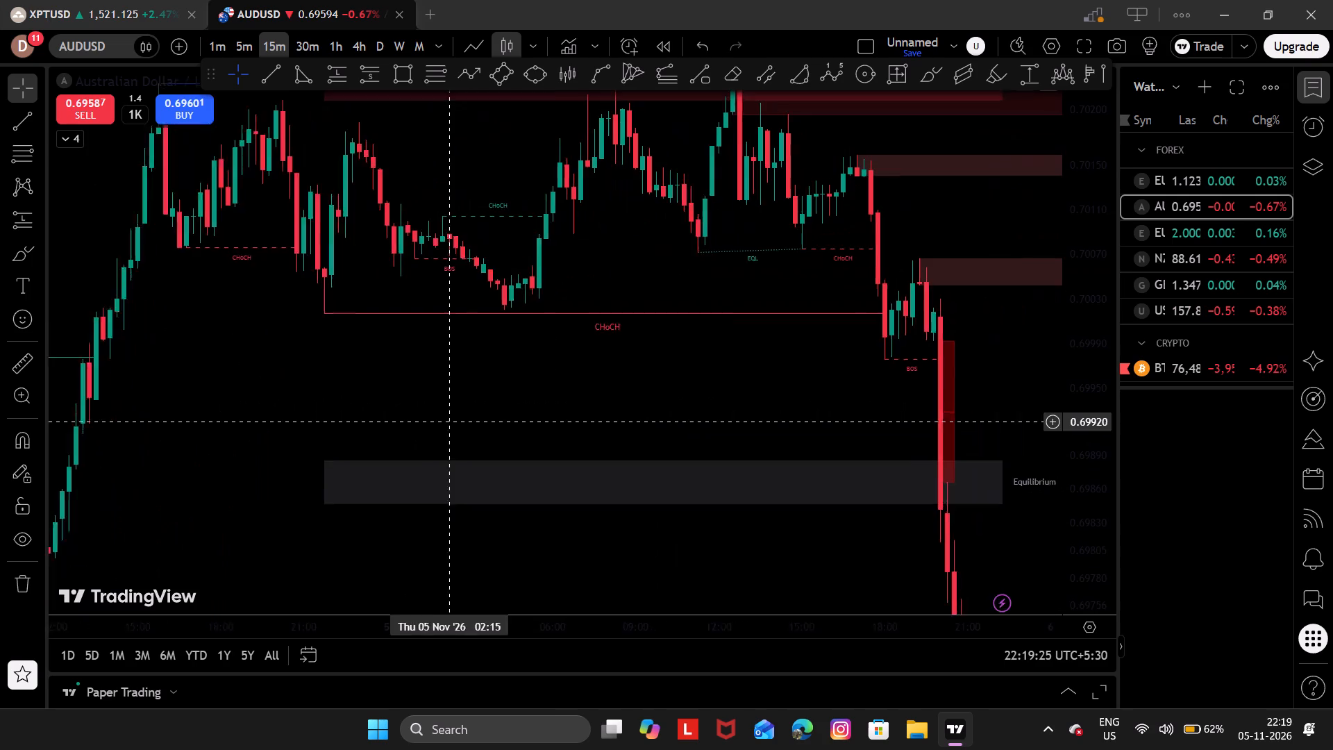
pyautogui.moveTo(425, 424); pyautogui.dragTo(308, 450)
pyautogui.moveTo(595, 398); pyautogui.dragTo(560, 405)
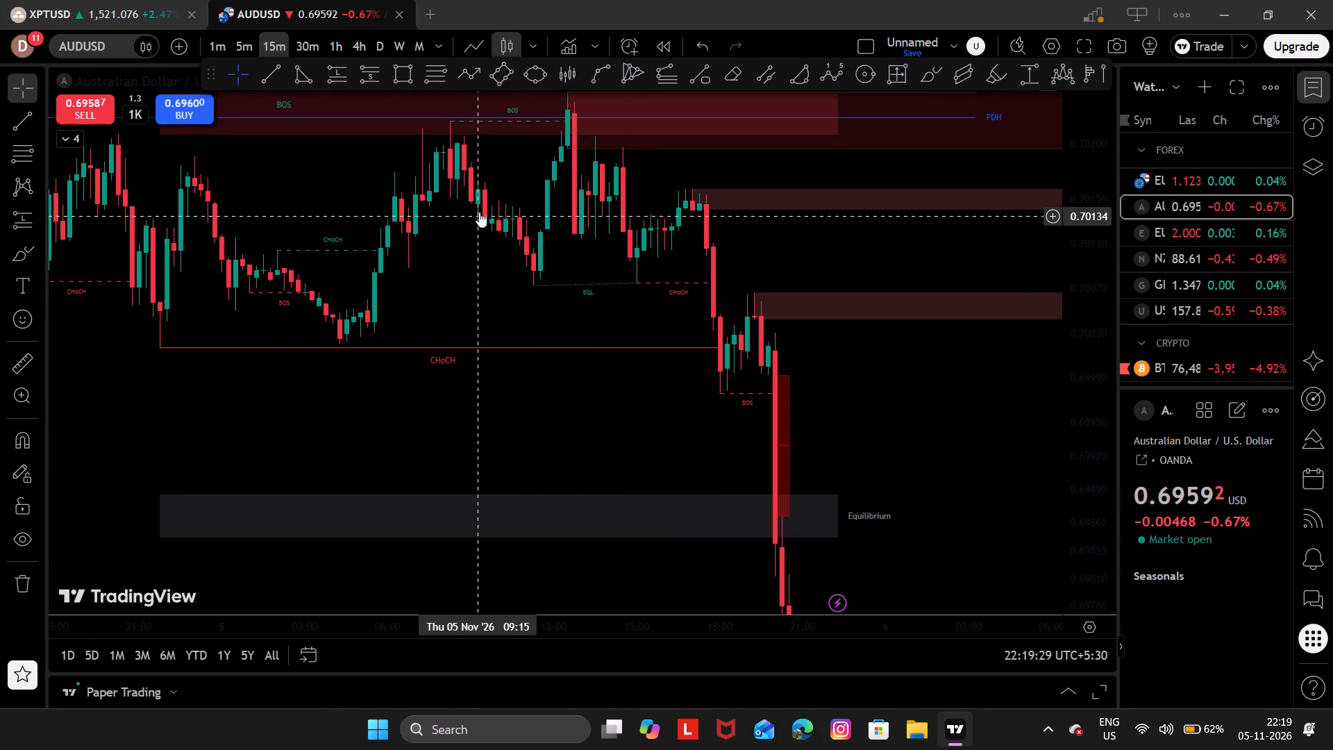
pyautogui.moveTo(512, 189); pyautogui.dragTo(498, 201)
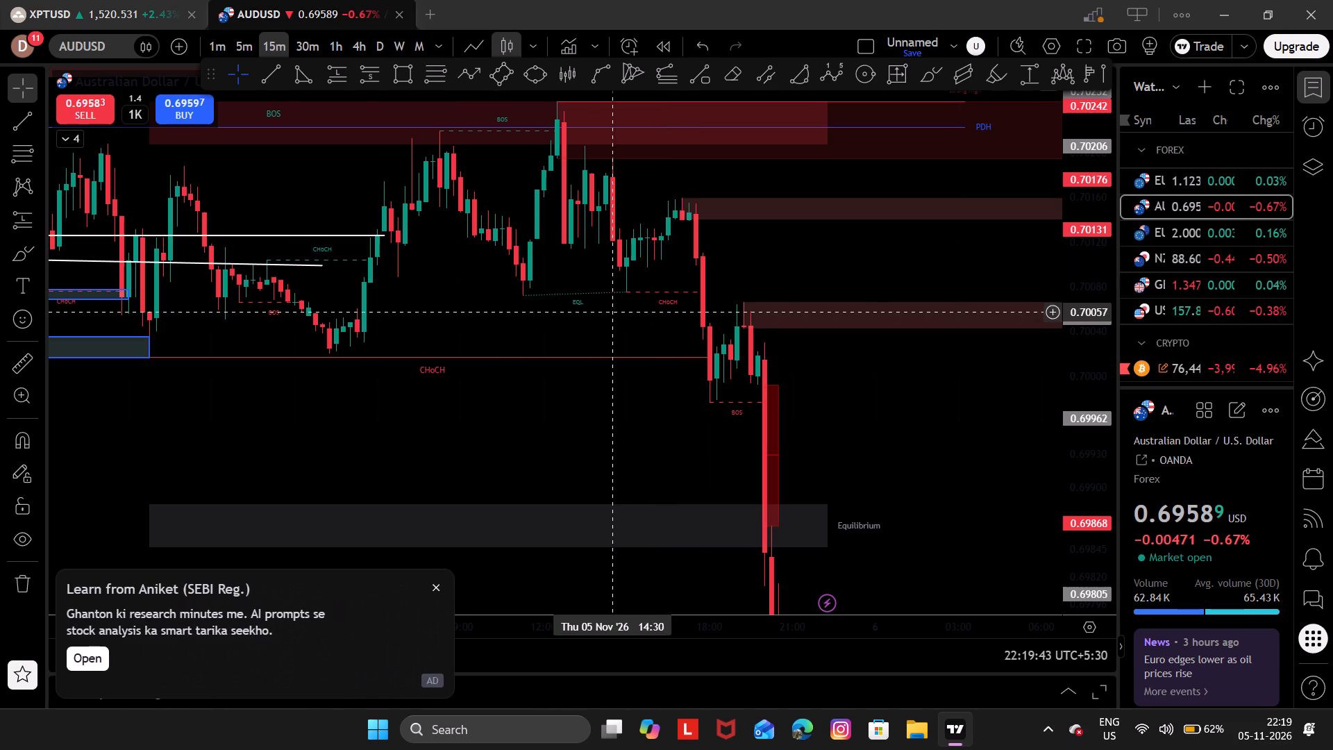
# Dismiss the advertisement covering the lower part of the chart.
pyautogui.click(439, 582)
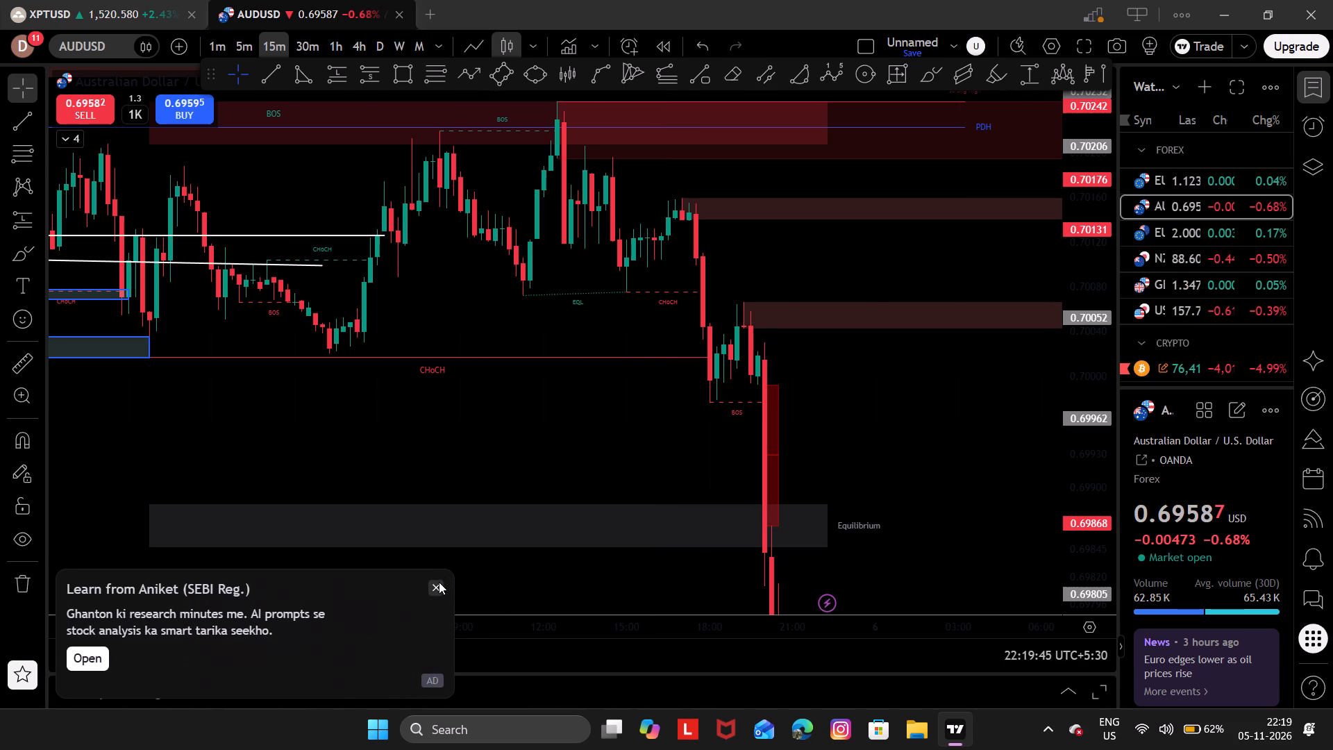
# Draw a short, nearly horizontal trend line at about 0.70120 from about 06:30 to 07:45 on 5 November.
pyautogui.moveTo(408, 434); pyautogui.dragTo(741, 484)
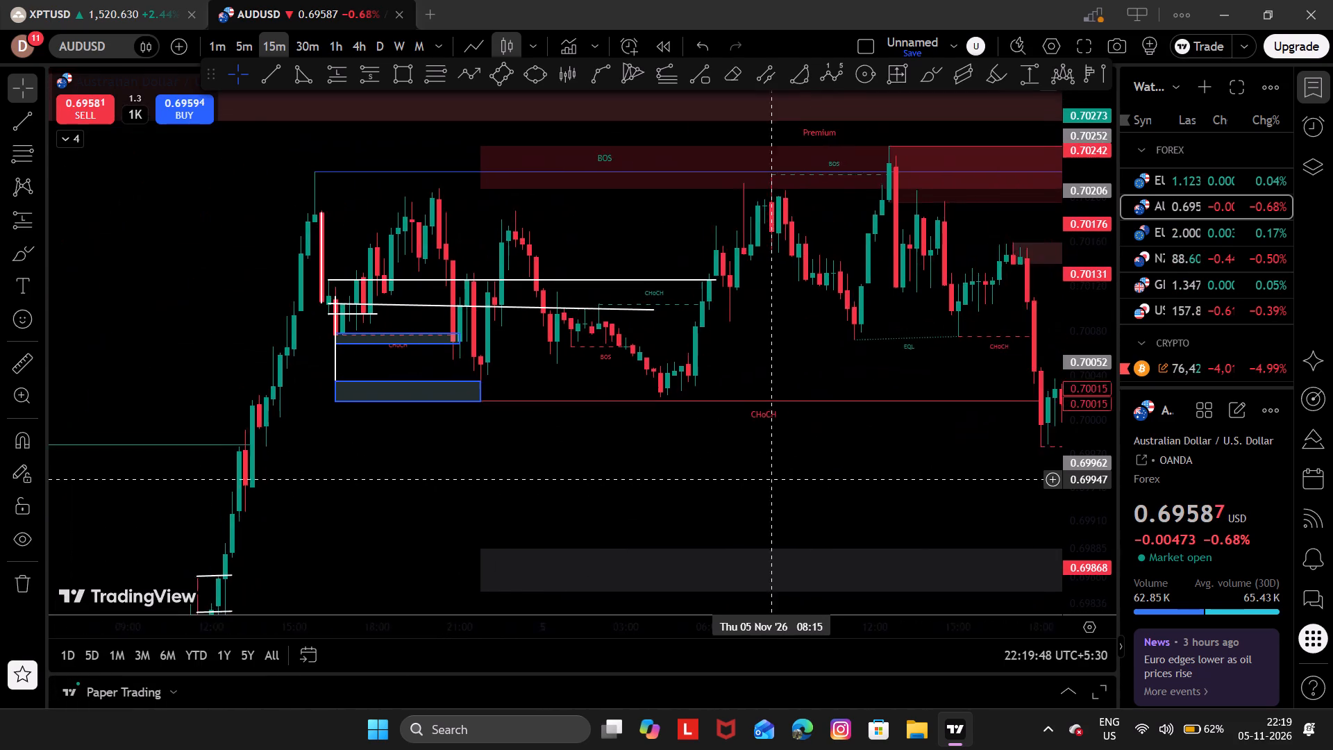
pyautogui.moveTo(741, 484); pyautogui.dragTo(548, 501)
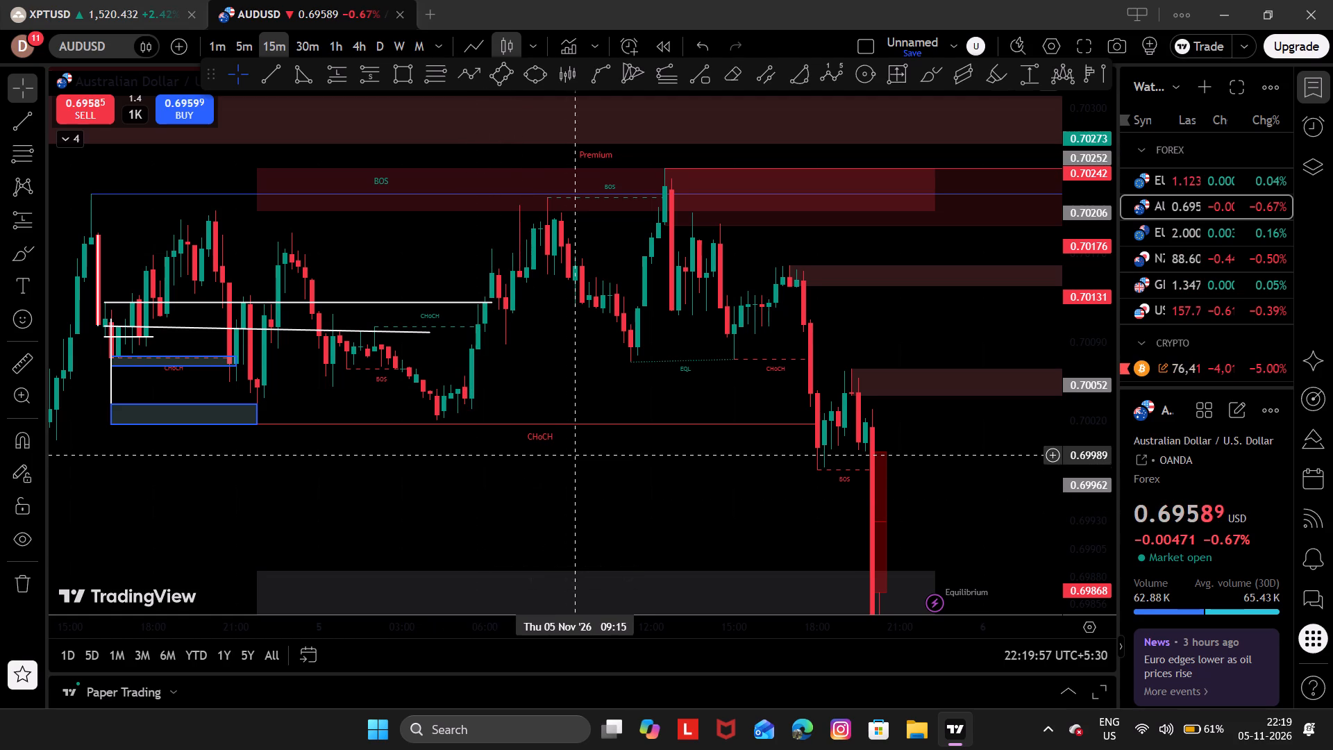
pyautogui.moveTo(577, 454); pyautogui.dragTo(601, 436)
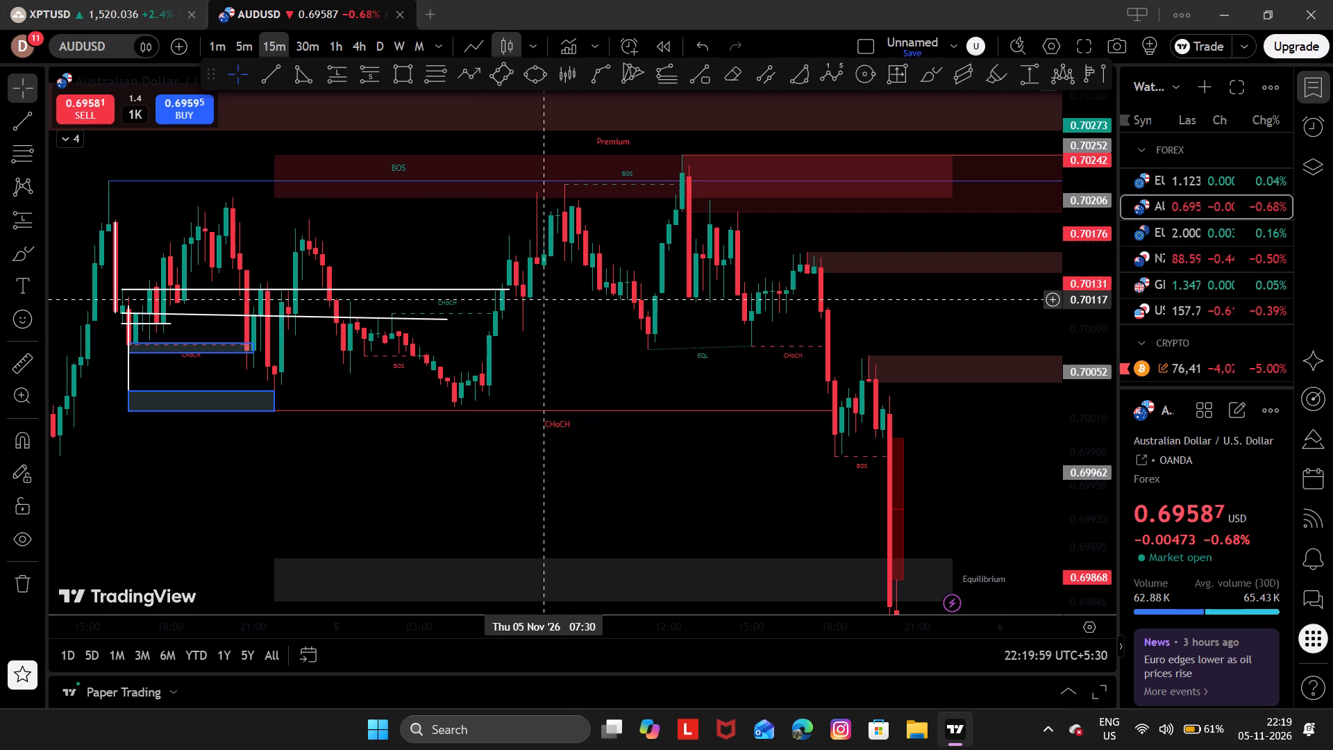
pyautogui.click(269, 86)
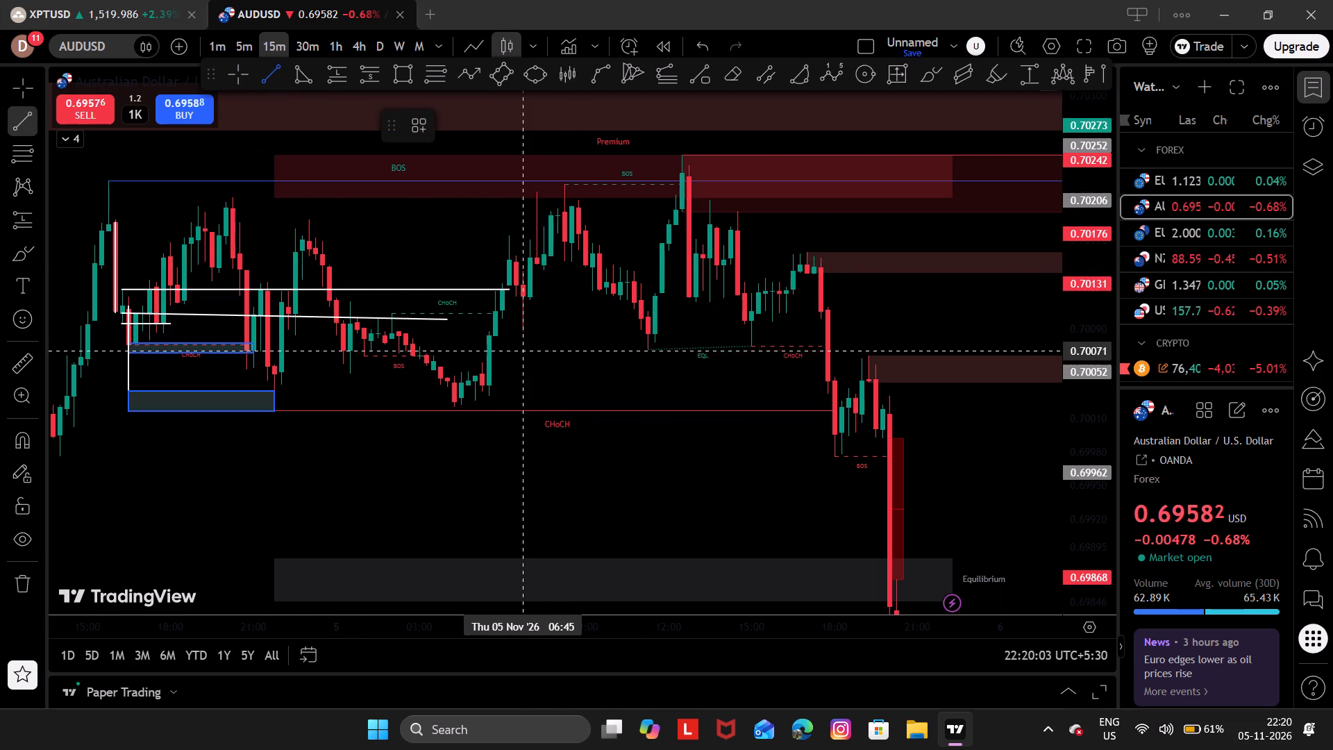
pyautogui.moveTo(515, 297); pyautogui.dragTo(552, 296)
pyautogui.click(552, 296)
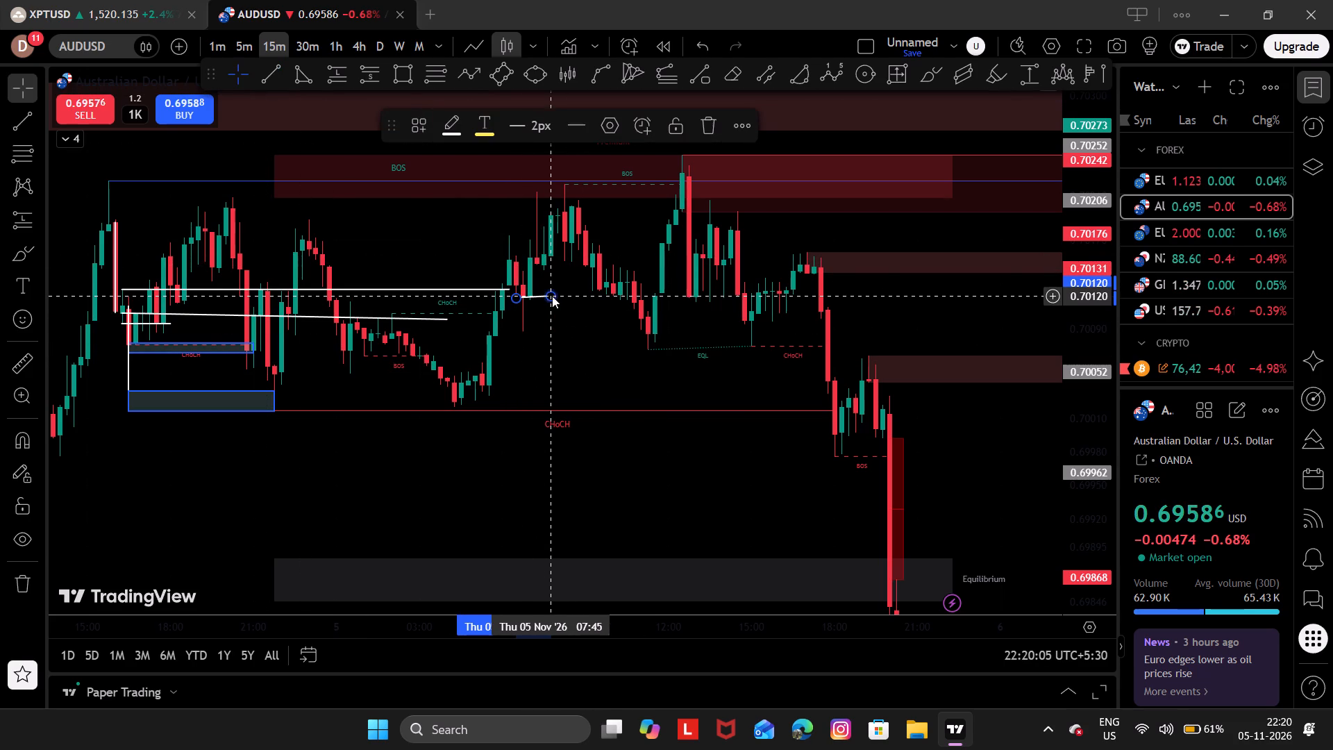
# Draw a horizontal trend line at about 0.70160 from about 06:15 to 08:15 on 5 November, above the first line.
pyautogui.click(279, 70)
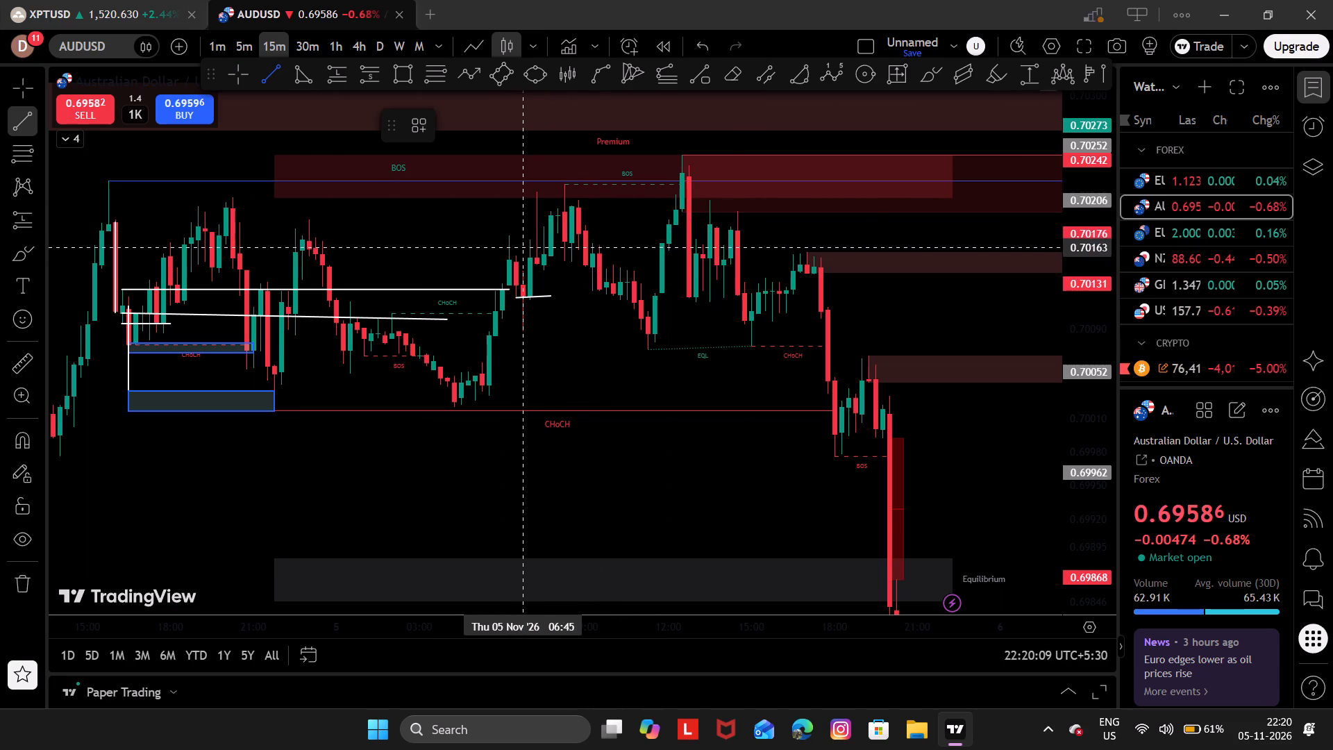
pyautogui.moveTo(512, 251); pyautogui.dragTo(556, 250)
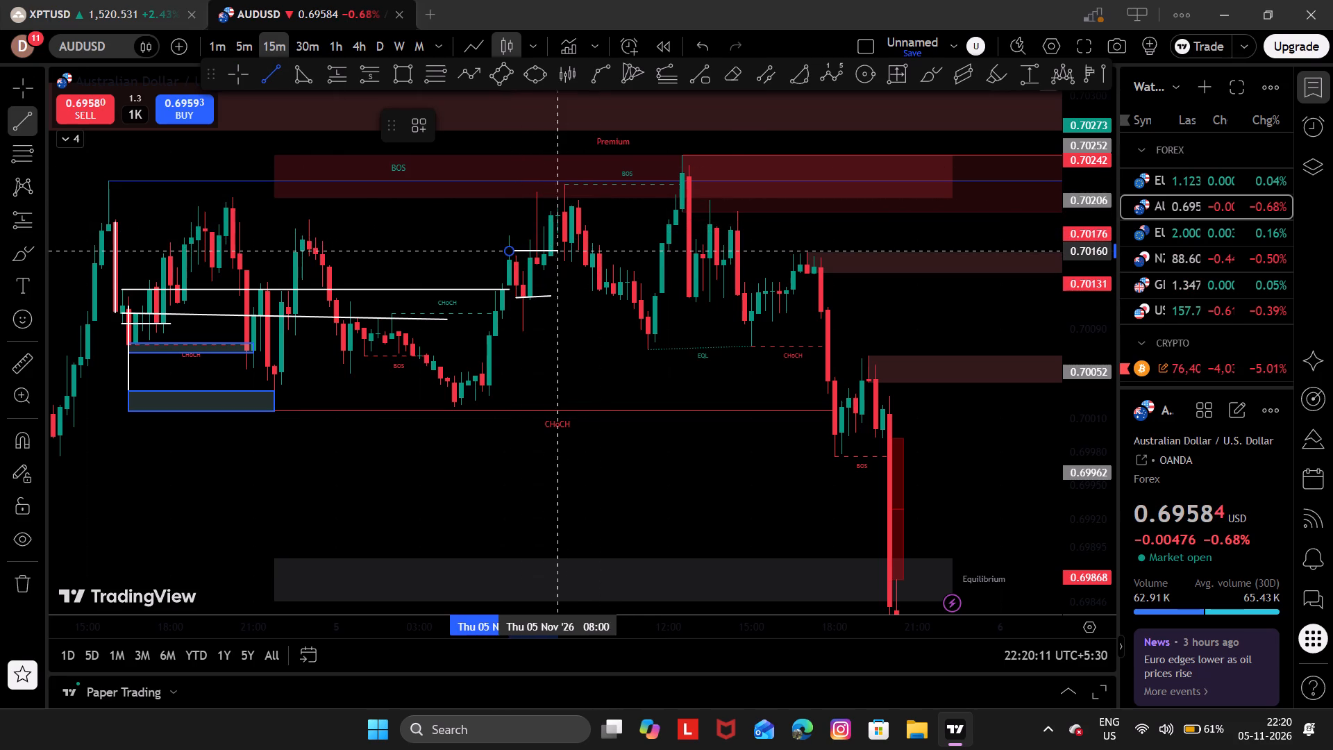
pyautogui.moveTo(556, 250); pyautogui.dragTo(565, 250)
pyautogui.click(565, 250)
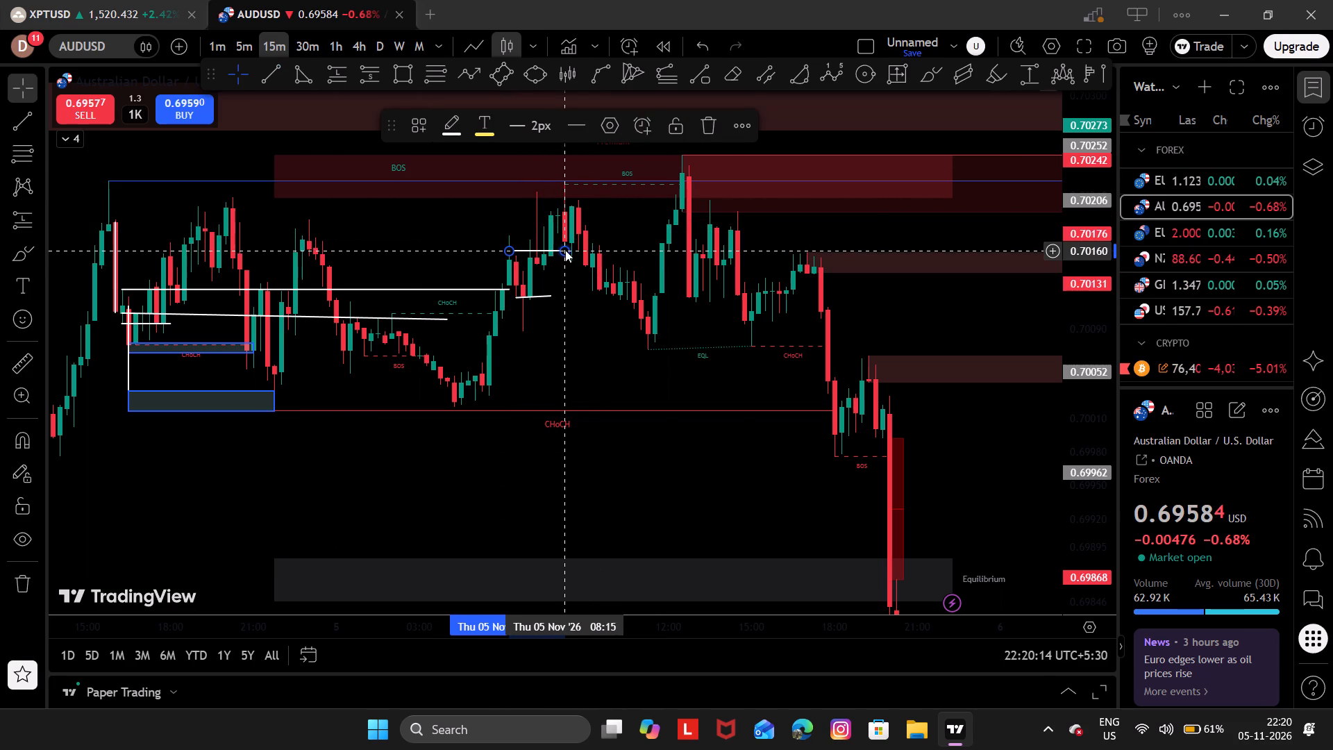
pyautogui.click(251, 155)
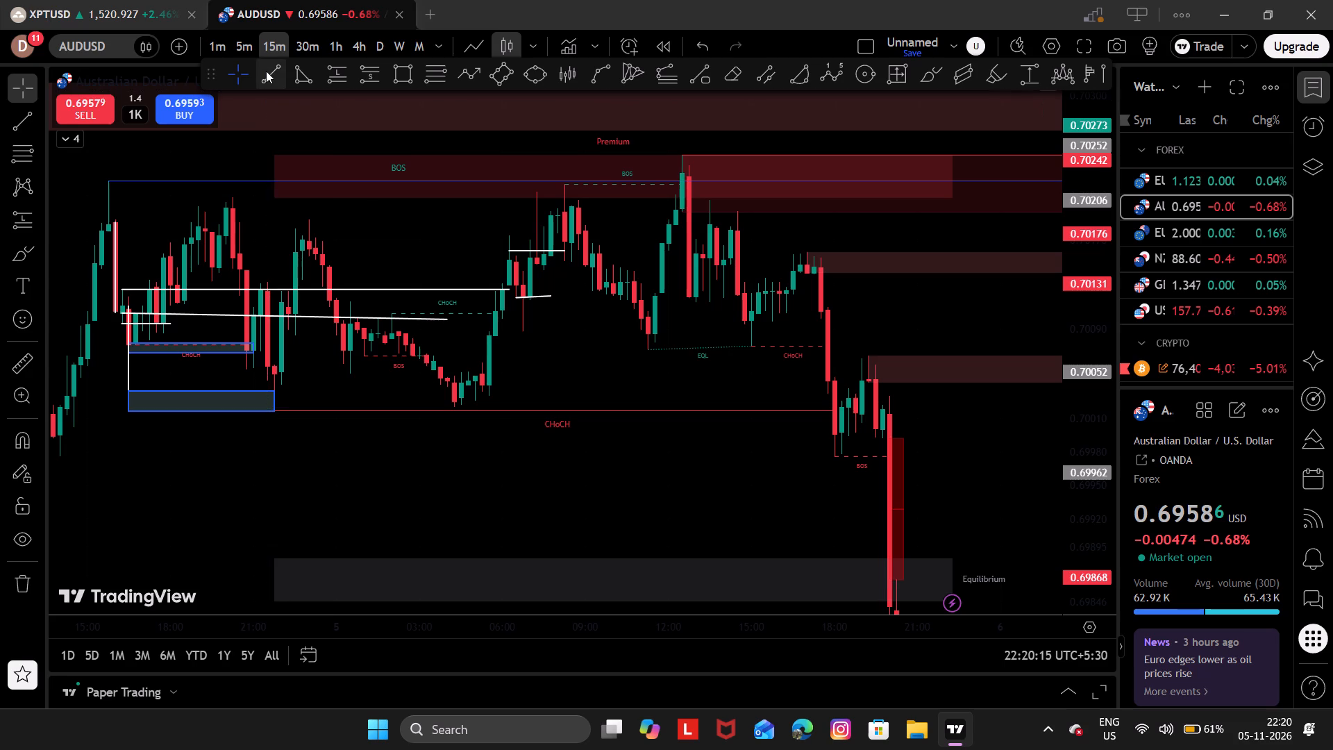
# Draw a horizontal trend line at about 0.70151 starting at 06:30 on 5 November, just below the 0.70160 line.
pyautogui.click(266, 71)
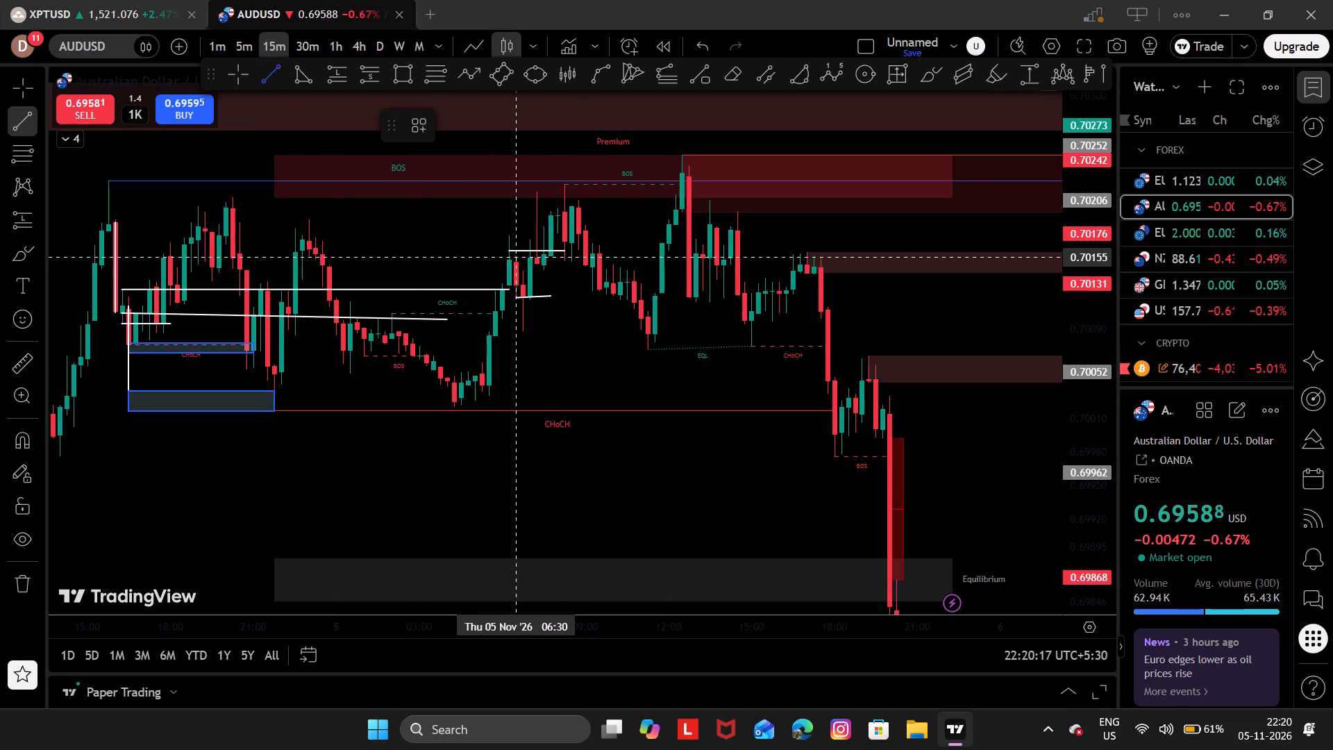
pyautogui.moveTo(514, 260); pyautogui.dragTo(562, 260)
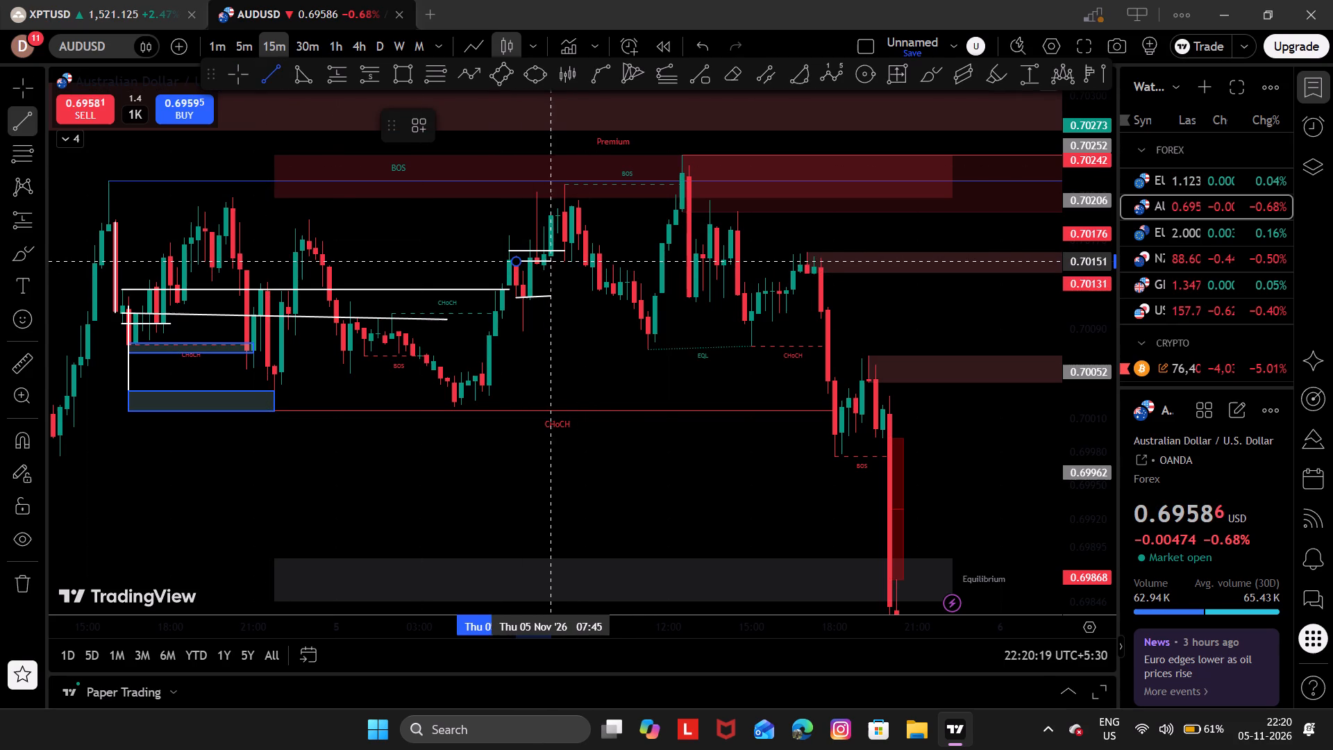
pyautogui.moveTo(562, 260); pyautogui.dragTo(580, 260)
pyautogui.click(580, 260)
pyautogui.click(528, 326)
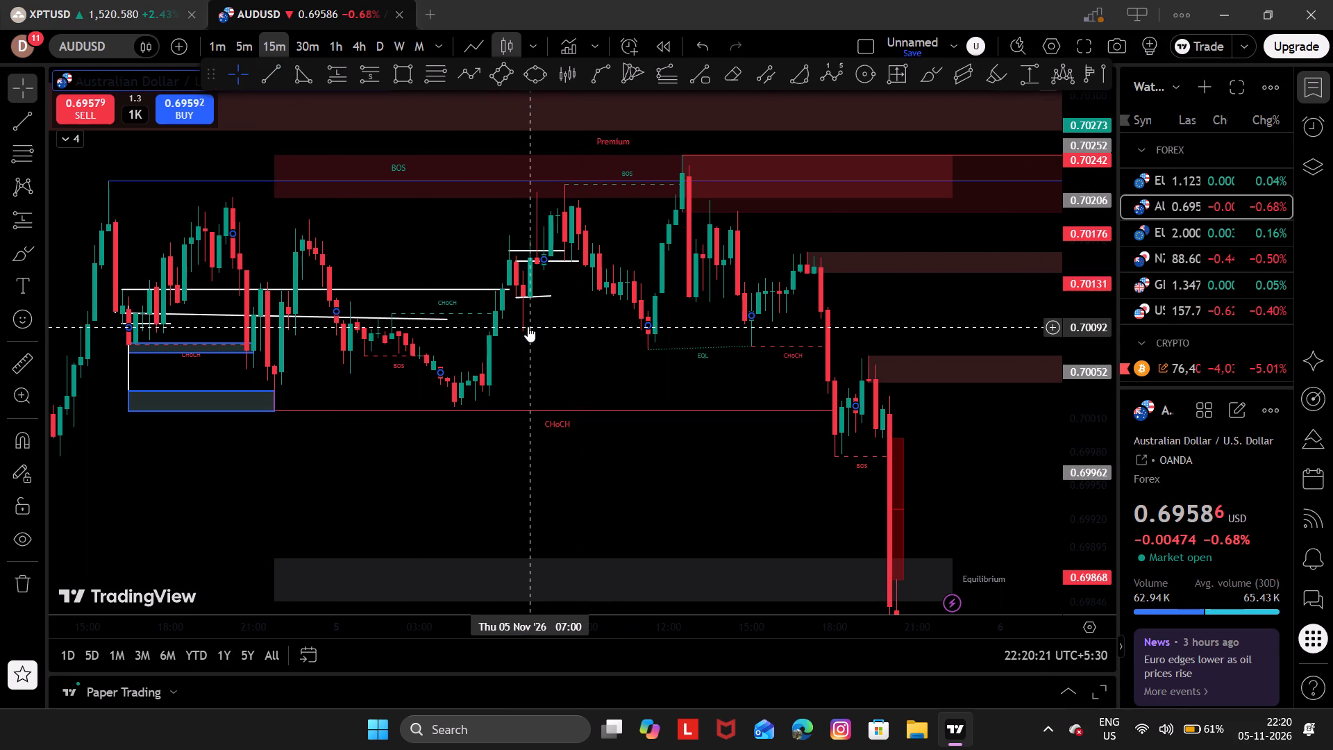
# Extend the later endpoint of the 0.70120 trend line to about 08:15, matching the end of the topmost short line.
pyautogui.moveTo(528, 358); pyautogui.dragTo(498, 412)
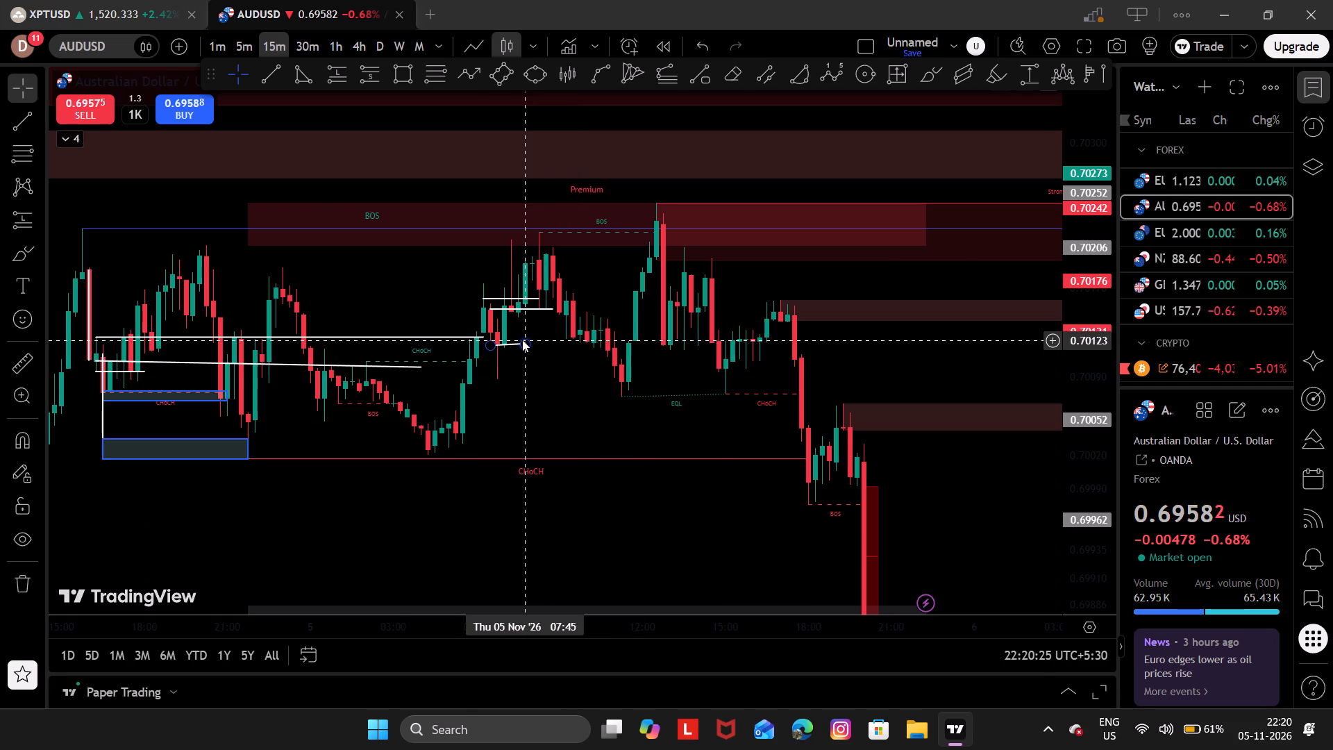
pyautogui.rightClick(528, 343)
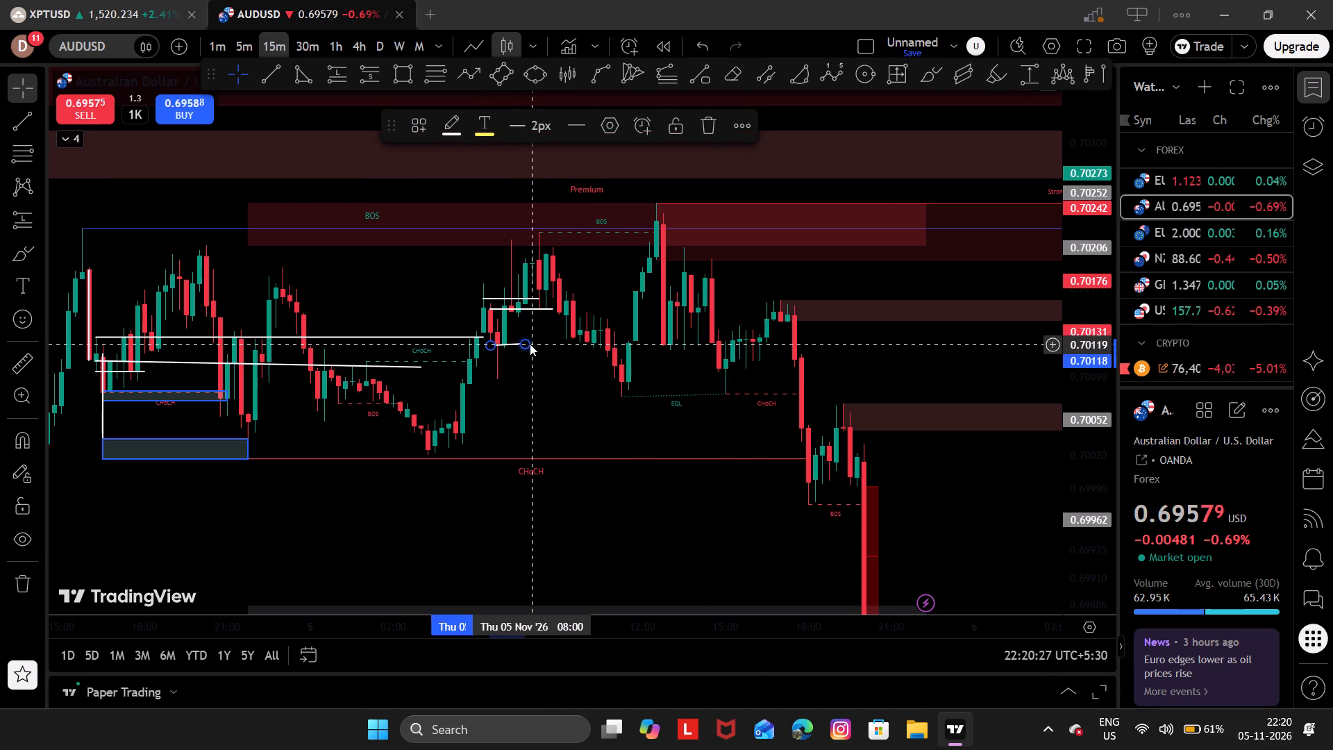
pyautogui.moveTo(530, 346); pyautogui.dragTo(519, 346)
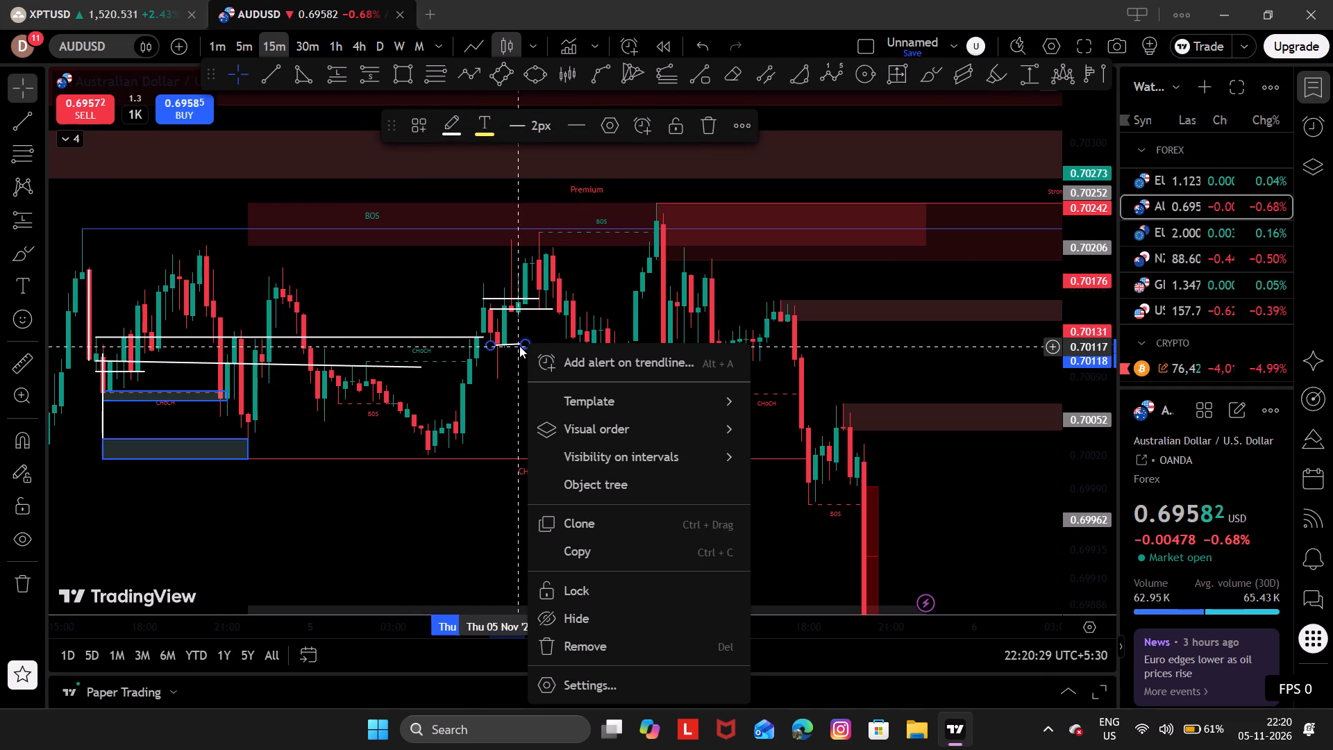
pyautogui.click(519, 346)
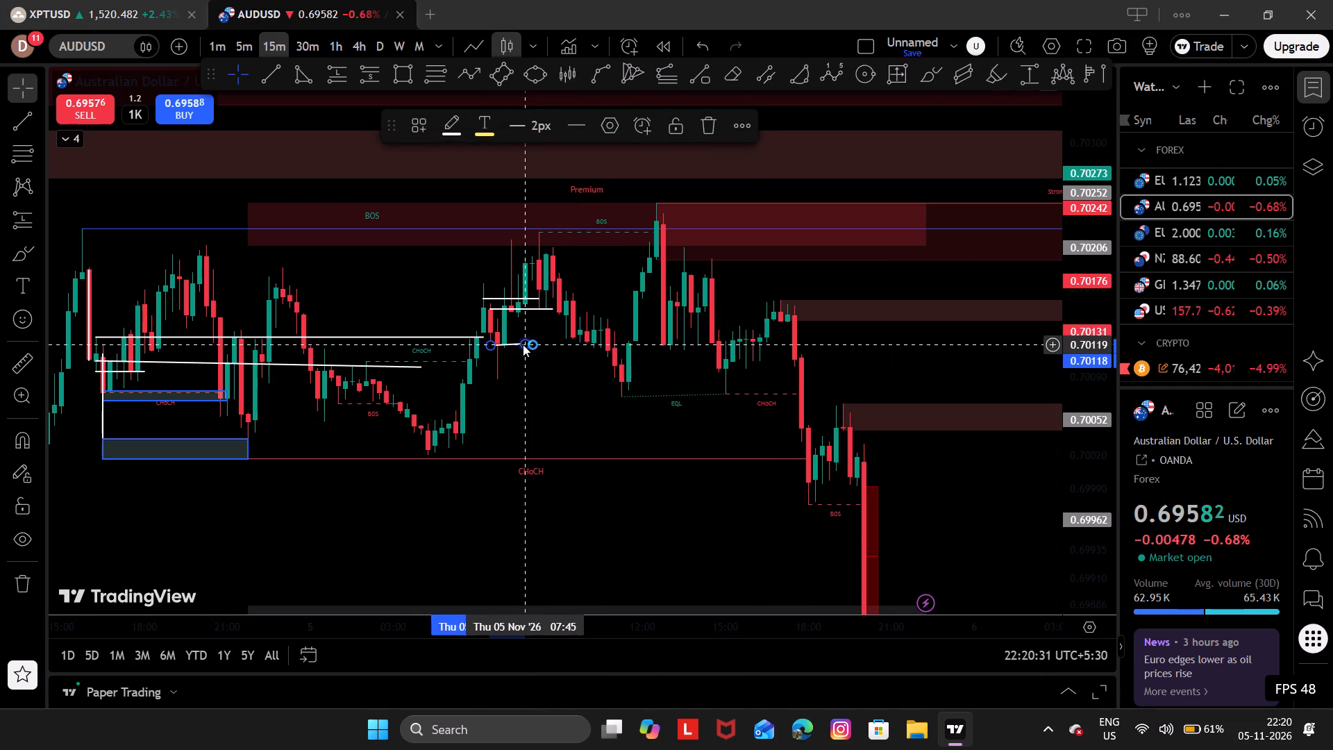
pyautogui.moveTo(522, 344); pyautogui.dragTo(538, 346)
pyautogui.click(567, 372)
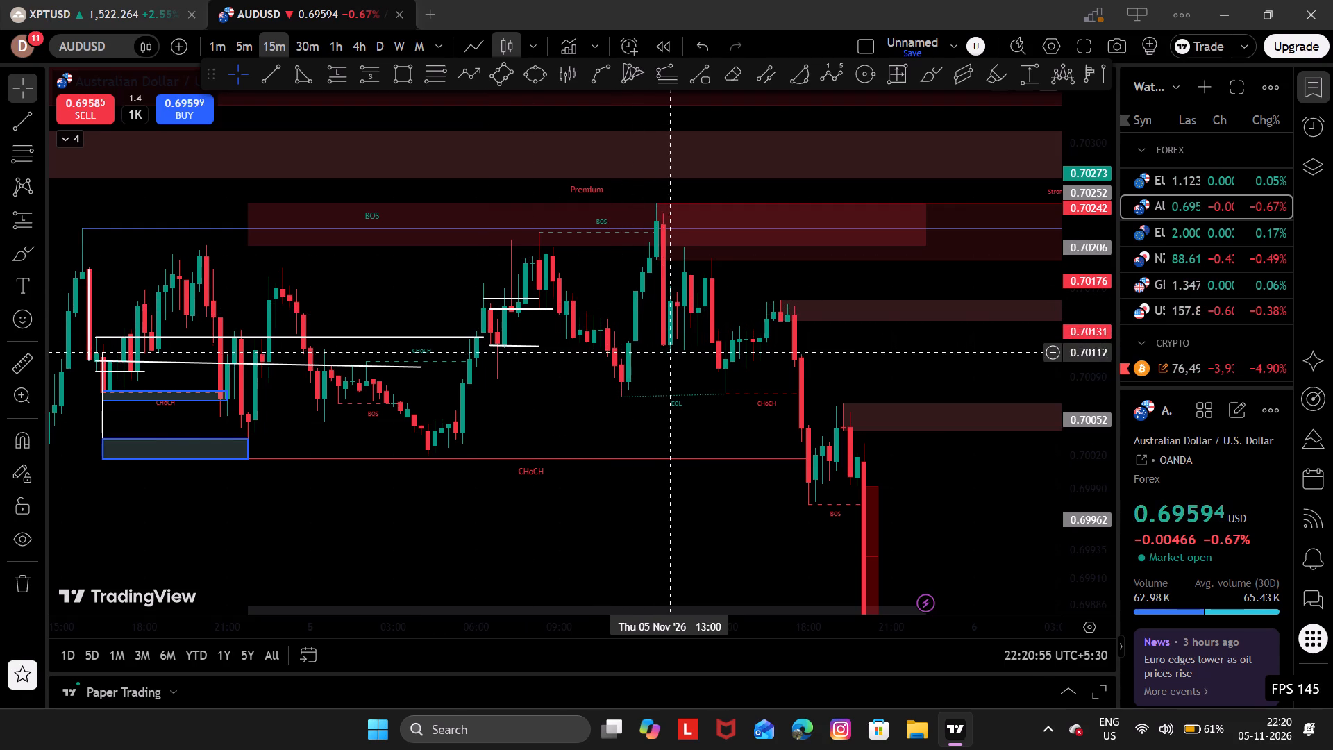
# Examine the AUDUSD price action on 5 November after the marked levels, including the sell-off through the equilibrium zone.
pyautogui.moveTo(635, 368); pyautogui.dragTo(535, 397)
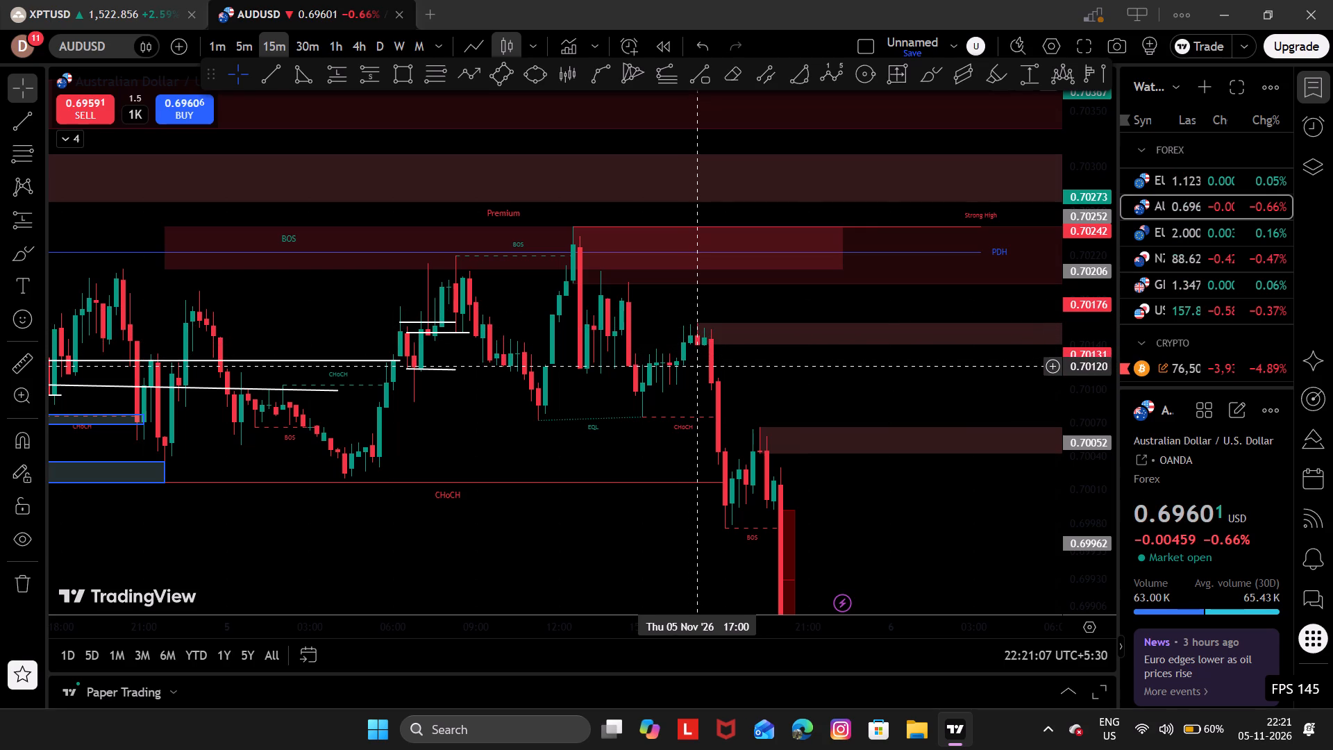
pyautogui.moveTo(647, 340); pyautogui.dragTo(528, 251)
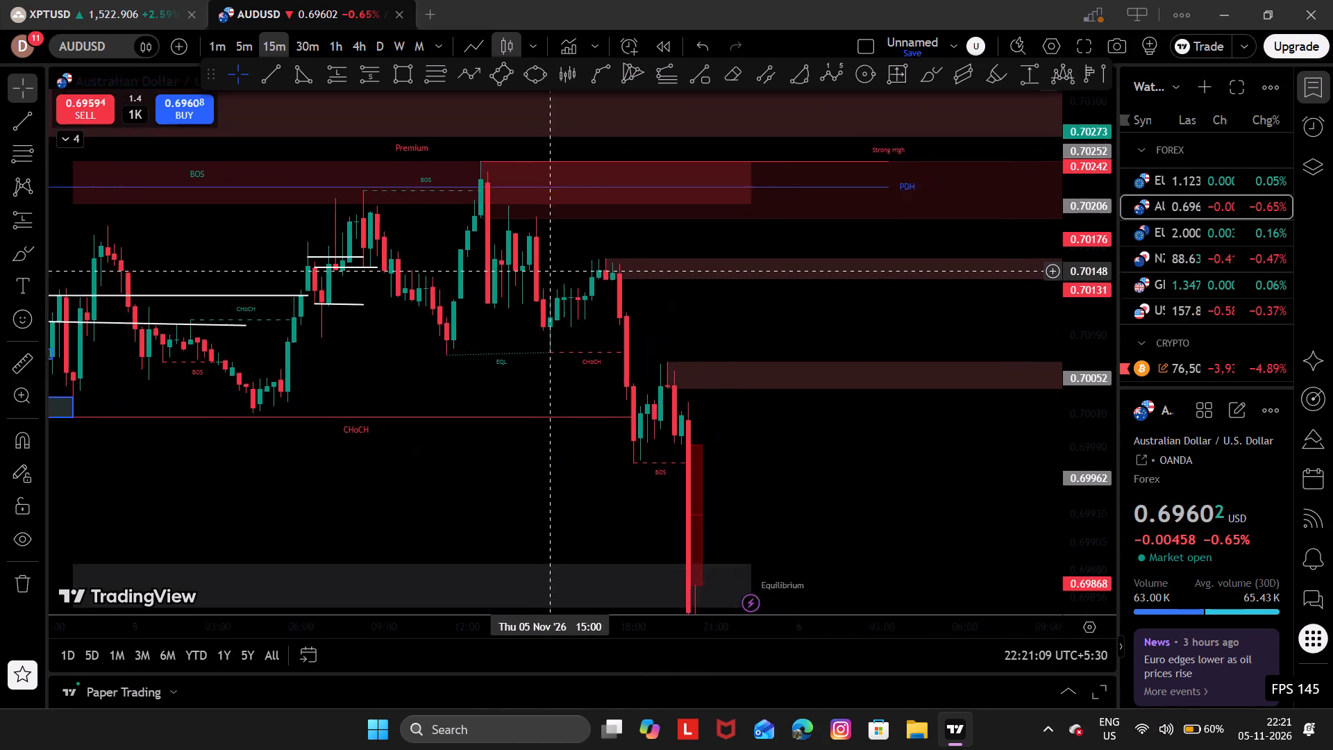
pyautogui.moveTo(528, 251); pyautogui.dragTo(457, 197)
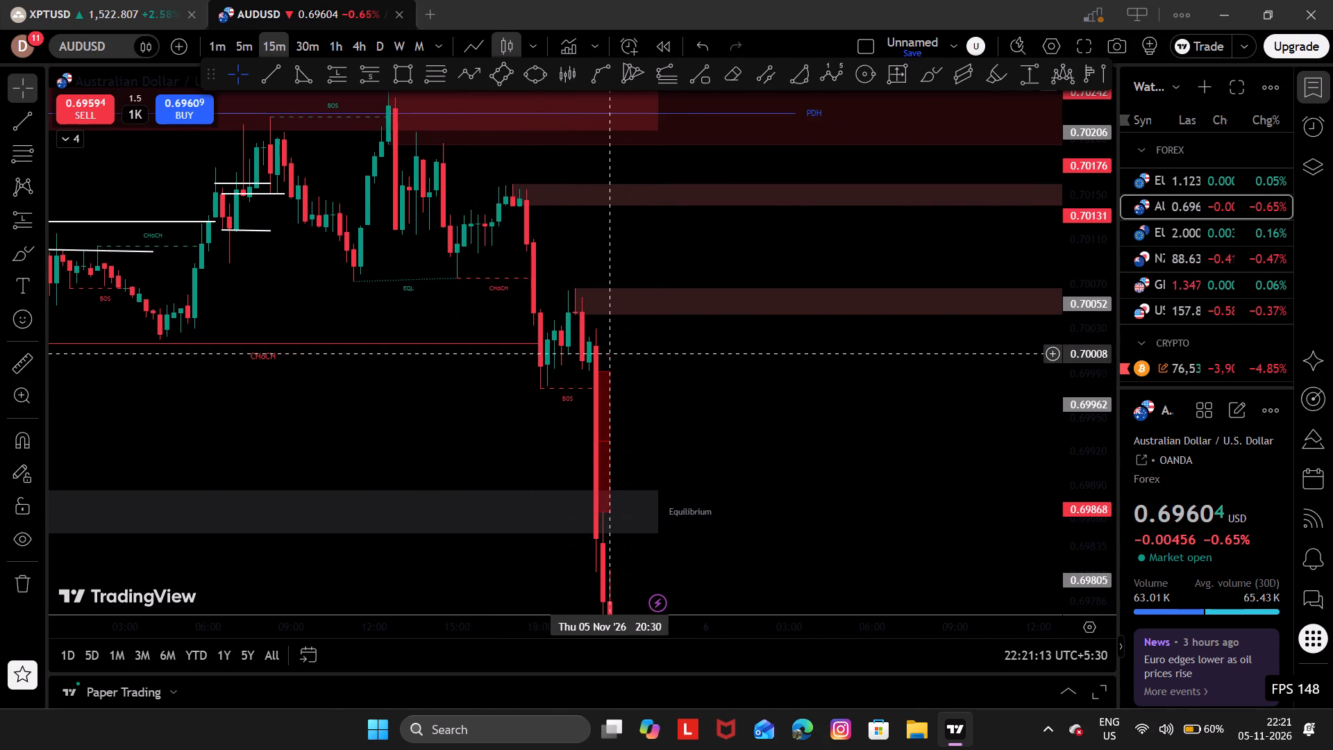
pyautogui.moveTo(655, 408); pyautogui.dragTo(648, 408)
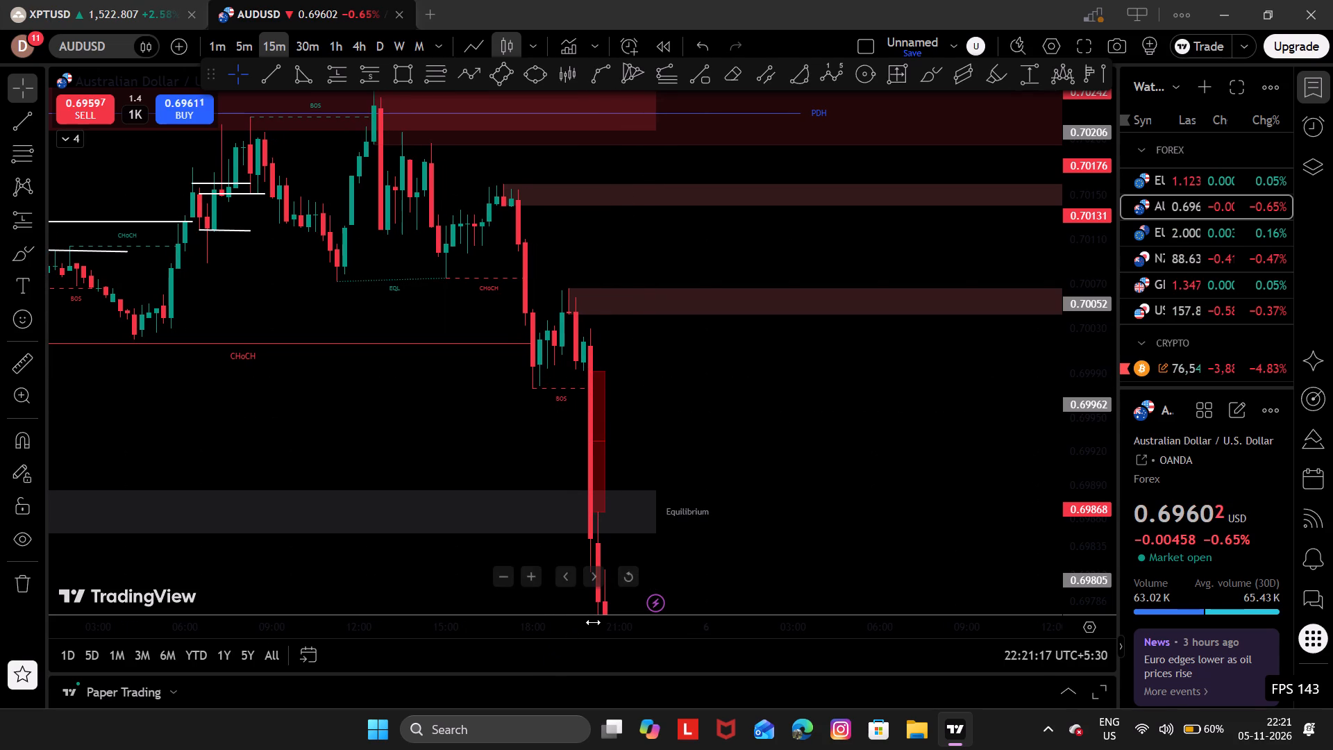
pyautogui.moveTo(593, 622); pyautogui.dragTo(493, 620)
pyautogui.moveTo(635, 492); pyautogui.dragTo(714, 326)
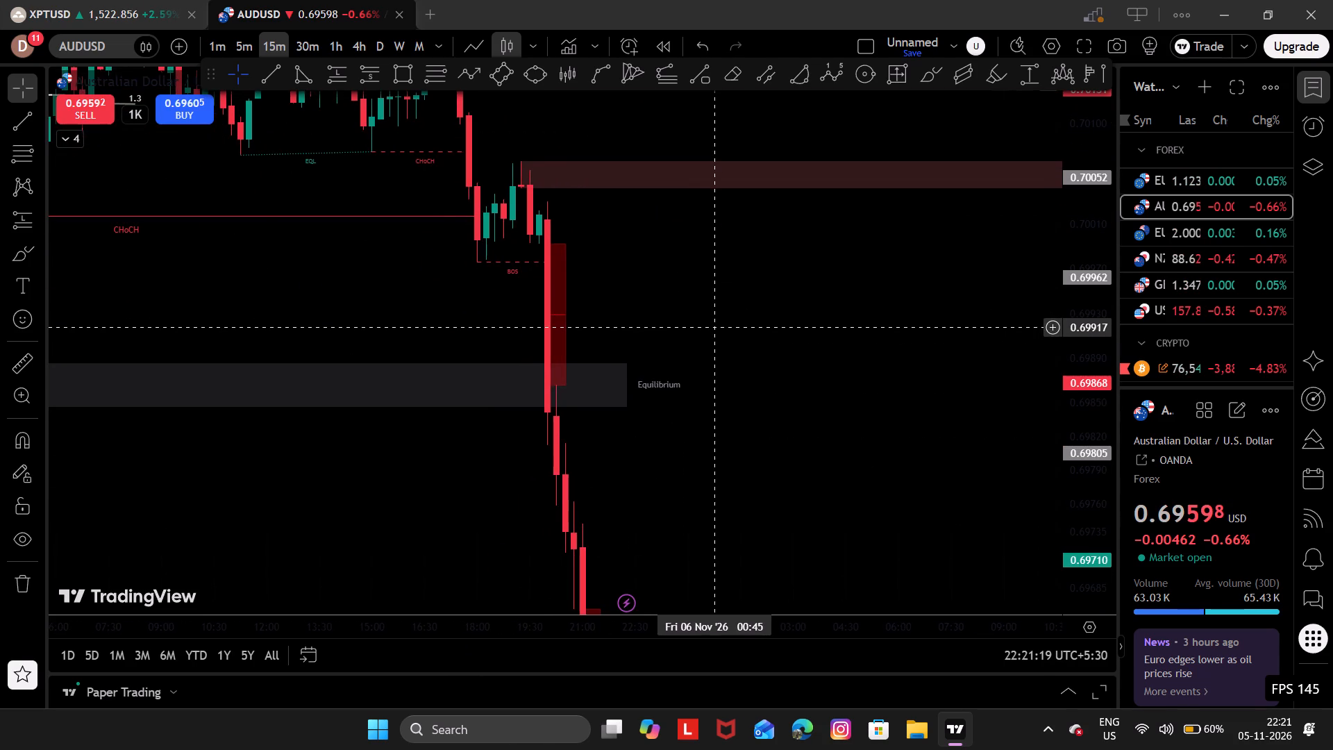
pyautogui.moveTo(747, 438); pyautogui.dragTo(812, 625)
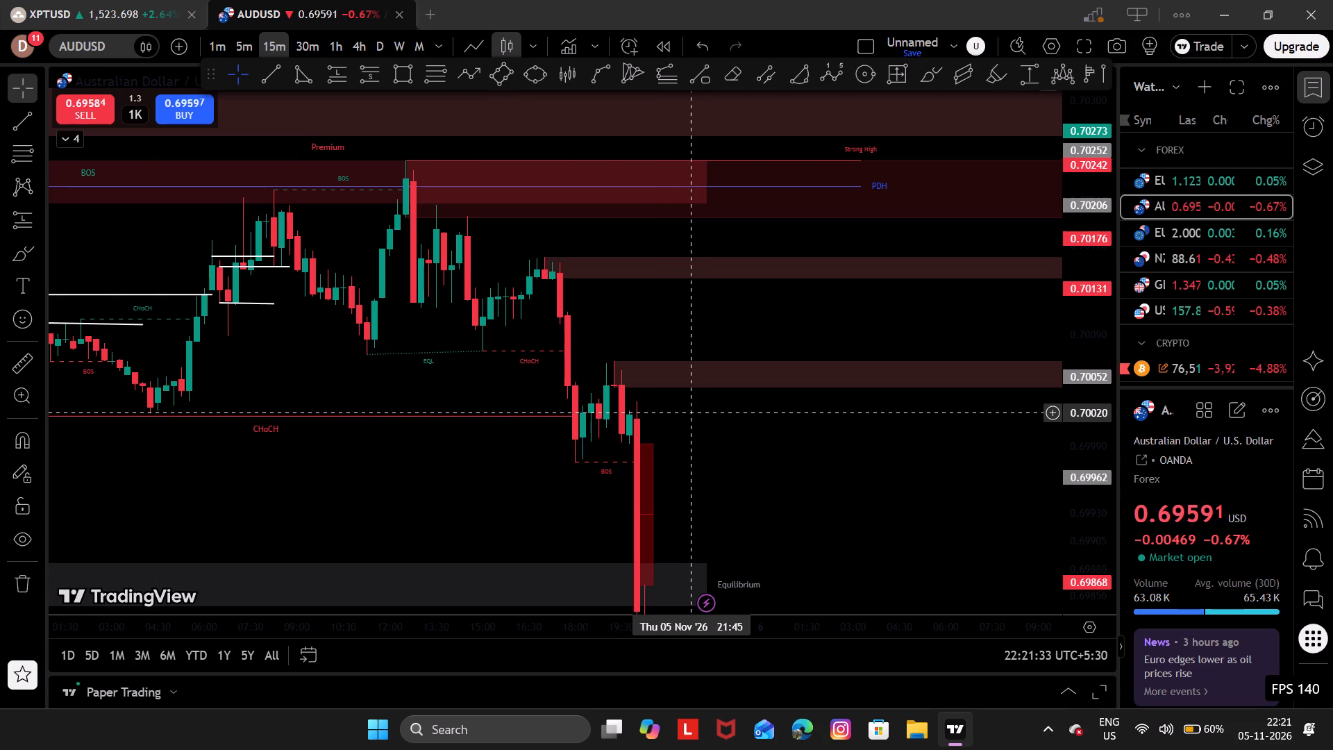
# Examine the latest AUDUSD candles from the sell-off down to the previous-day low and the discount zone.
pyautogui.moveTo(680, 417); pyautogui.dragTo(654, 192)
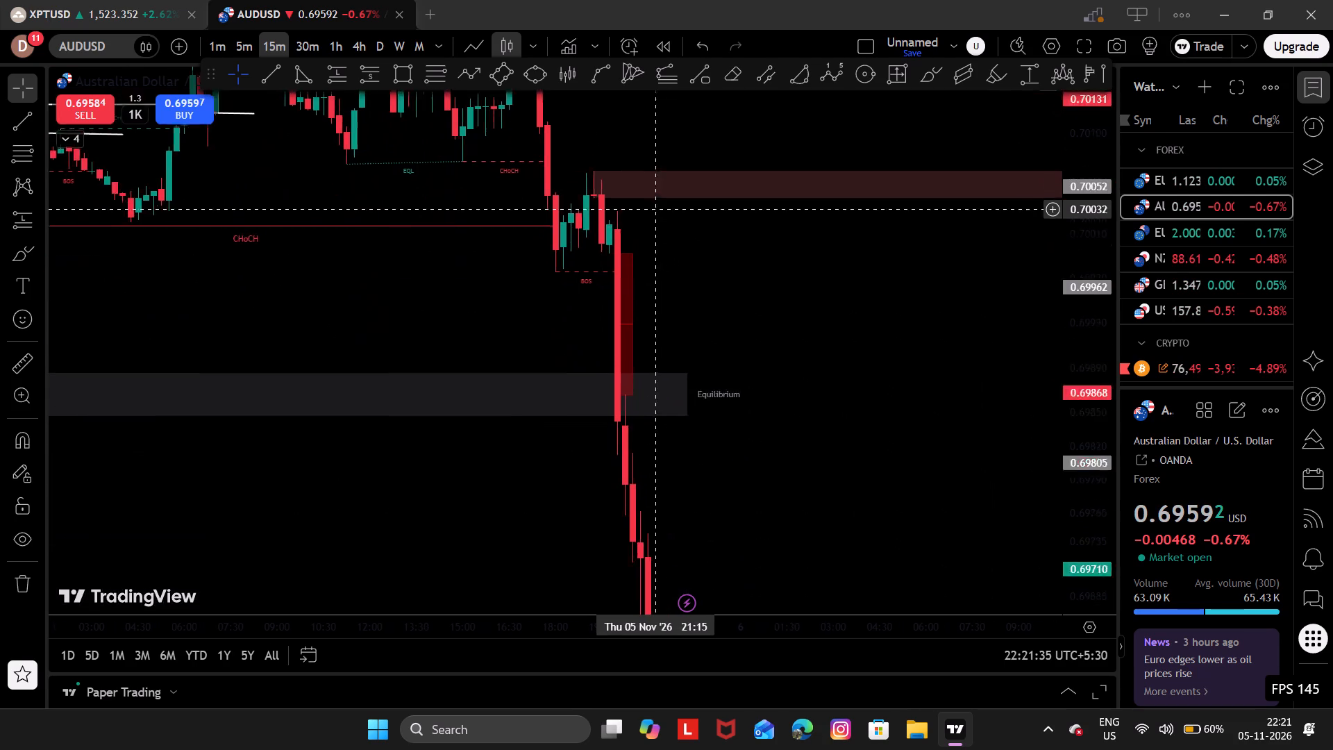
pyautogui.moveTo(654, 192); pyautogui.dragTo(640, 67)
pyautogui.moveTo(747, 344); pyautogui.dragTo(645, 201)
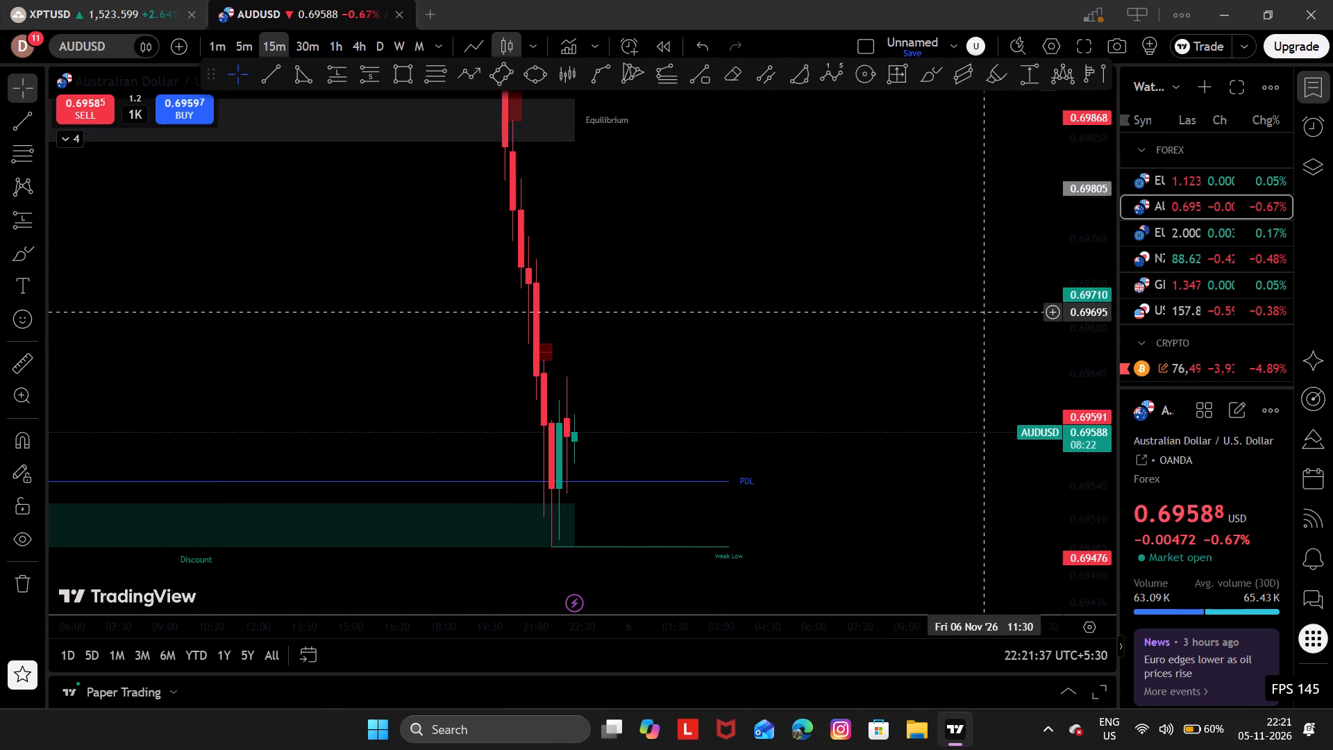
pyautogui.moveTo(1096, 292); pyautogui.dragTo(1055, 405)
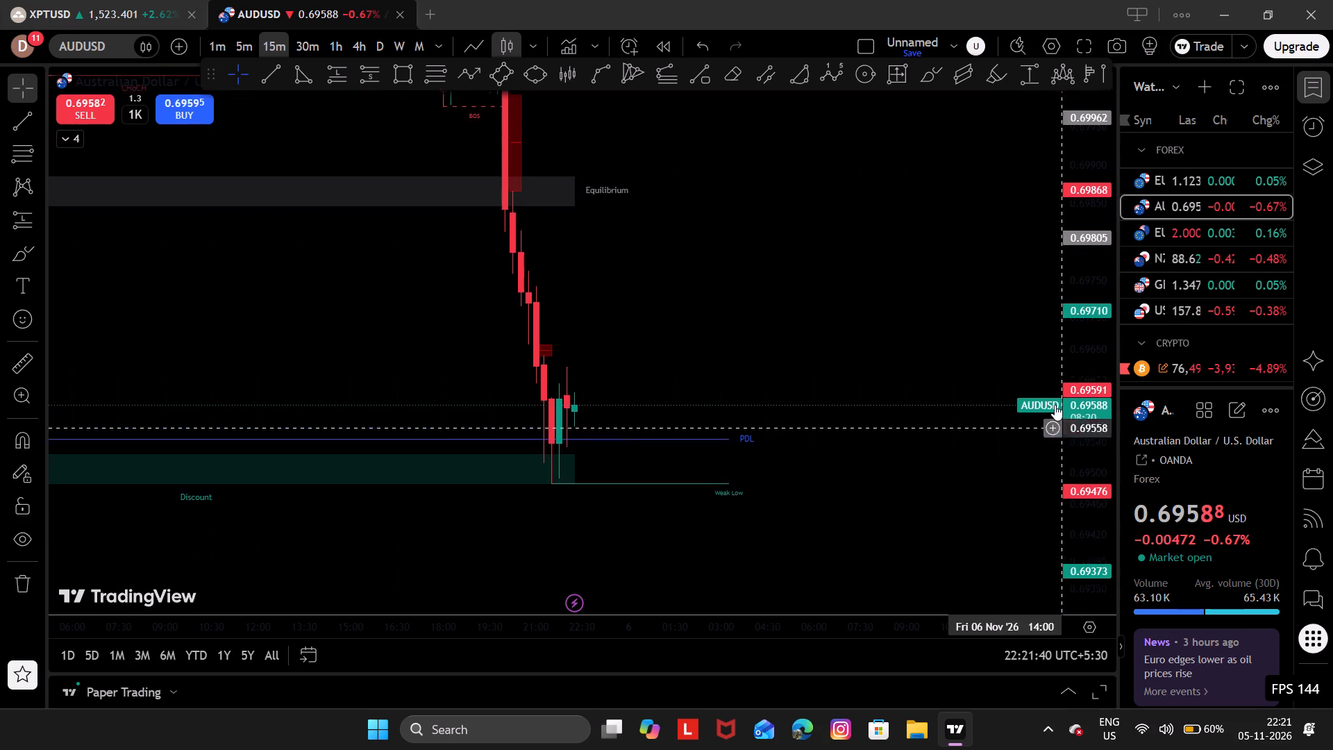
pyautogui.moveTo(1055, 405); pyautogui.dragTo(1043, 360)
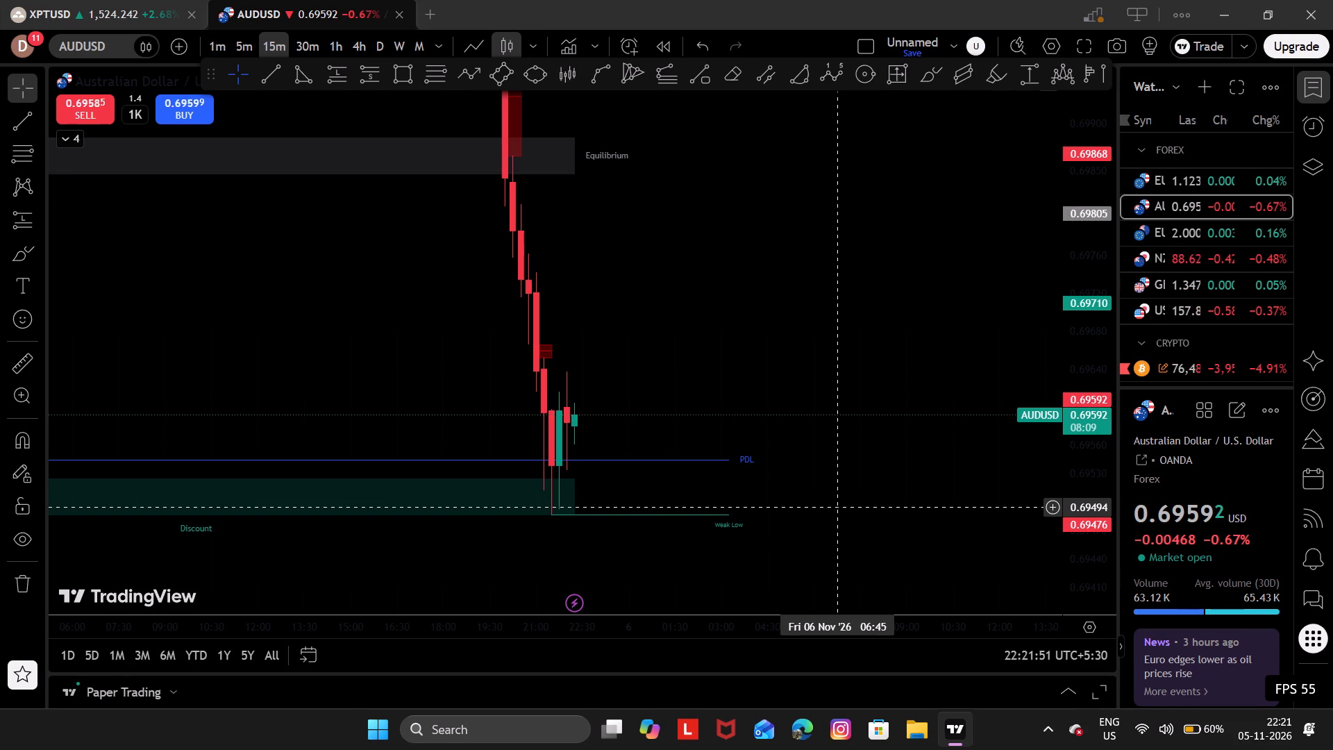
# Open the SENSEX chart from the watchlist and examine its 4 and 5 November price action and the premium zone.
pyautogui.scroll(5, 1189, 255)
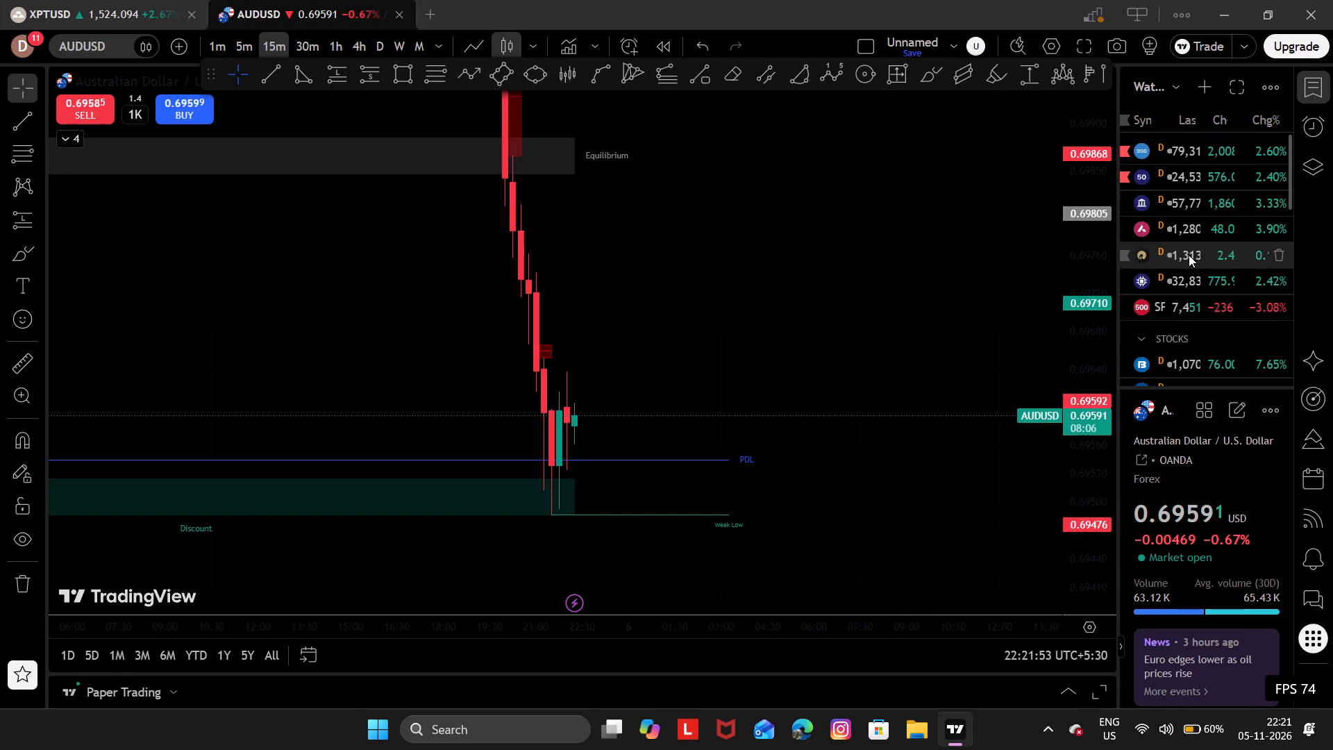
pyautogui.click(1173, 158)
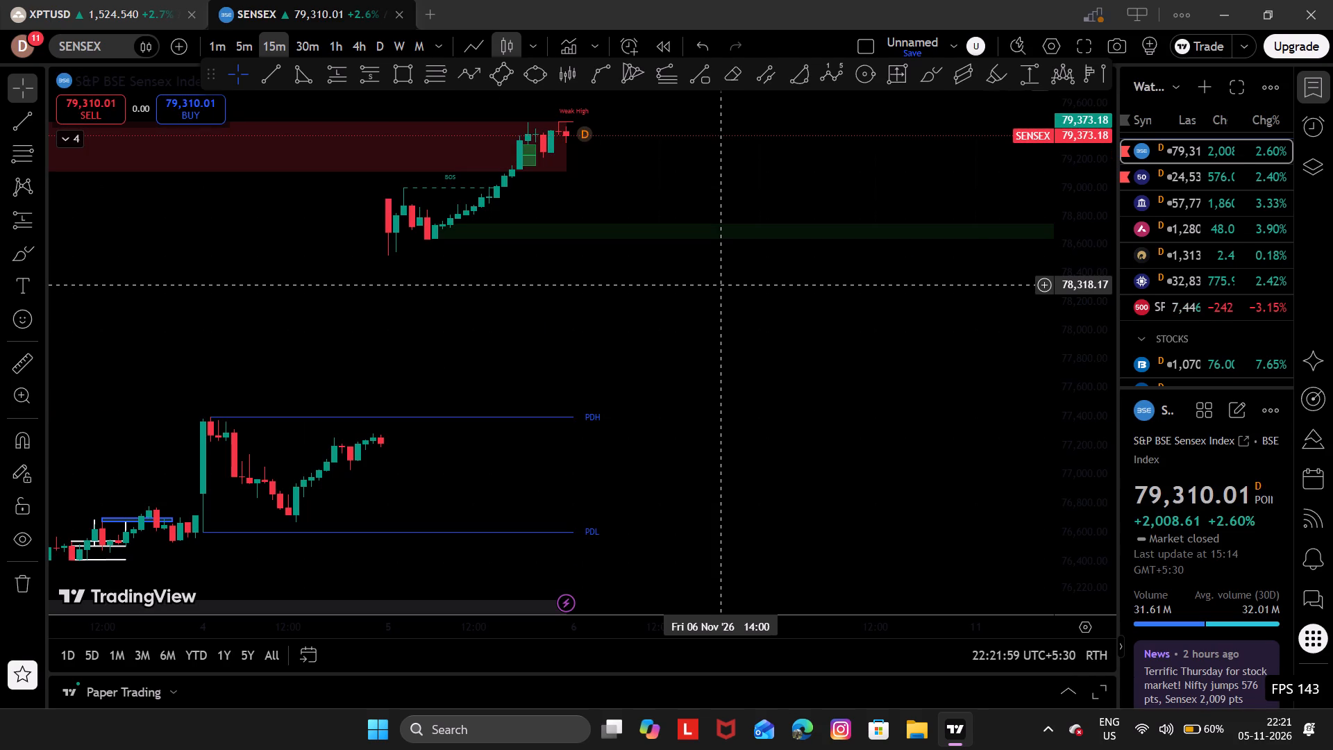
pyautogui.moveTo(717, 284); pyautogui.dragTo(439, 294)
pyautogui.moveTo(439, 294); pyautogui.dragTo(949, 311)
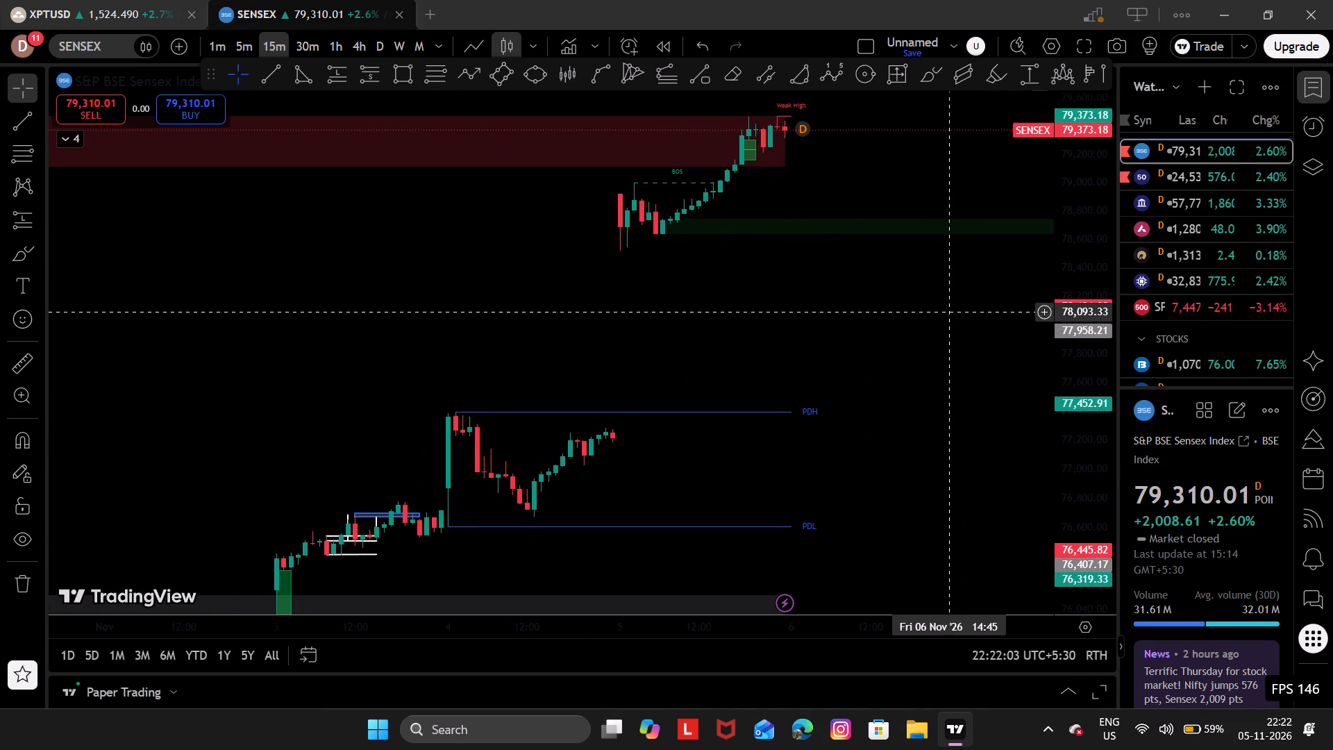
pyautogui.moveTo(1108, 372); pyautogui.dragTo(1080, 215)
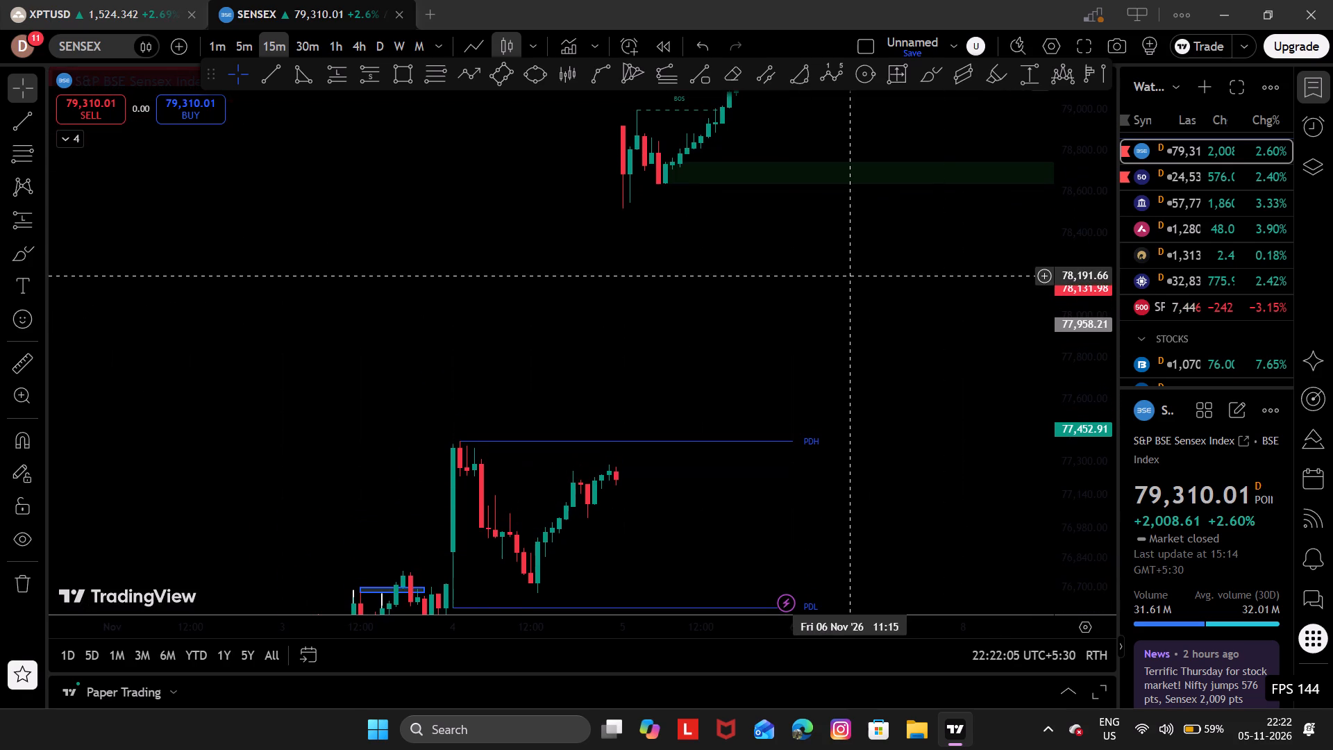
pyautogui.moveTo(848, 276); pyautogui.dragTo(729, 507)
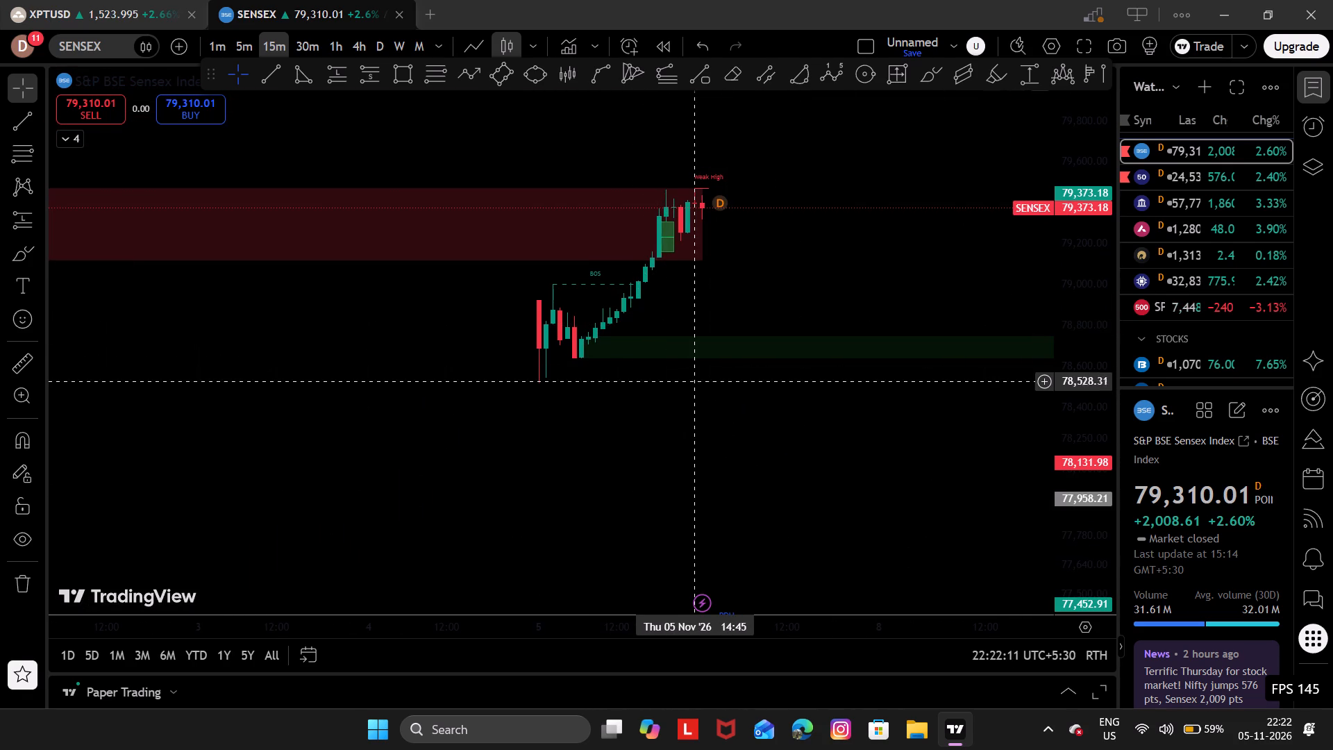
pyautogui.moveTo(698, 383); pyautogui.dragTo(537, 478)
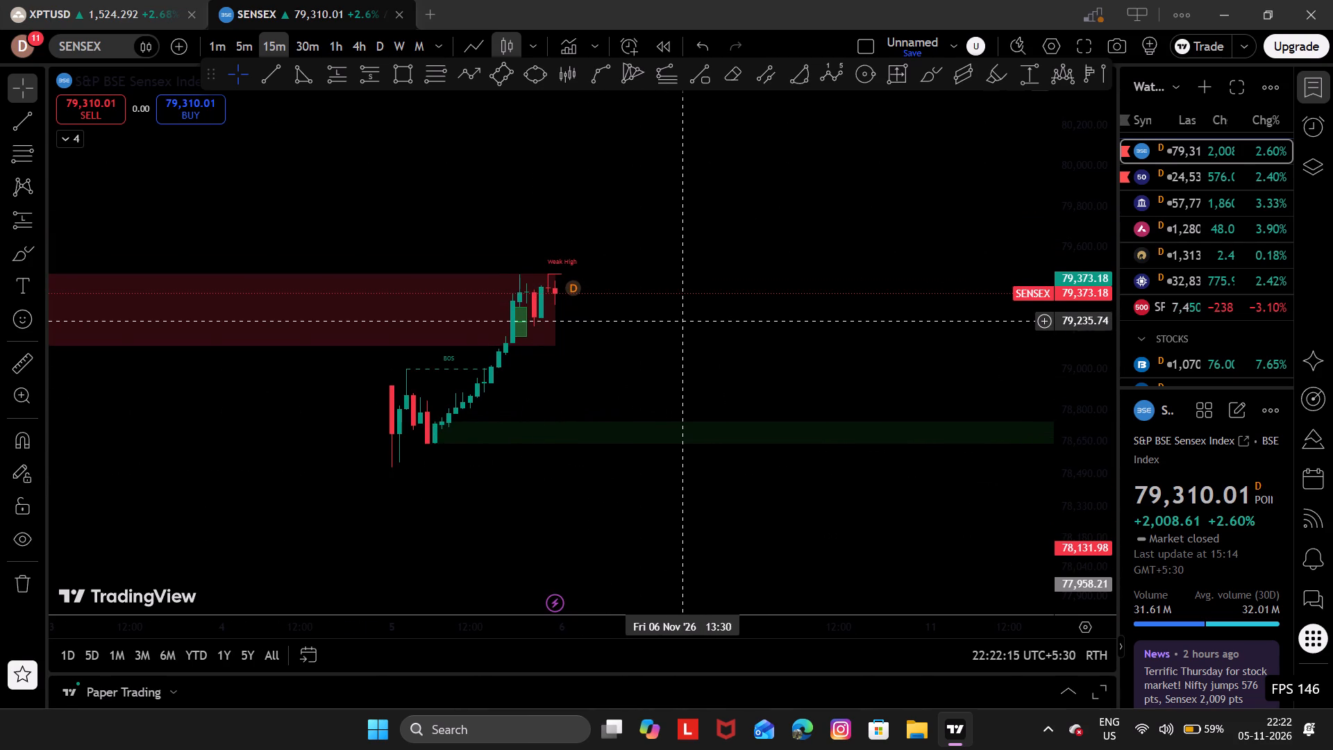
pyautogui.moveTo(675, 321); pyautogui.dragTo(1332, 177)
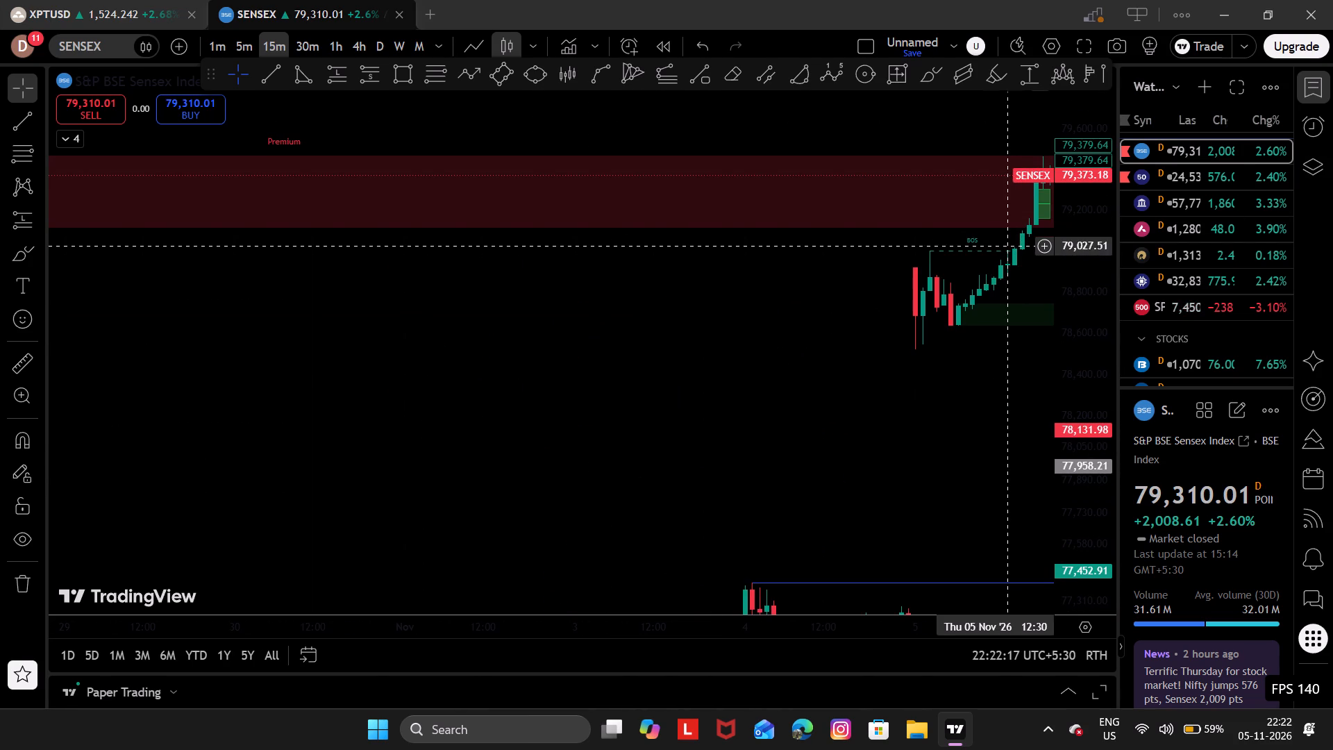
pyautogui.moveTo(1007, 246); pyautogui.dragTo(644, 231)
# Switch to the NIFTY chart and examine the 5 November candles against the blue horizontal line at 24,618.90.
pyautogui.press('space')
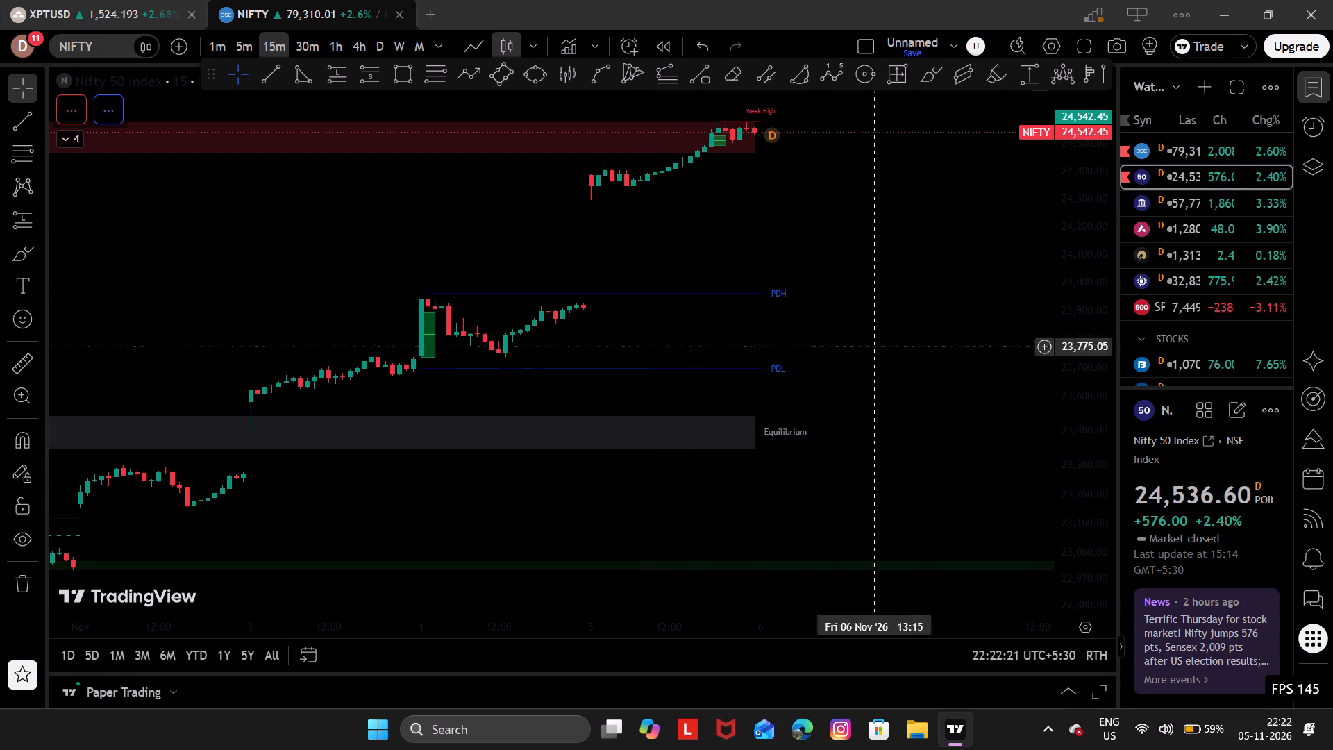
pyautogui.moveTo(1102, 467); pyautogui.dragTo(1058, 133)
pyautogui.moveTo(1058, 133); pyautogui.dragTo(934, 175)
pyautogui.moveTo(807, 167); pyautogui.dragTo(694, 512)
pyautogui.moveTo(871, 367); pyautogui.dragTo(224, 423)
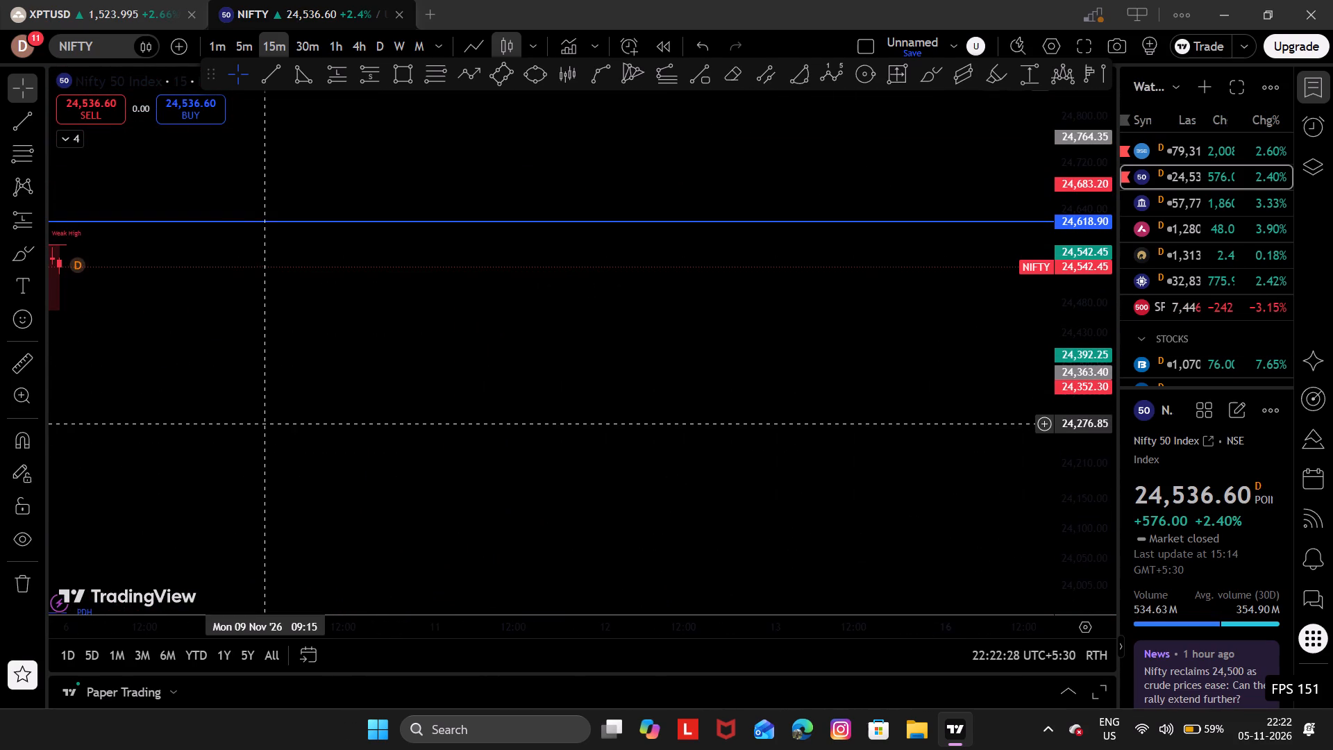
pyautogui.moveTo(224, 423); pyautogui.dragTo(666, 386)
pyautogui.scroll(-1, 666, 386)
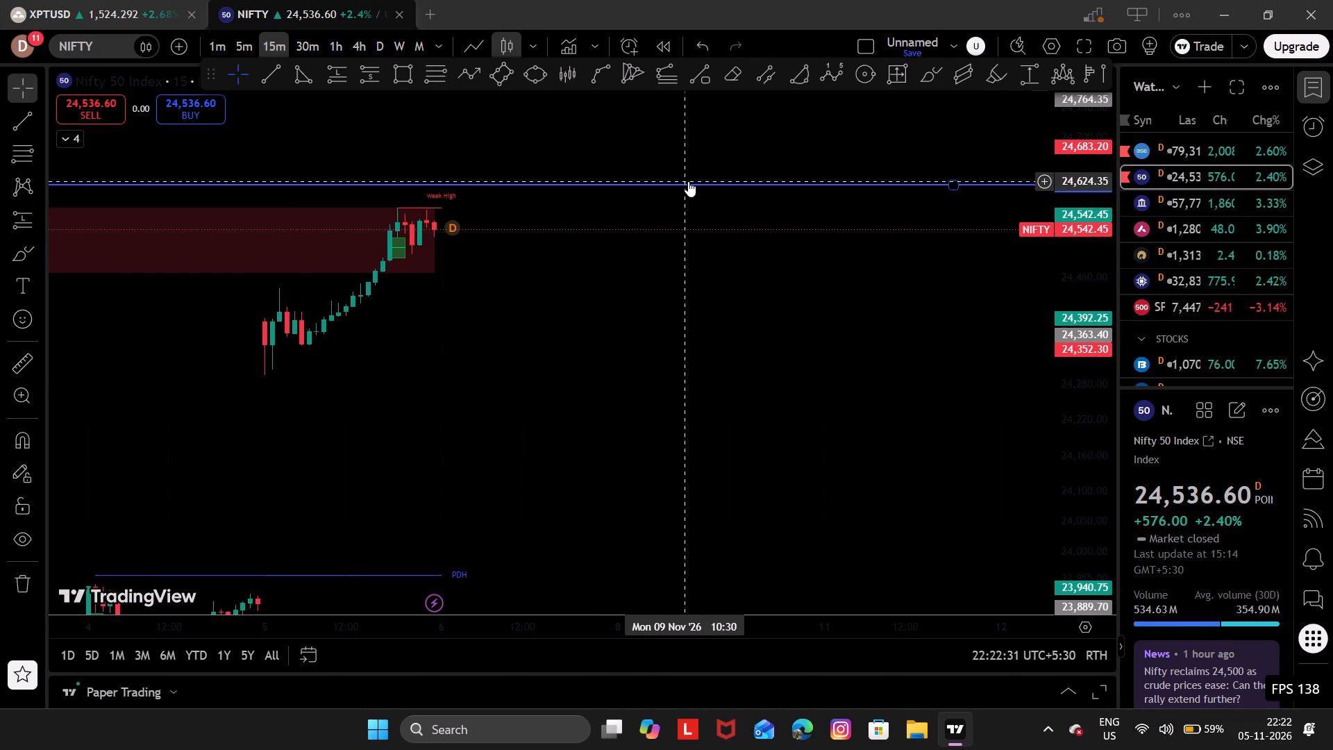
pyautogui.click(688, 181)
pyautogui.click(727, 210)
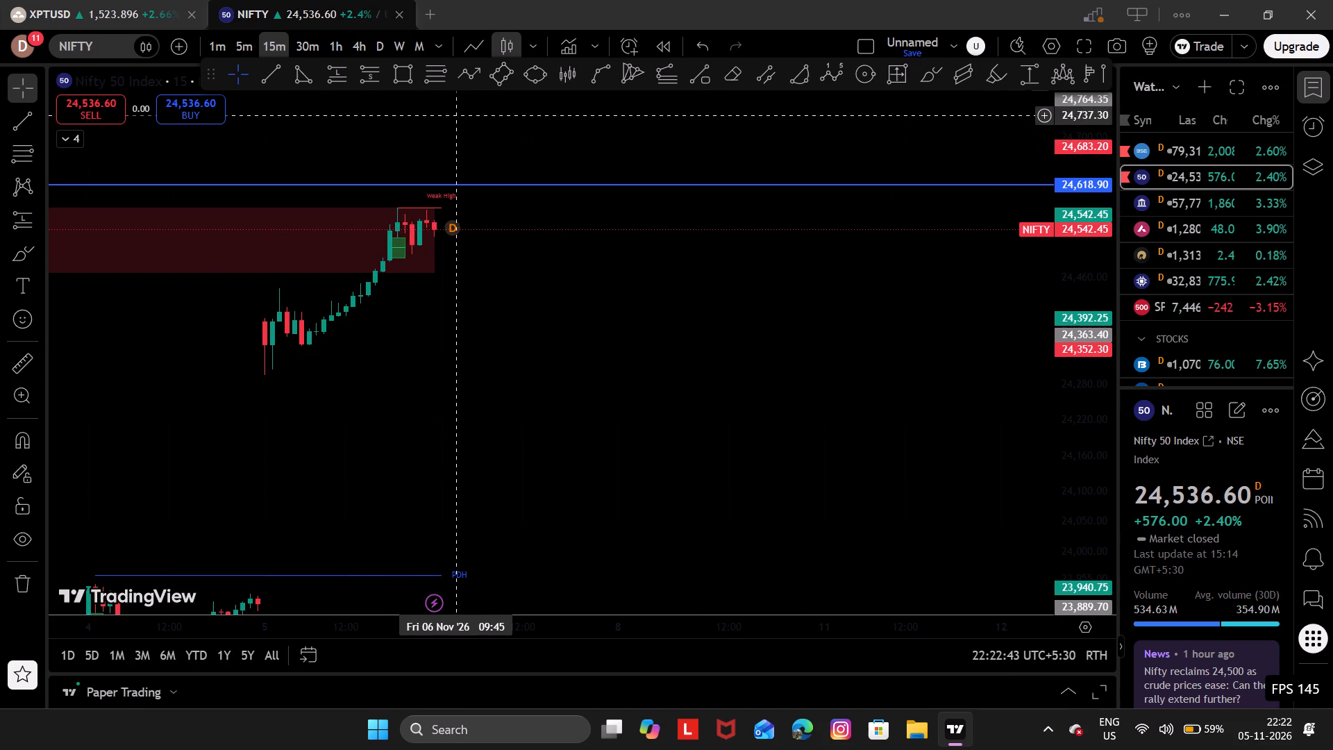
# Switch to the BANKNIFTY chart and view its 5 November rally above the previous-day high.
pyautogui.press('space')
pyautogui.moveTo(567, 227); pyautogui.dragTo(645, 249)
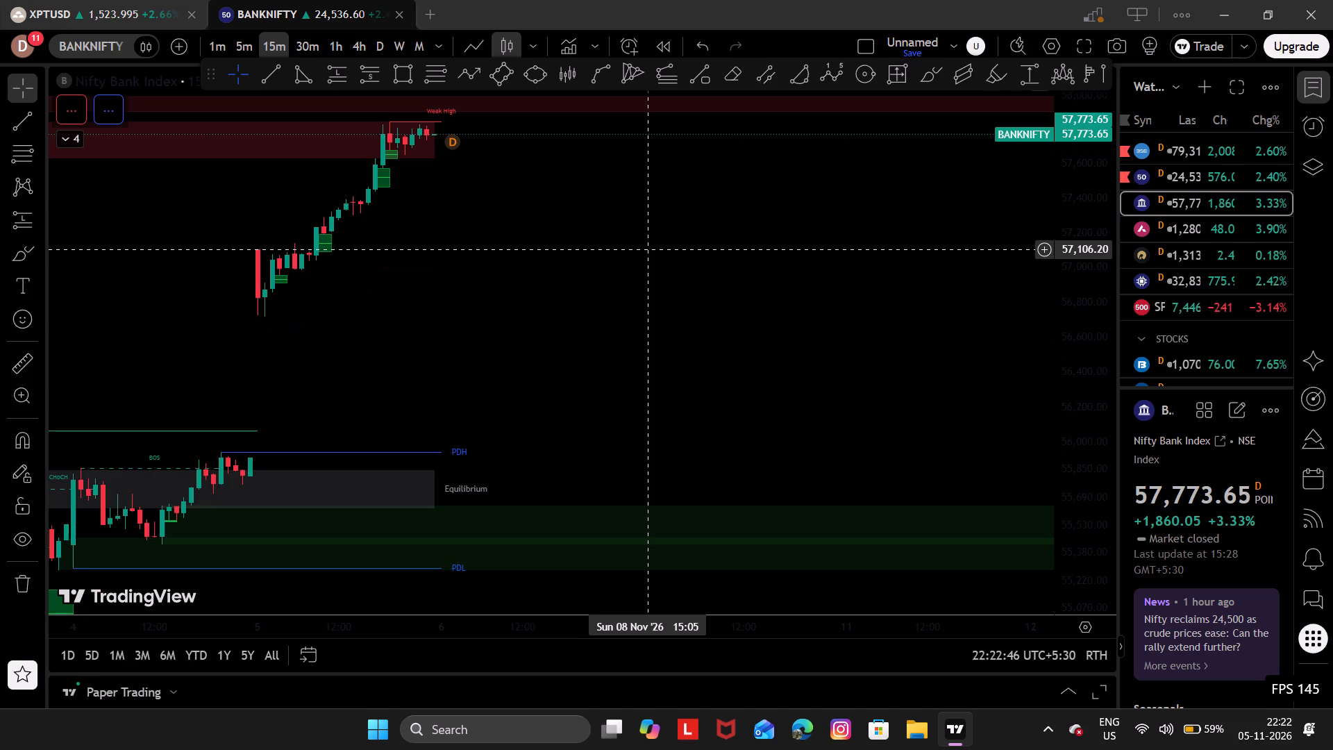
pyautogui.moveTo(645, 249); pyautogui.dragTo(758, 275)
# Advance through the watchlist past the stocks and futures and bring up the AUDCAD chart in the forex group.
pyautogui.press('space')
pyautogui.press('space')
pyautogui.press('space')
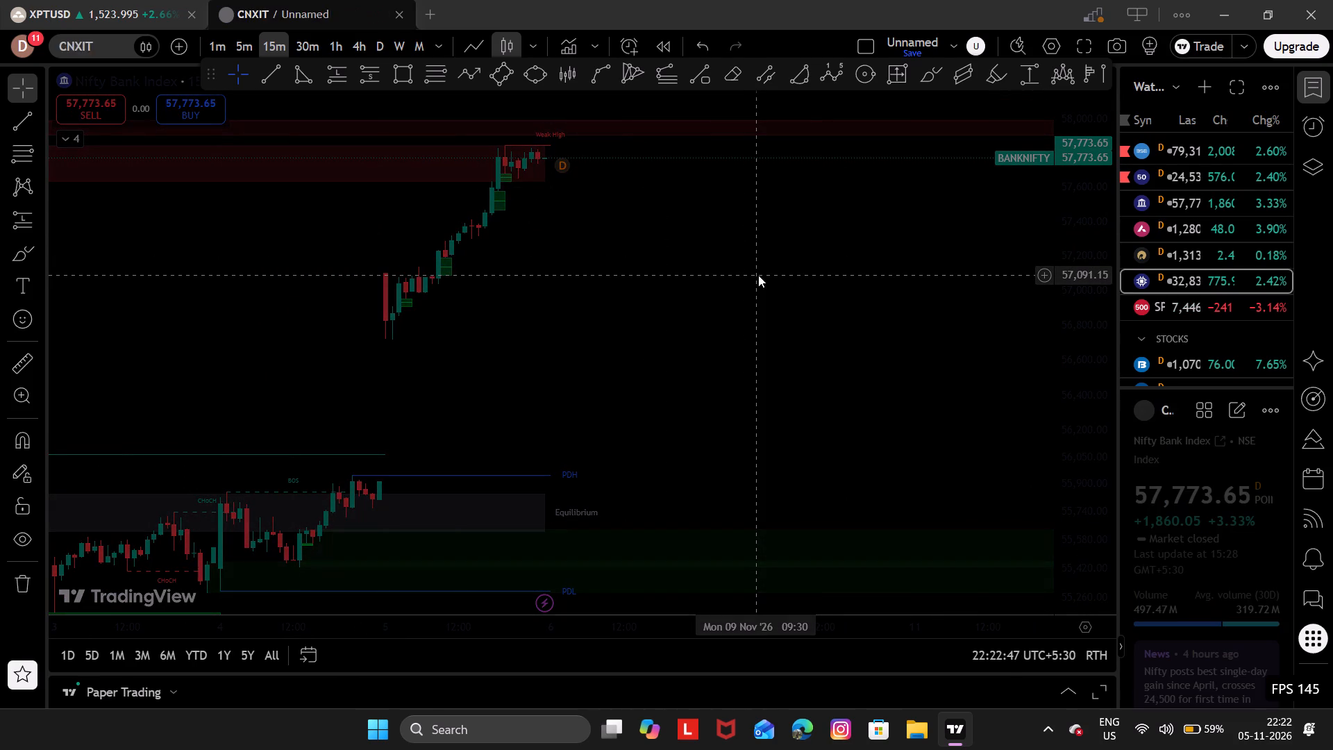
pyautogui.press('space')
pyautogui.press('space')
pyautogui.press('space')
pyautogui.press('space')
pyautogui.press('space')
pyautogui.press('space')
pyautogui.press('space')
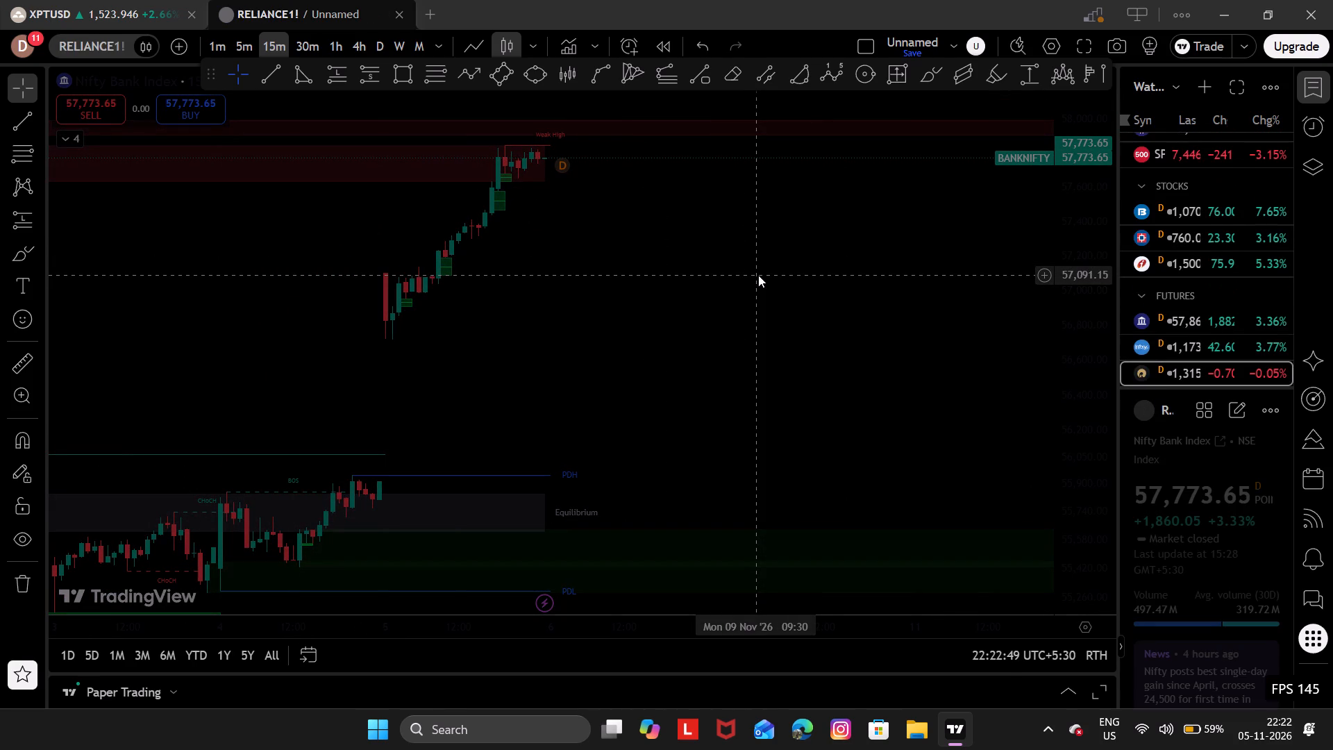
pyautogui.press('space')
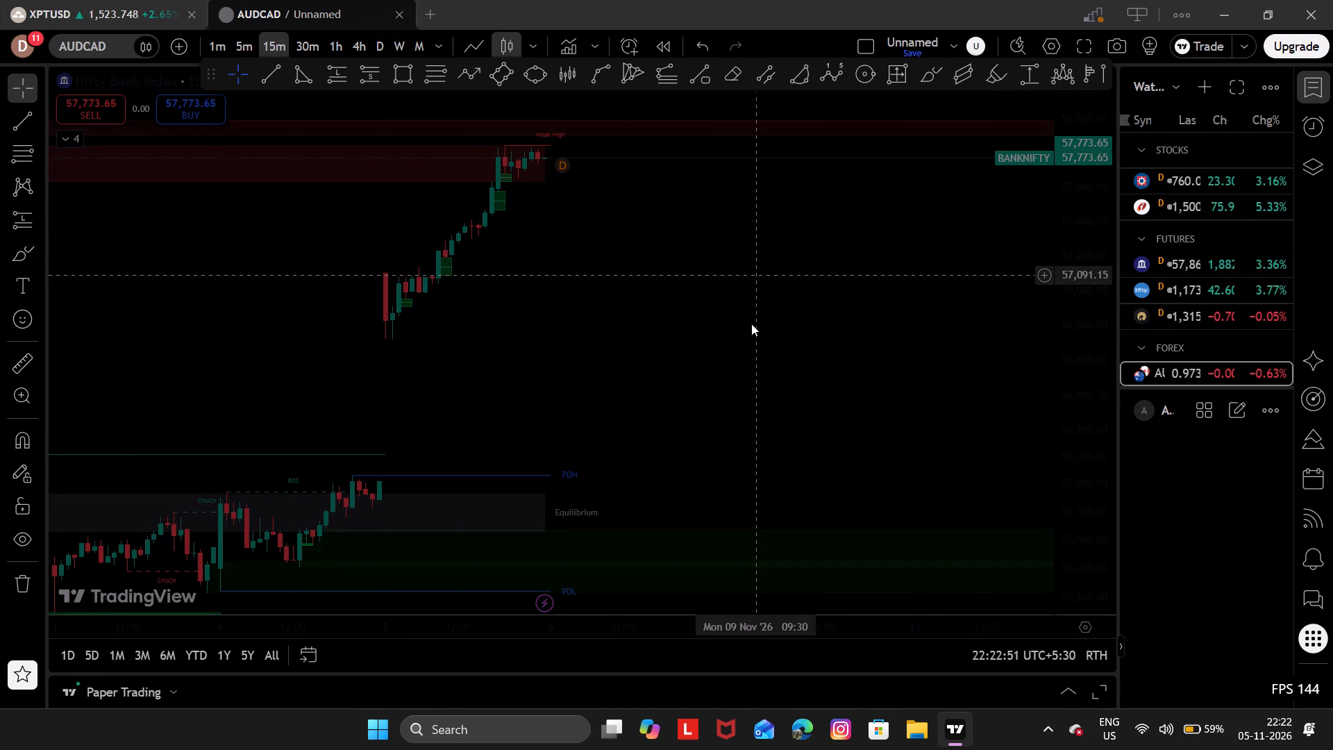
pyautogui.moveTo(775, 322); pyautogui.dragTo(803, 312)
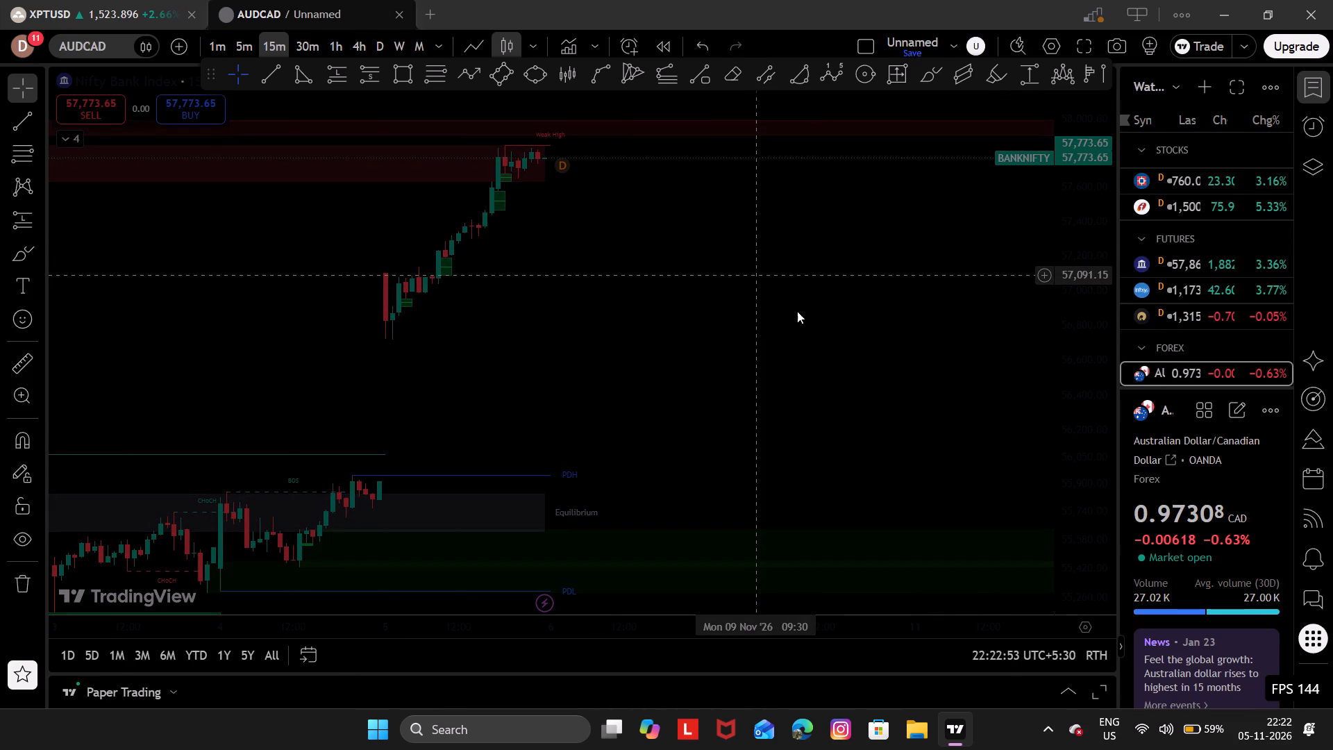
pyautogui.moveTo(750, 305); pyautogui.dragTo(762, 292)
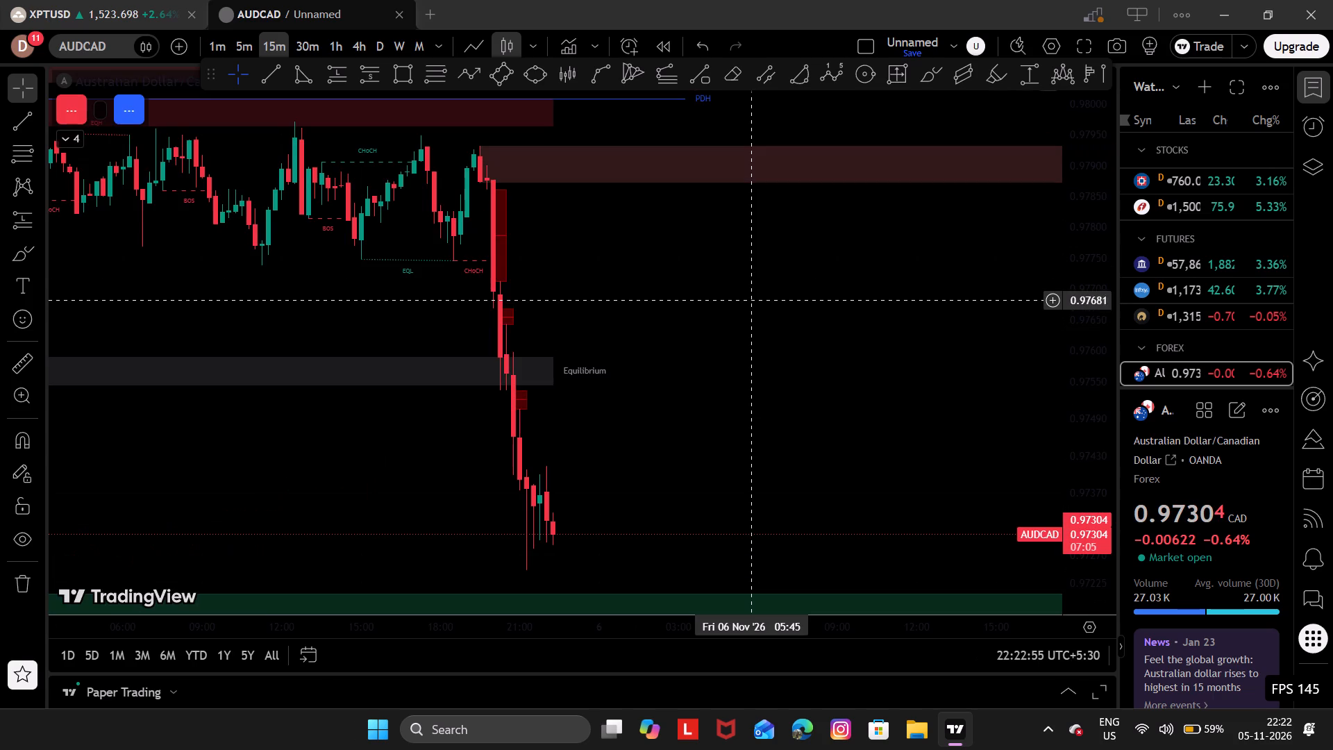
pyautogui.moveTo(762, 292); pyautogui.dragTo(807, 247)
pyautogui.press('space')
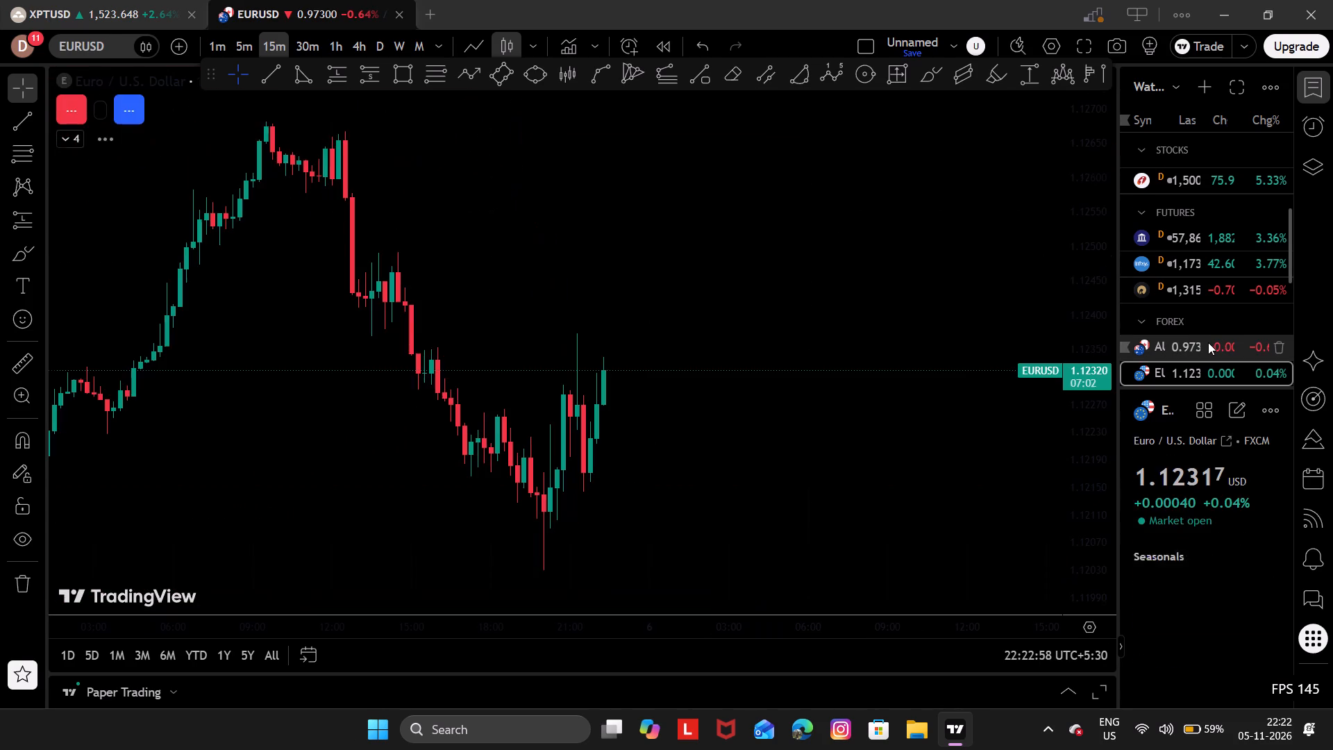
pyautogui.click(1208, 342)
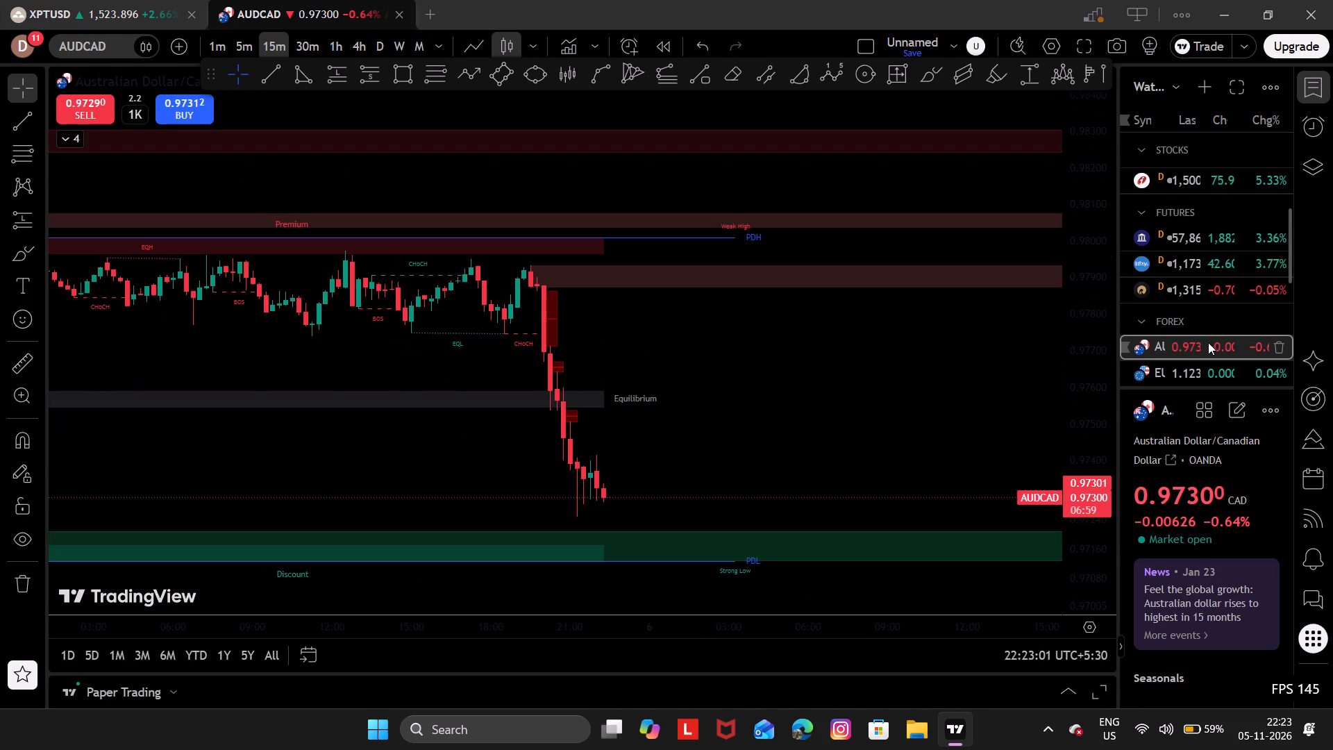
# Examine the AUDCAD 15-minute structure across 4 and 5 November, from the discount zone rally to the latest sell-off.
pyautogui.moveTo(397, 387); pyautogui.dragTo(825, 402)
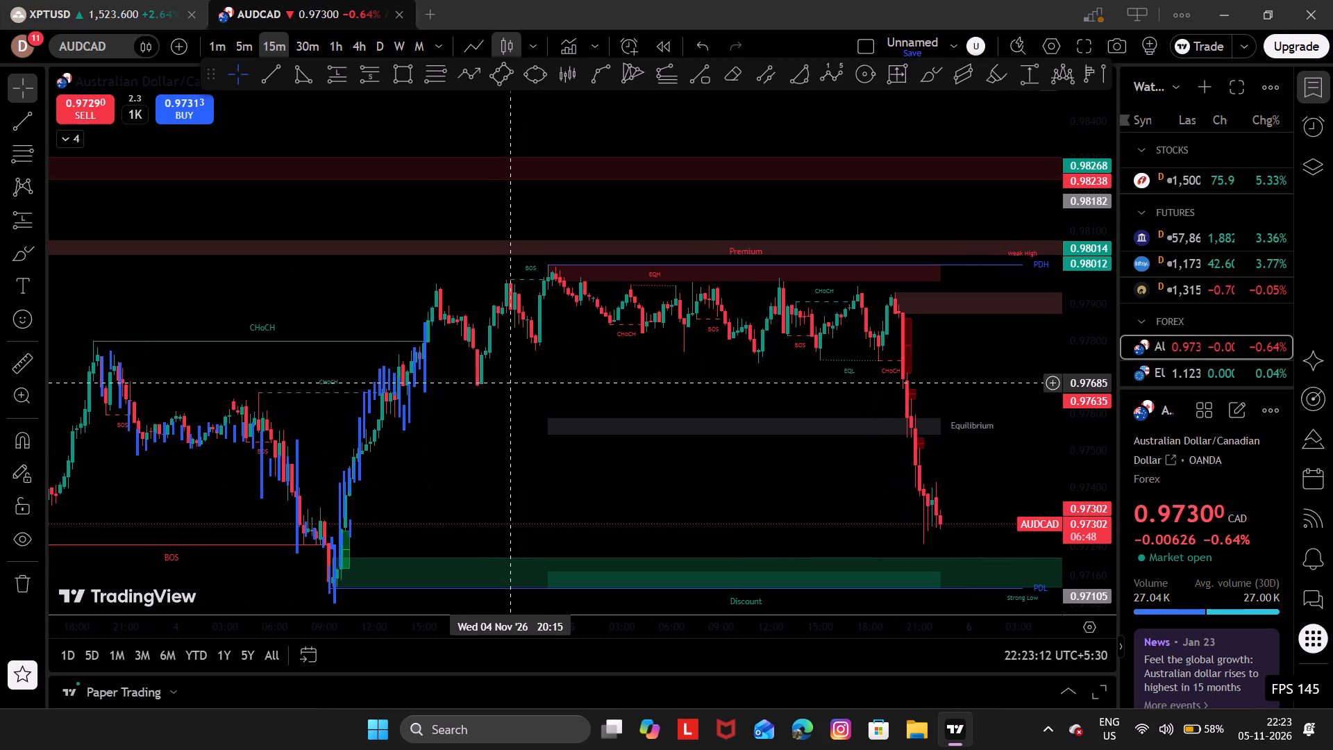
pyautogui.moveTo(517, 613); pyautogui.dragTo(444, 603)
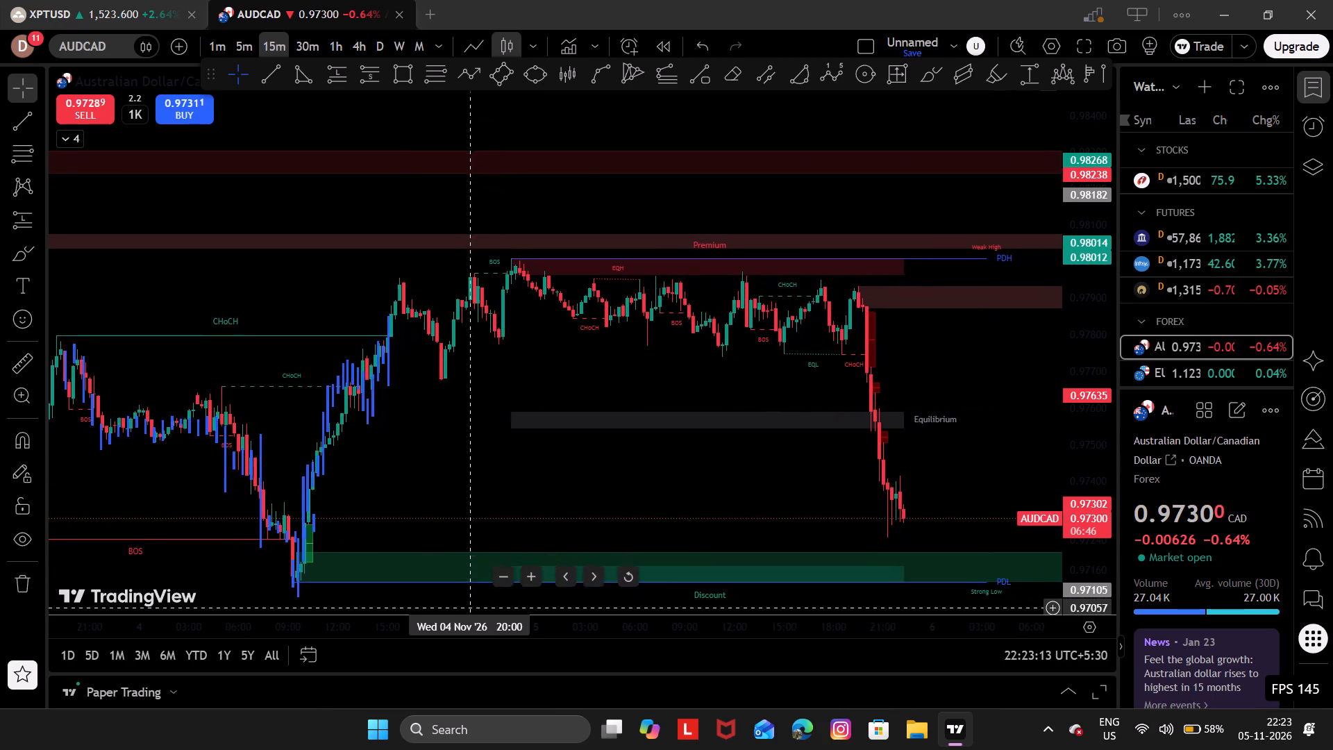
pyautogui.moveTo(444, 603); pyautogui.dragTo(417, 594)
pyautogui.moveTo(421, 614); pyautogui.dragTo(429, 606)
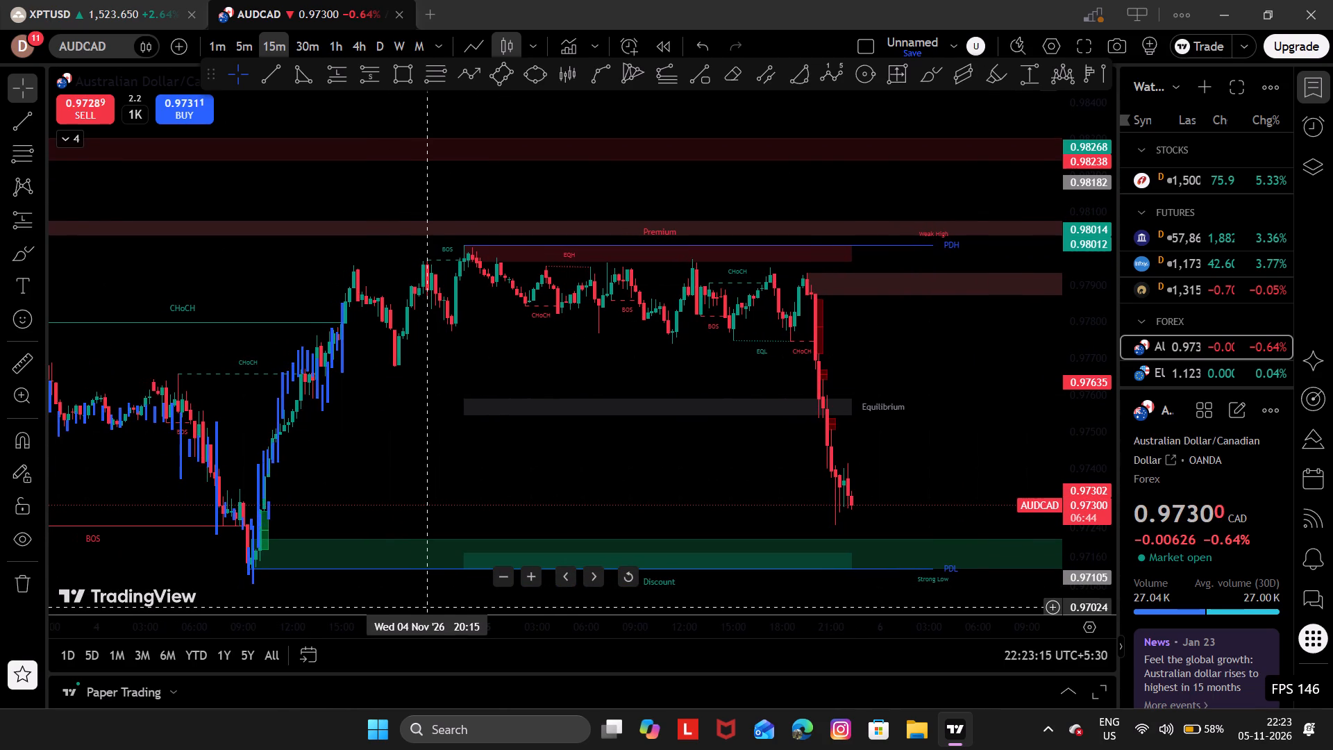
pyautogui.moveTo(429, 606); pyautogui.dragTo(429, 606)
pyautogui.moveTo(429, 606); pyautogui.dragTo(296, 597)
pyautogui.moveTo(358, 598); pyautogui.dragTo(329, 610)
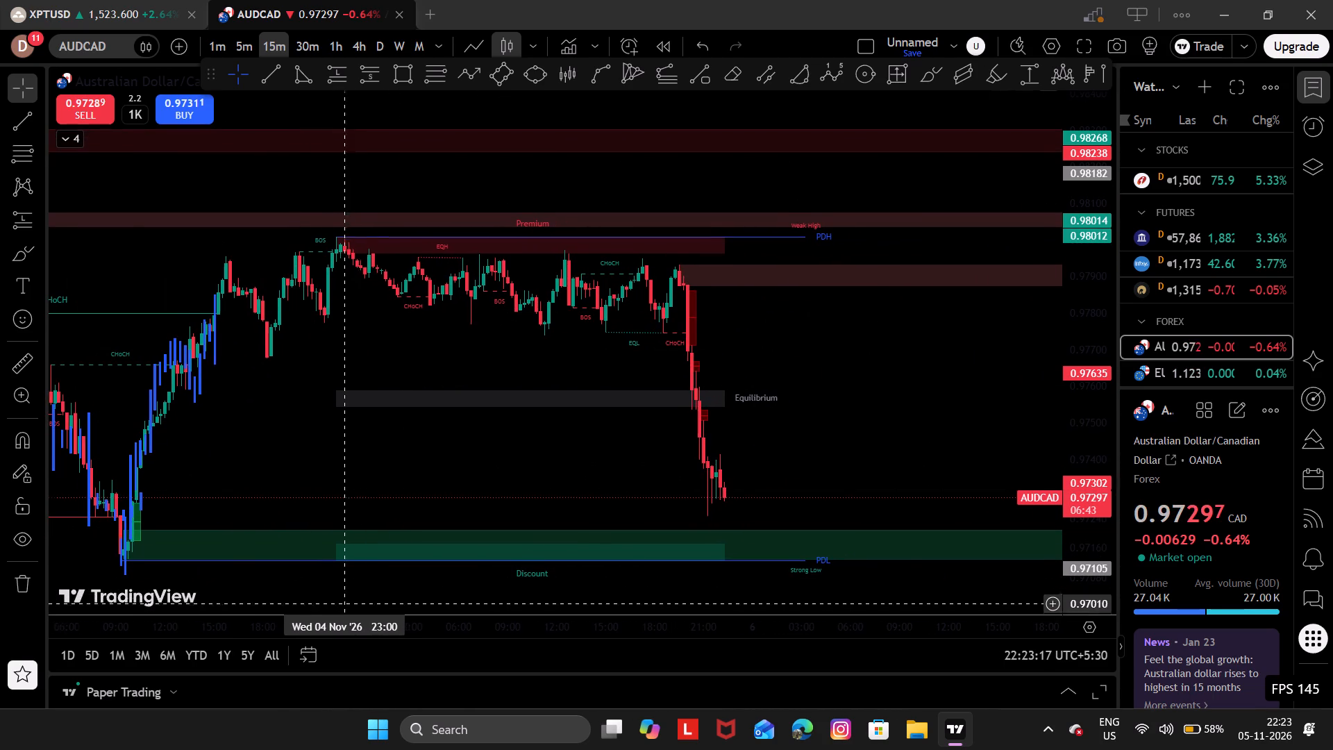
pyautogui.moveTo(329, 610); pyautogui.dragTo(314, 608)
pyautogui.moveTo(410, 637); pyautogui.dragTo(295, 650)
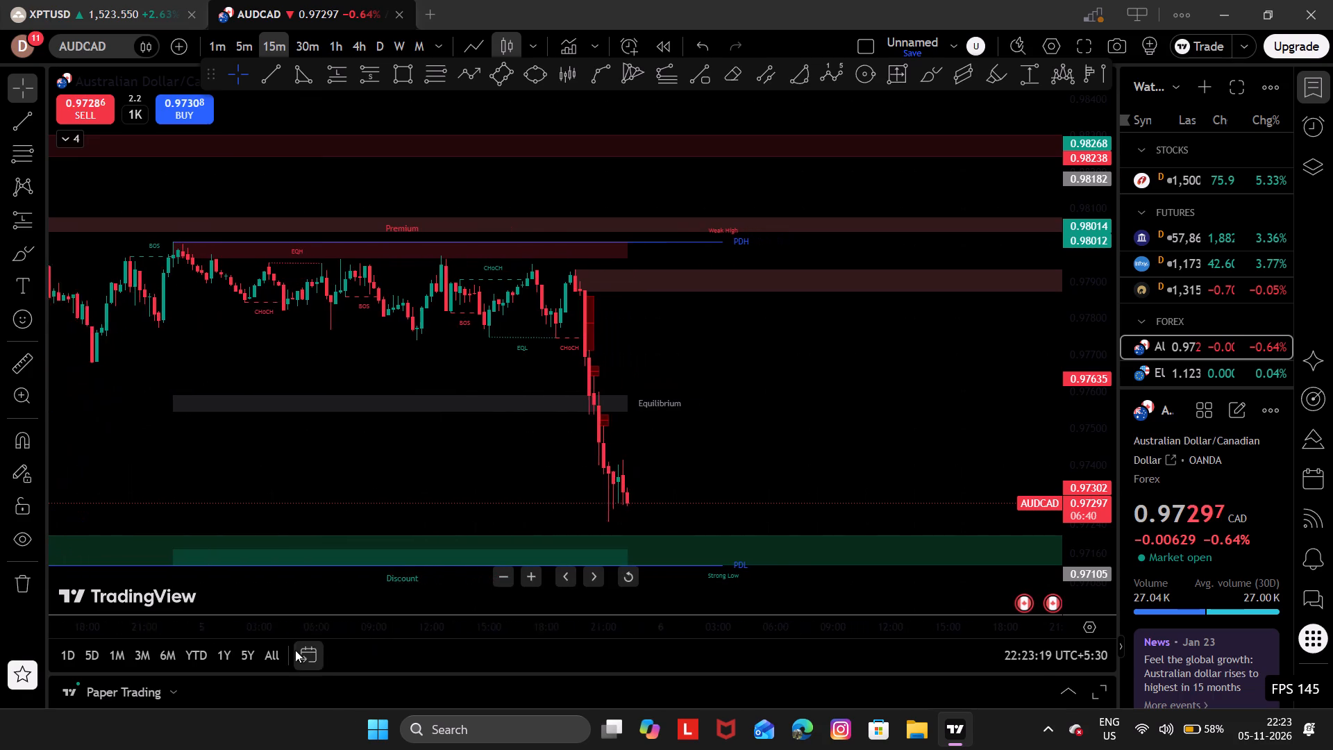
pyautogui.moveTo(295, 650); pyautogui.dragTo(232, 635)
pyautogui.moveTo(355, 383); pyautogui.dragTo(498, 435)
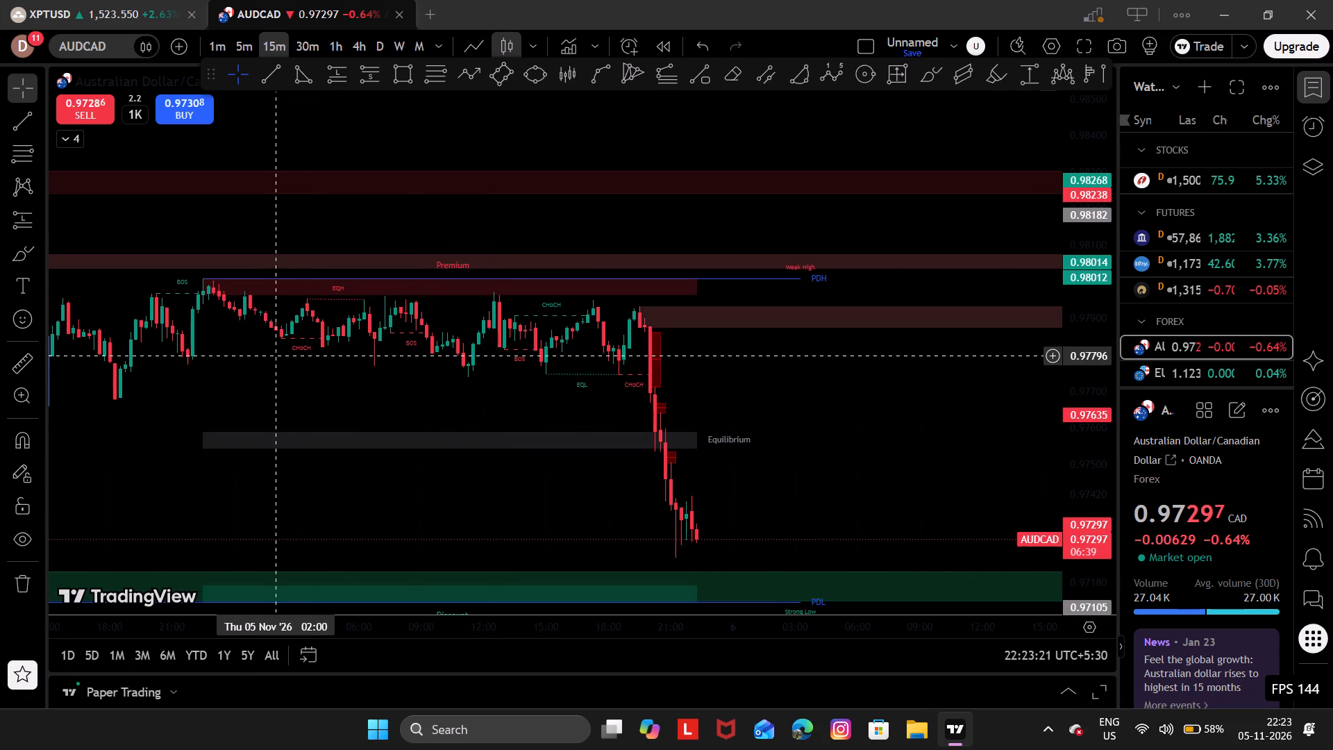
pyautogui.click(446, 460)
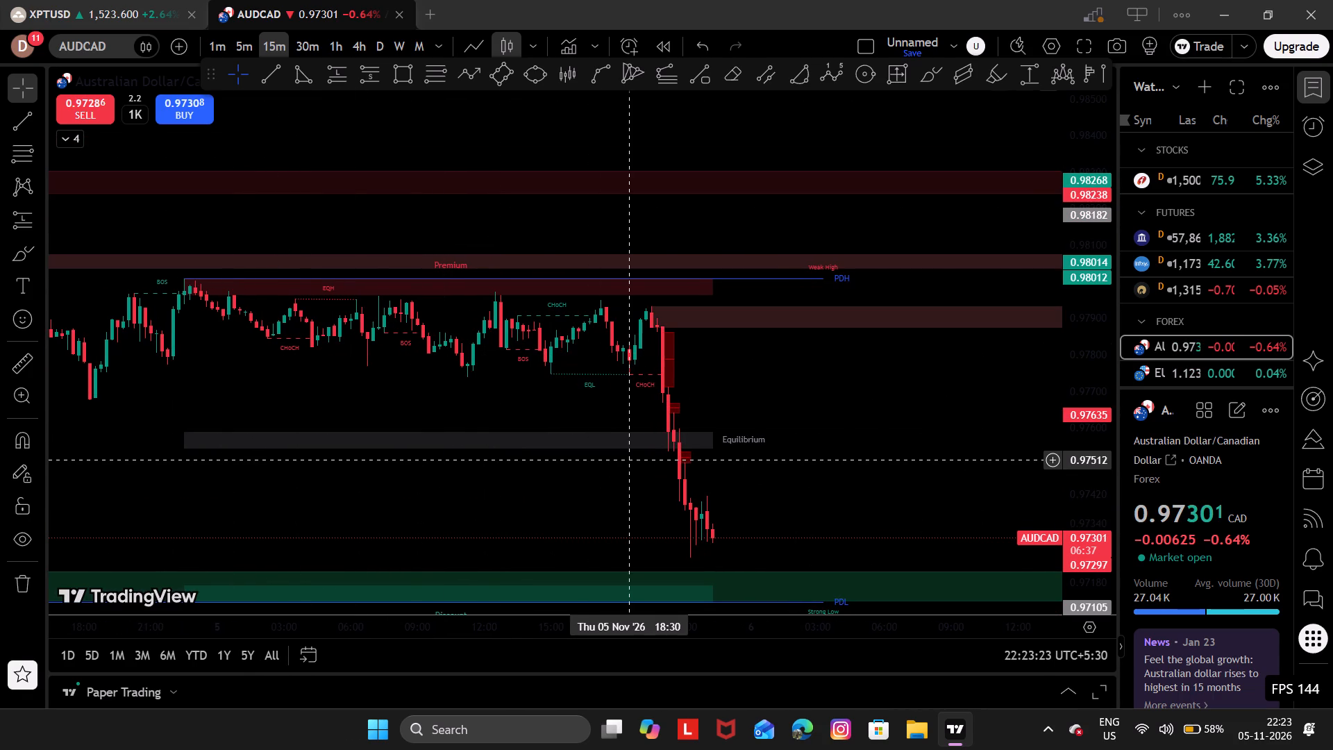
pyautogui.moveTo(488, 424); pyautogui.dragTo(706, 467)
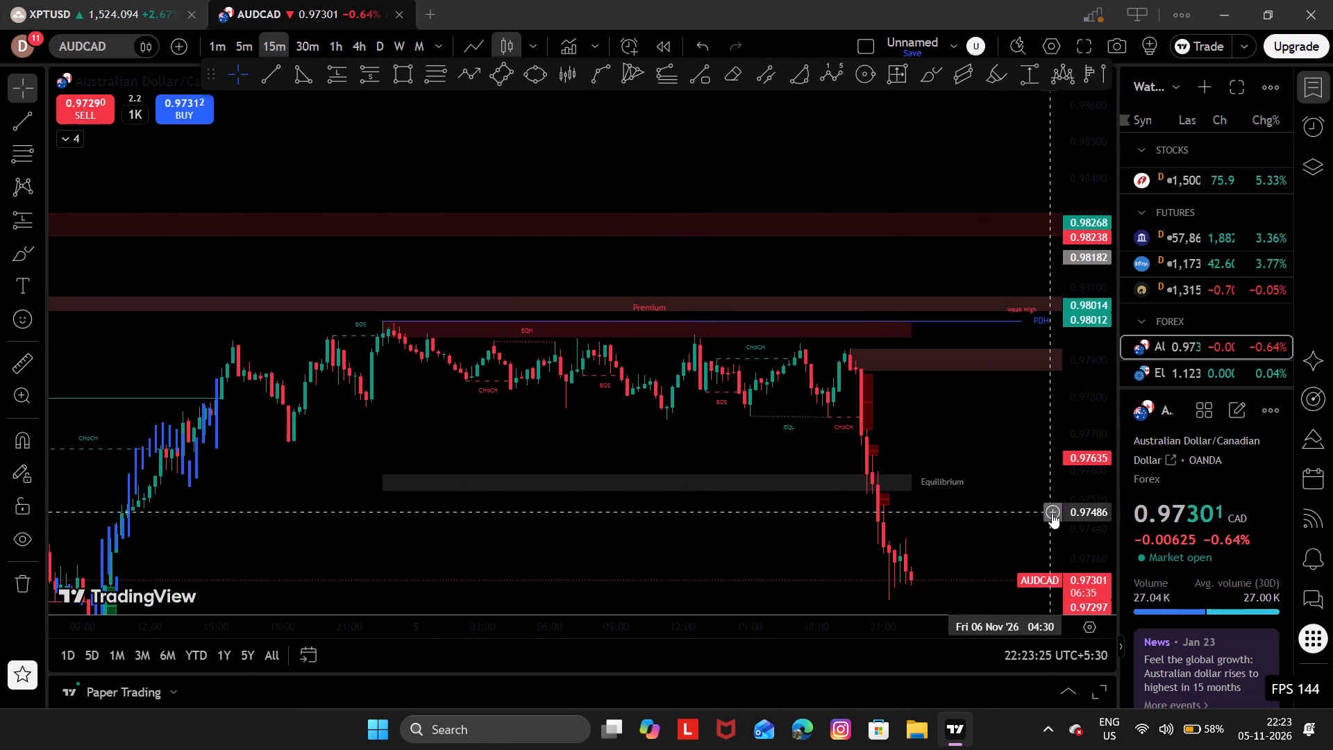
# Enlarge the AUDCAD price scale and examine the 5 November swings between the premium zone and equilibrium.
pyautogui.moveTo(1070, 516); pyautogui.dragTo(1048, 208)
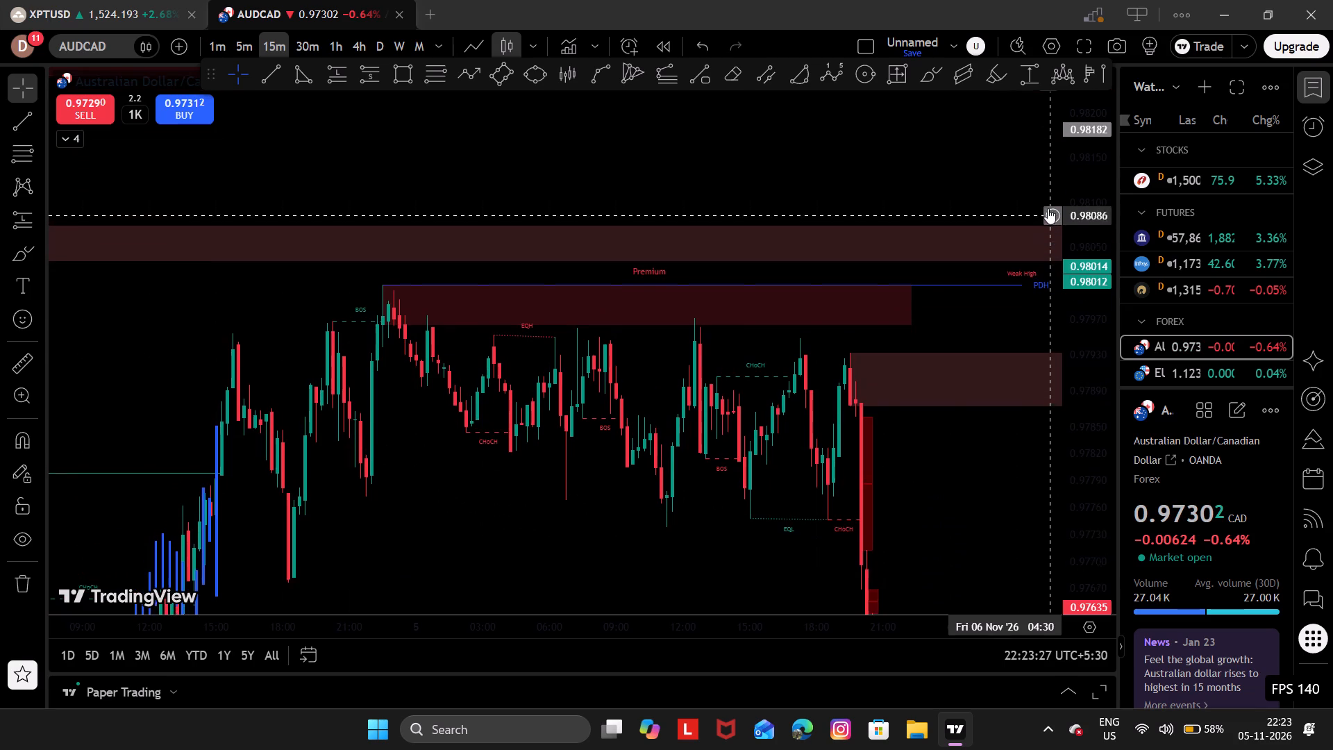
pyautogui.moveTo(1048, 208); pyautogui.dragTo(1045, 172)
pyautogui.moveTo(946, 495); pyautogui.dragTo(929, 374)
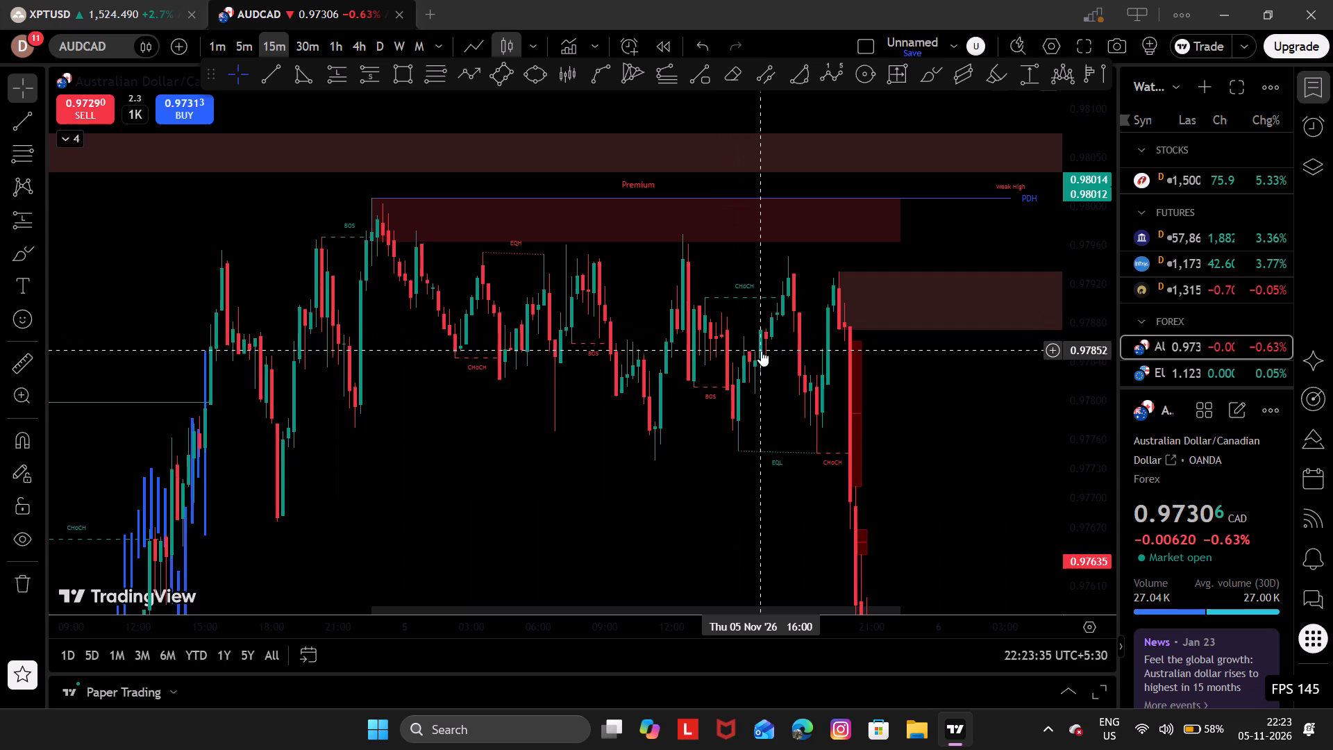
pyautogui.moveTo(791, 408); pyautogui.dragTo(705, 385)
pyautogui.moveTo(865, 406); pyautogui.dragTo(931, 341)
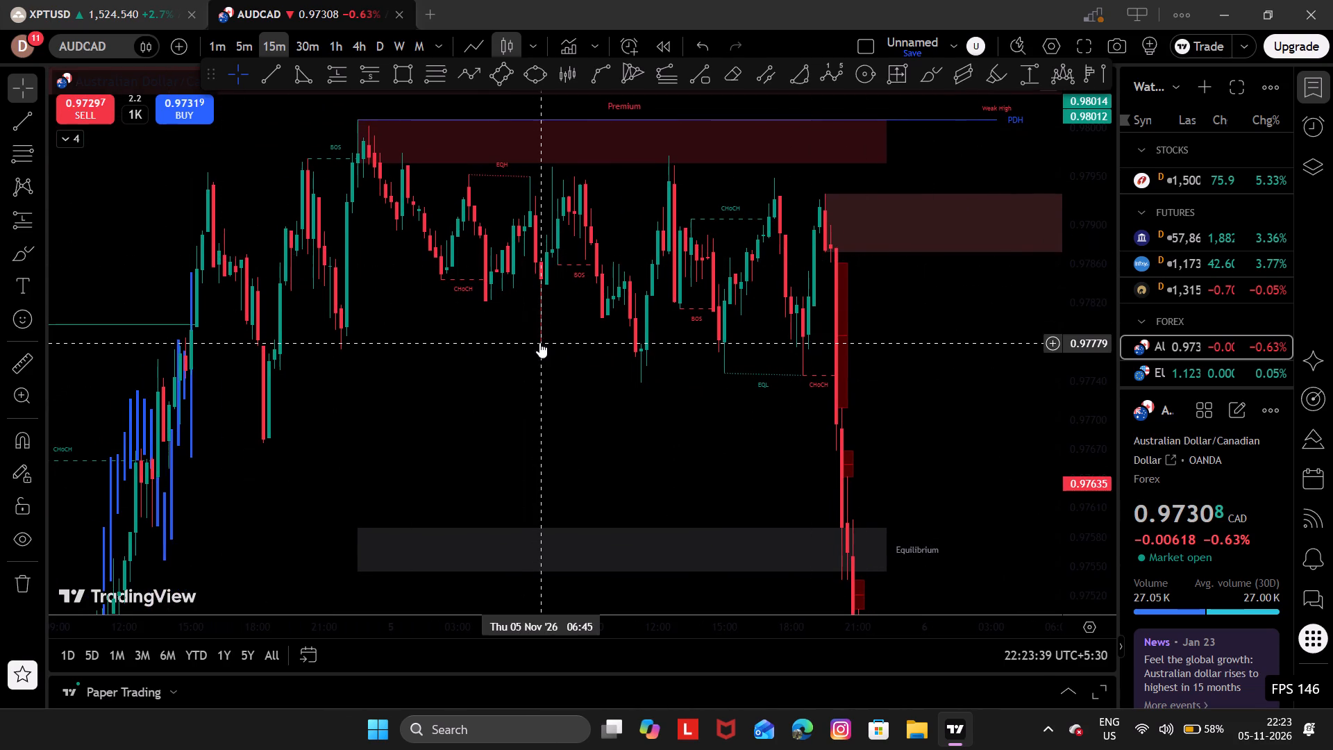
pyautogui.moveTo(539, 342); pyautogui.dragTo(417, 360)
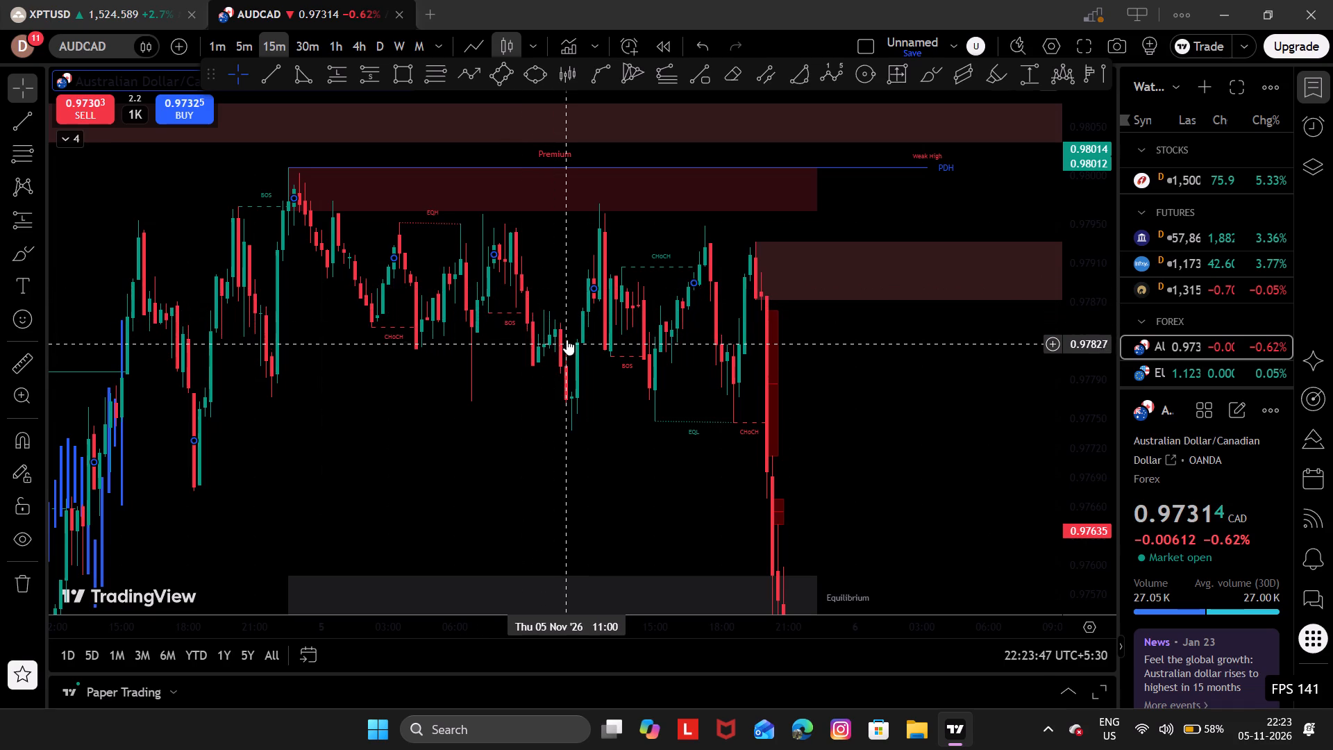
# Examine the 5 November AUDCAD swings from the premium zone through the EQL and CHoCH levels to the evening sell-off.
pyautogui.click(521, 440)
pyautogui.moveTo(521, 440); pyautogui.dragTo(510, 469)
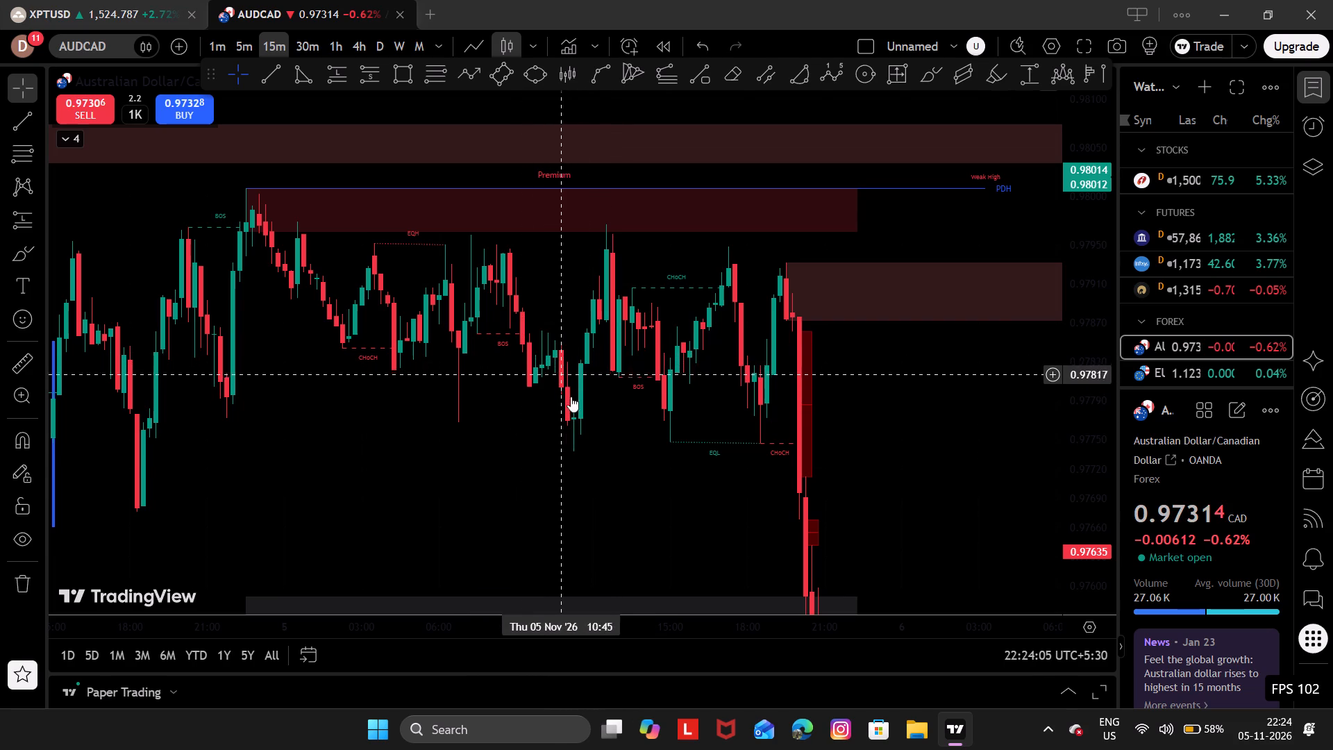
pyautogui.click(571, 458)
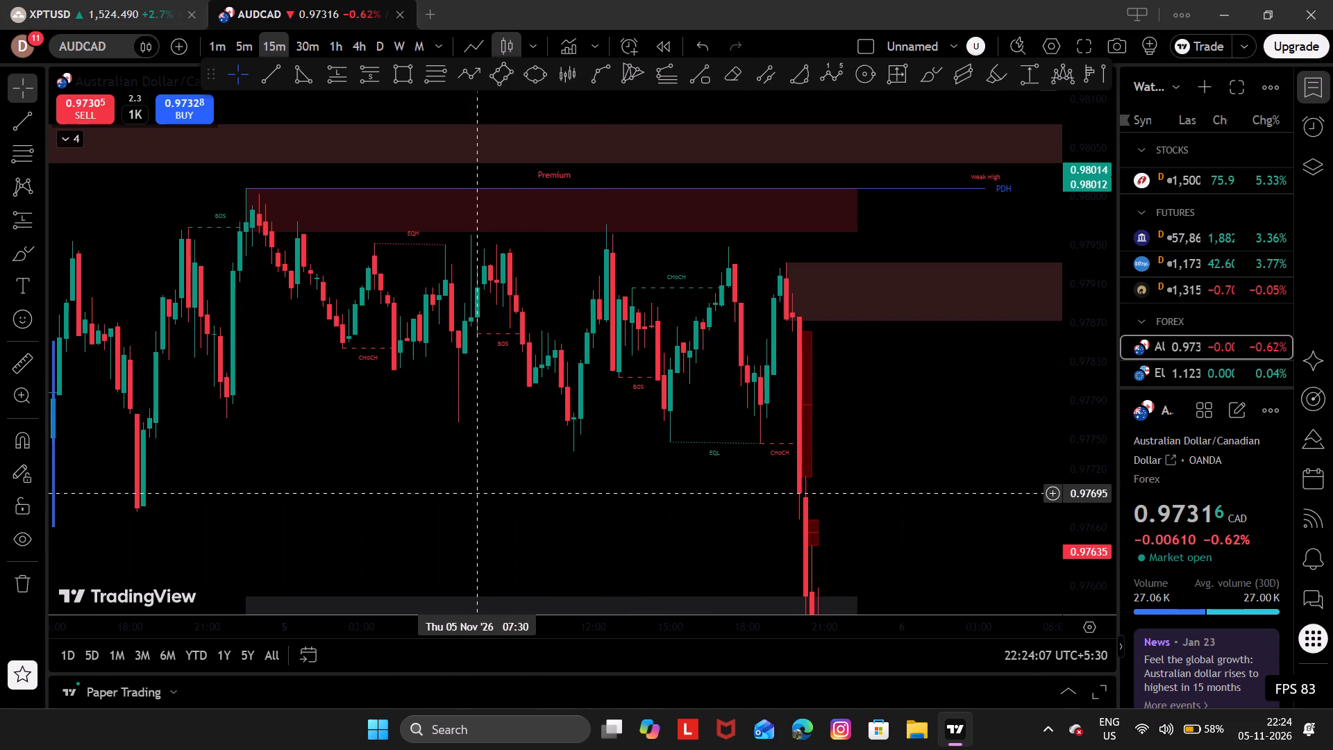
pyautogui.moveTo(570, 450); pyautogui.dragTo(457, 481)
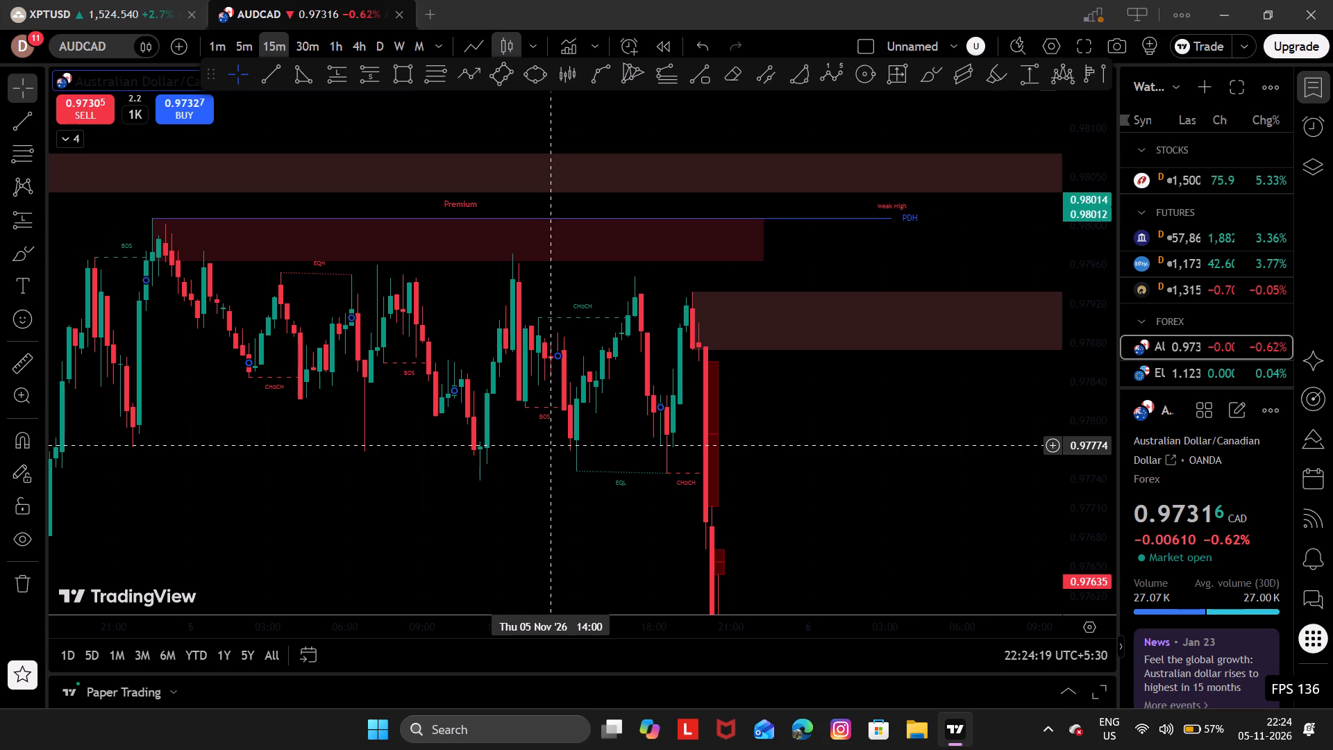
pyautogui.hscroll(-3, 553, 445)
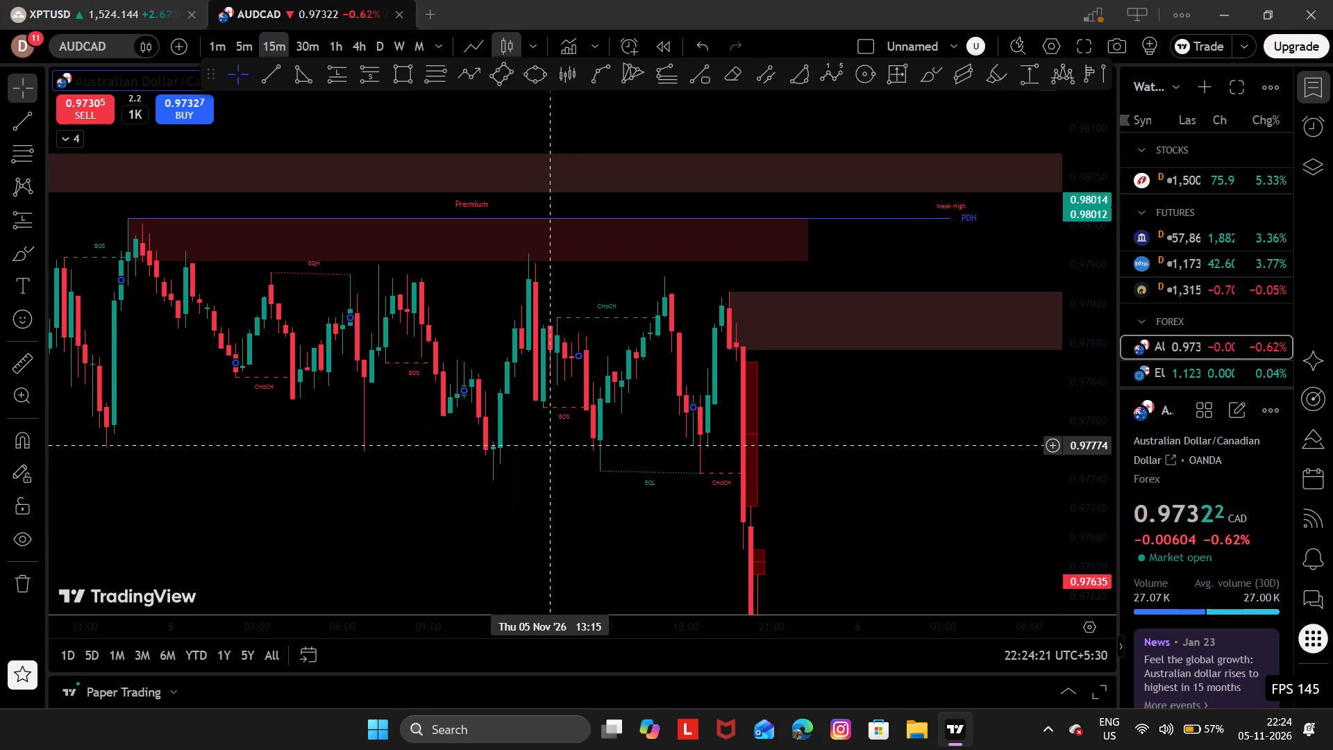
pyautogui.moveTo(551, 627); pyautogui.dragTo(476, 634)
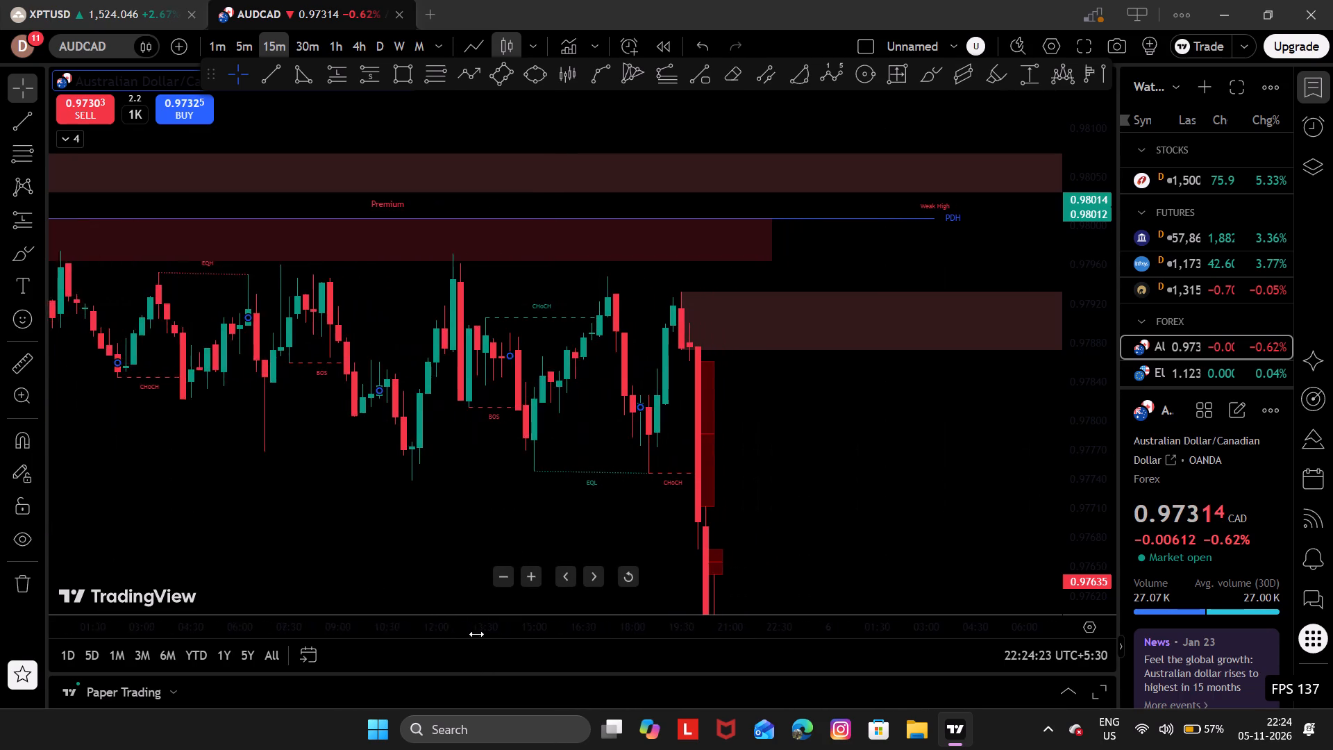
pyautogui.moveTo(476, 634); pyautogui.dragTo(424, 633)
pyautogui.moveTo(463, 491); pyautogui.dragTo(569, 511)
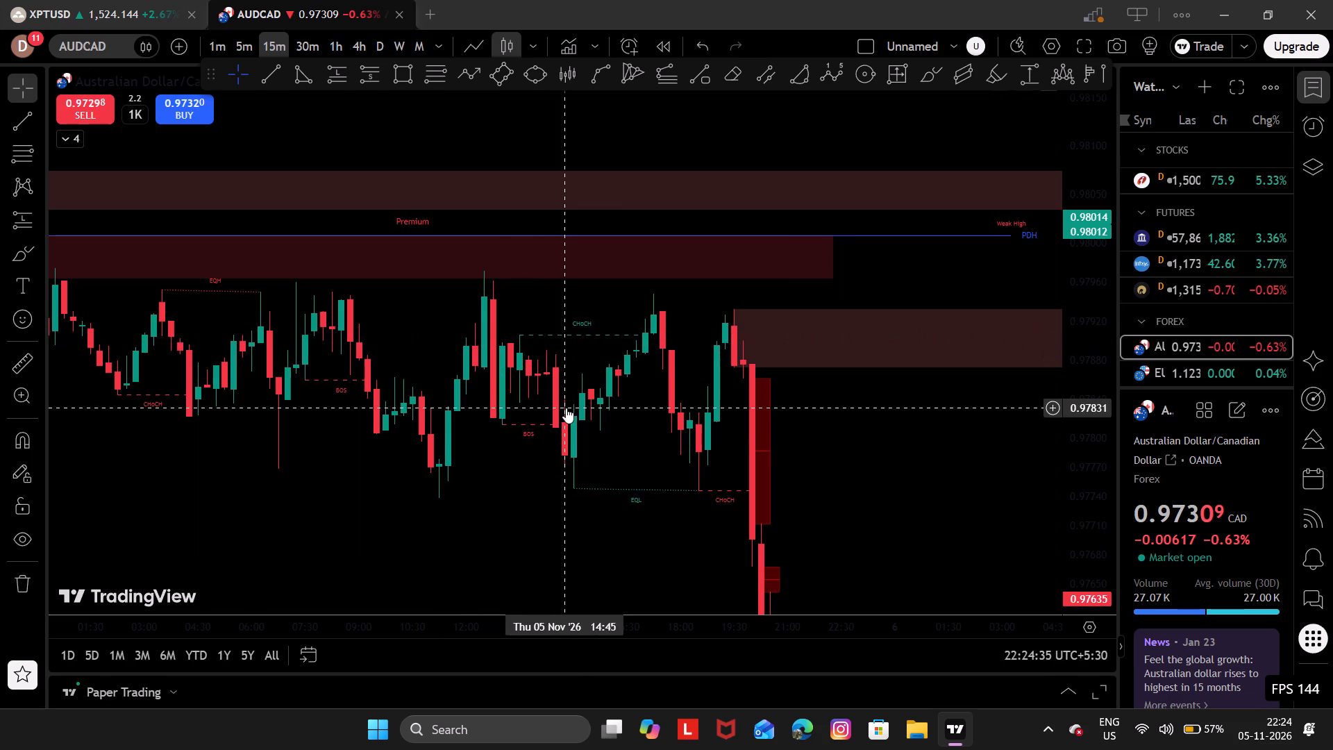
pyautogui.moveTo(645, 477); pyautogui.dragTo(569, 466)
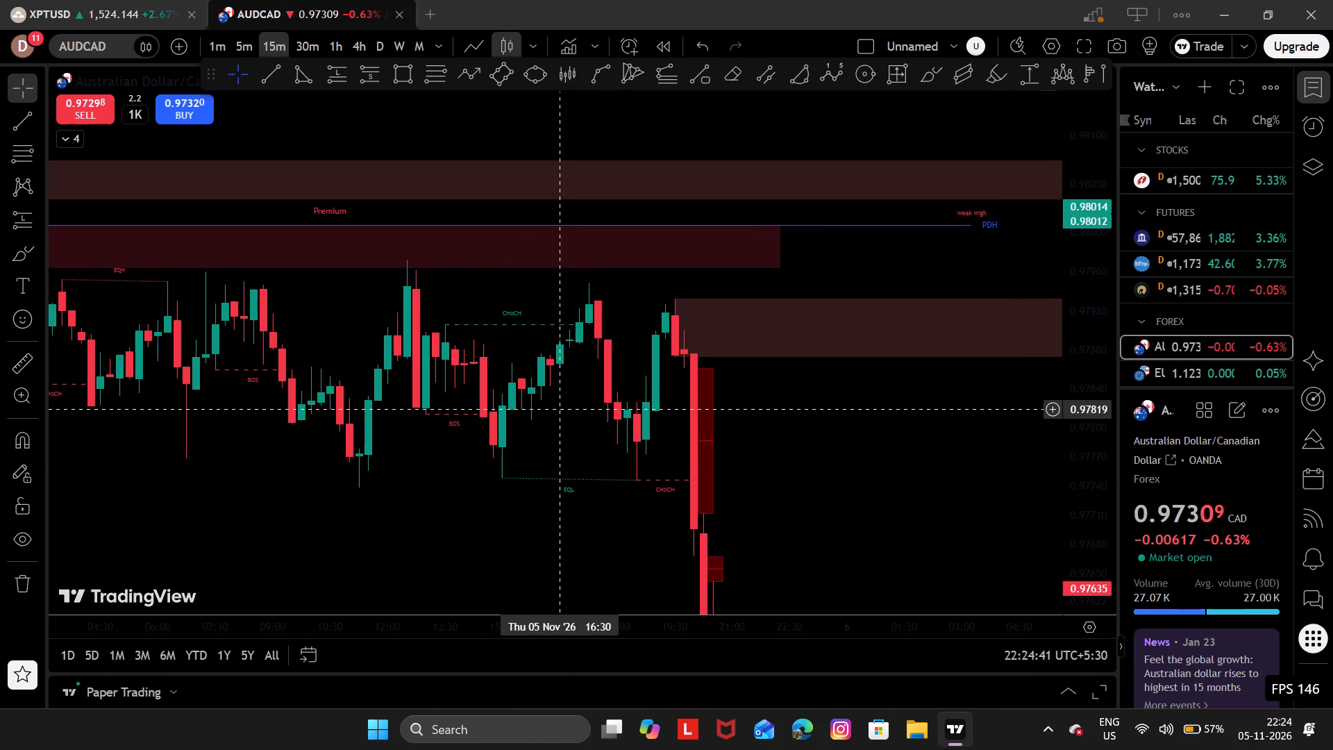
pyautogui.moveTo(533, 390); pyautogui.dragTo(478, 388)
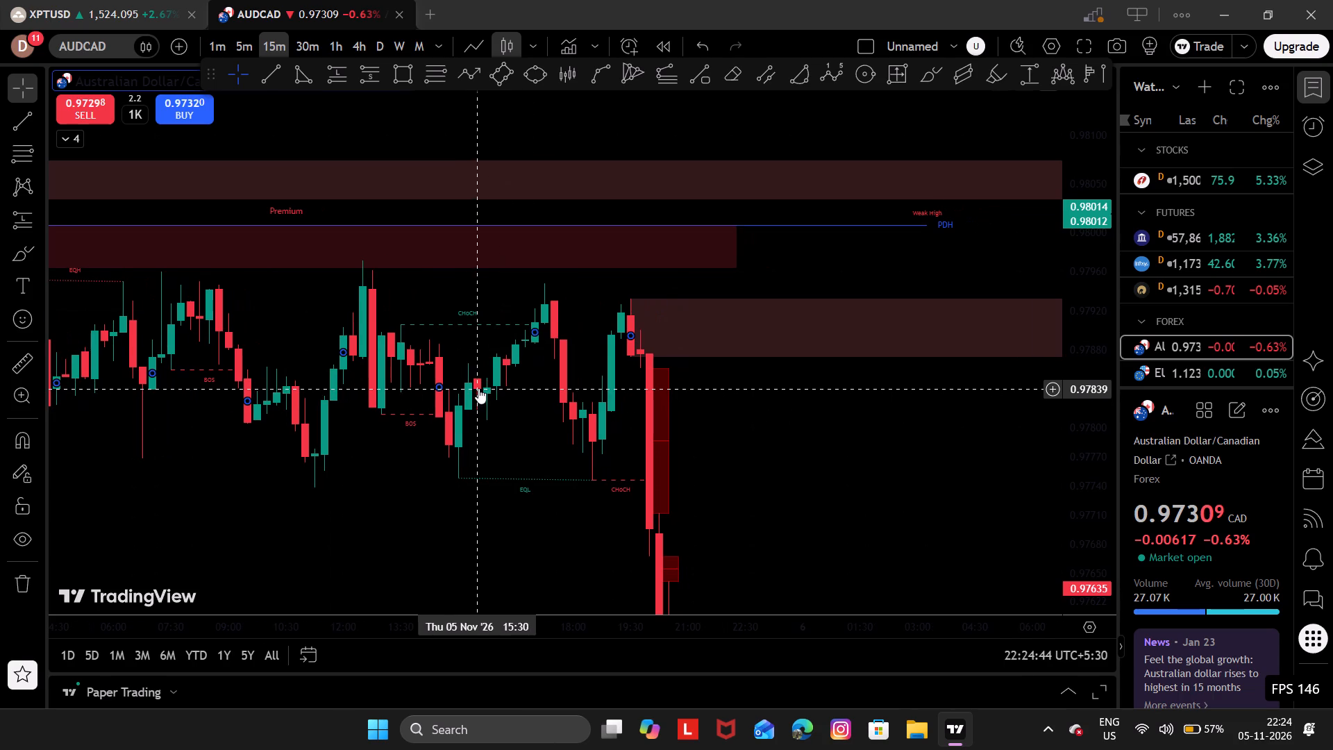
pyautogui.moveTo(546, 382); pyautogui.dragTo(480, 382)
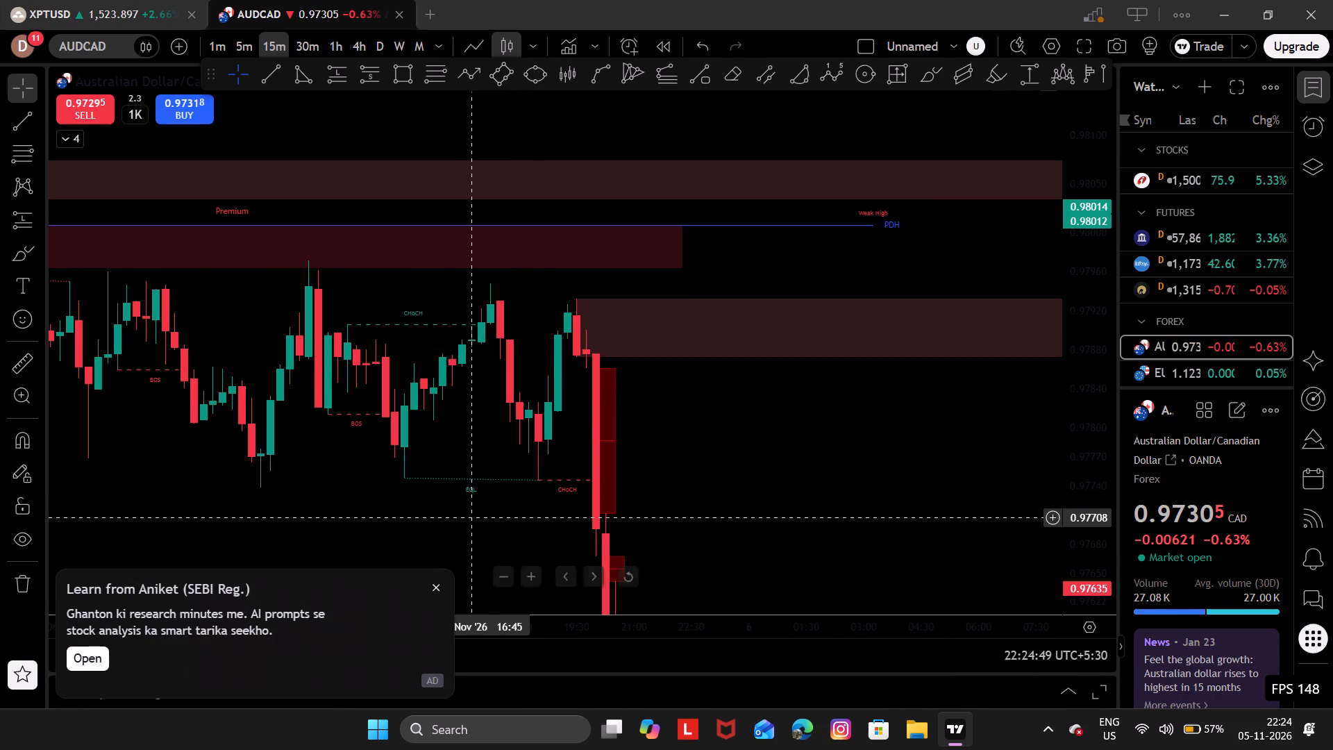
pyautogui.click(435, 587)
# Draw a horizontal trend line at about 0.97351 on AUDCAD, from the 21:45 candle on 5 November to about 00:45.
pyautogui.moveTo(435, 587); pyautogui.dragTo(548, 437)
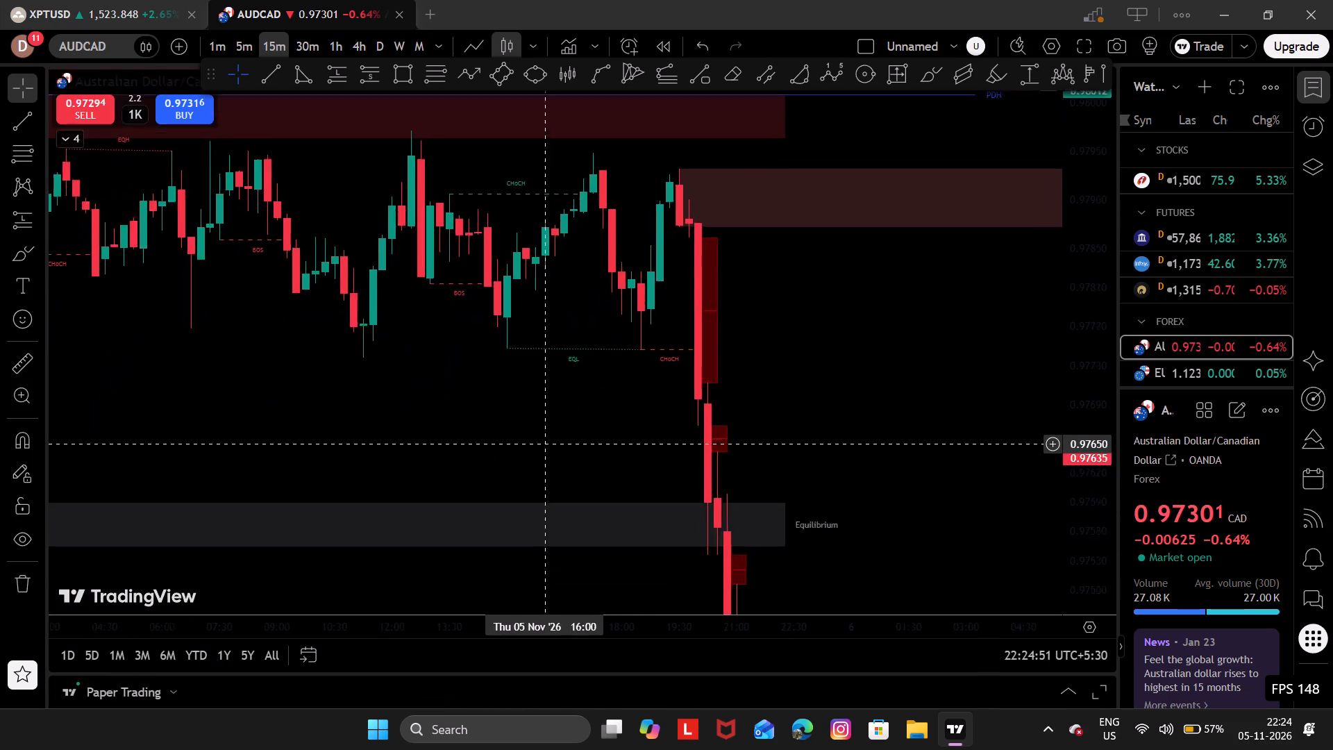
pyautogui.moveTo(548, 437); pyautogui.dragTo(387, 149)
pyautogui.moveTo(470, 269); pyautogui.dragTo(360, 228)
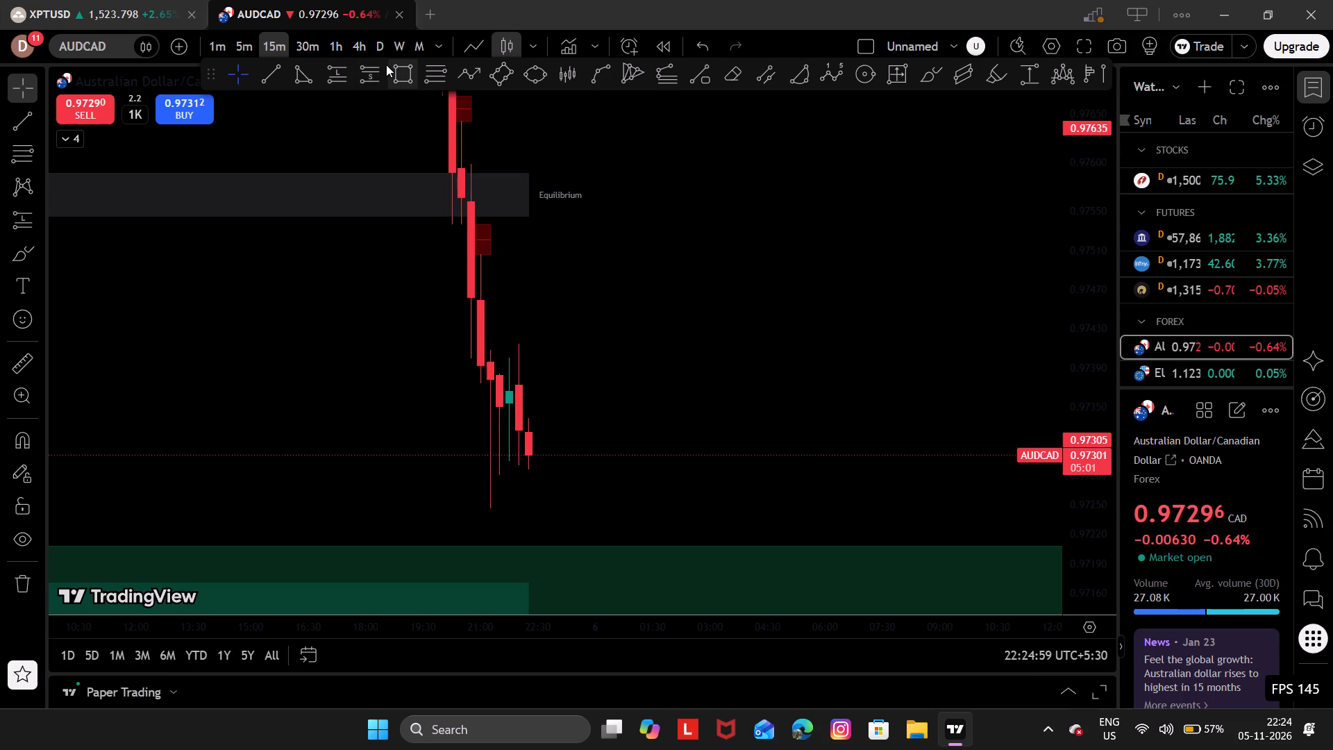
pyautogui.click(277, 72)
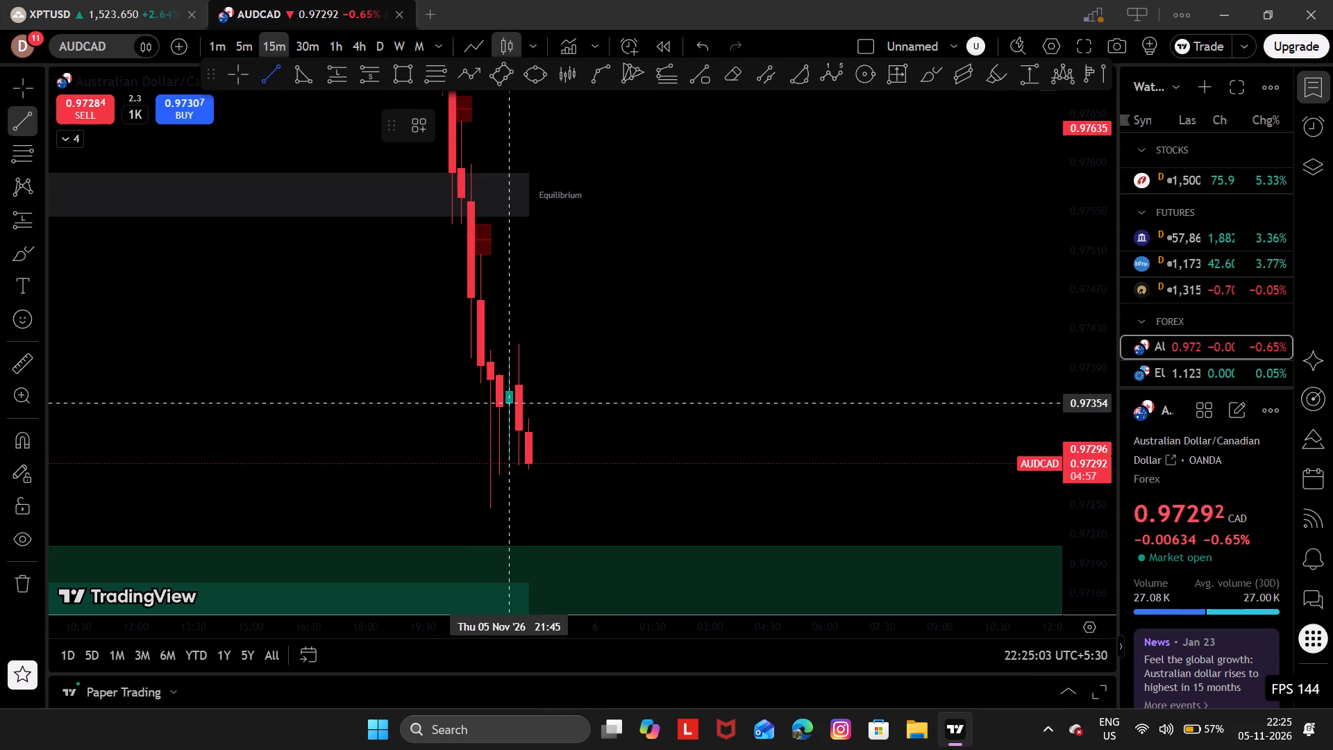
pyautogui.click(542, 405)
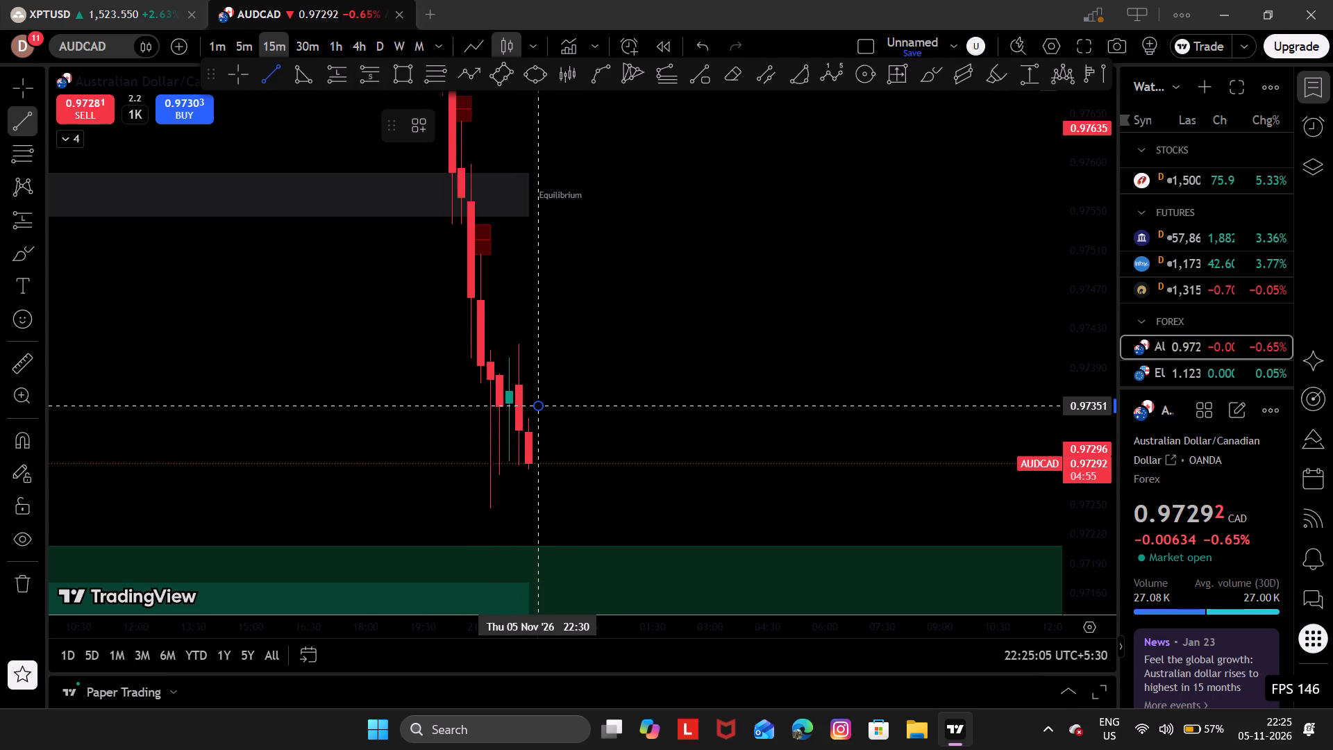
pyautogui.click(510, 406)
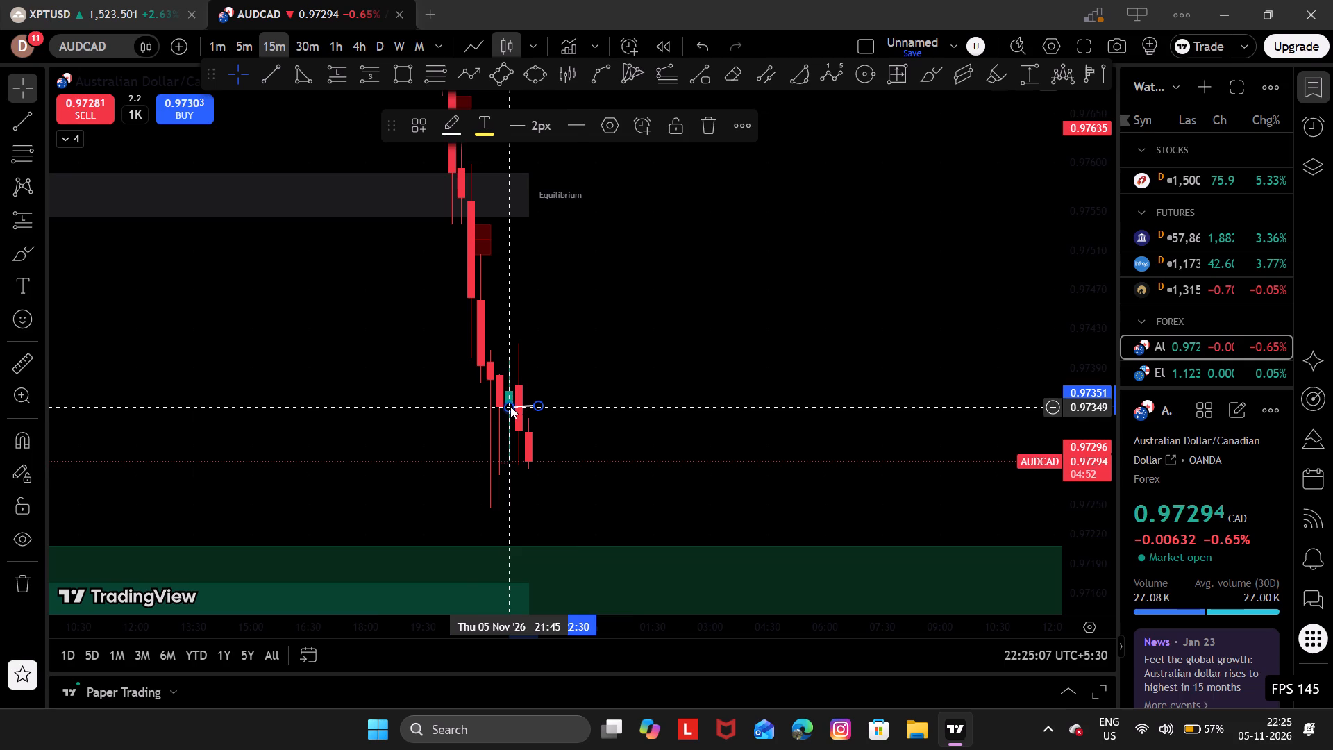
pyautogui.moveTo(541, 405); pyautogui.dragTo(582, 404)
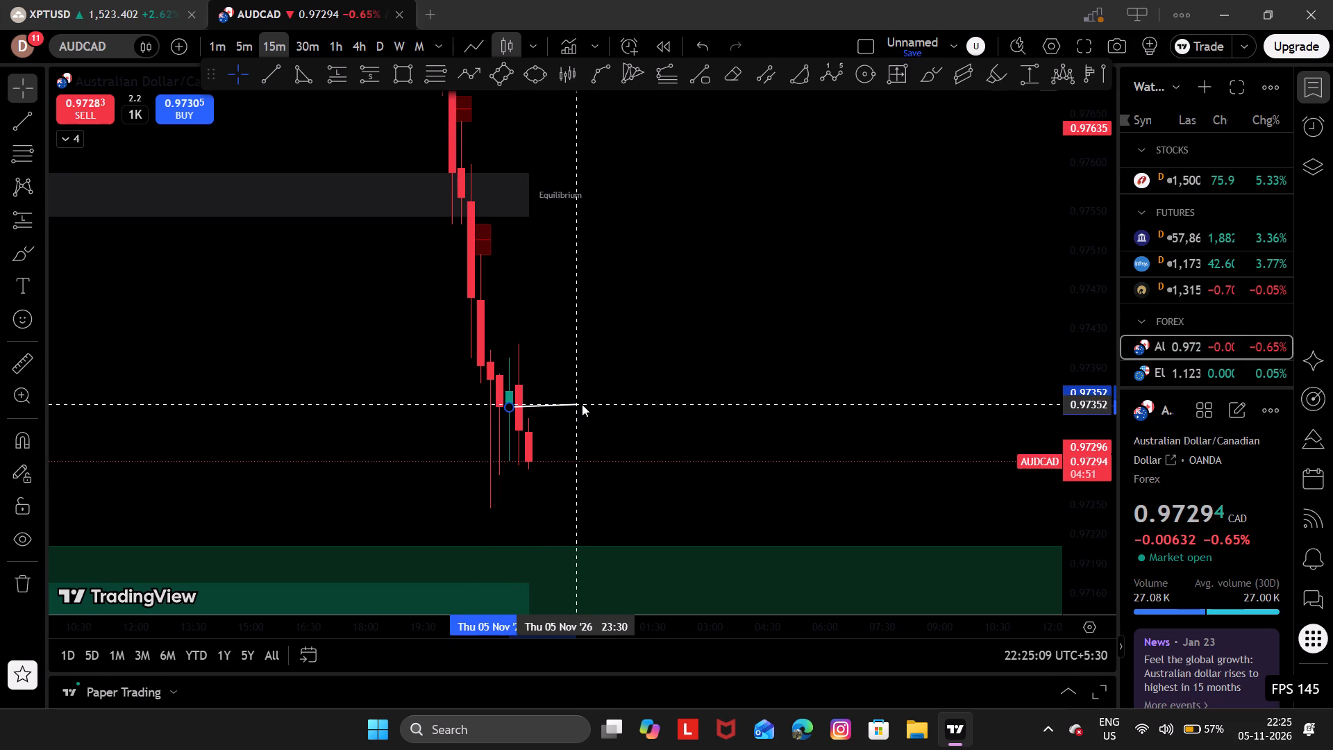
pyautogui.moveTo(582, 404); pyautogui.dragTo(617, 404)
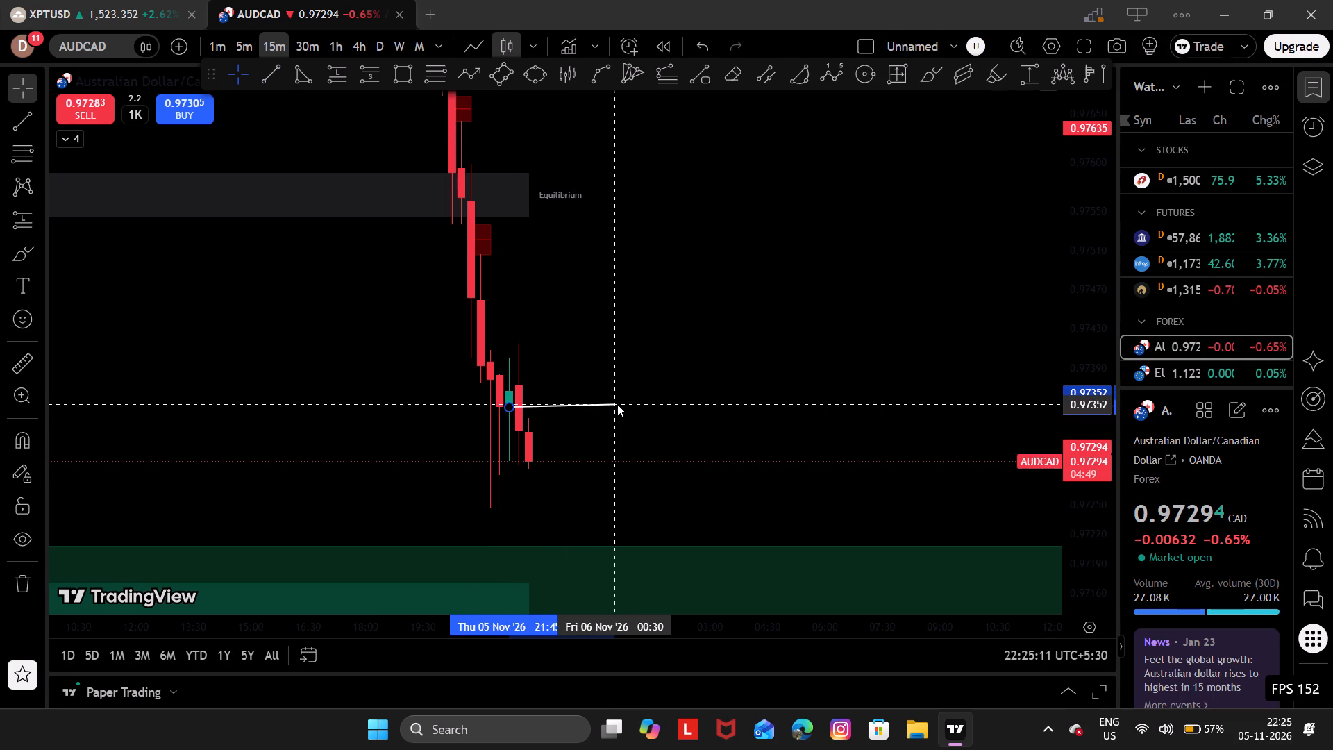
pyautogui.moveTo(617, 404); pyautogui.dragTo(620, 407)
pyautogui.click(620, 407)
pyautogui.moveTo(641, 422); pyautogui.dragTo(650, 388)
pyautogui.moveTo(570, 378); pyautogui.dragTo(598, 392)
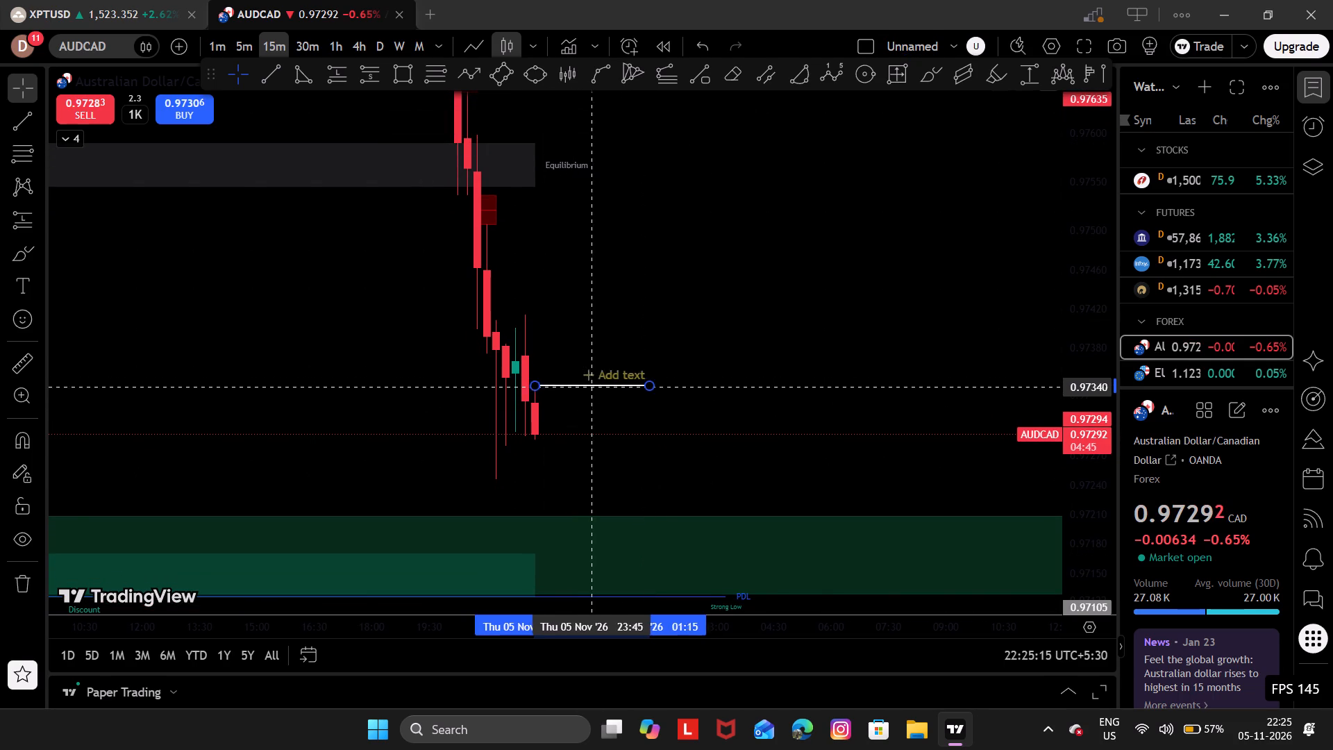
pyautogui.moveTo(598, 392); pyautogui.dragTo(578, 377)
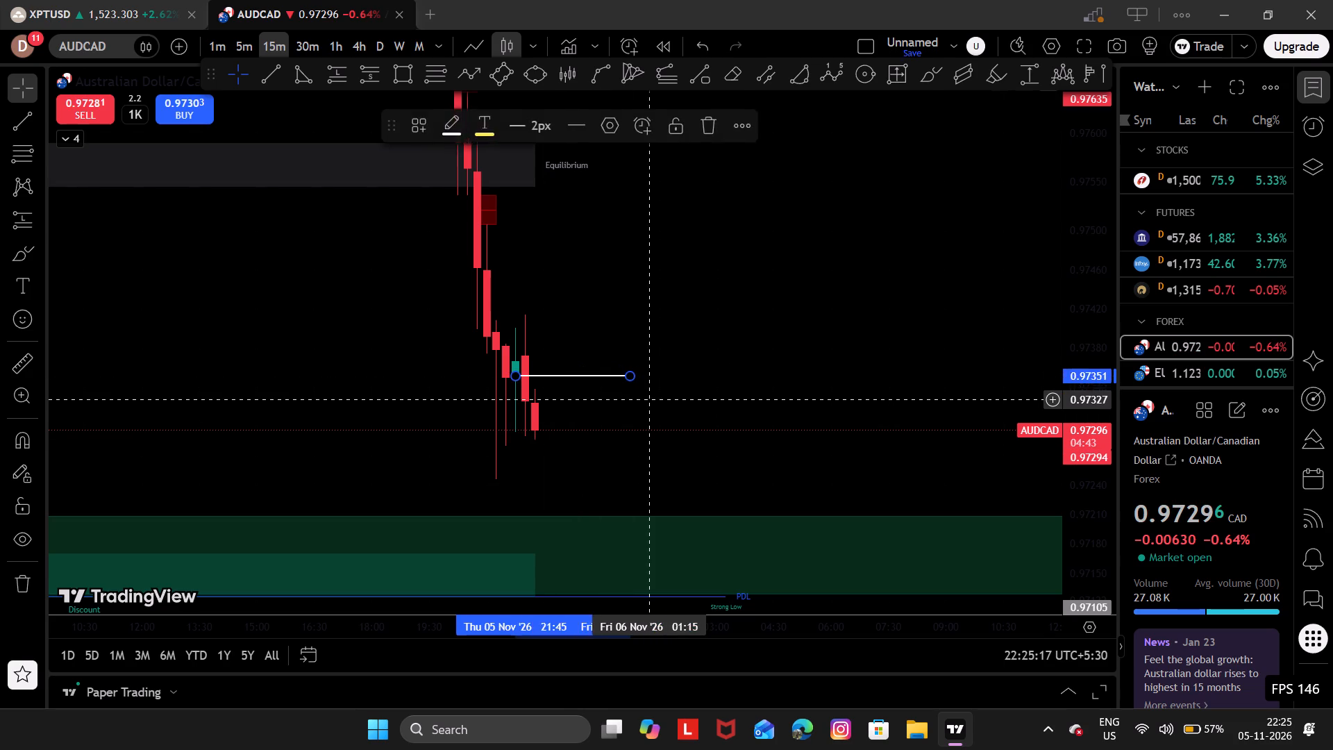
pyautogui.click(649, 399)
# Look briefly at the EURUSD 15-minute chart and return to AUDCAD.
pyautogui.press('space')
pyautogui.moveTo(673, 383); pyautogui.dragTo(681, 325)
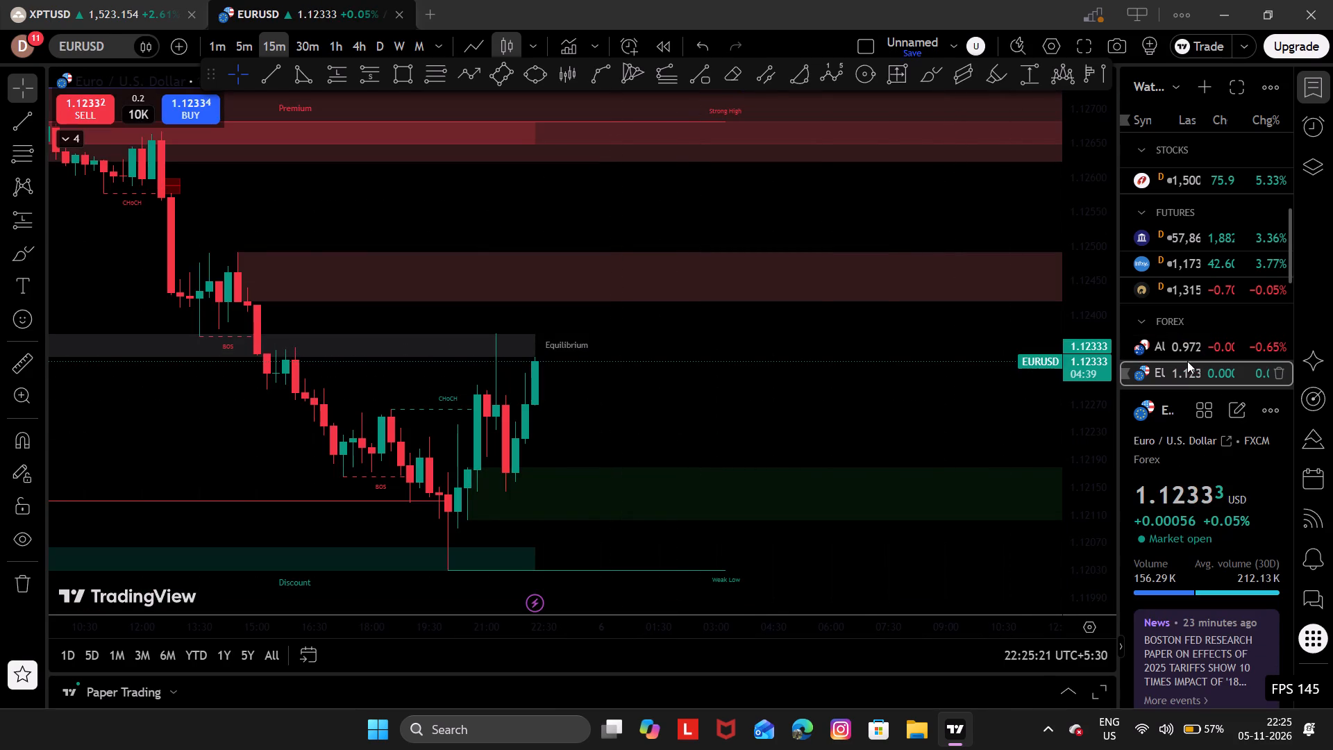
pyautogui.click(1194, 341)
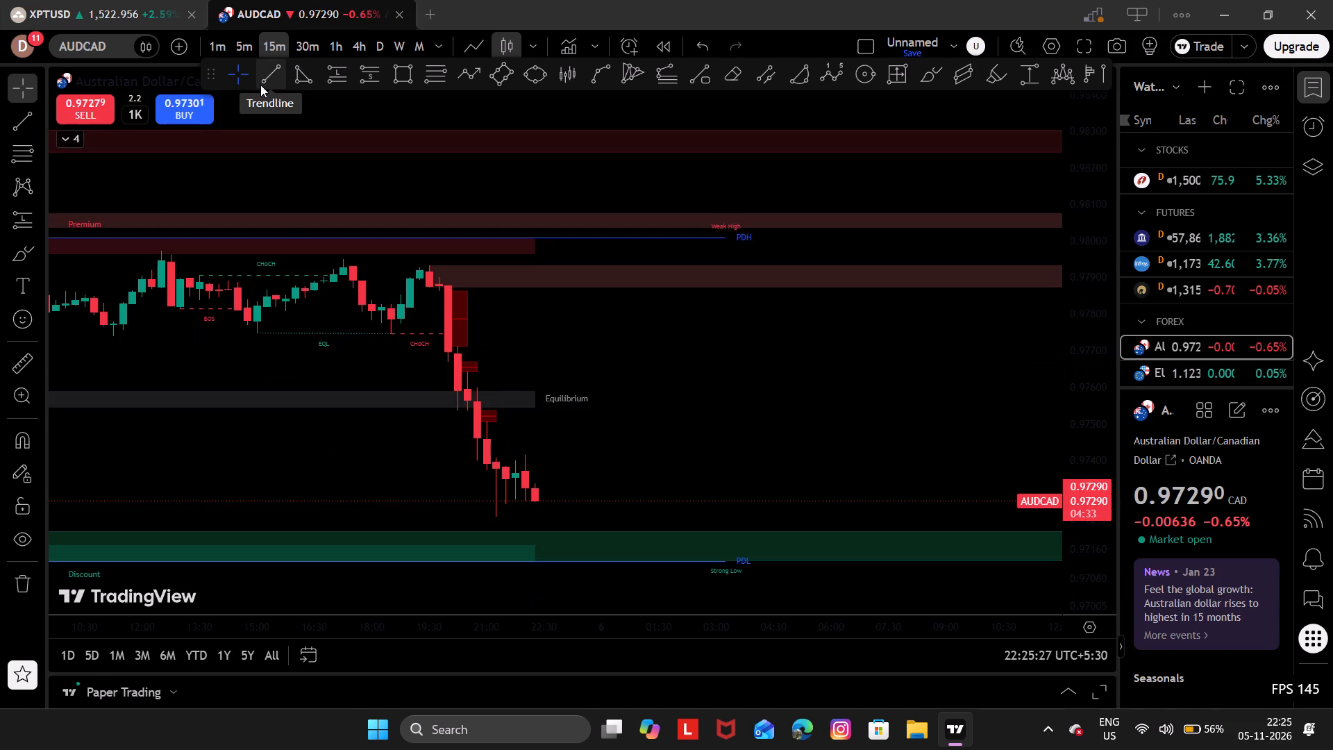
# Draw a second trend line at about 0.97403 from the 21:45 candle and lengthen it to about 00:30 on 6 November.
pyautogui.click(260, 85)
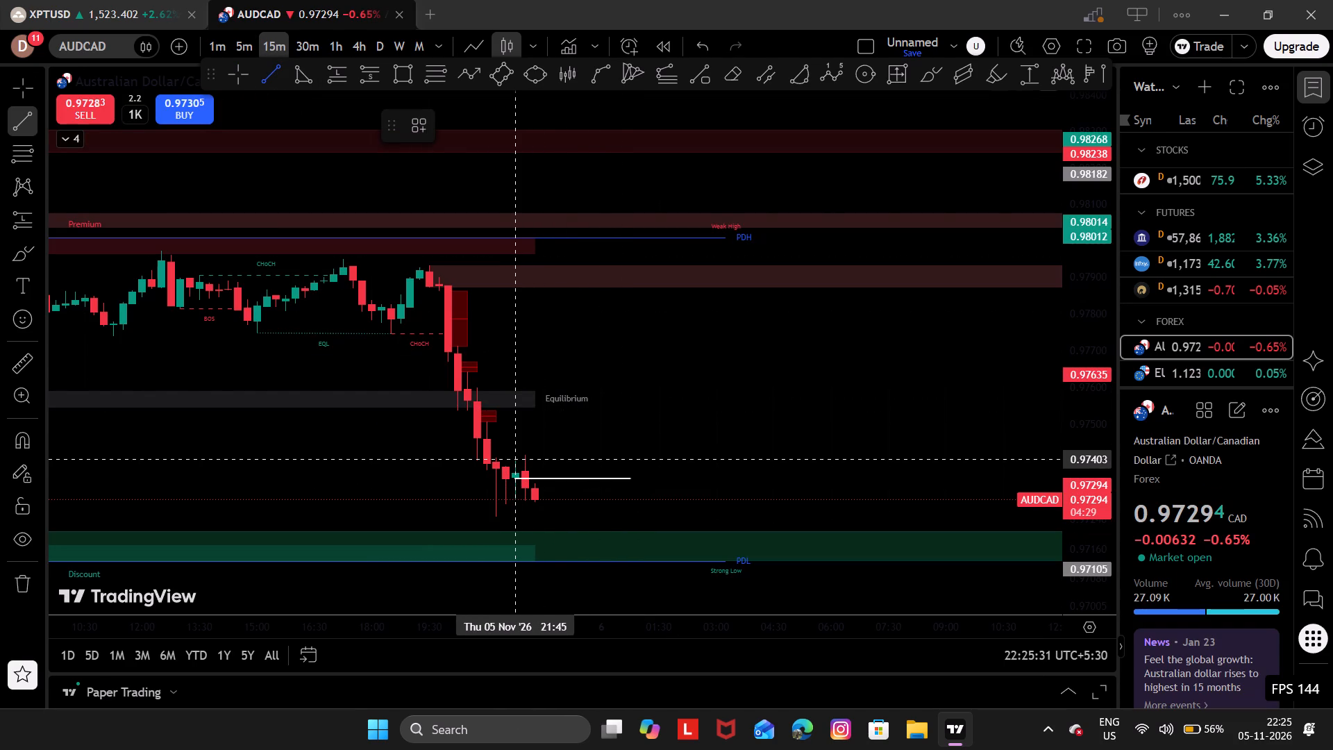
pyautogui.moveTo(514, 459); pyautogui.dragTo(582, 458)
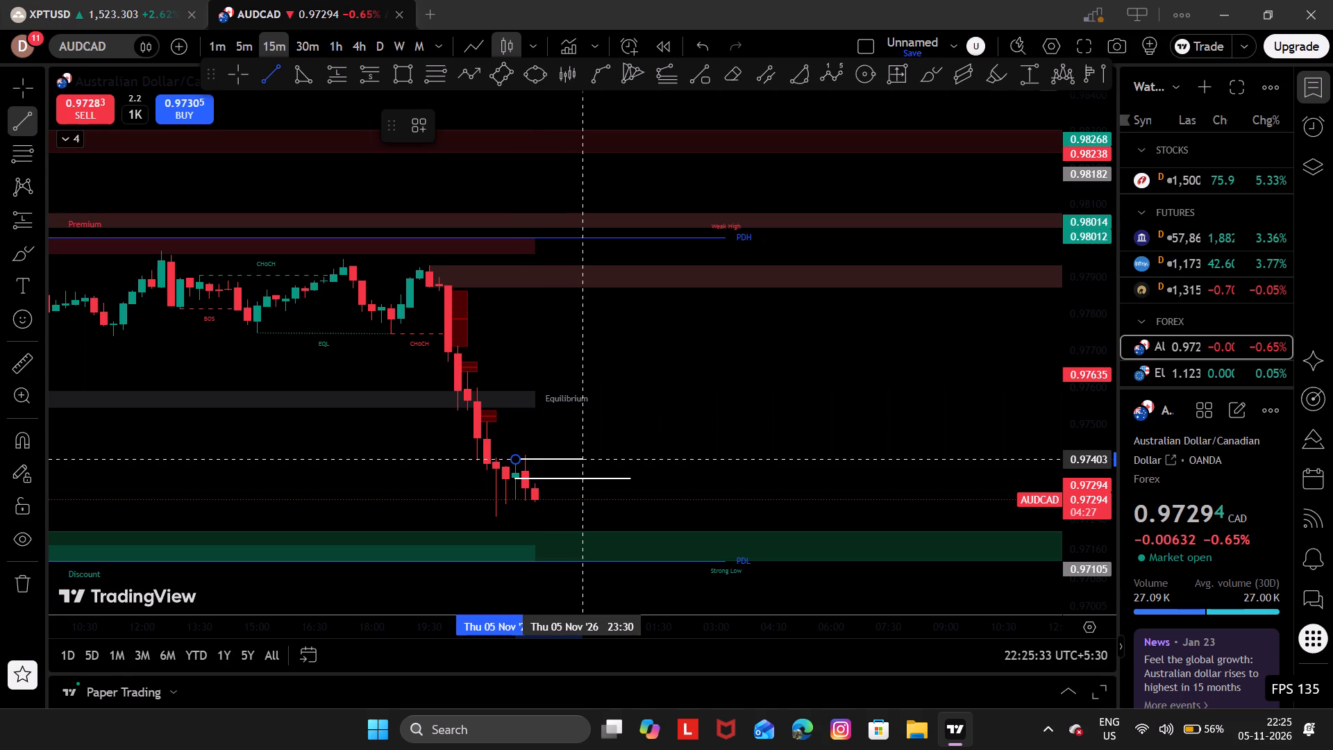
pyautogui.click(582, 458)
pyautogui.moveTo(635, 460); pyautogui.dragTo(641, 269)
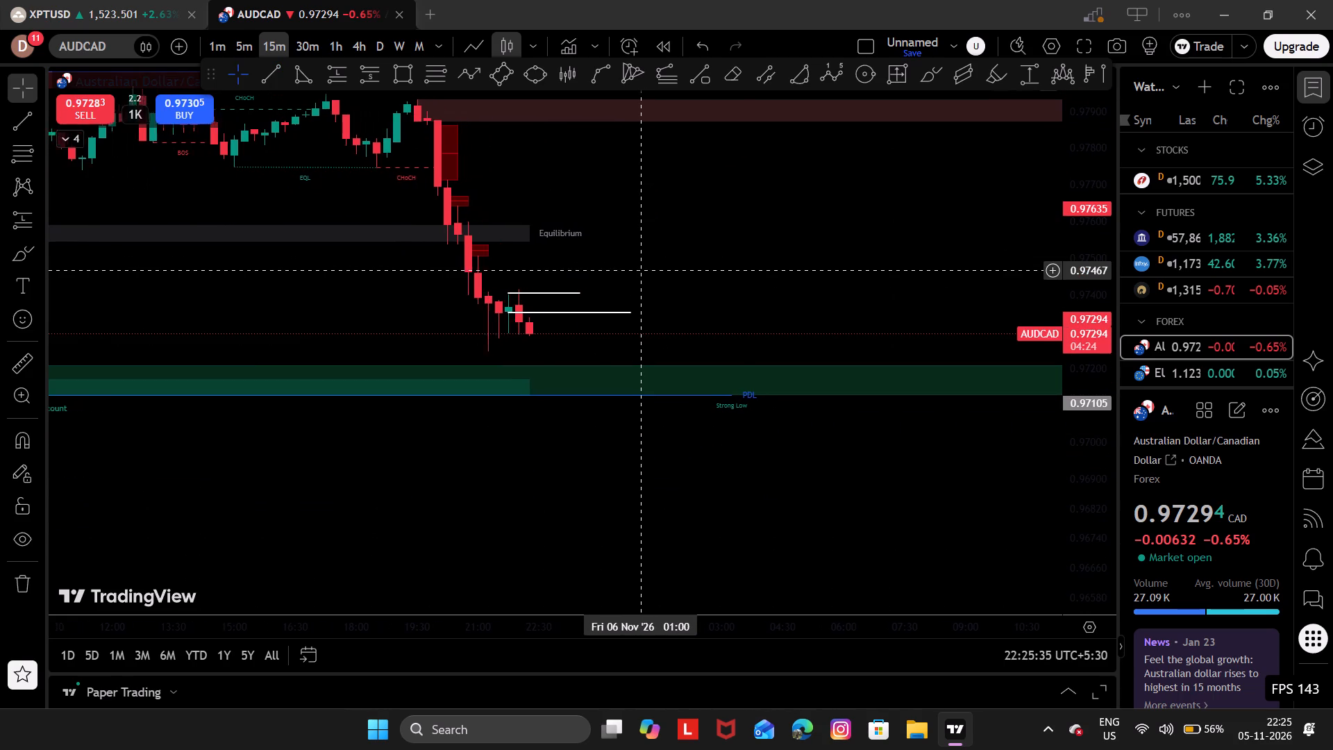
pyautogui.moveTo(1096, 504); pyautogui.dragTo(1097, 157)
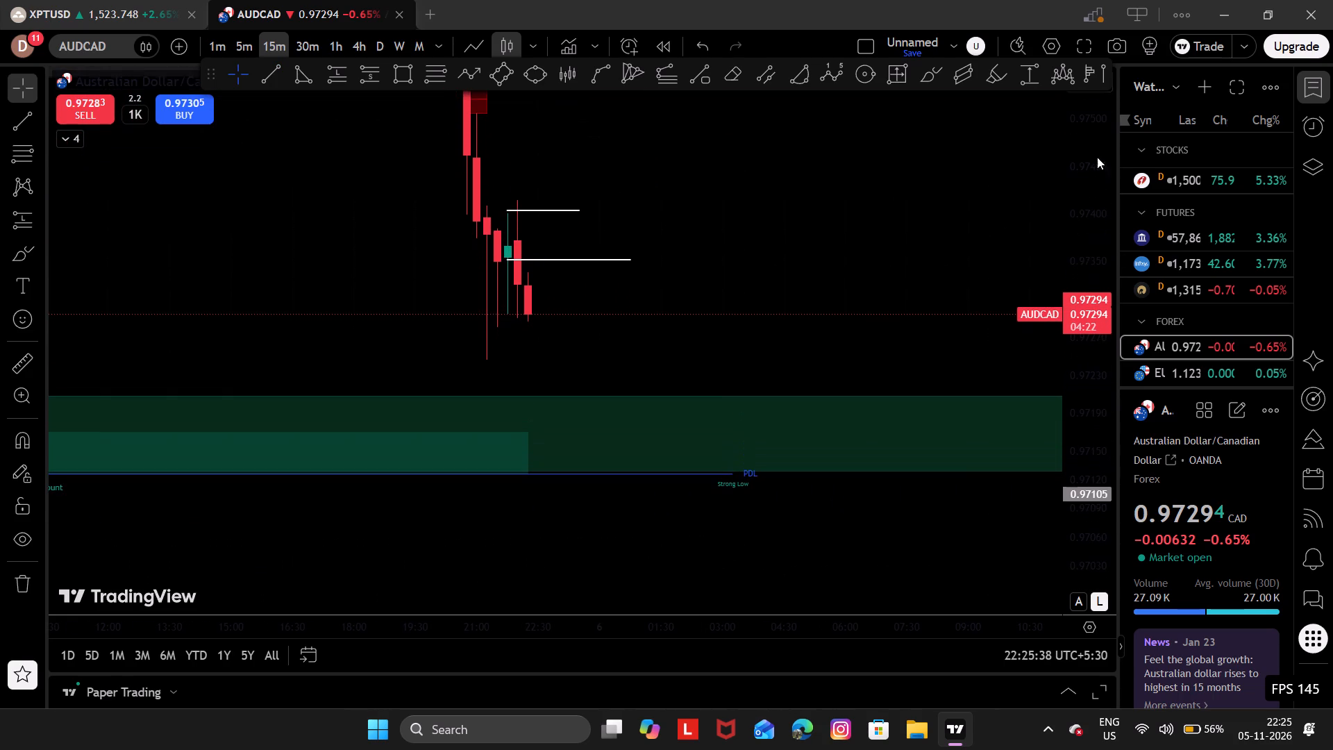
pyautogui.moveTo(811, 290); pyautogui.dragTo(812, 322)
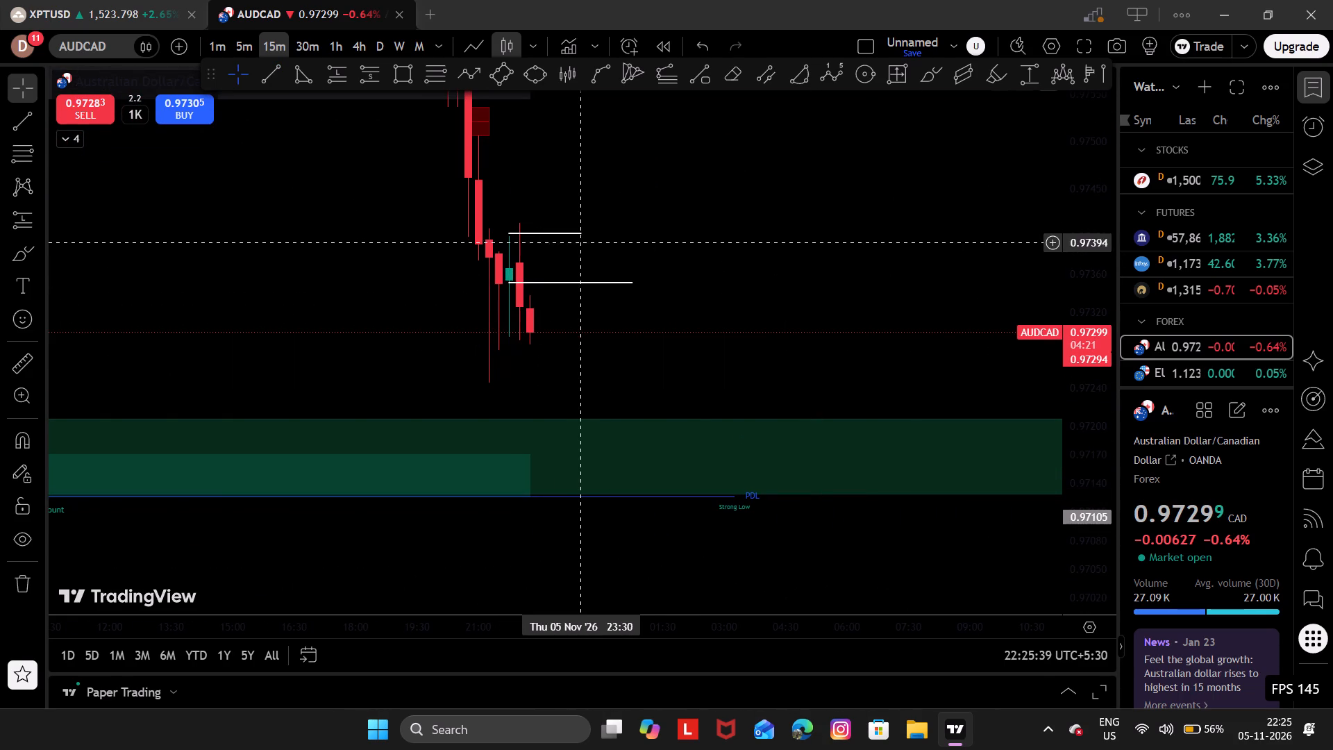
pyautogui.moveTo(585, 235); pyautogui.dragTo(617, 232)
pyautogui.doubleClick(669, 266)
pyautogui.moveTo(669, 266); pyautogui.dragTo(562, 341)
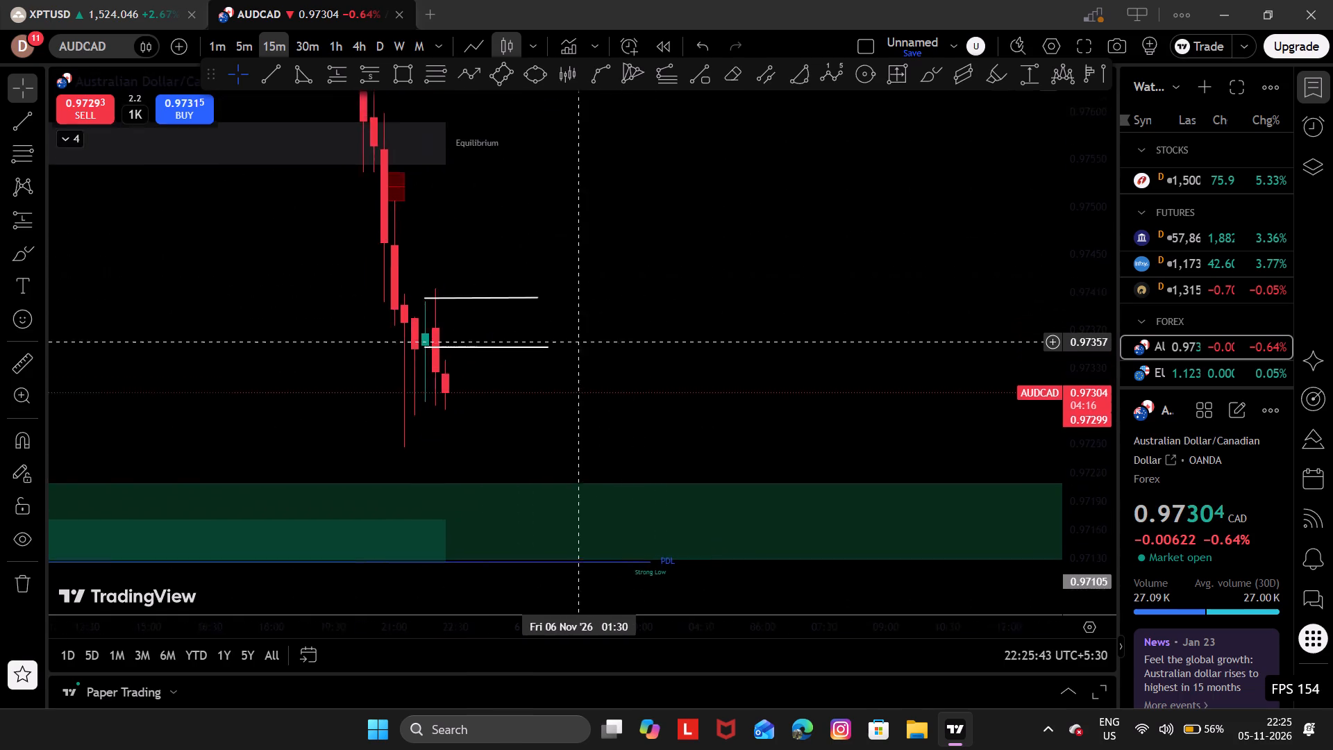
# Draw a third horizontal trend line at about 0.97294, from the 21:45 candle's low to about 01:30 on 6 November.
pyautogui.moveTo(562, 341); pyautogui.dragTo(462, 285)
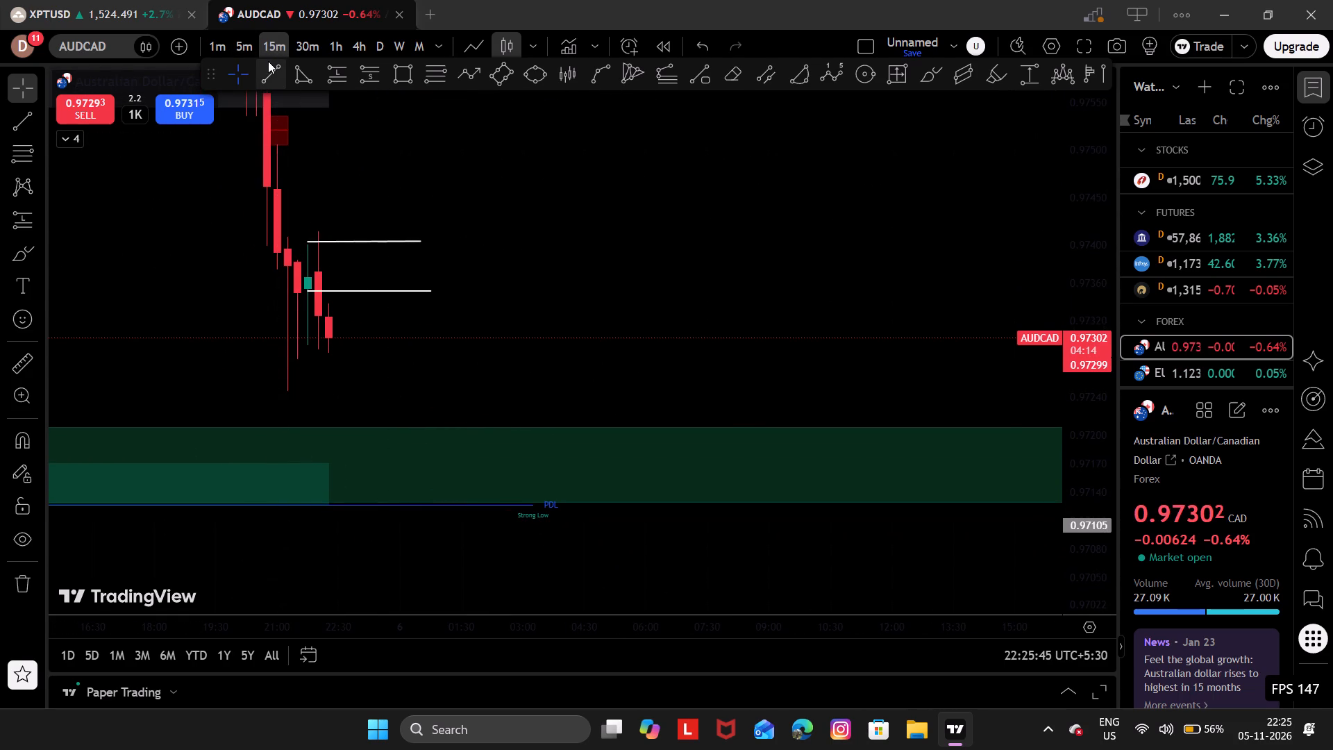
pyautogui.click(268, 61)
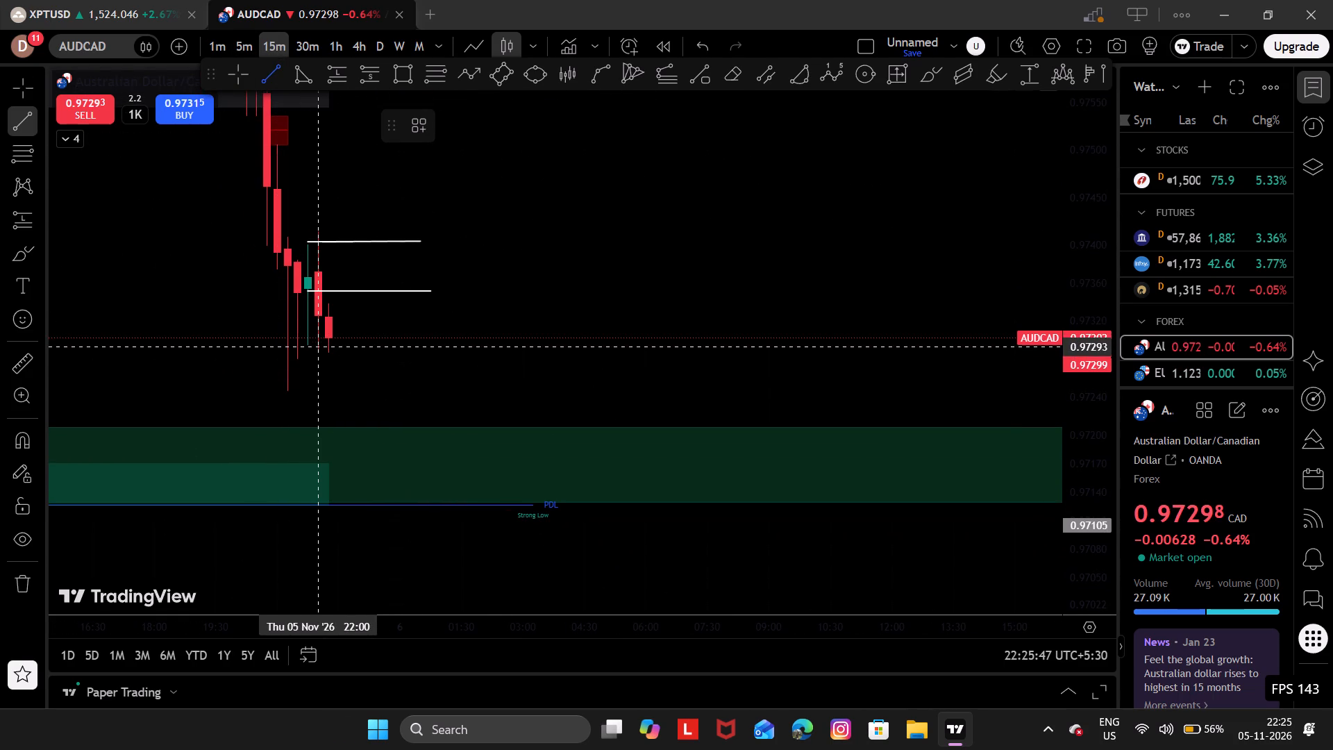
pyautogui.moveTo(311, 345); pyautogui.dragTo(452, 342)
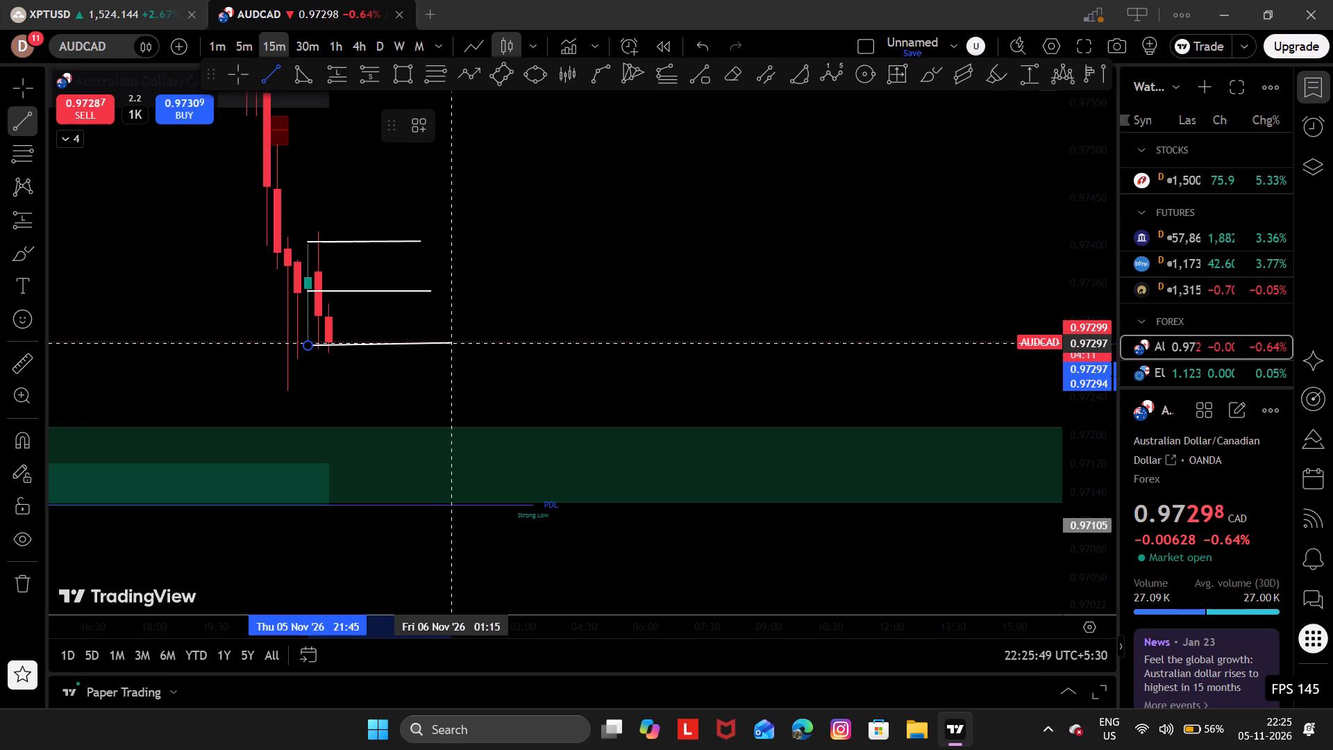
pyautogui.moveTo(452, 342); pyautogui.dragTo(458, 345)
pyautogui.click(458, 345)
pyautogui.click(472, 392)
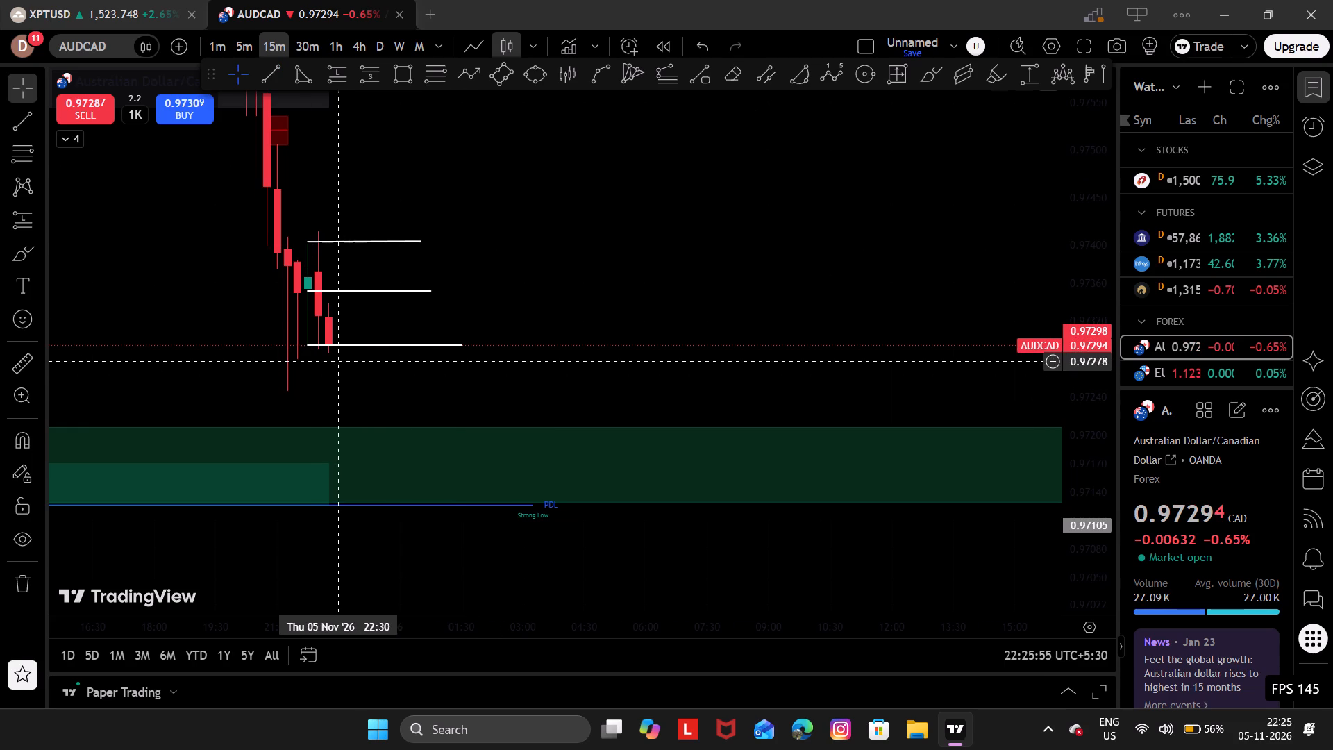
# Place a short position at the 22:15 candle on 5 November with its entry at about 0.97352, on the middle trend line.
pyautogui.moveTo(412, 381); pyautogui.dragTo(560, 407)
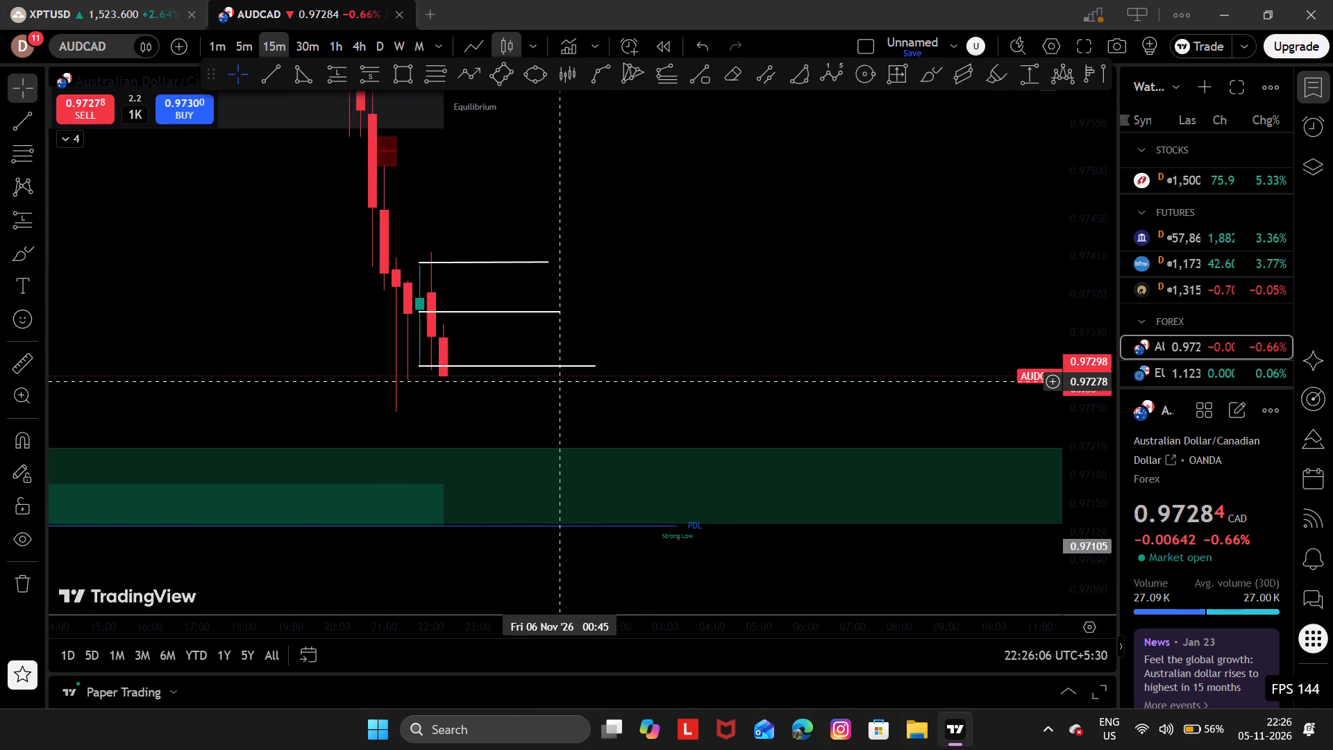
pyautogui.moveTo(555, 381); pyautogui.dragTo(569, 381)
pyautogui.moveTo(569, 381); pyautogui.dragTo(573, 313)
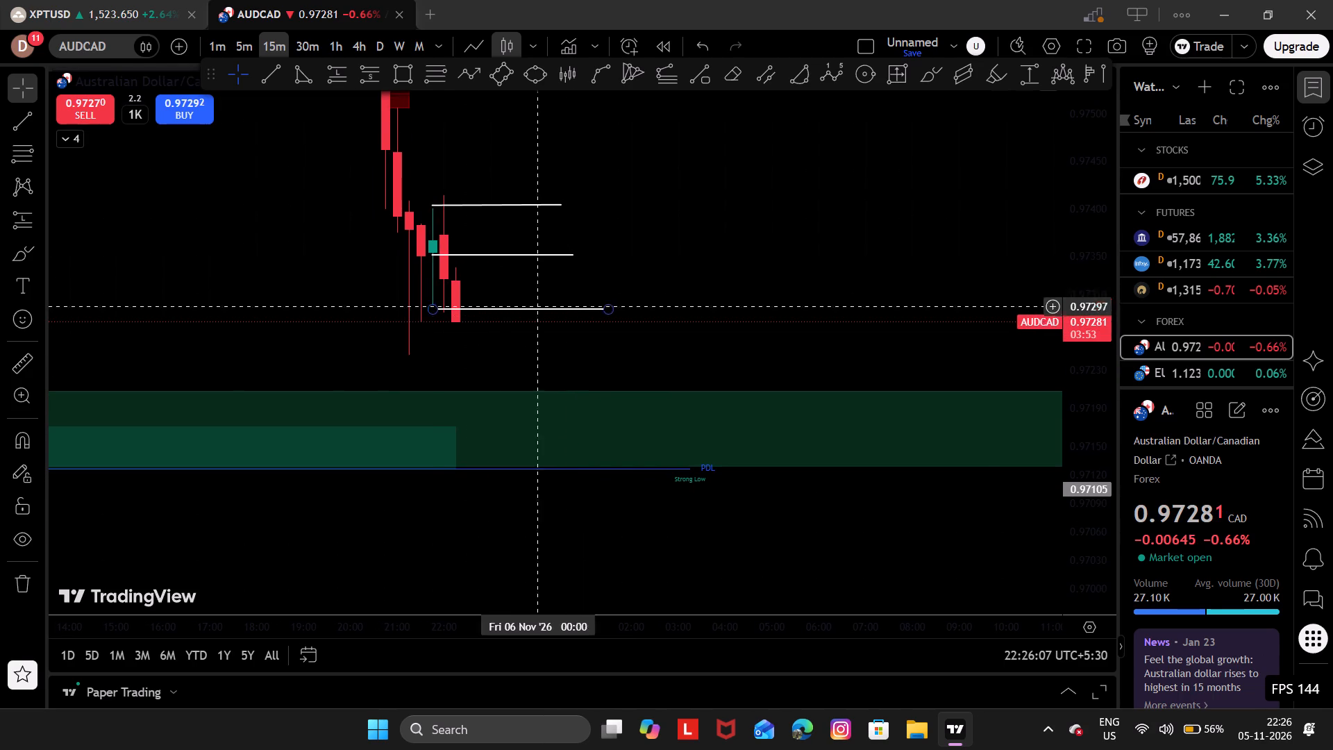
pyautogui.click(374, 81)
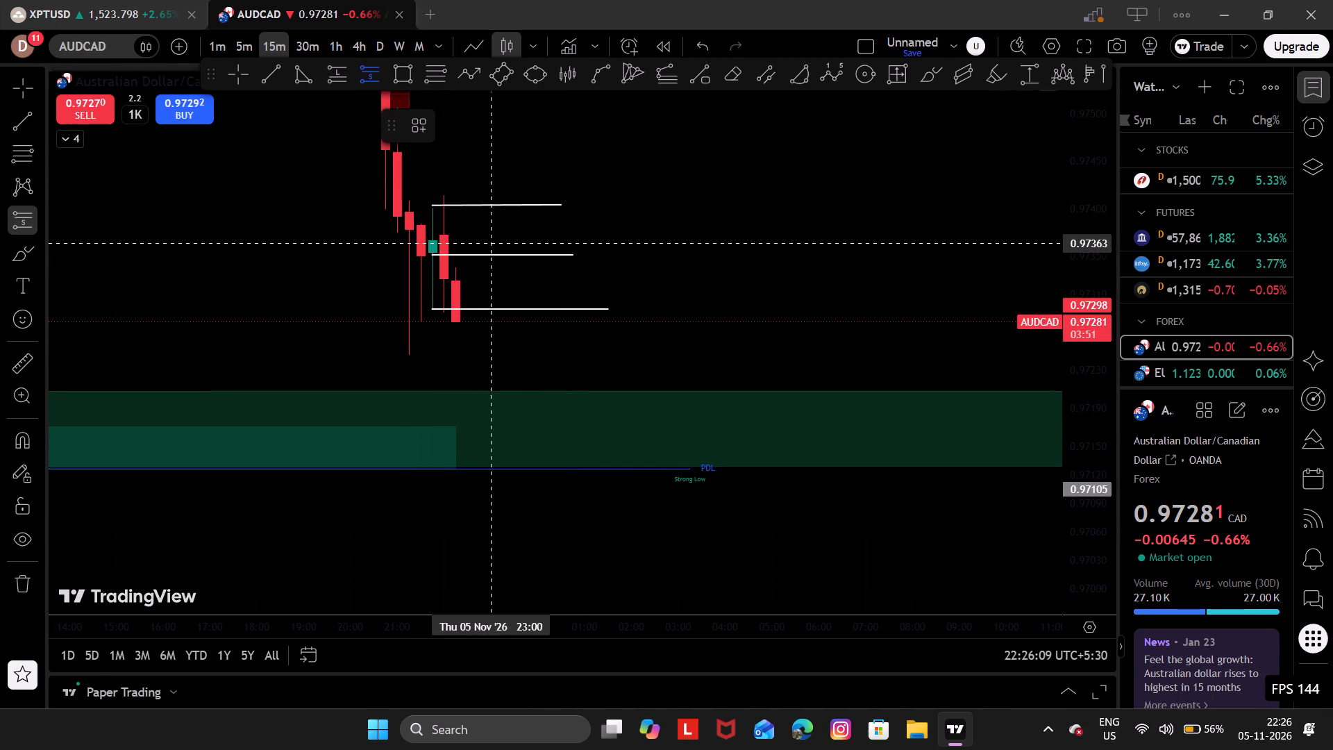
pyautogui.click(456, 253)
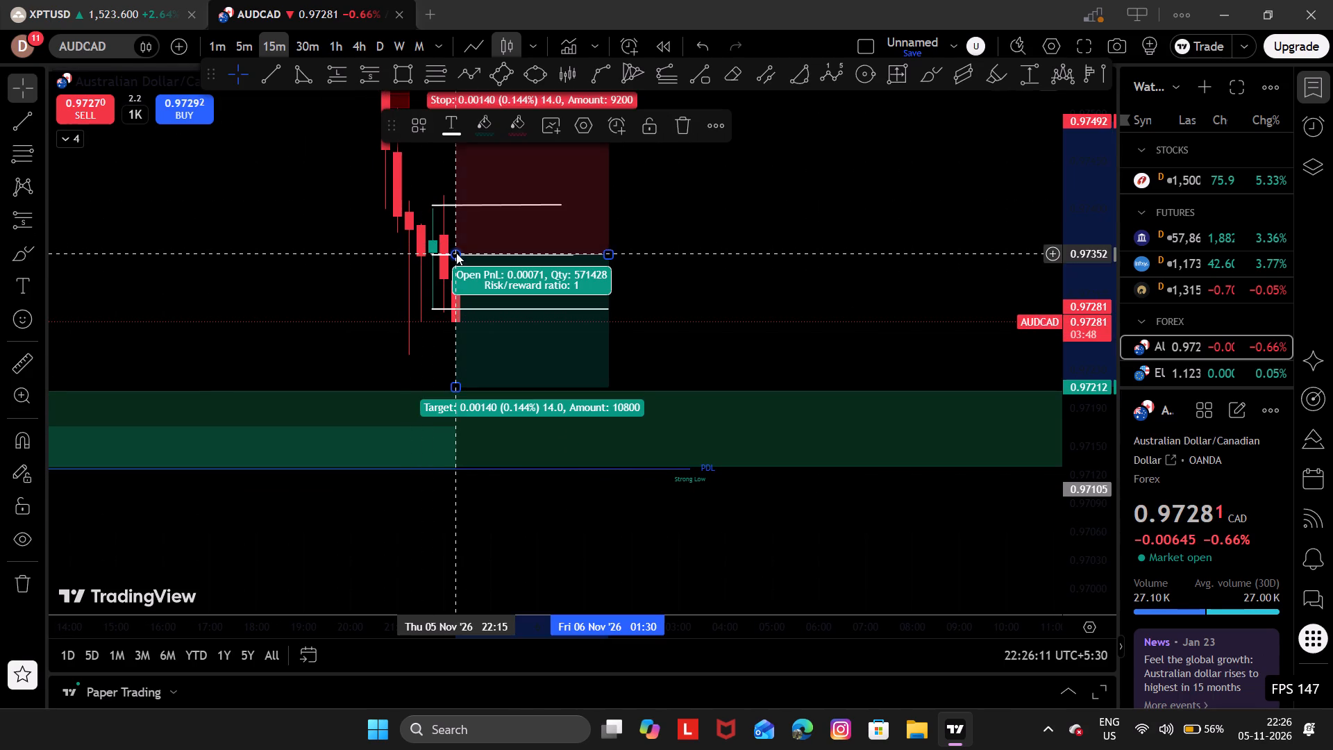
# Move the AUDCAD short position down to an entry of about 0.97334 and tighten its stop to about 0.97441.
pyautogui.click(746, 329)
pyautogui.click(582, 341)
pyautogui.moveTo(582, 341); pyautogui.dragTo(584, 356)
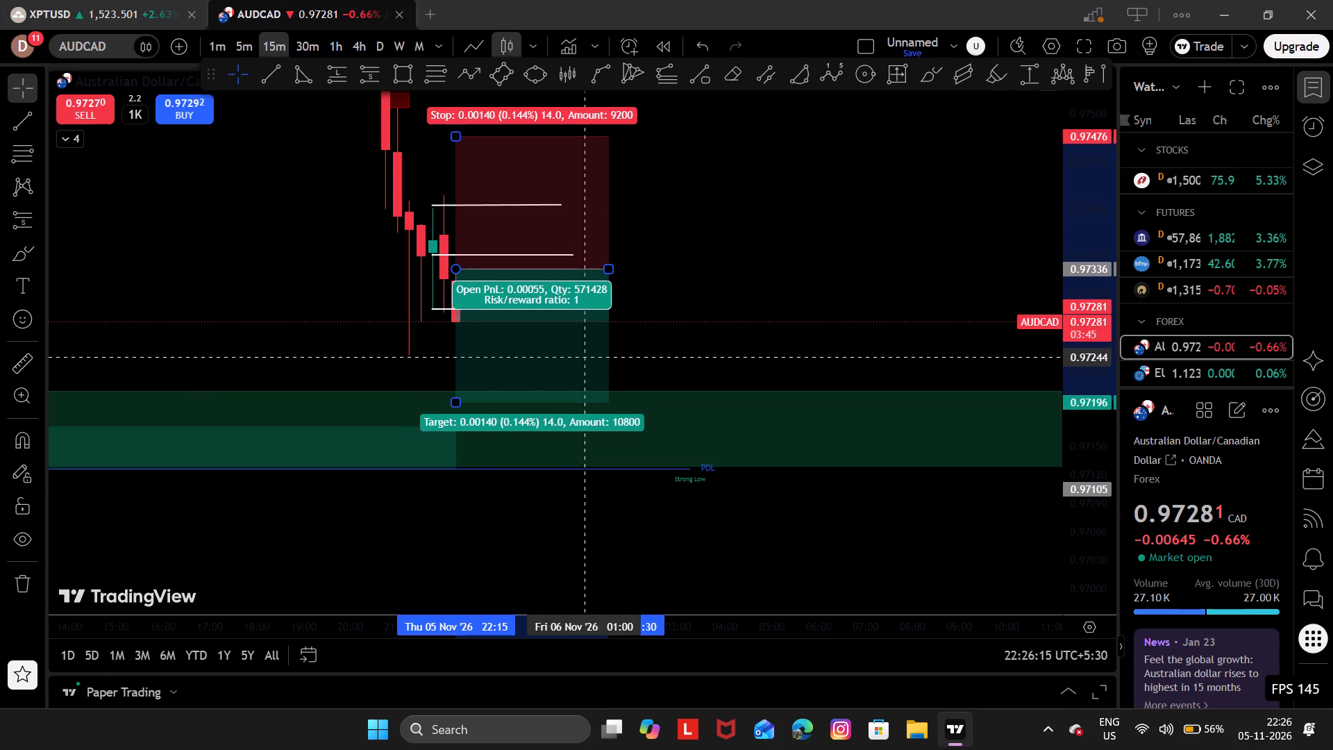
pyautogui.moveTo(584, 356); pyautogui.dragTo(581, 358)
pyautogui.click(755, 260)
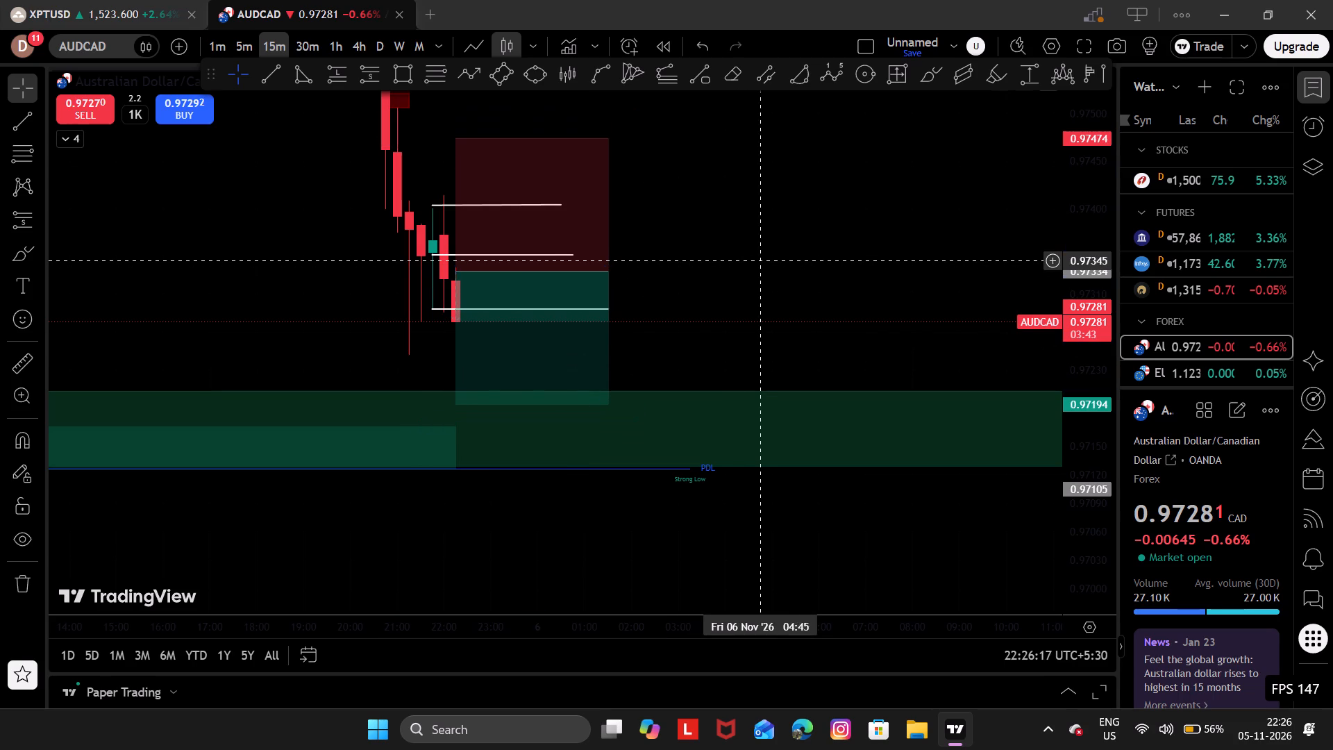
pyautogui.moveTo(453, 143); pyautogui.dragTo(451, 169)
pyautogui.click(744, 247)
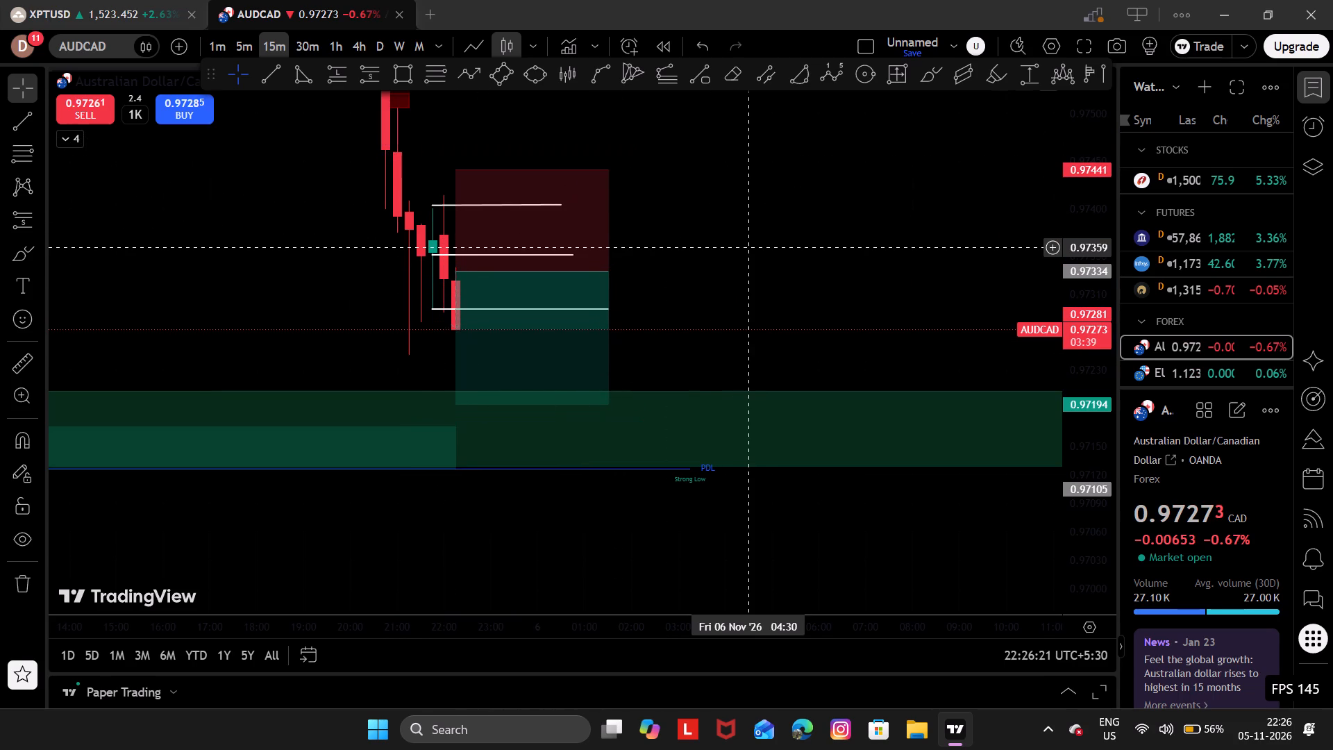
# Switch the chart to the EURUSD symbol from the watchlist.
pyautogui.moveTo(744, 247); pyautogui.dragTo(696, 249)
pyautogui.press('space')
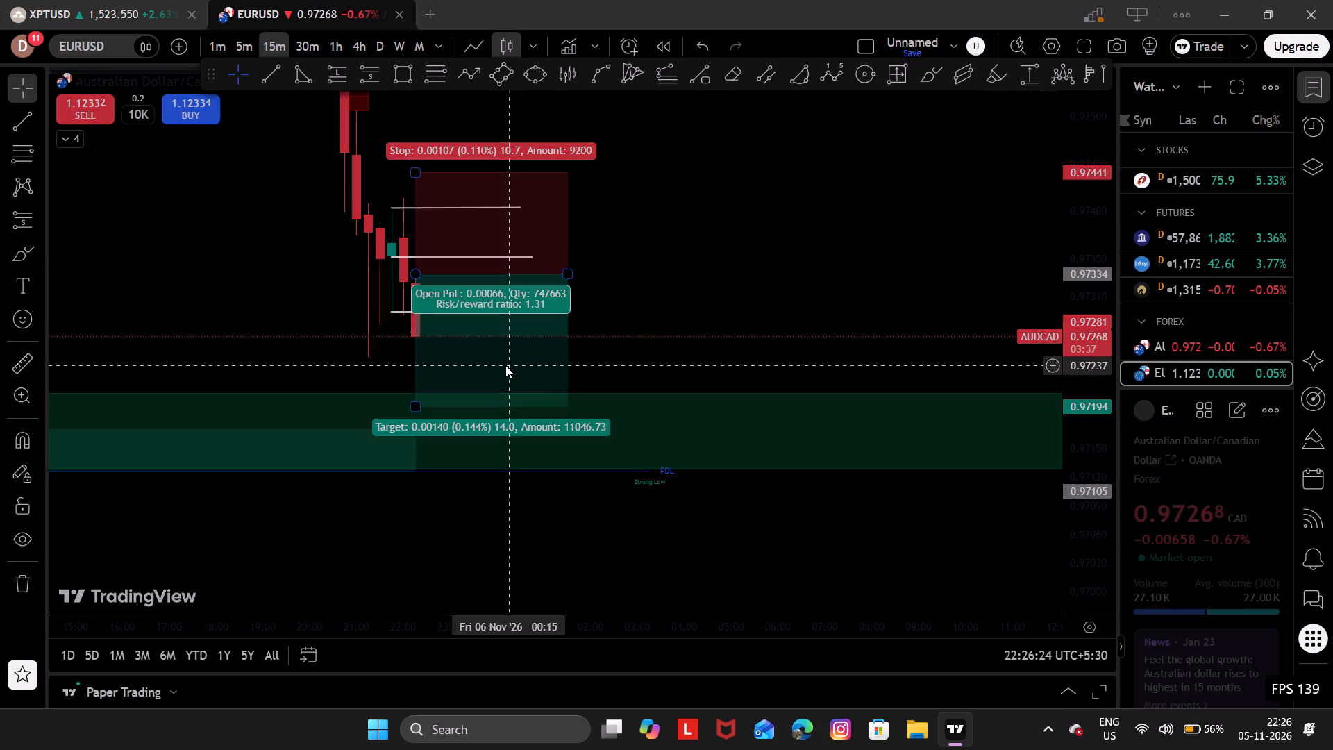
pyautogui.click(671, 369)
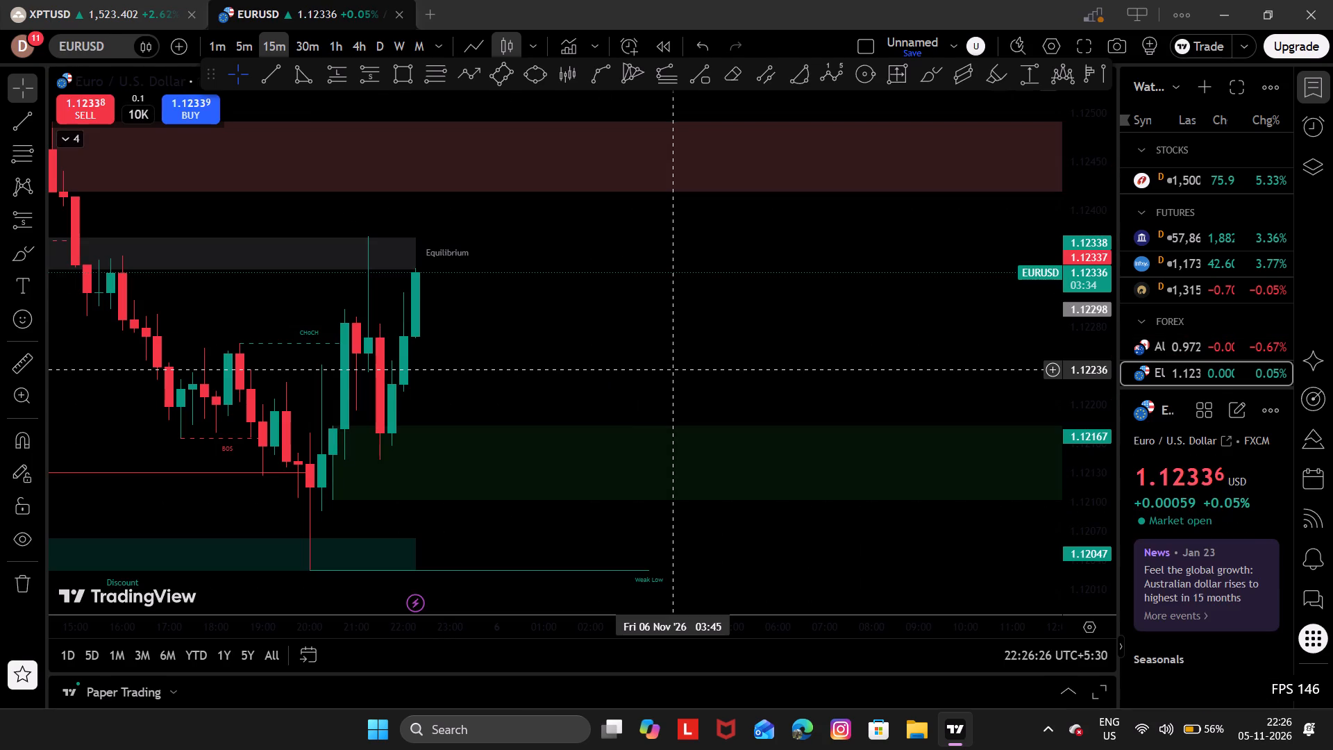
# Delete the old EURUSD short position spanning about 02:45 to 06:30 on 5 November.
pyautogui.moveTo(489, 376); pyautogui.dragTo(885, 449)
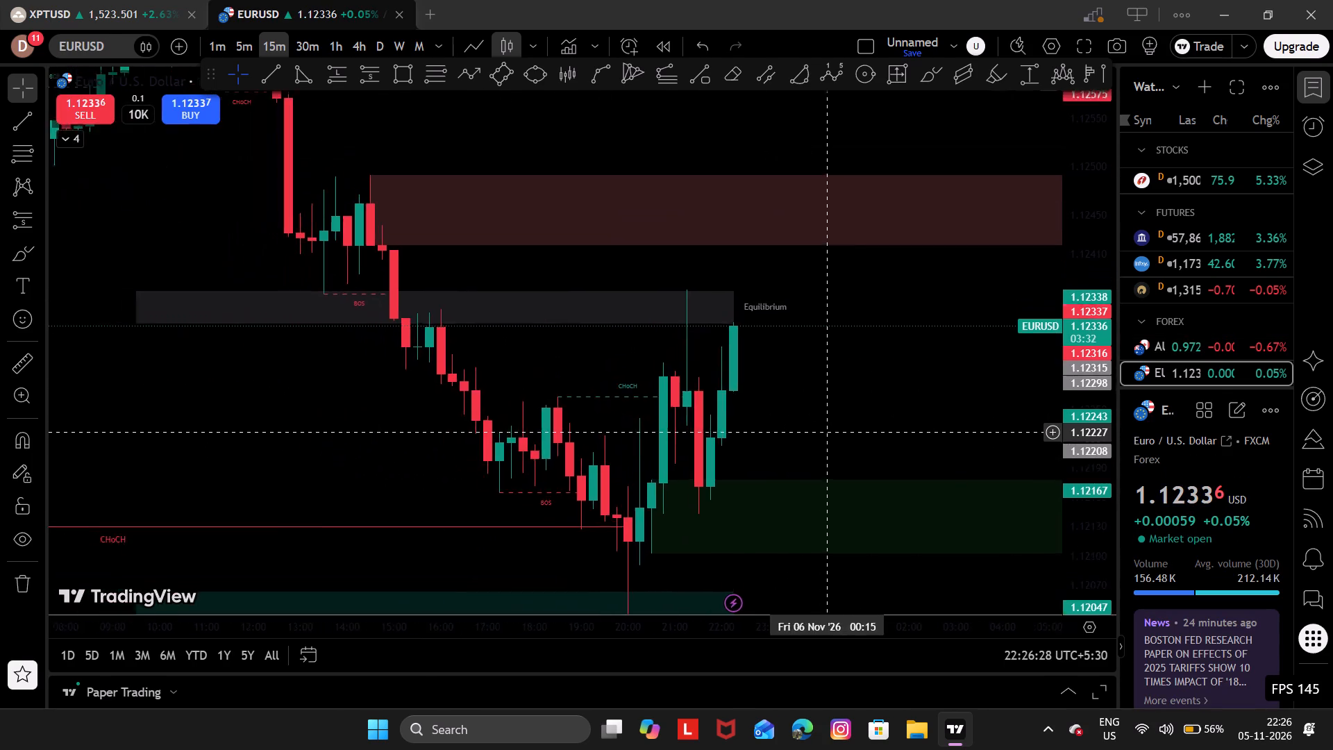
pyautogui.moveTo(885, 449); pyautogui.dragTo(1015, 597)
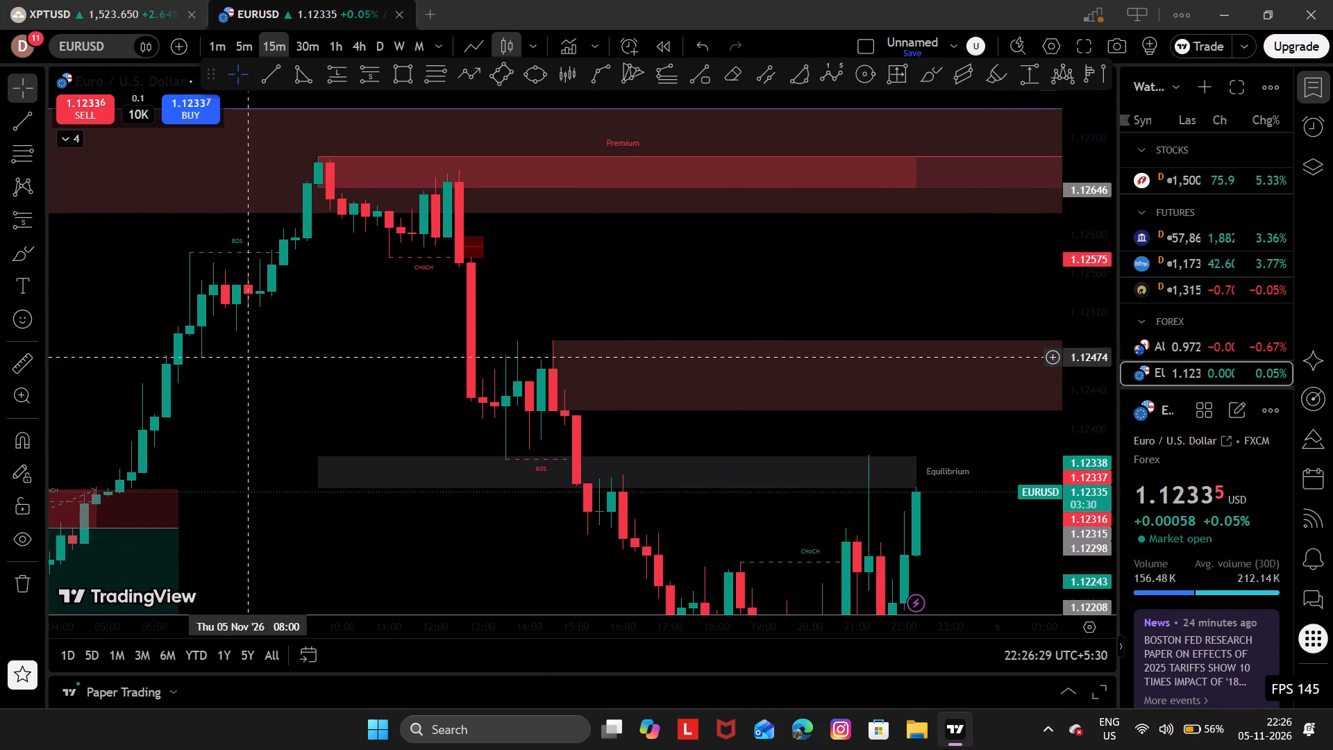
pyautogui.moveTo(228, 465); pyautogui.dragTo(469, 276)
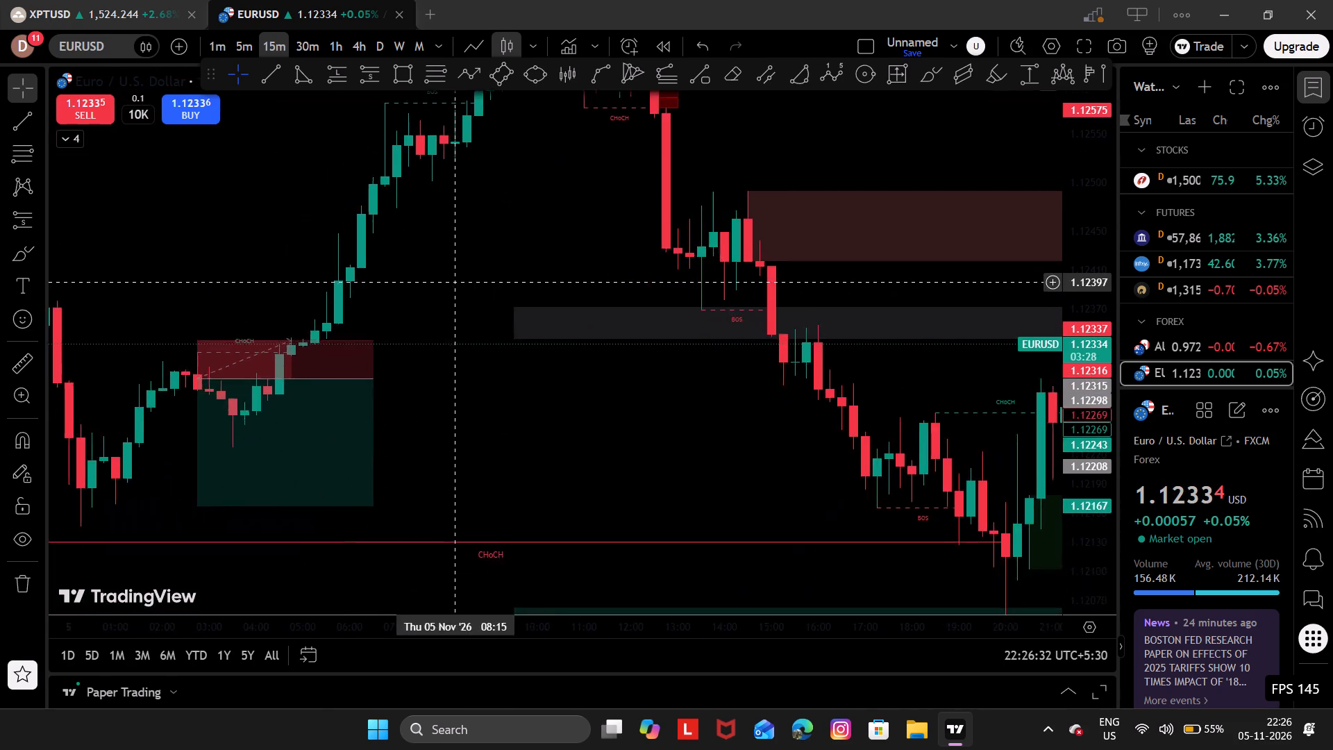
pyautogui.moveTo(469, 276); pyautogui.dragTo(514, 256)
pyautogui.click(353, 367)
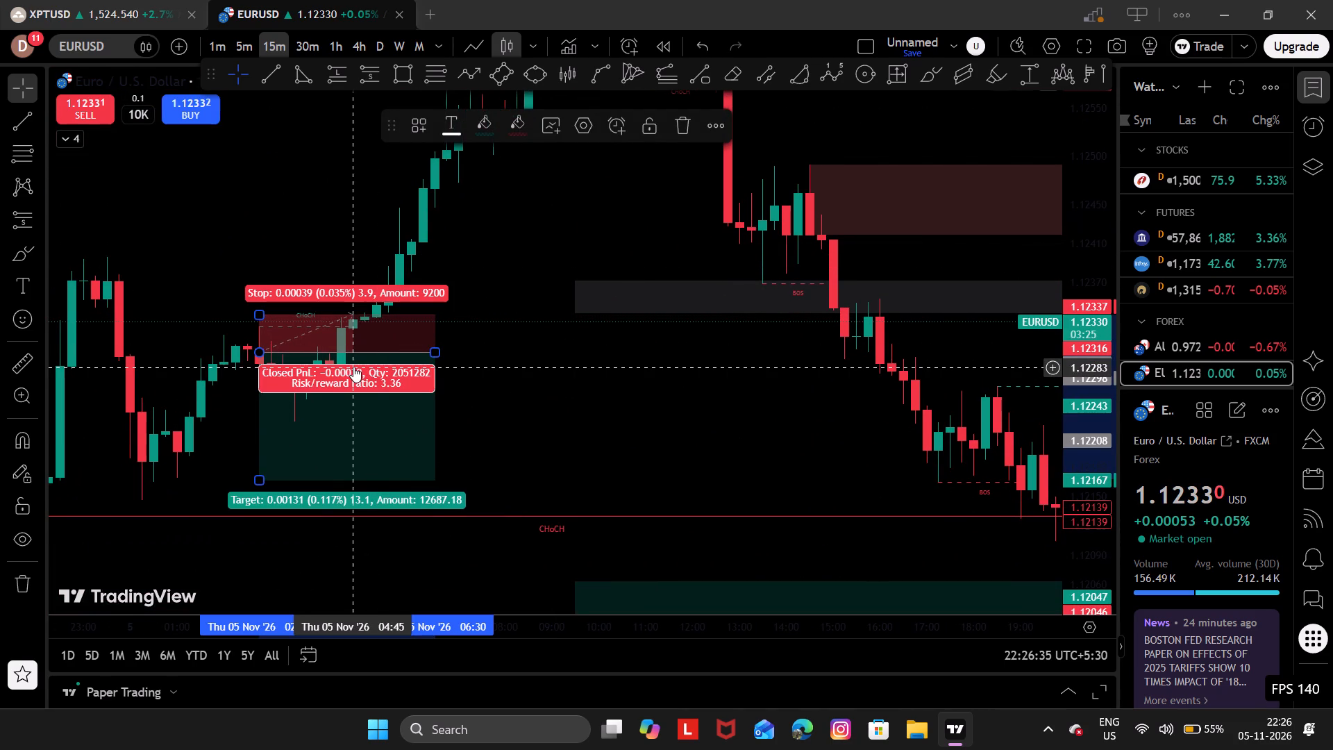
pyautogui.click(691, 120)
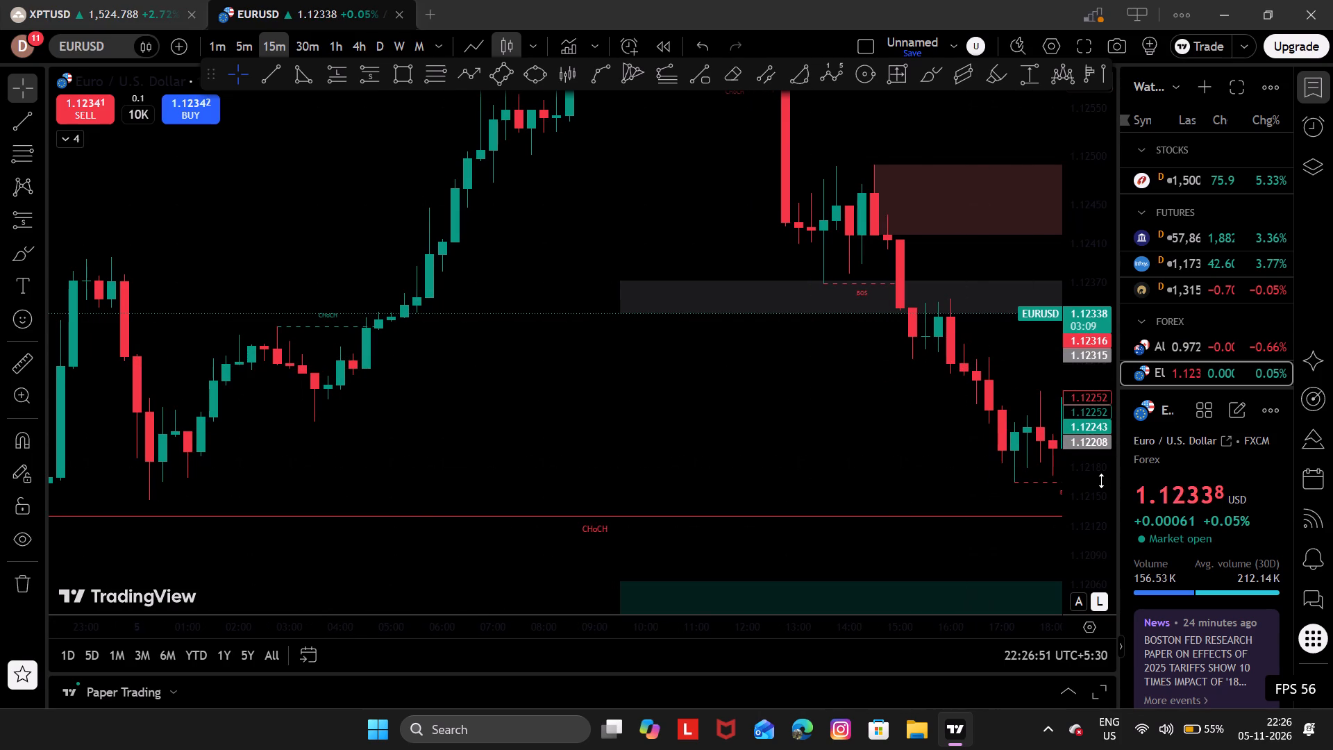
# Examine the EURUSD candles on 5 November from the early-morning rise through the Premium zone down to the Equilibrium zone.
pyautogui.moveTo(1101, 481); pyautogui.dragTo(1097, 169)
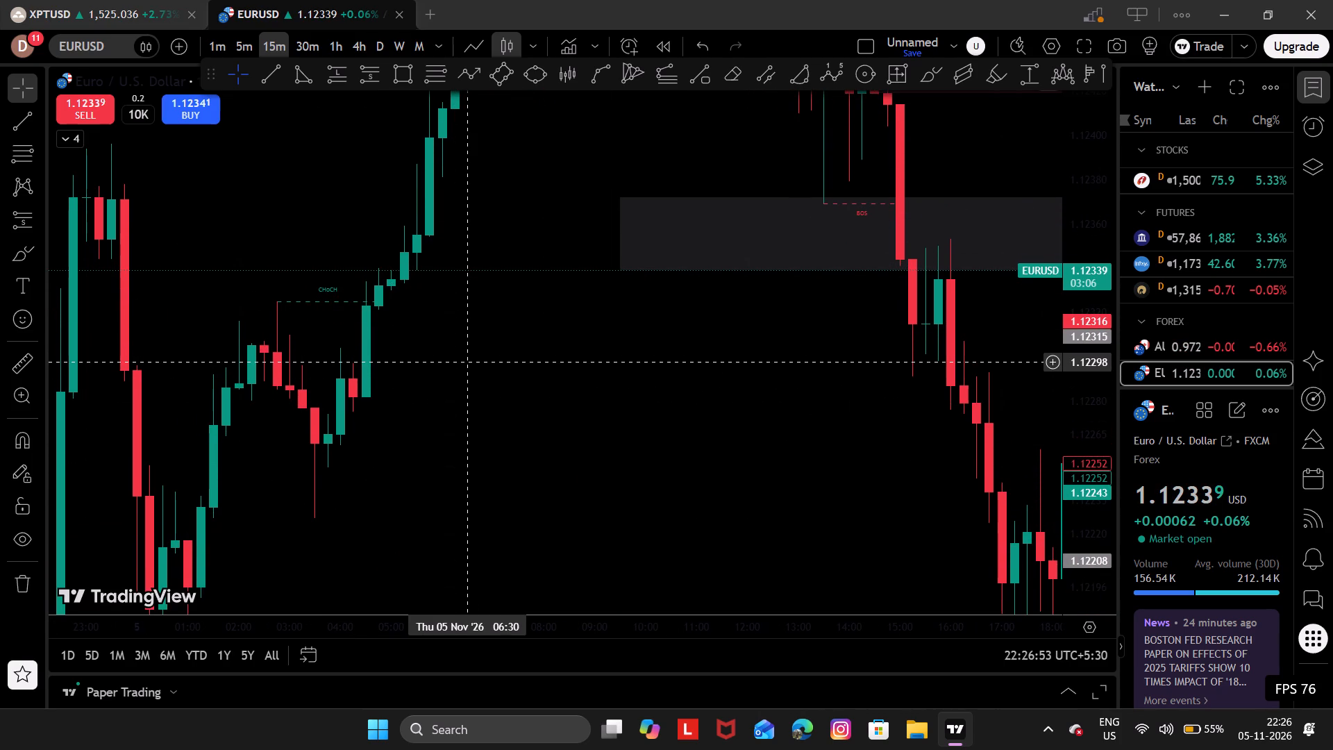
pyautogui.click(467, 362)
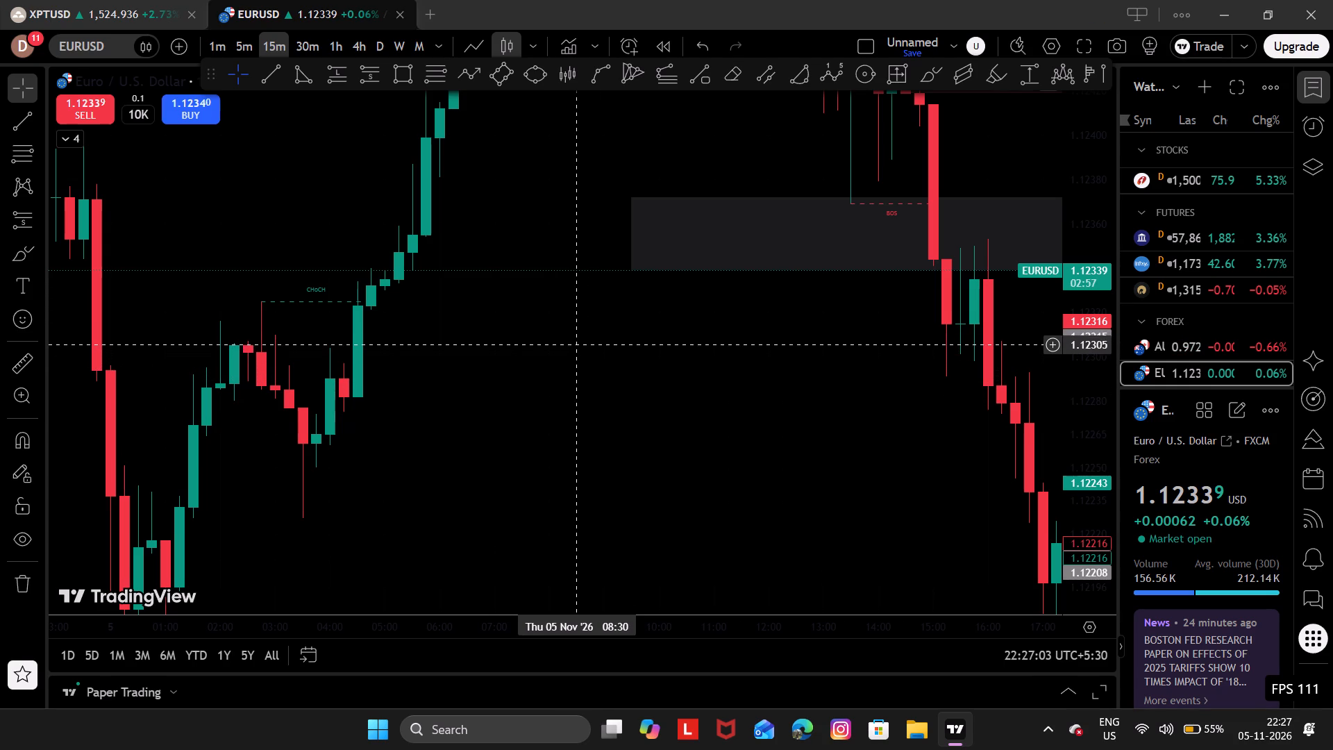
pyautogui.doubleClick(600, 381)
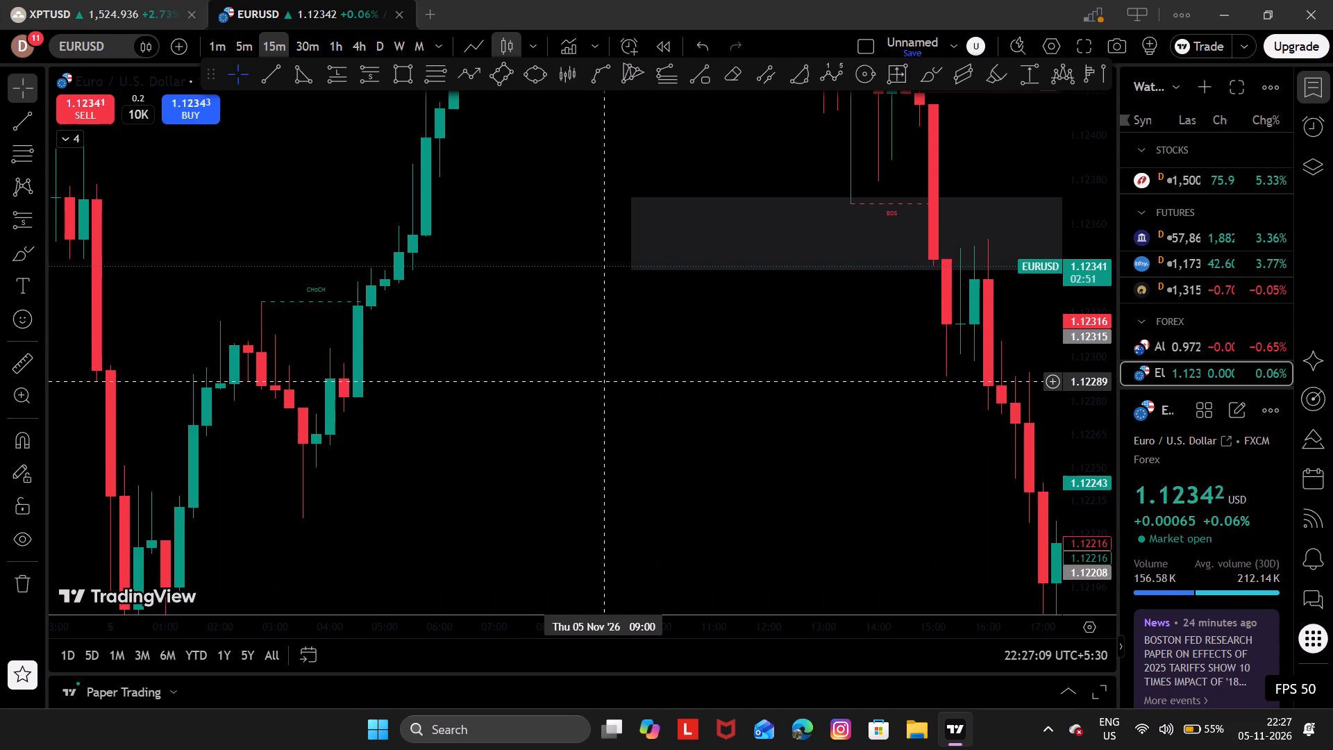
pyautogui.doubleClick(596, 369)
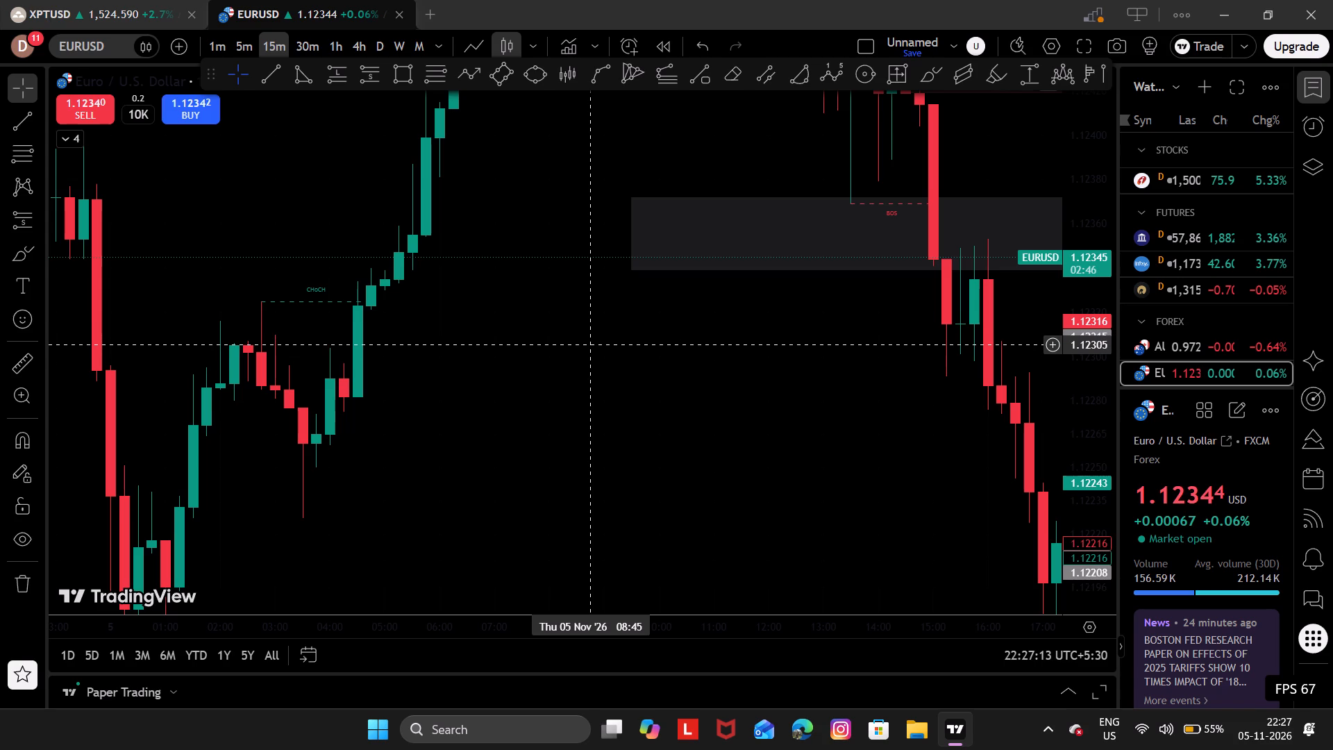
pyautogui.moveTo(585, 452); pyautogui.dragTo(551, 405)
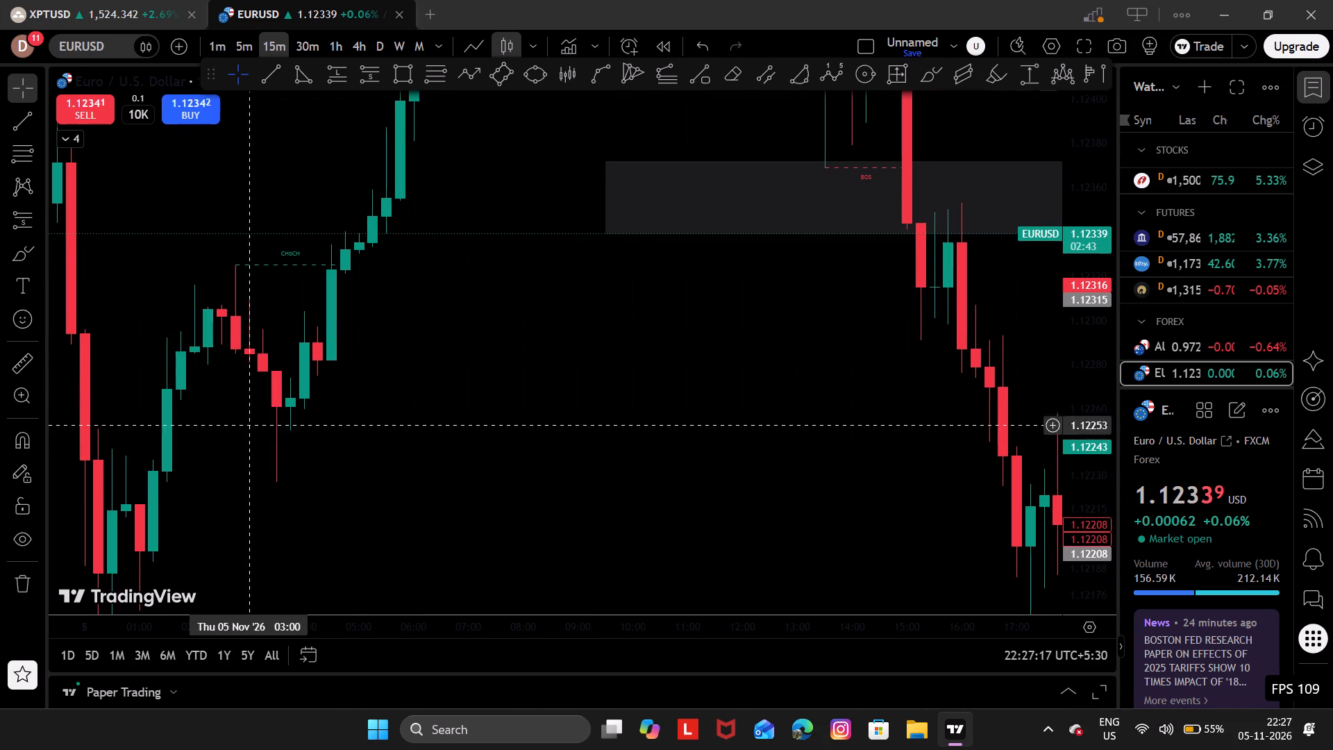
pyautogui.moveTo(543, 453); pyautogui.dragTo(315, 419)
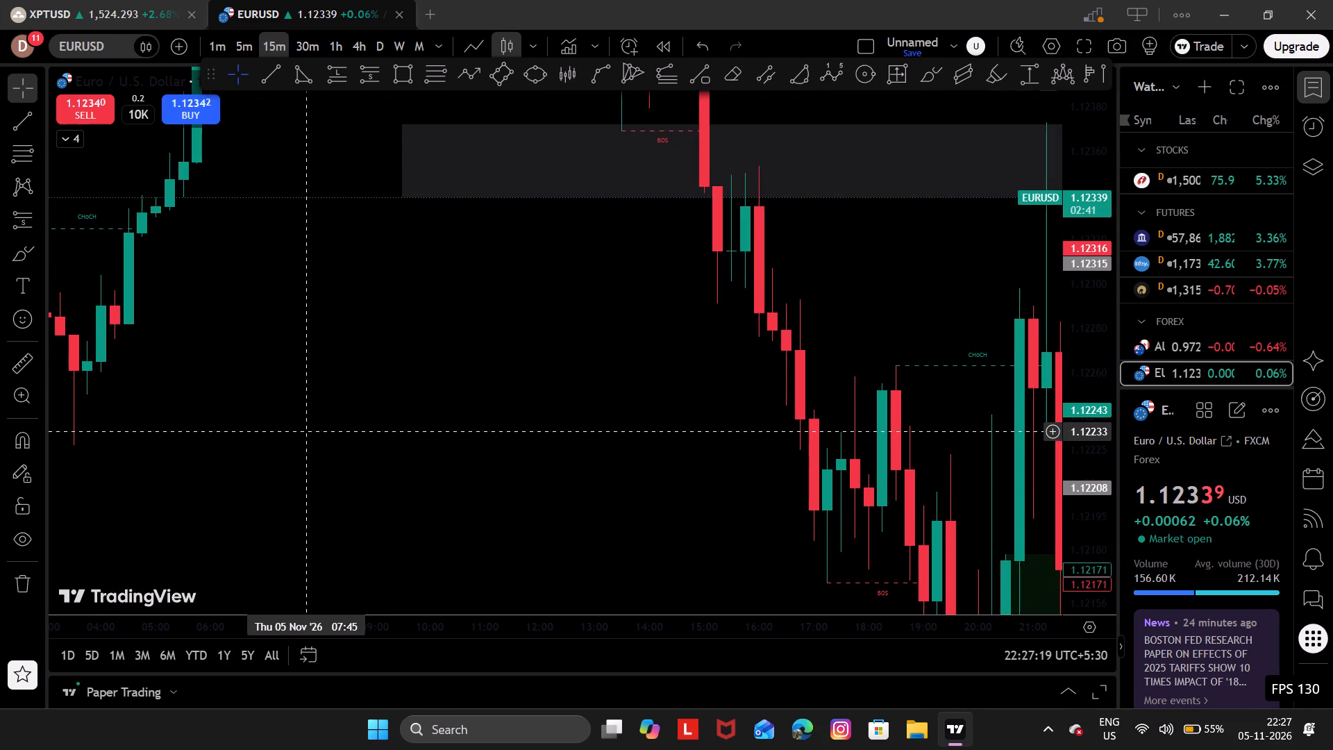
pyautogui.moveTo(323, 431); pyautogui.dragTo(411, 715)
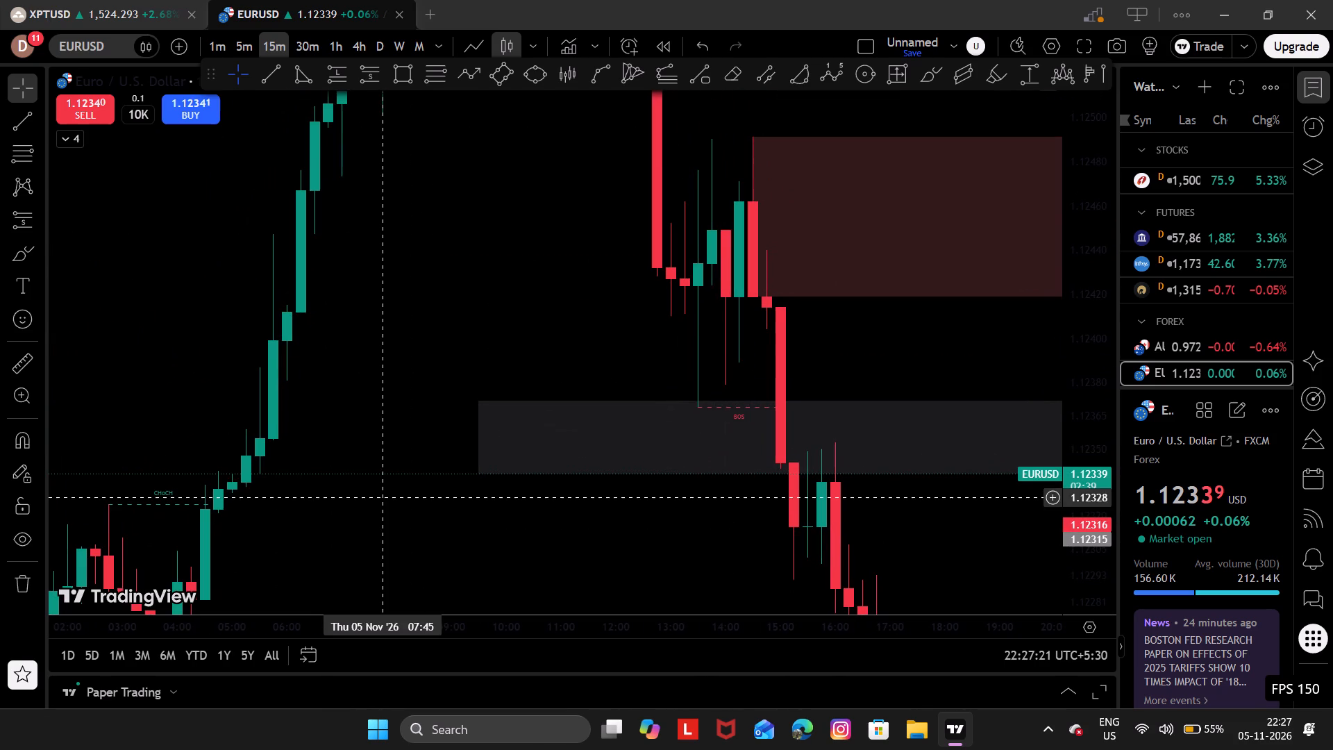
pyautogui.moveTo(359, 372); pyautogui.dragTo(254, 698)
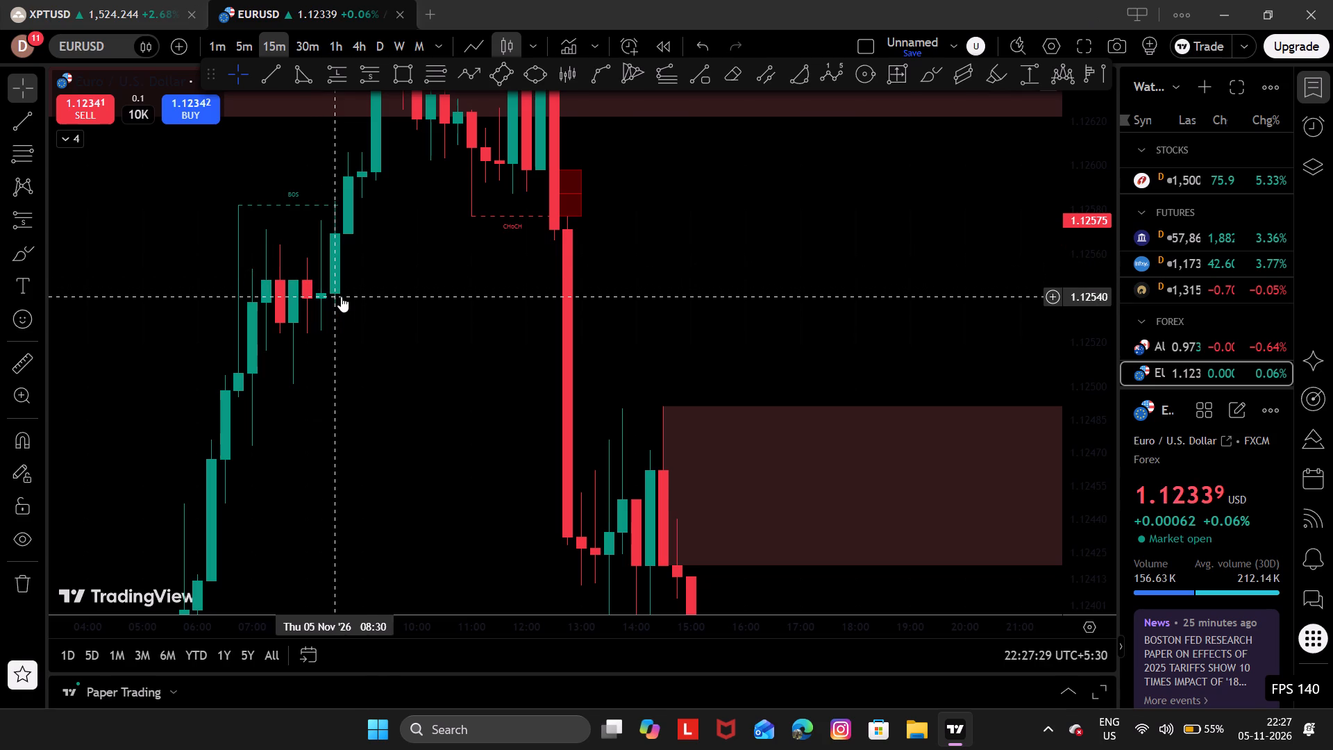
pyautogui.moveTo(372, 290); pyautogui.dragTo(265, 558)
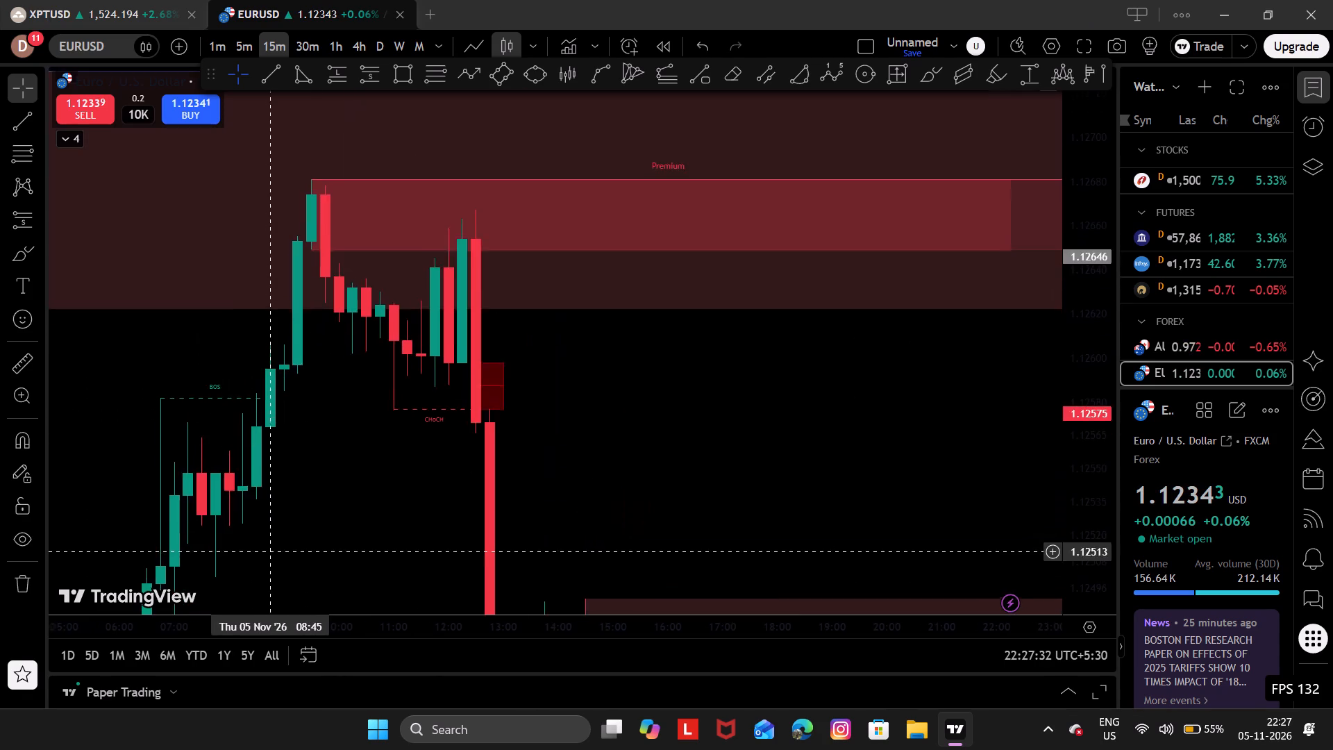
pyautogui.moveTo(265, 558); pyautogui.dragTo(208, 505)
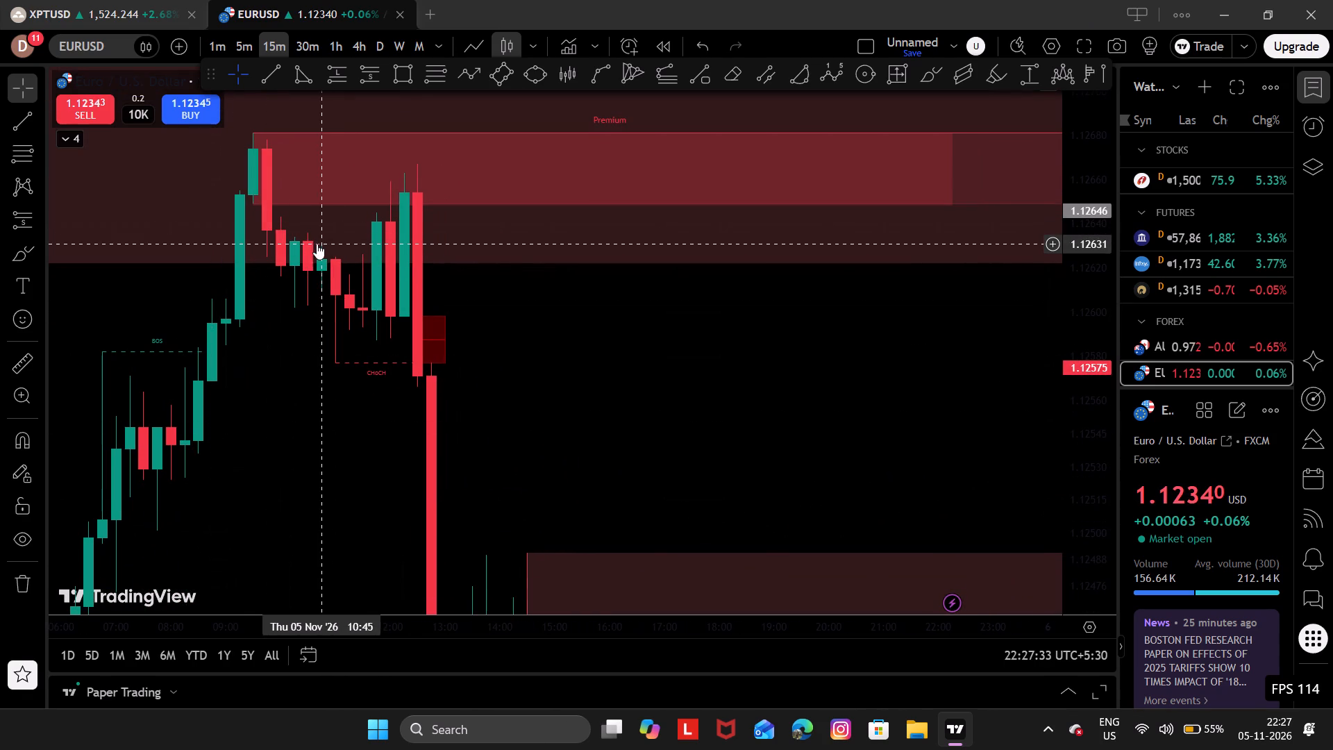
pyautogui.click(363, 273)
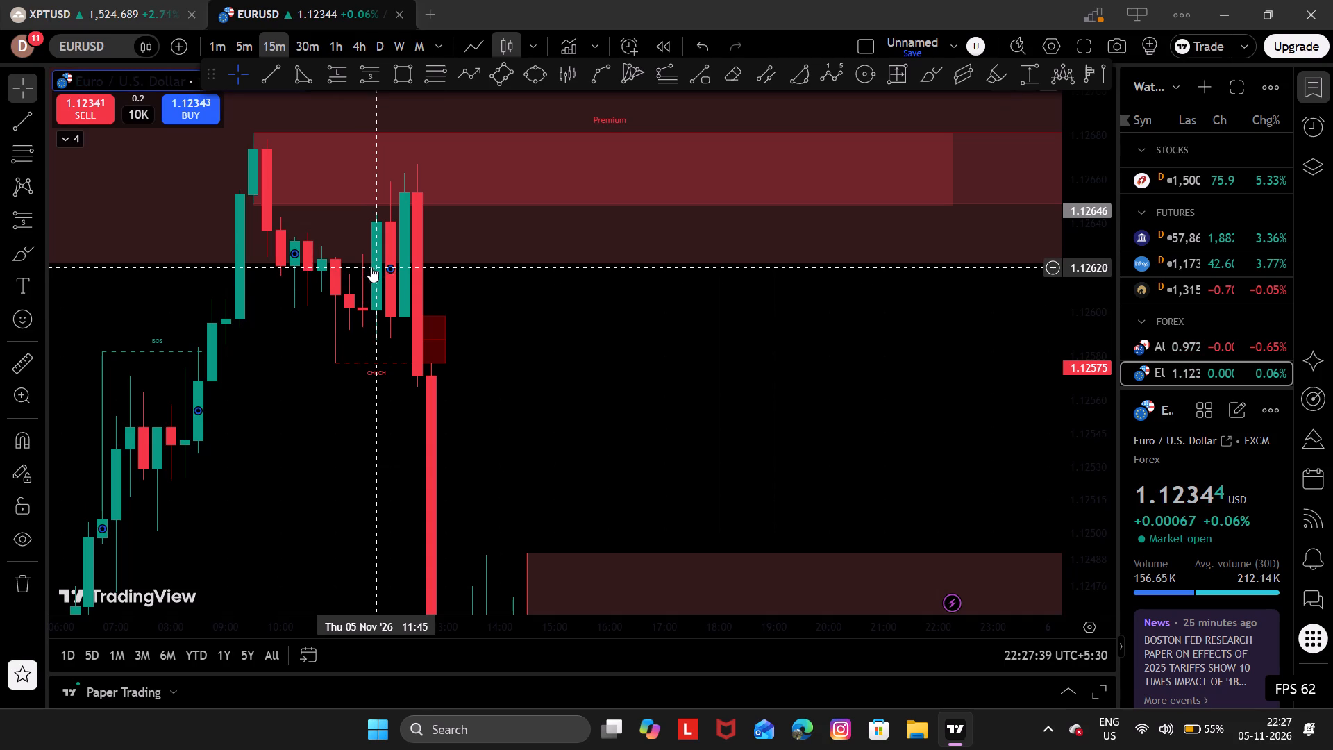
pyautogui.moveTo(495, 289); pyautogui.dragTo(380, 0)
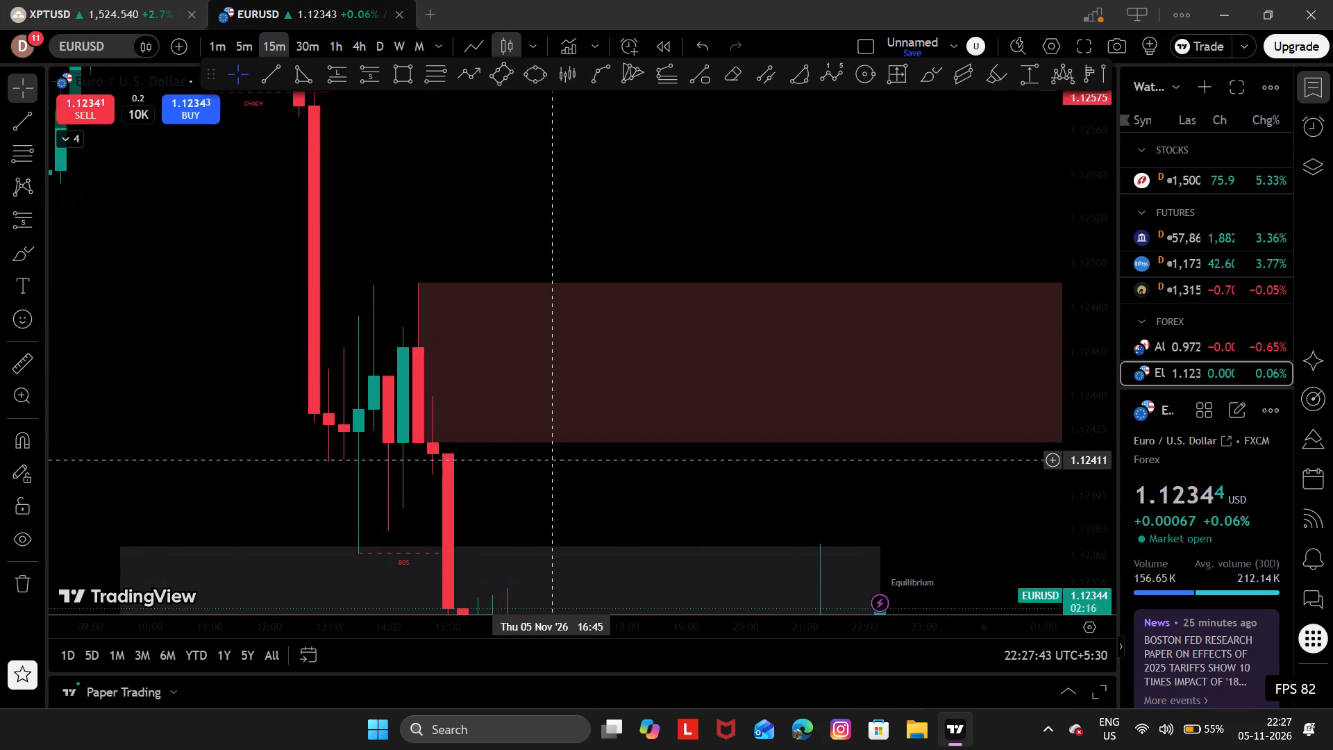
pyautogui.moveTo(553, 460); pyautogui.dragTo(621, 366)
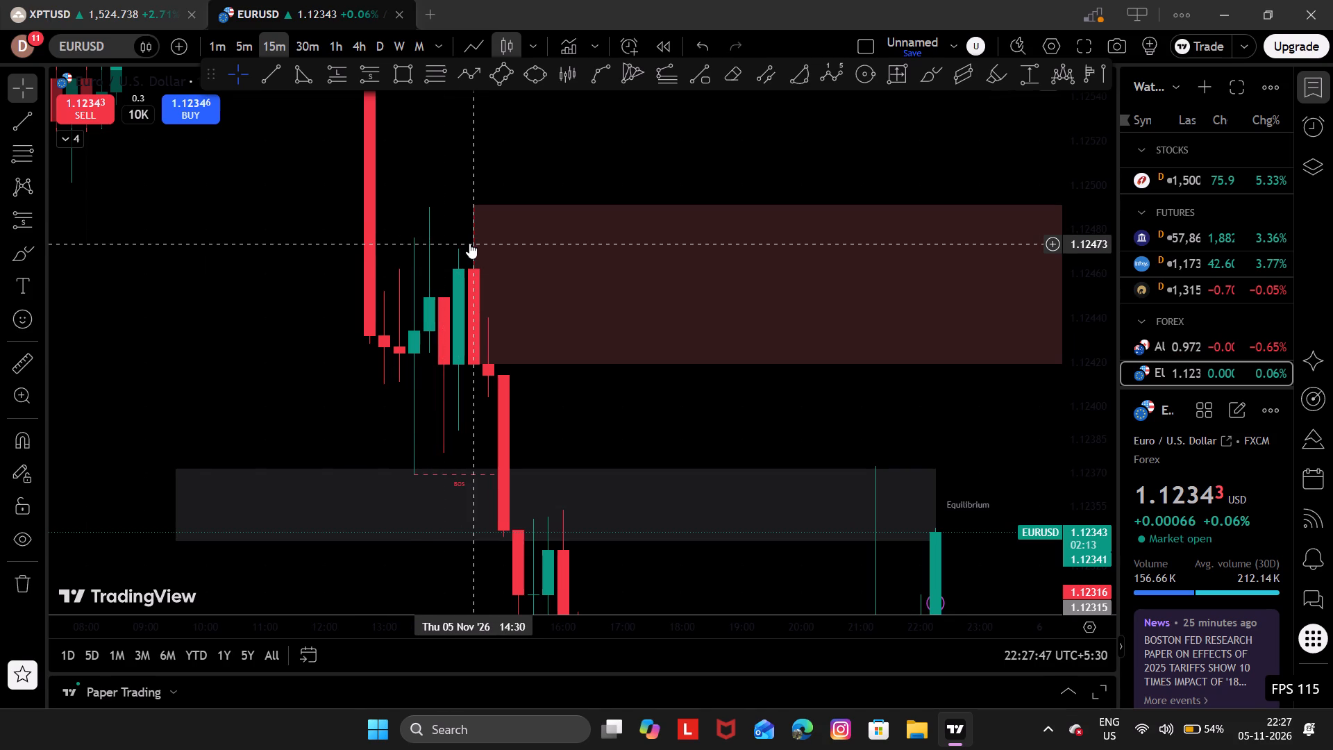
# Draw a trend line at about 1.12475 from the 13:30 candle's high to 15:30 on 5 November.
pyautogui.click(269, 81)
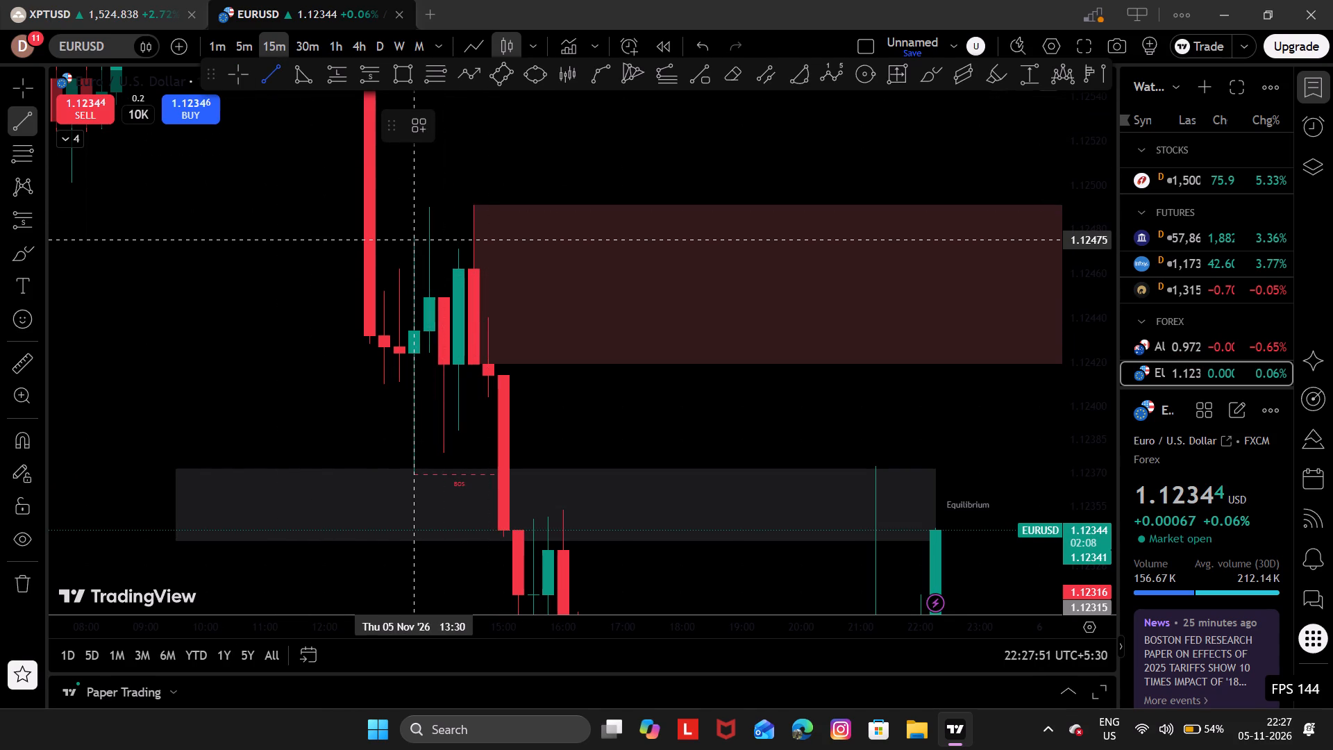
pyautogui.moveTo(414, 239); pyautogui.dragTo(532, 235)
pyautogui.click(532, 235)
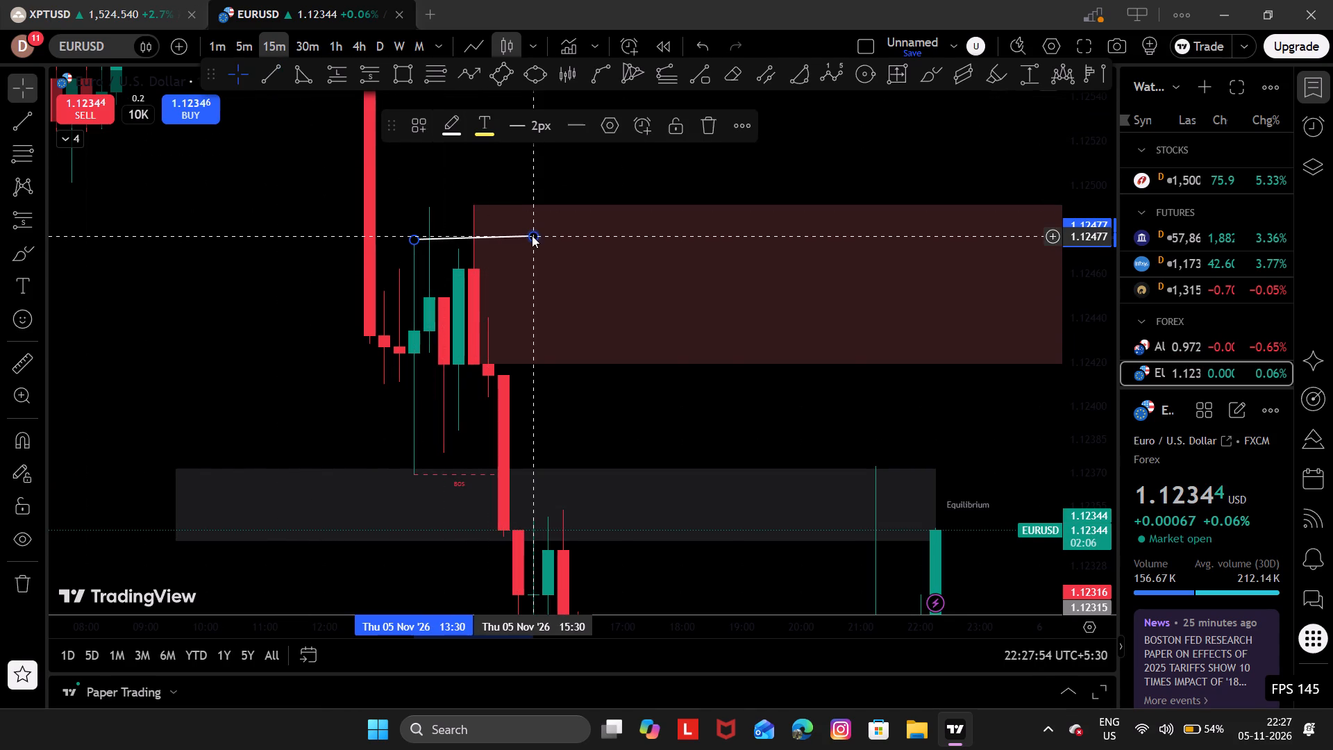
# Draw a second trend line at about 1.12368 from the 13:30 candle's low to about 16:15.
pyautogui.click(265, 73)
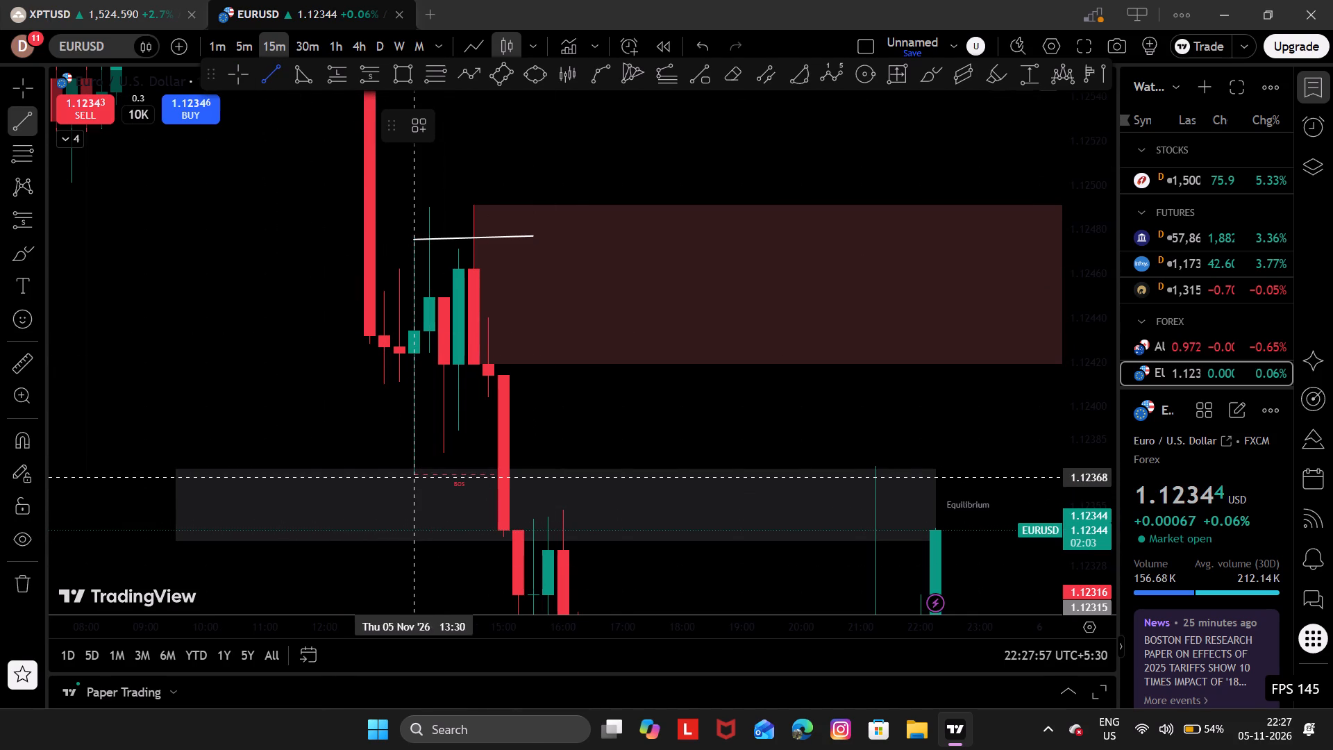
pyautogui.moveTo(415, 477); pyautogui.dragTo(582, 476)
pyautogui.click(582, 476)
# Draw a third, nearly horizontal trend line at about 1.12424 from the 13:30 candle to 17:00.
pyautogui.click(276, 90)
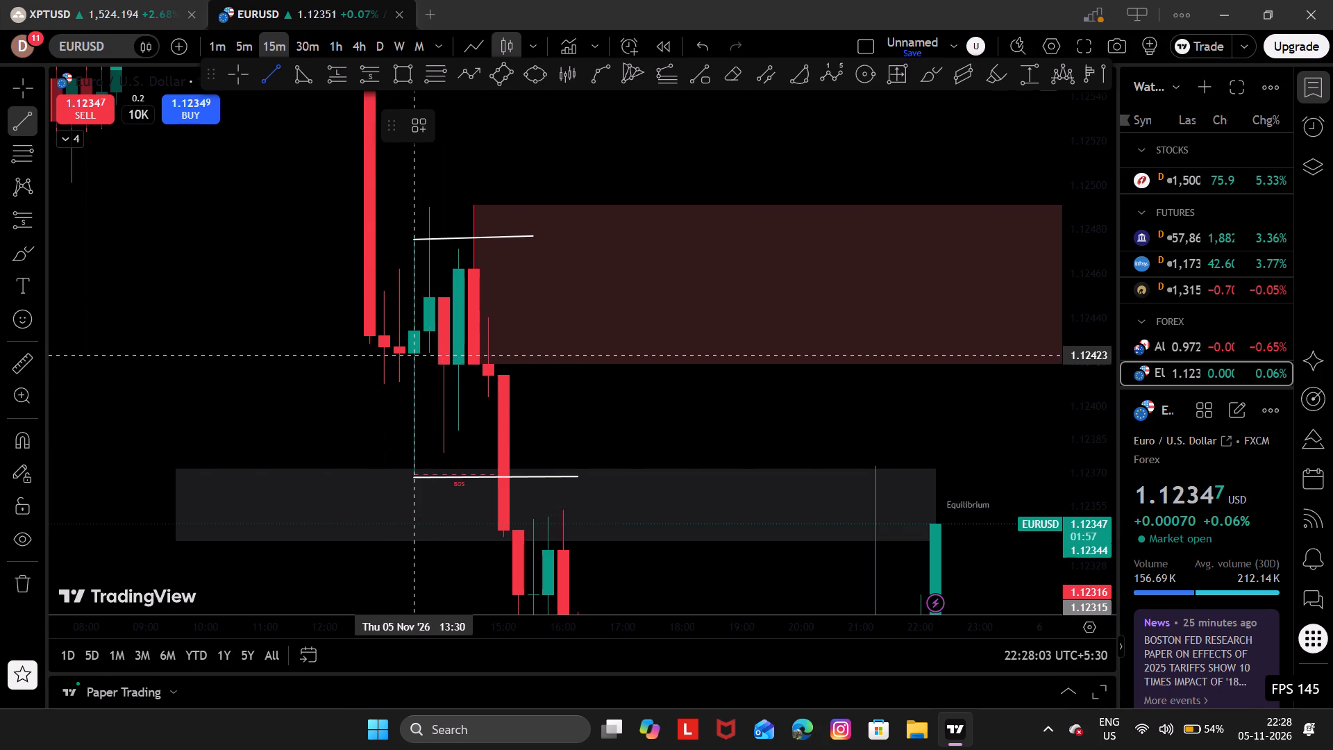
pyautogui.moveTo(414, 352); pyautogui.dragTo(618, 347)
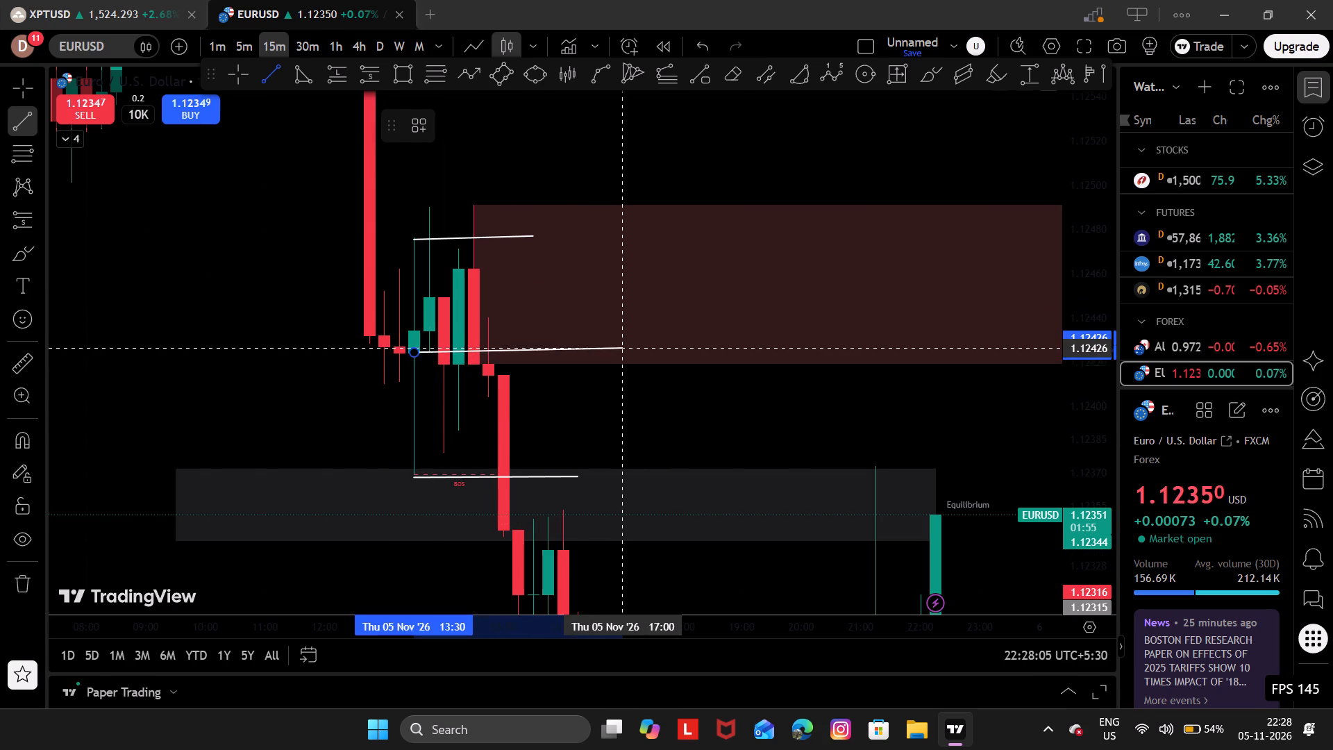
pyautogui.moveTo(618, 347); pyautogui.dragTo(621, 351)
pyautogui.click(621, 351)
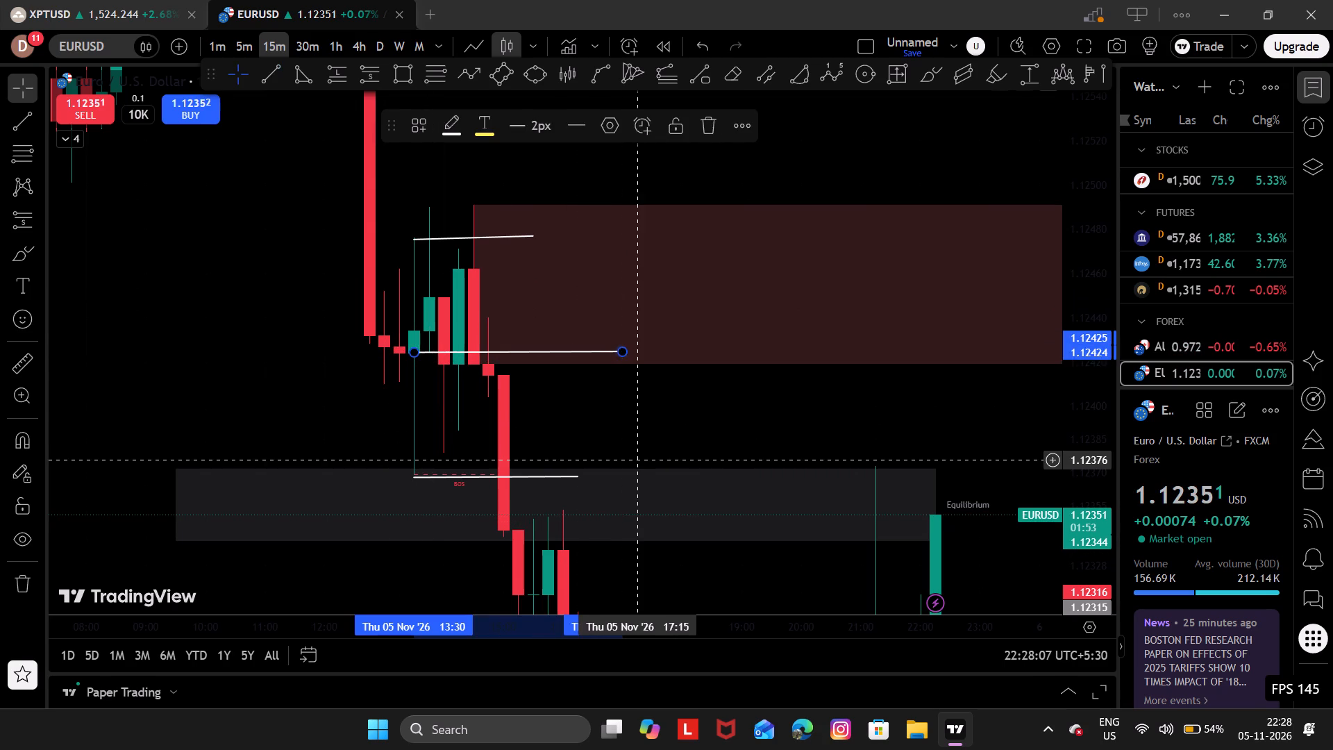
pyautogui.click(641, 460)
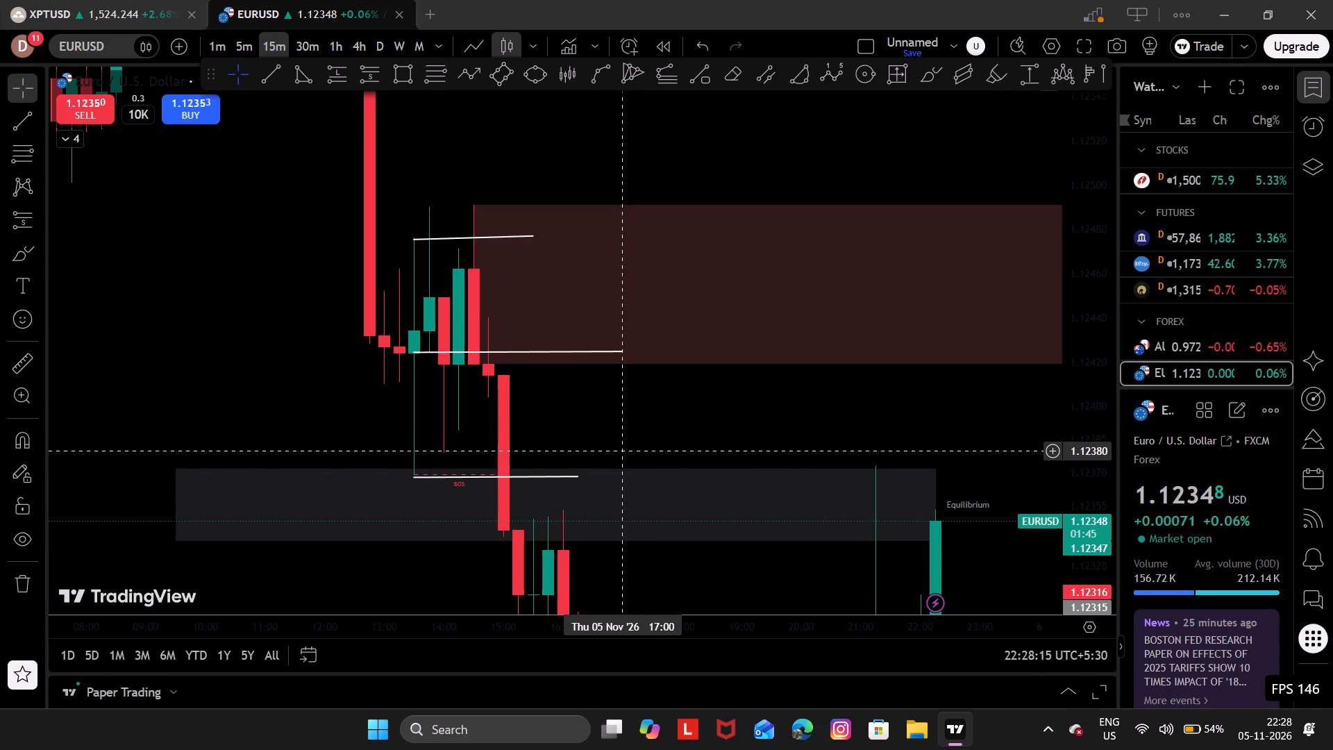
# Delete the three near-horizontal white trend lines drawn from the 13:30 candle on 5 November.
pyautogui.moveTo(616, 450); pyautogui.dragTo(674, 162)
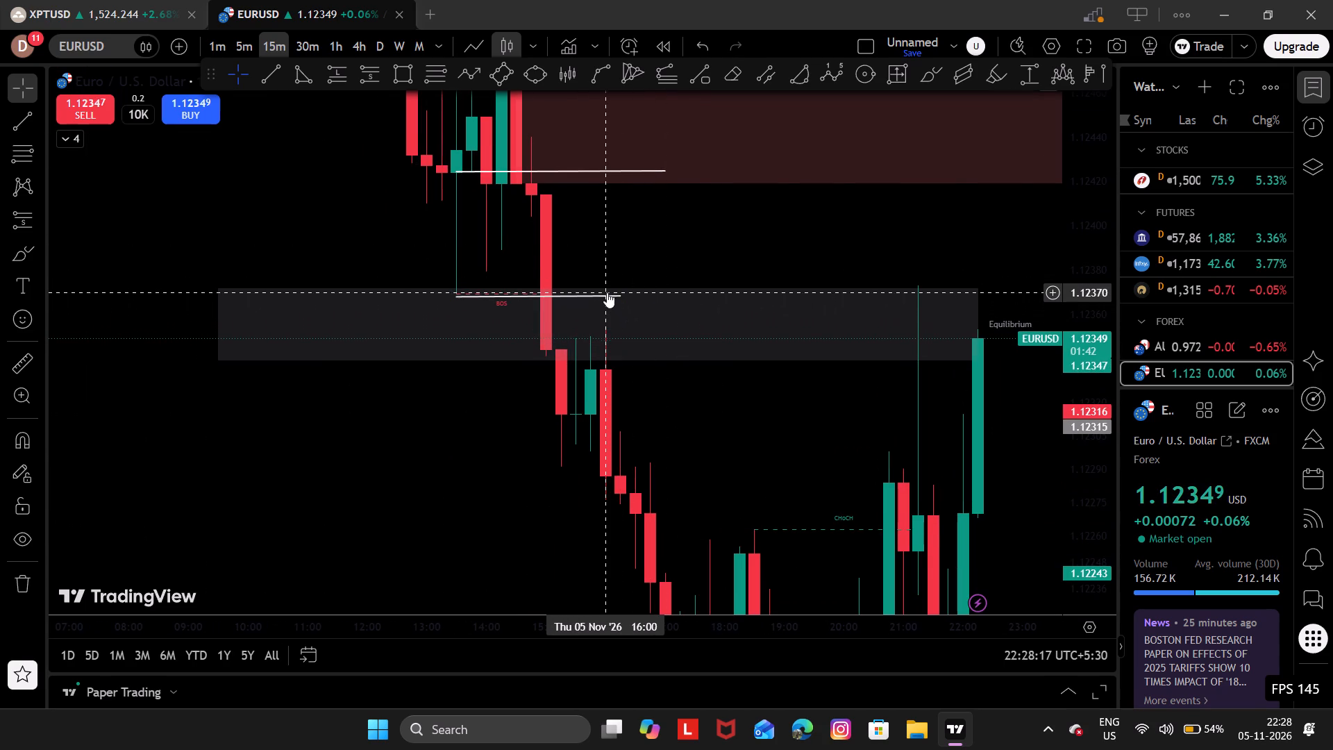
pyautogui.click(606, 292)
pyautogui.click(606, 292)
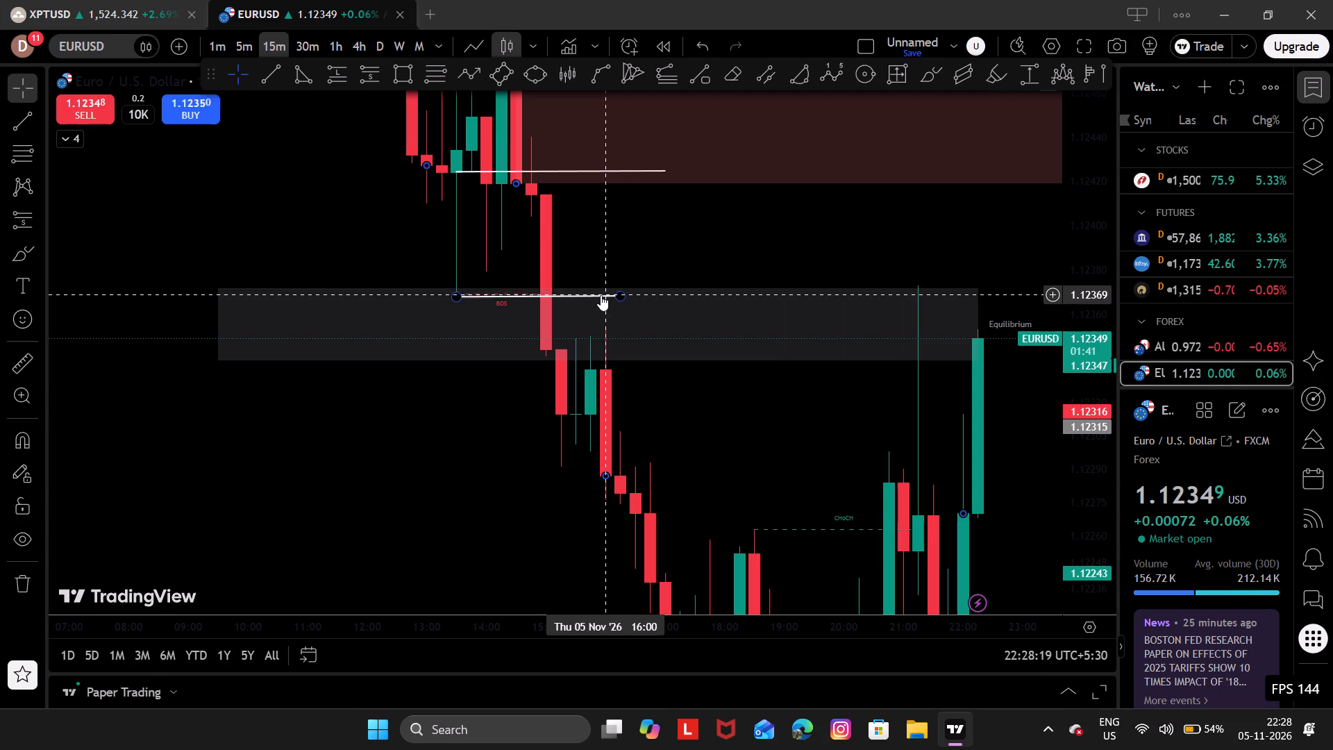
pyautogui.click(601, 295)
pyautogui.click(701, 109)
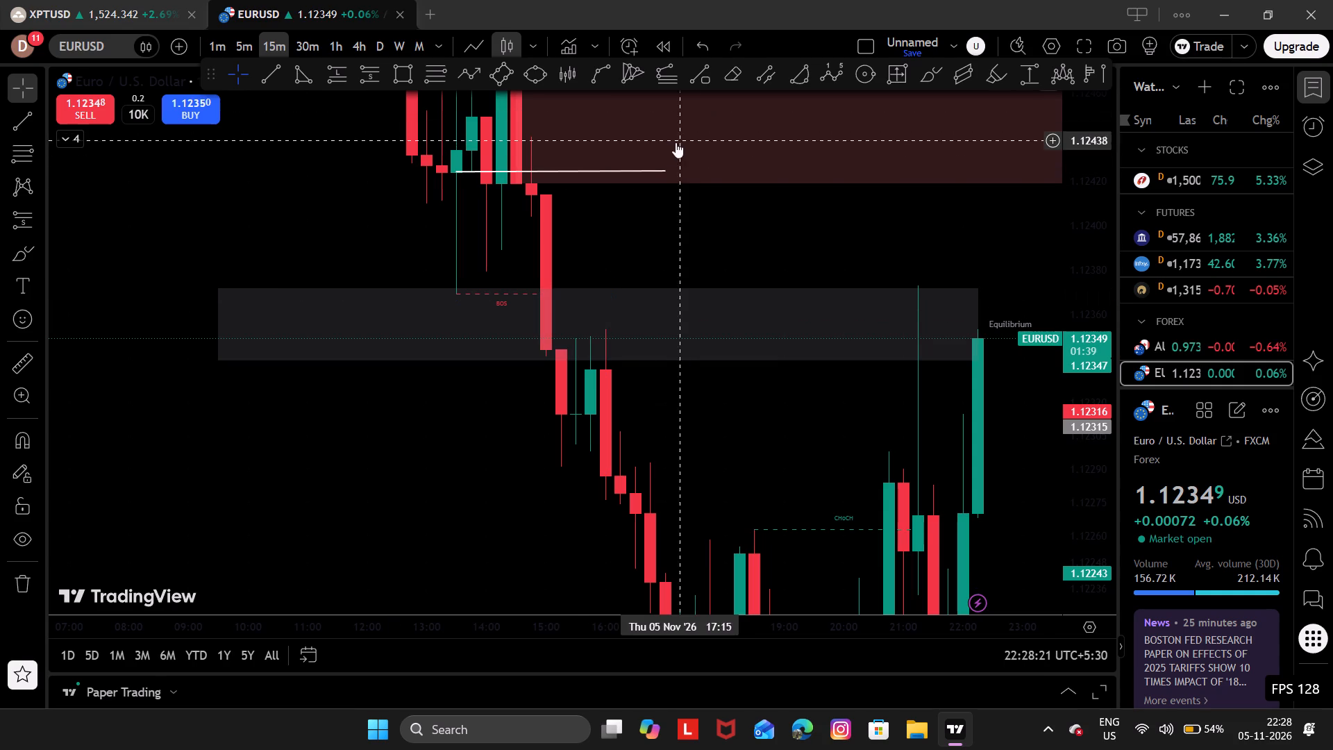
pyautogui.click(630, 172)
pyautogui.click(710, 120)
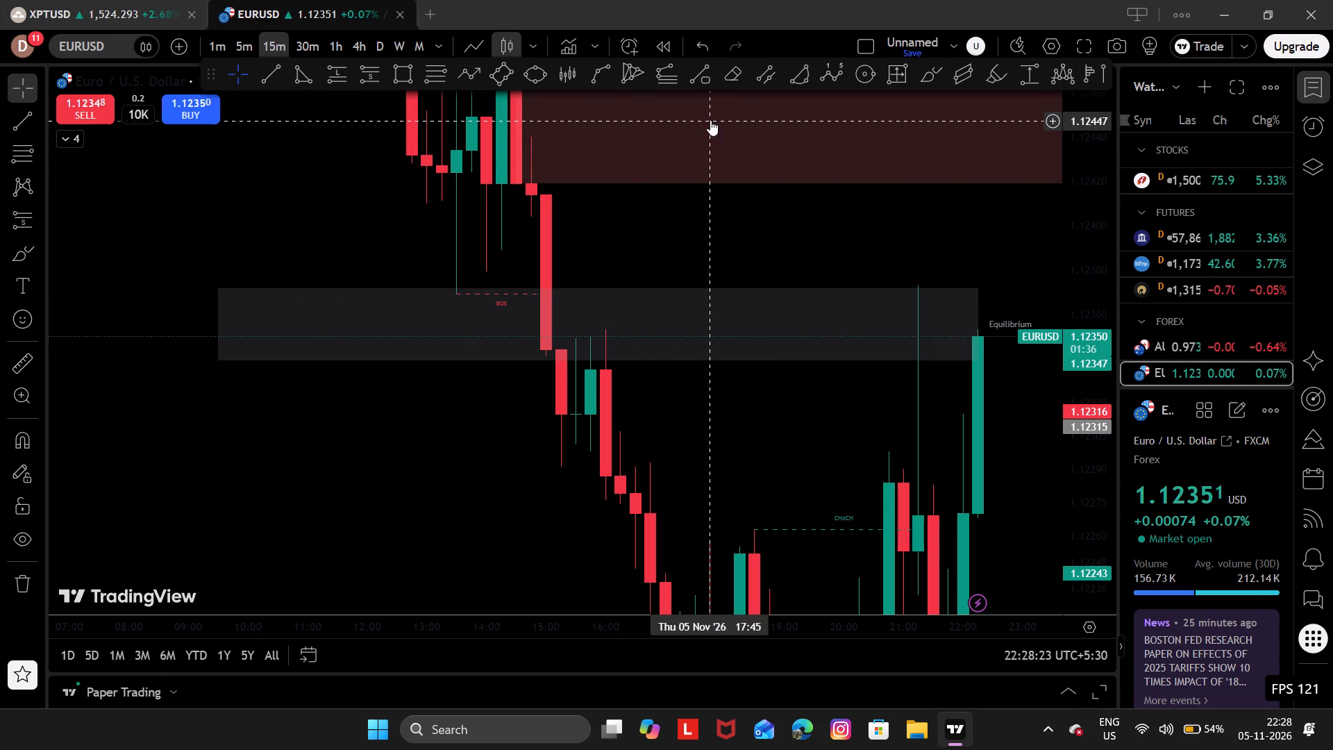
pyautogui.moveTo(710, 120); pyautogui.dragTo(700, 283)
pyautogui.moveTo(544, 208); pyautogui.dragTo(680, 145)
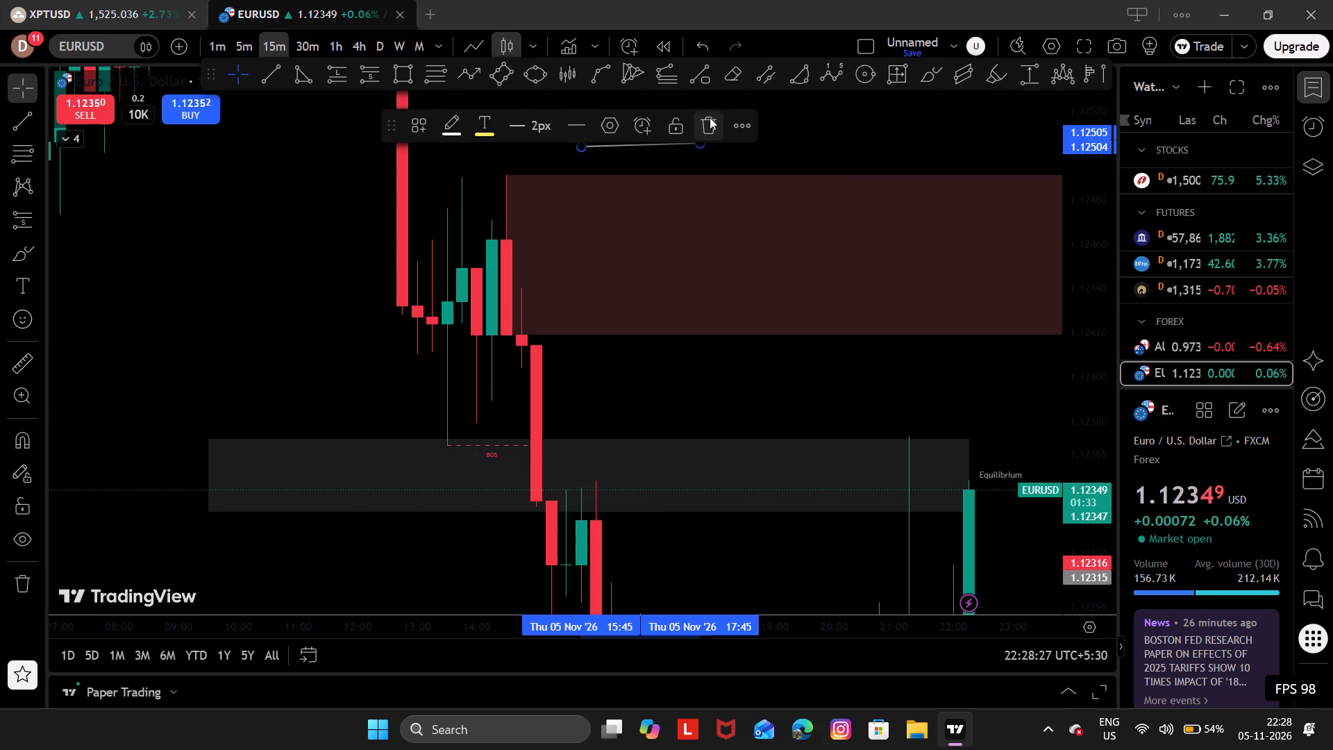
pyautogui.click(707, 117)
# Examine the EURUSD candles on 5 November from the 14:45 drop through the Equilibrium zone to the green zone around 20:00 to 22:15.
pyautogui.moveTo(686, 290); pyautogui.dragTo(709, 196)
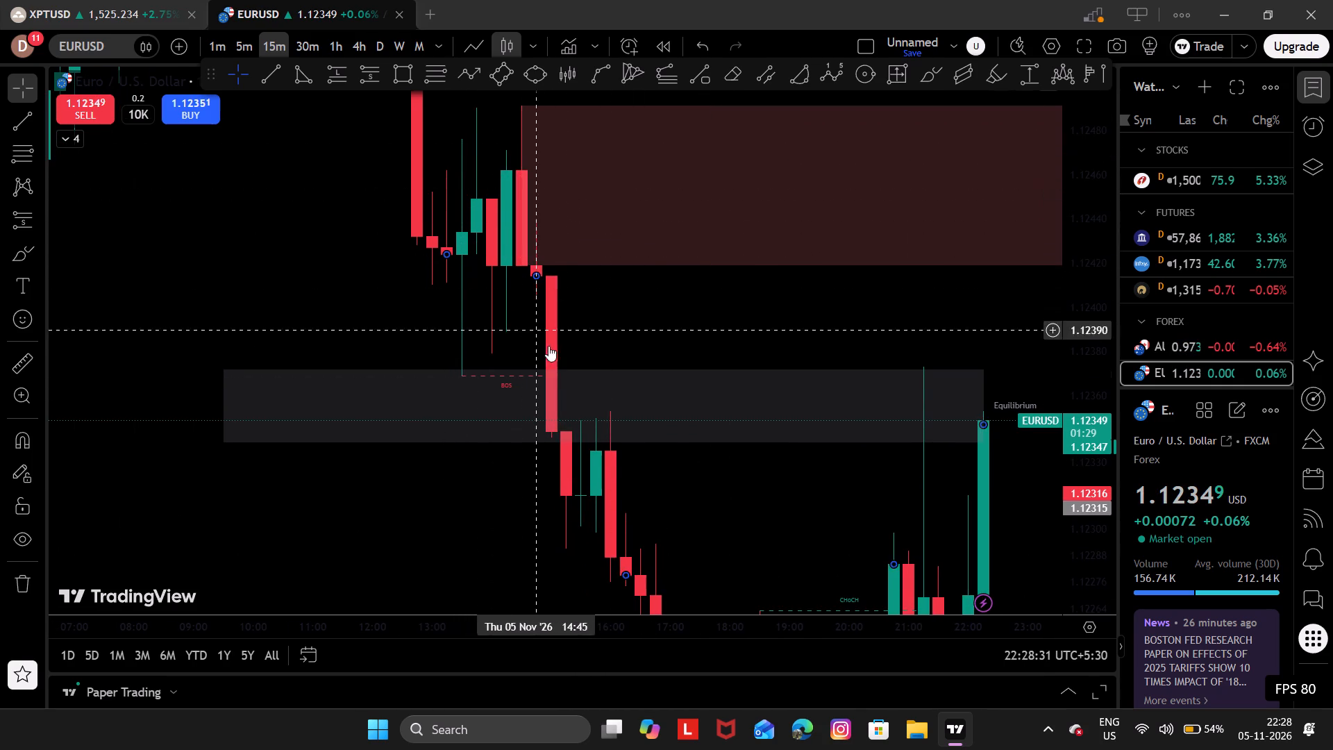
pyautogui.moveTo(696, 389); pyautogui.dragTo(580, 190)
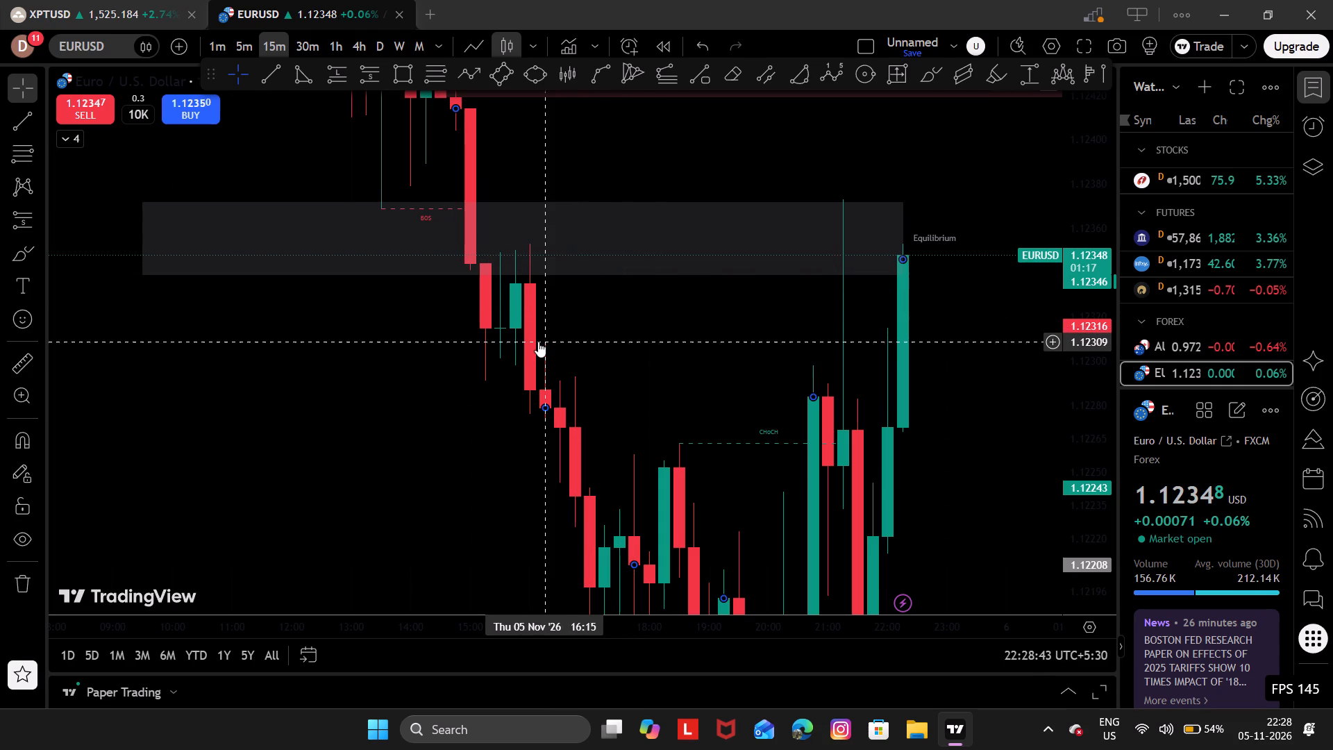
pyautogui.moveTo(538, 342); pyautogui.dragTo(496, 143)
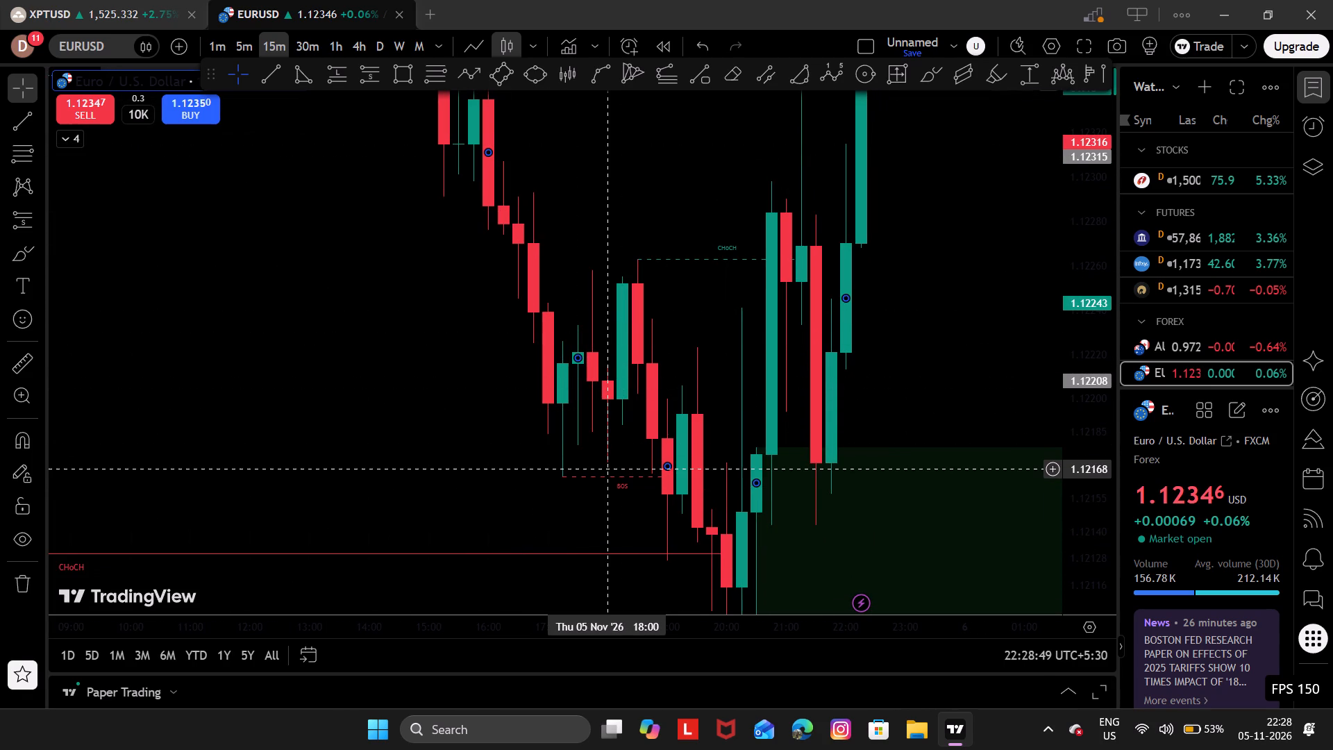
pyautogui.moveTo(613, 468); pyautogui.dragTo(568, 480)
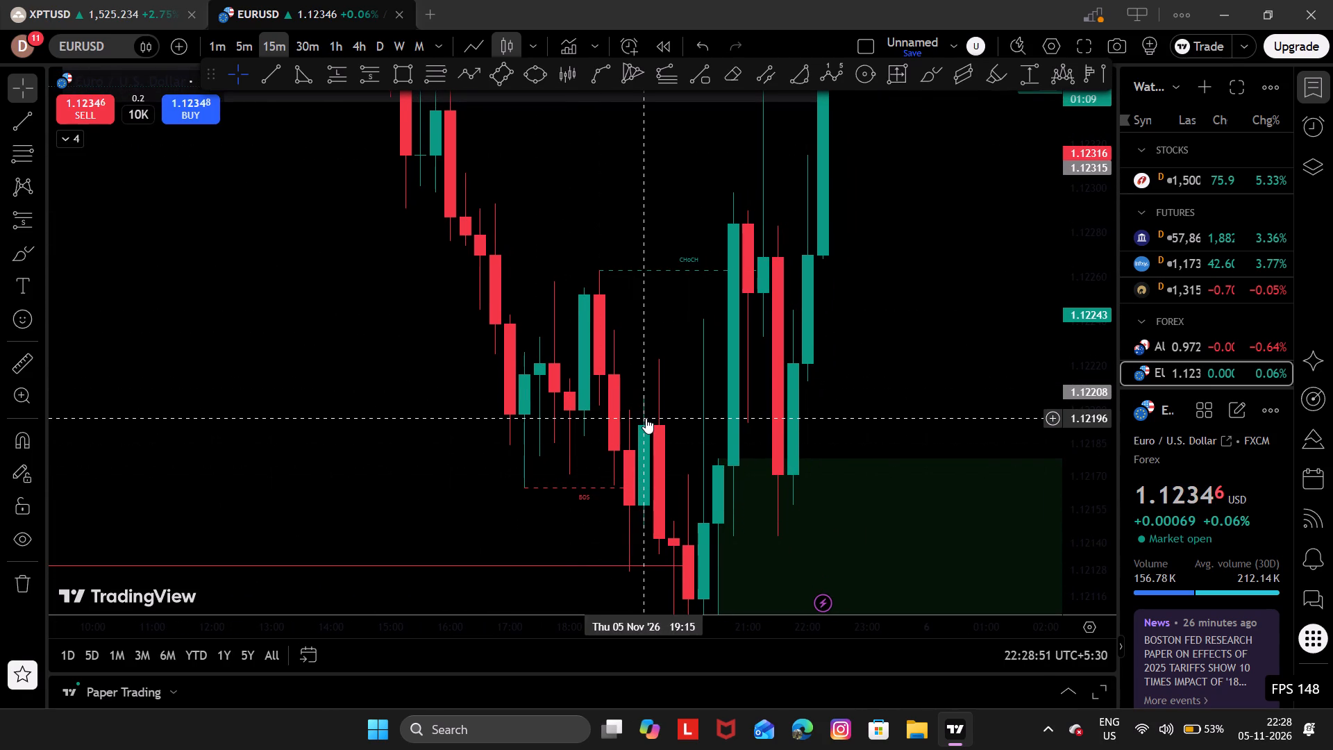
pyautogui.moveTo(646, 418); pyautogui.dragTo(580, 319)
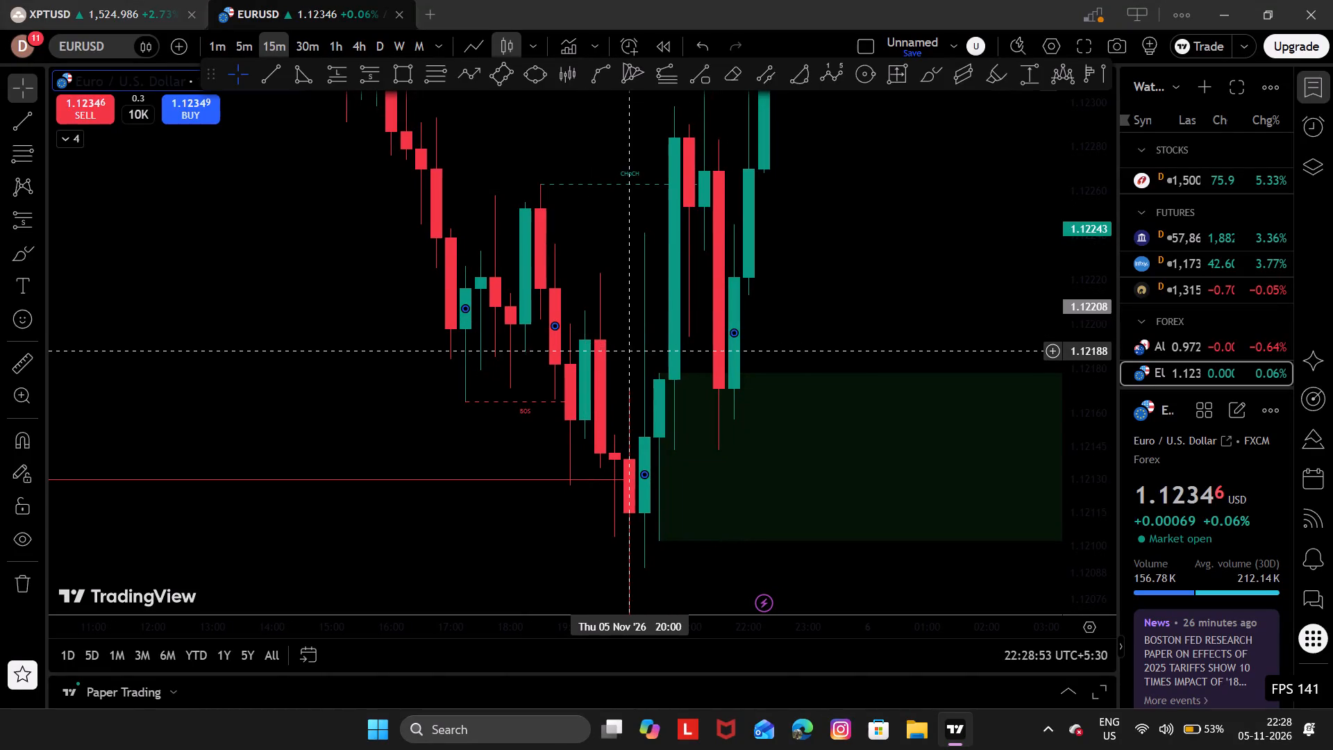
pyautogui.moveTo(624, 517); pyautogui.dragTo(517, 559)
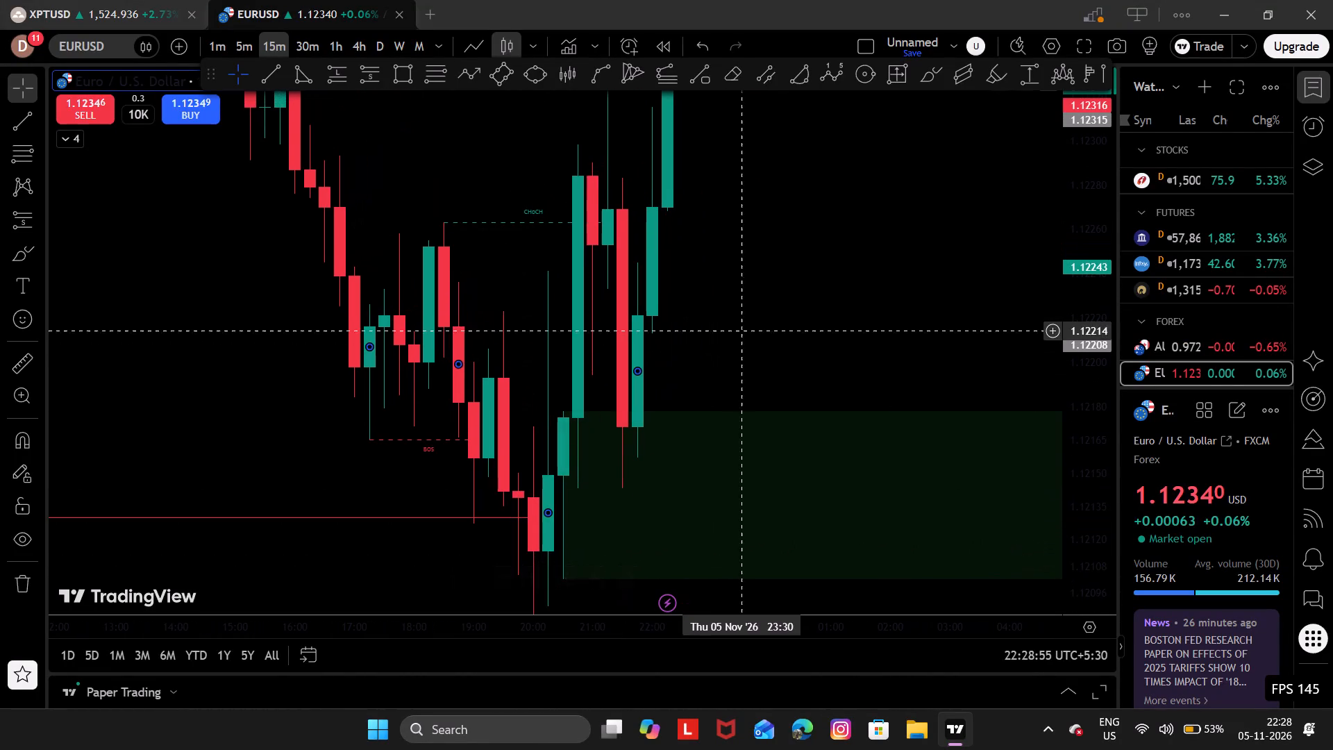
pyautogui.moveTo(762, 314); pyautogui.dragTo(757, 493)
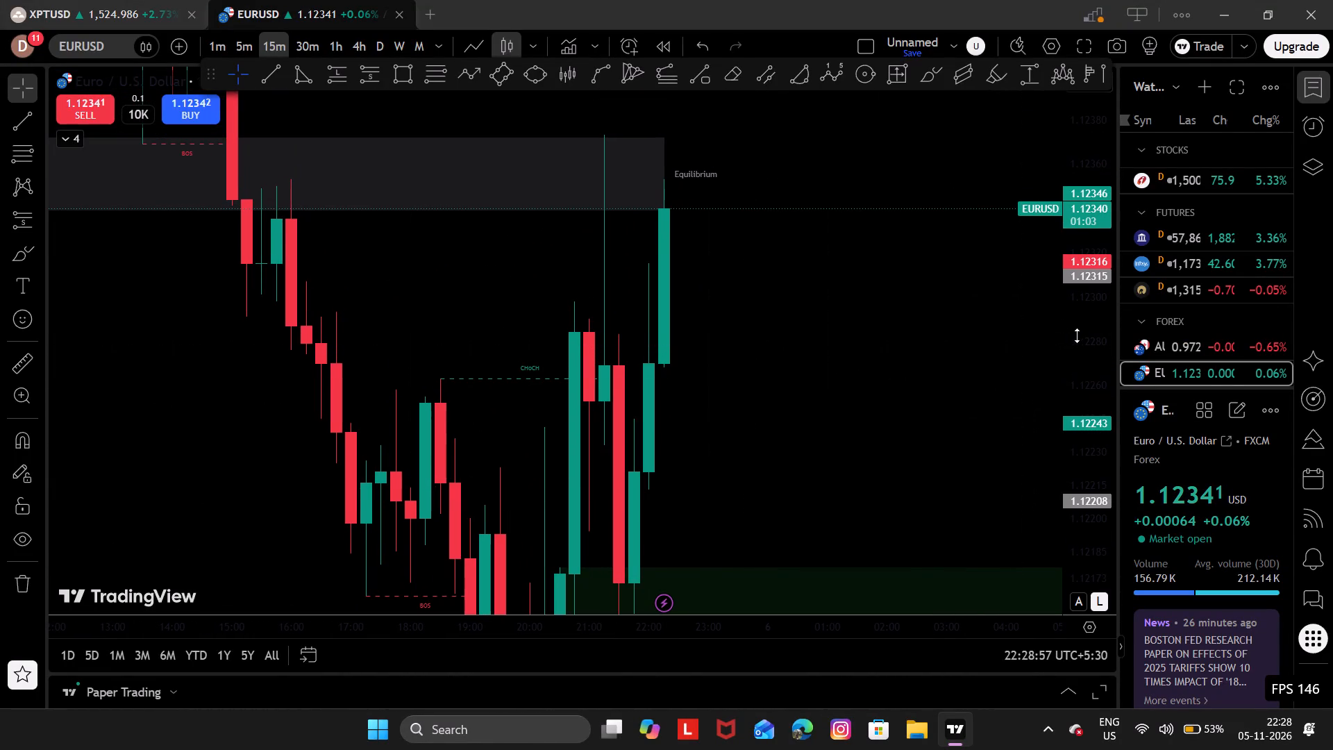
pyautogui.moveTo(1086, 335); pyautogui.dragTo(1070, 461)
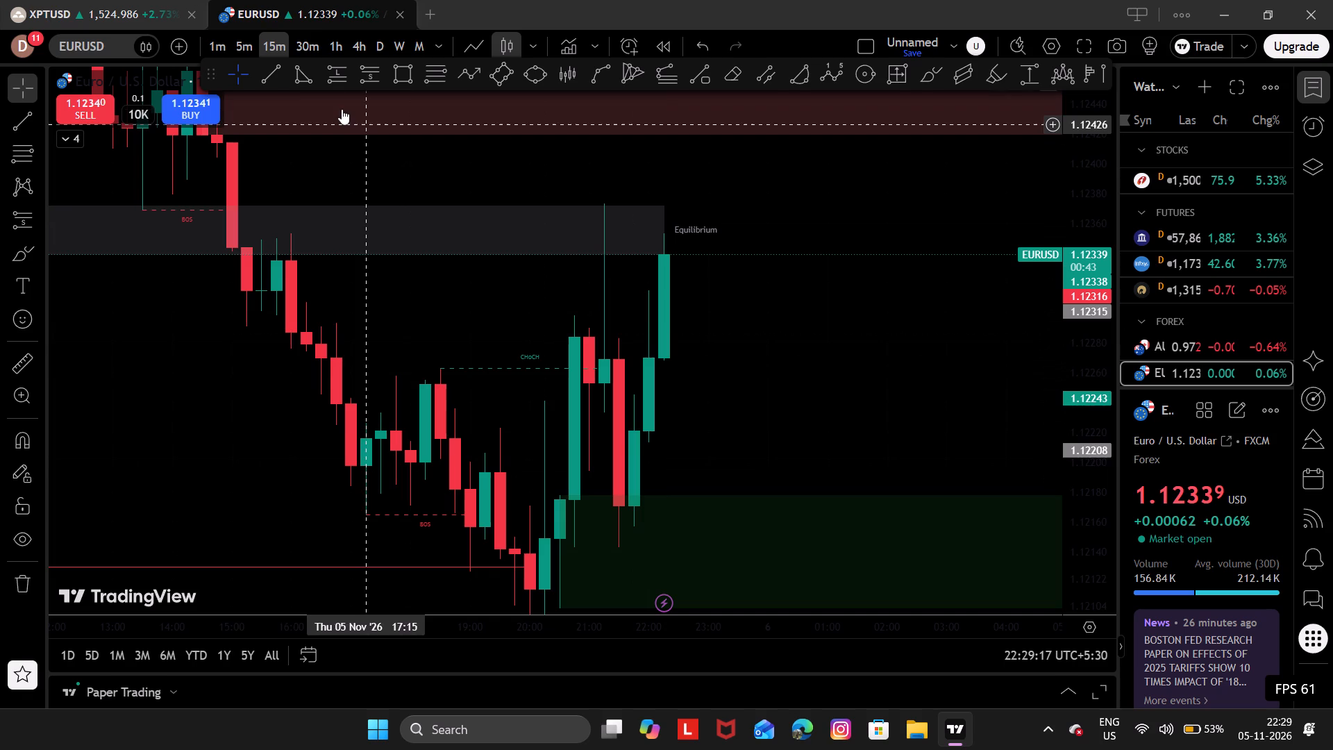
pyautogui.click(278, 81)
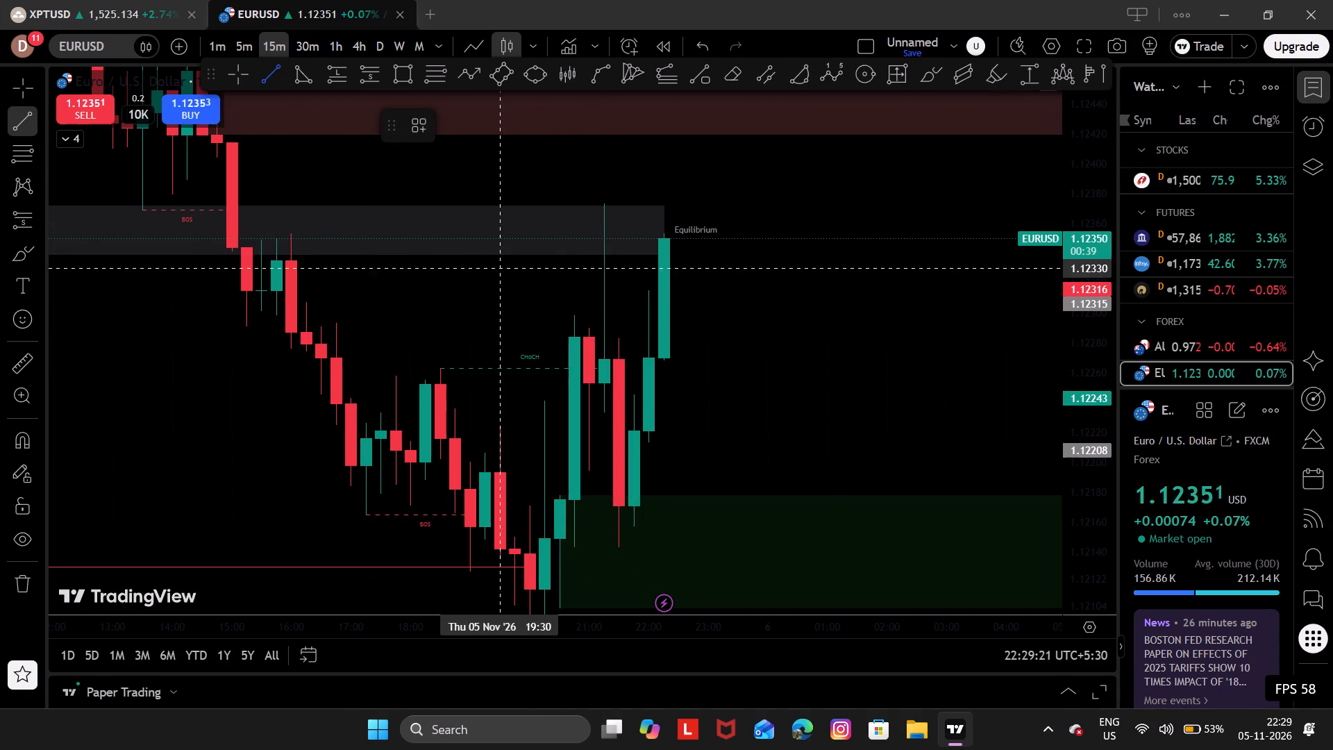
pyautogui.click(249, 69)
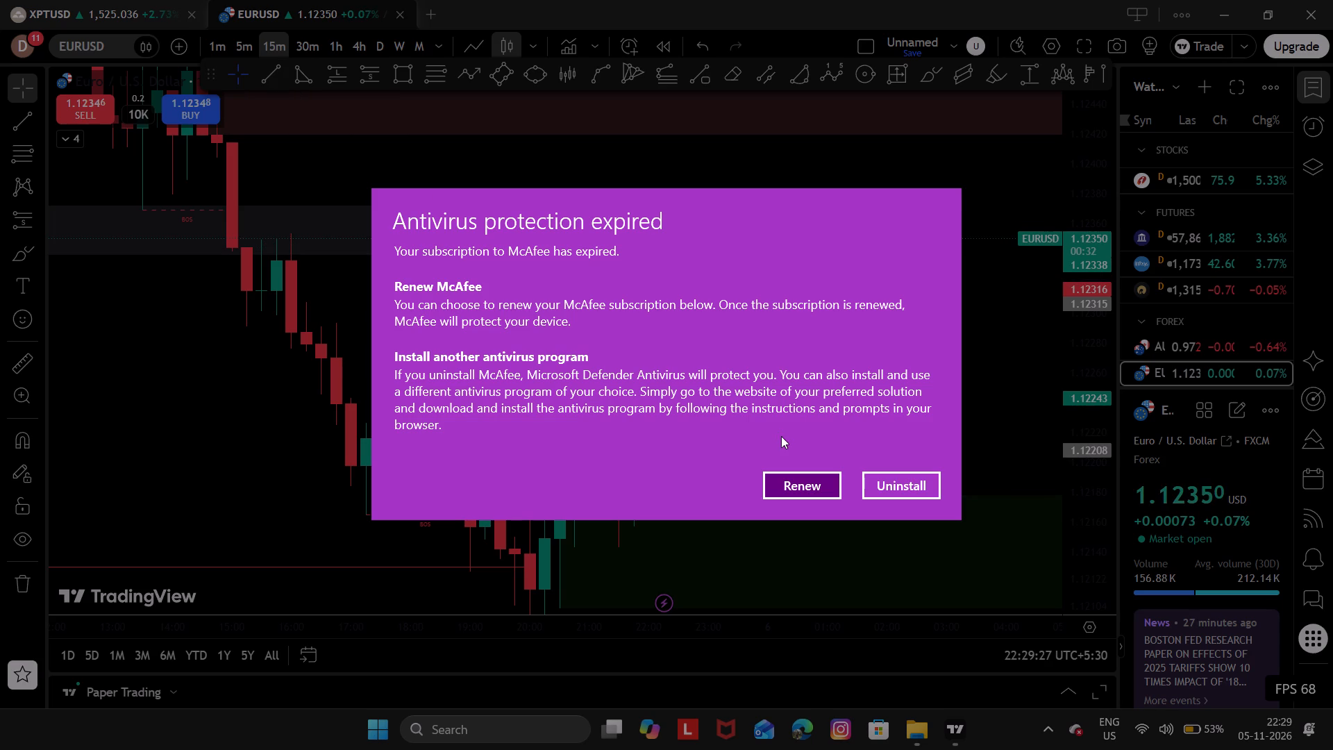
# Choose to renew McAfee in the expired antivirus protection notice.
pyautogui.click(799, 477)
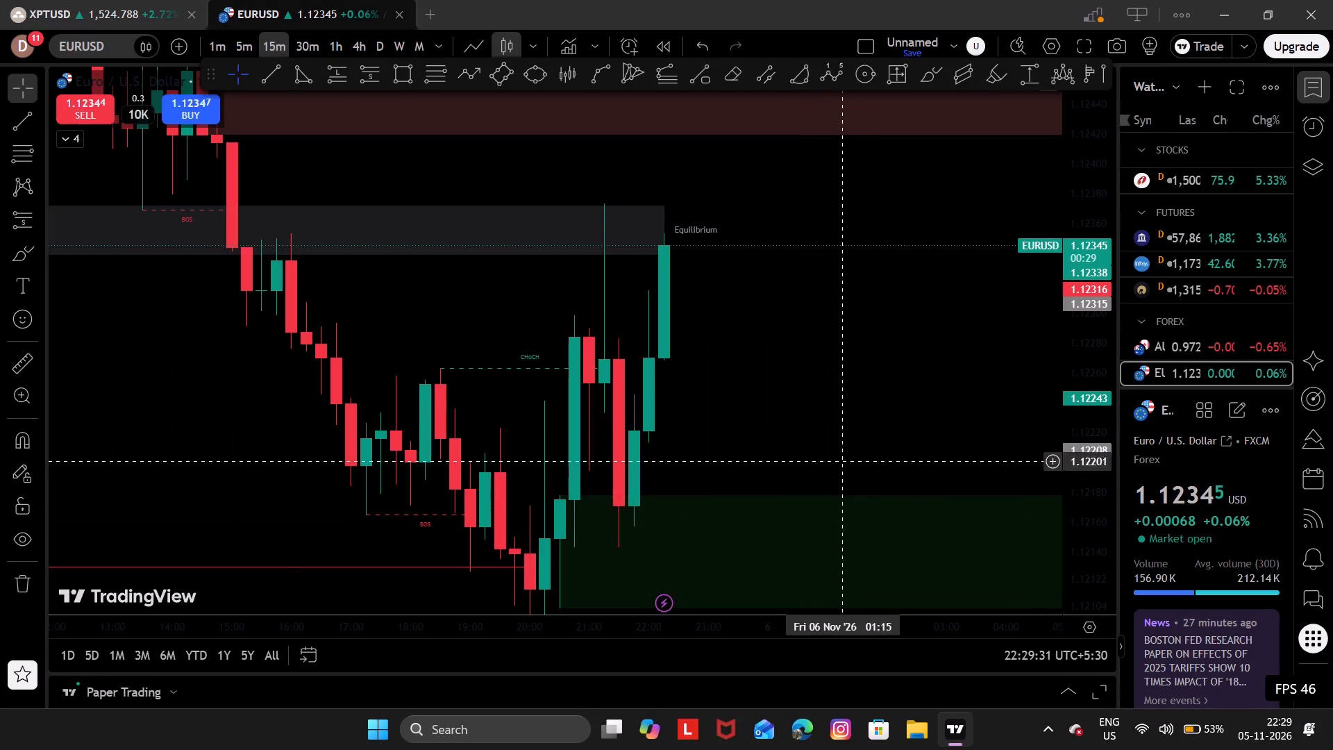
# Draw a vertical trend line on the 20:15 candle from about 1.12115 up to about 1.12285.
pyautogui.moveTo(806, 372); pyautogui.dragTo(904, 416)
pyautogui.moveTo(904, 416); pyautogui.dragTo(891, 315)
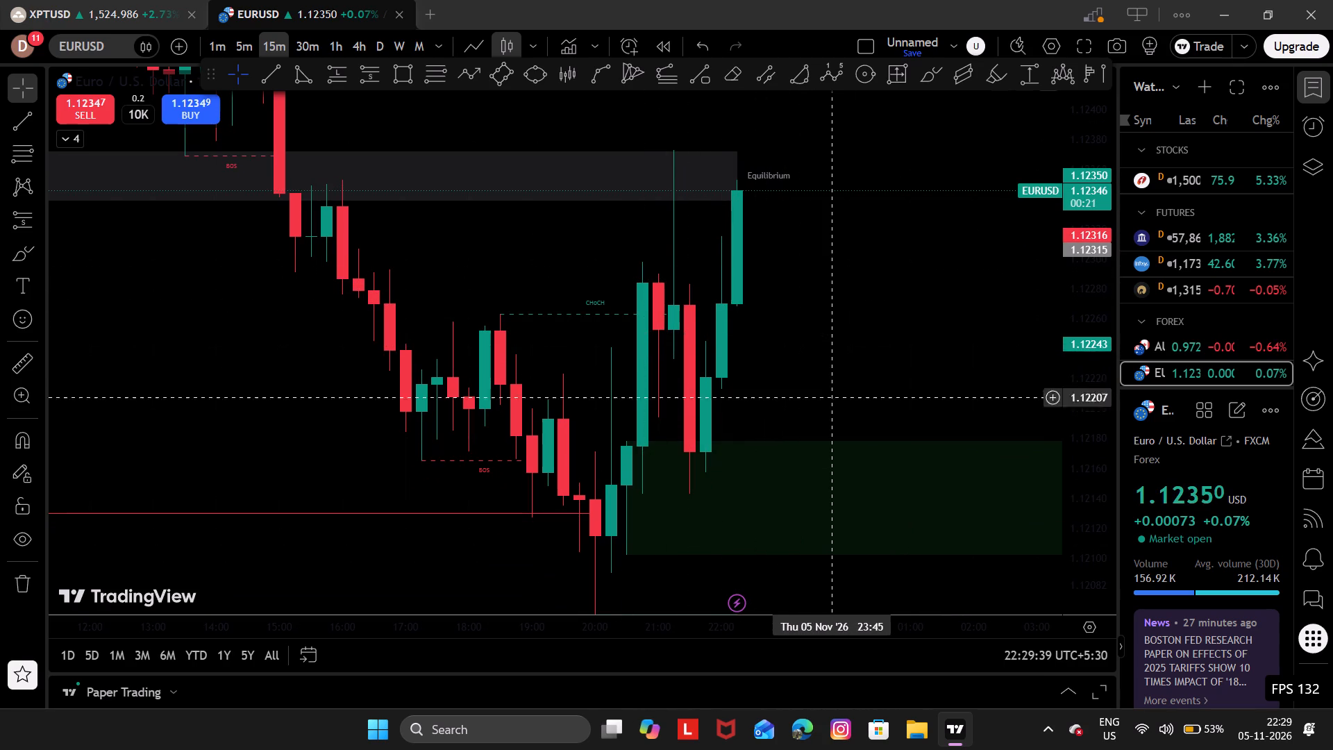
pyautogui.moveTo(849, 417); pyautogui.dragTo(818, 431)
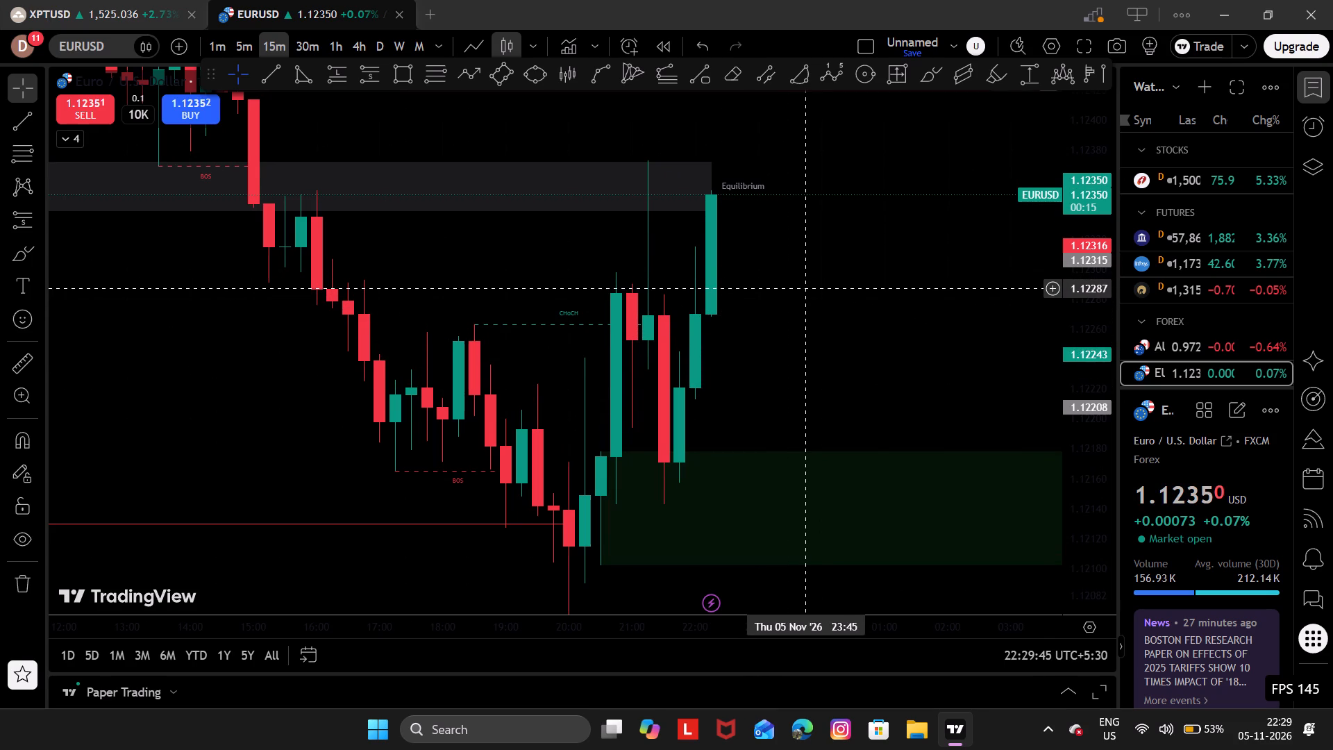
pyautogui.moveTo(812, 287); pyautogui.dragTo(816, 242)
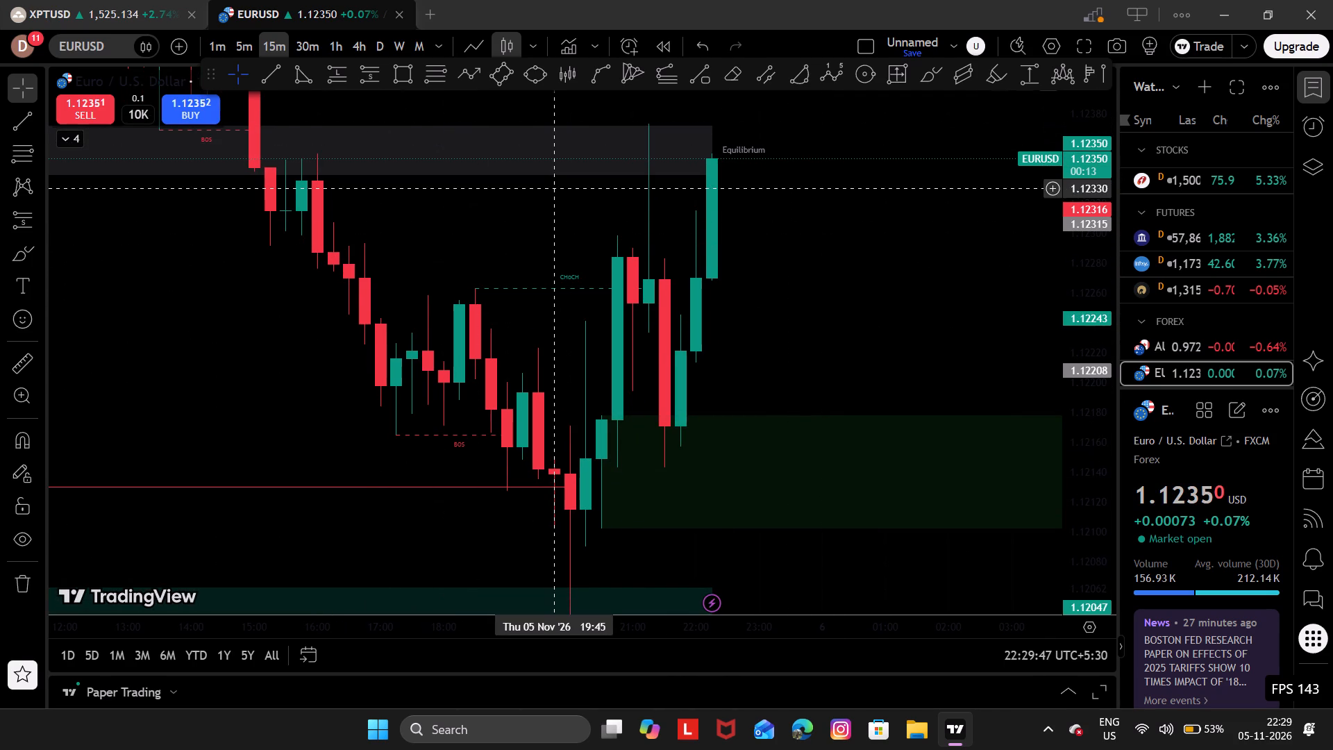
pyautogui.moveTo(561, 187); pyautogui.dragTo(555, 274)
pyautogui.click(267, 87)
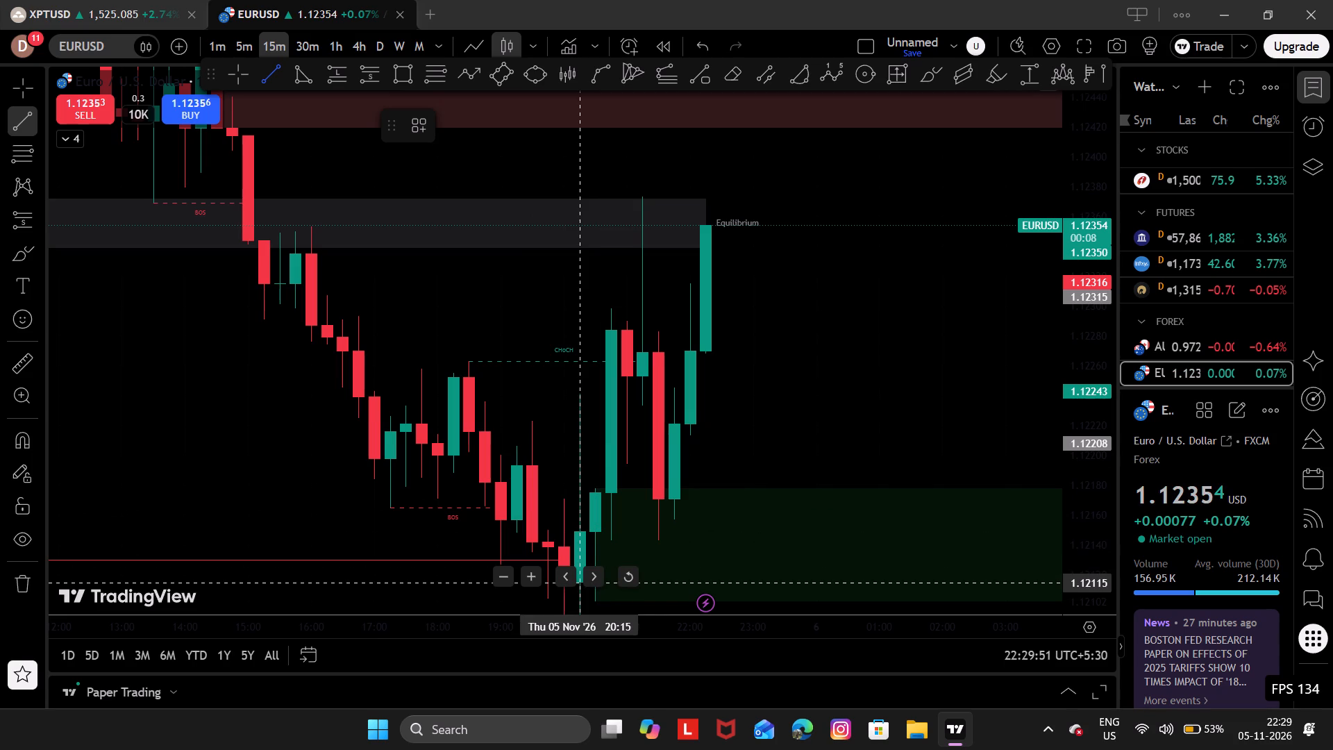
pyautogui.moveTo(576, 582); pyautogui.dragTo(572, 340)
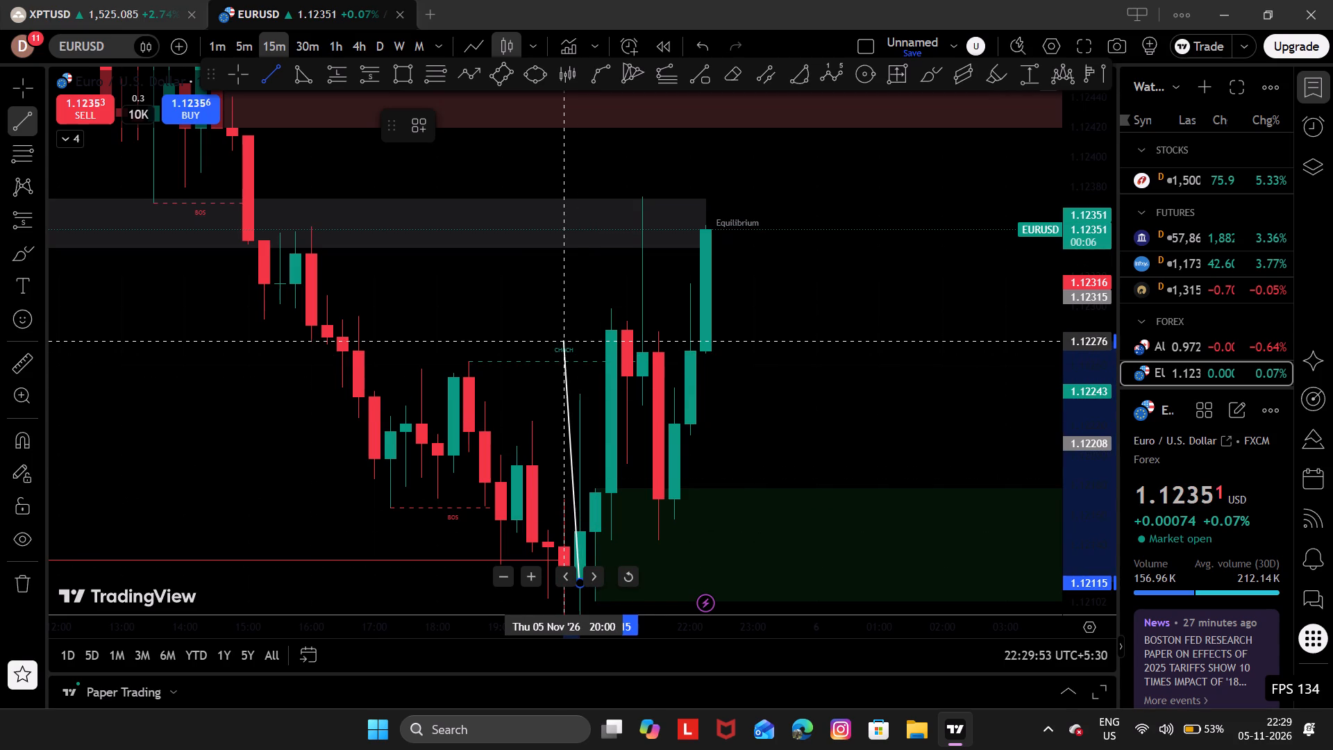
pyautogui.moveTo(572, 340); pyautogui.dragTo(582, 328)
pyautogui.click(582, 328)
# Draw a nearly horizontal trend line at about 1.12290 from the 21:00 candle's high to 00:00 on 6 November.
pyautogui.moveTo(544, 341); pyautogui.dragTo(464, 270)
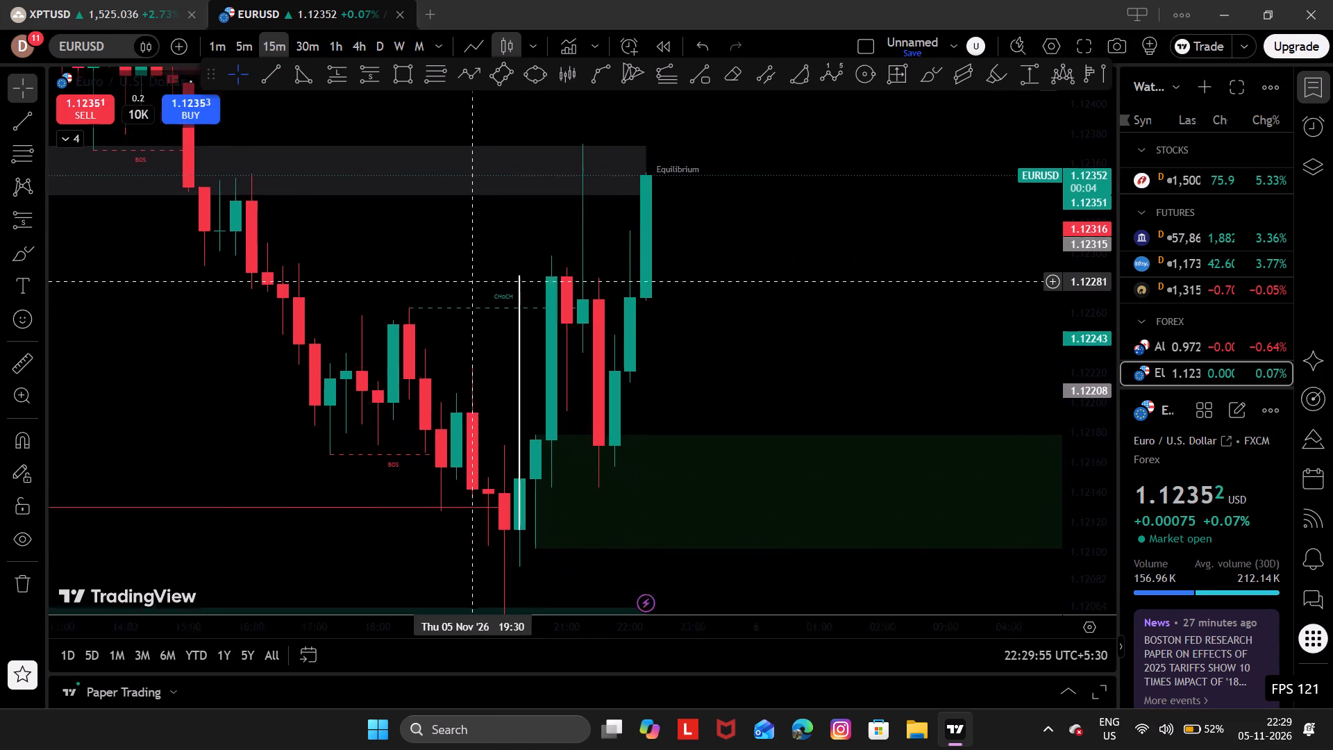
pyautogui.moveTo(464, 270); pyautogui.dragTo(438, 254)
pyautogui.click(287, 74)
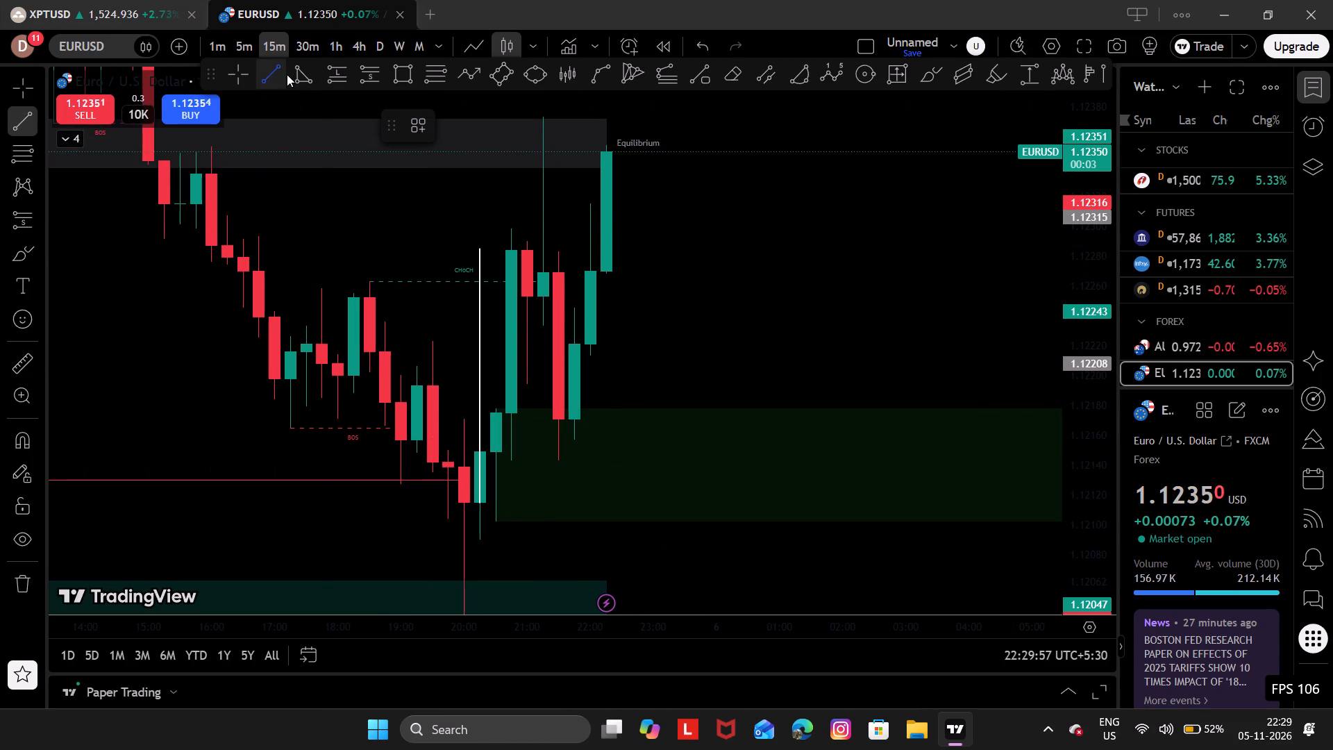
pyautogui.moveTo(532, 240); pyautogui.dragTo(711, 242)
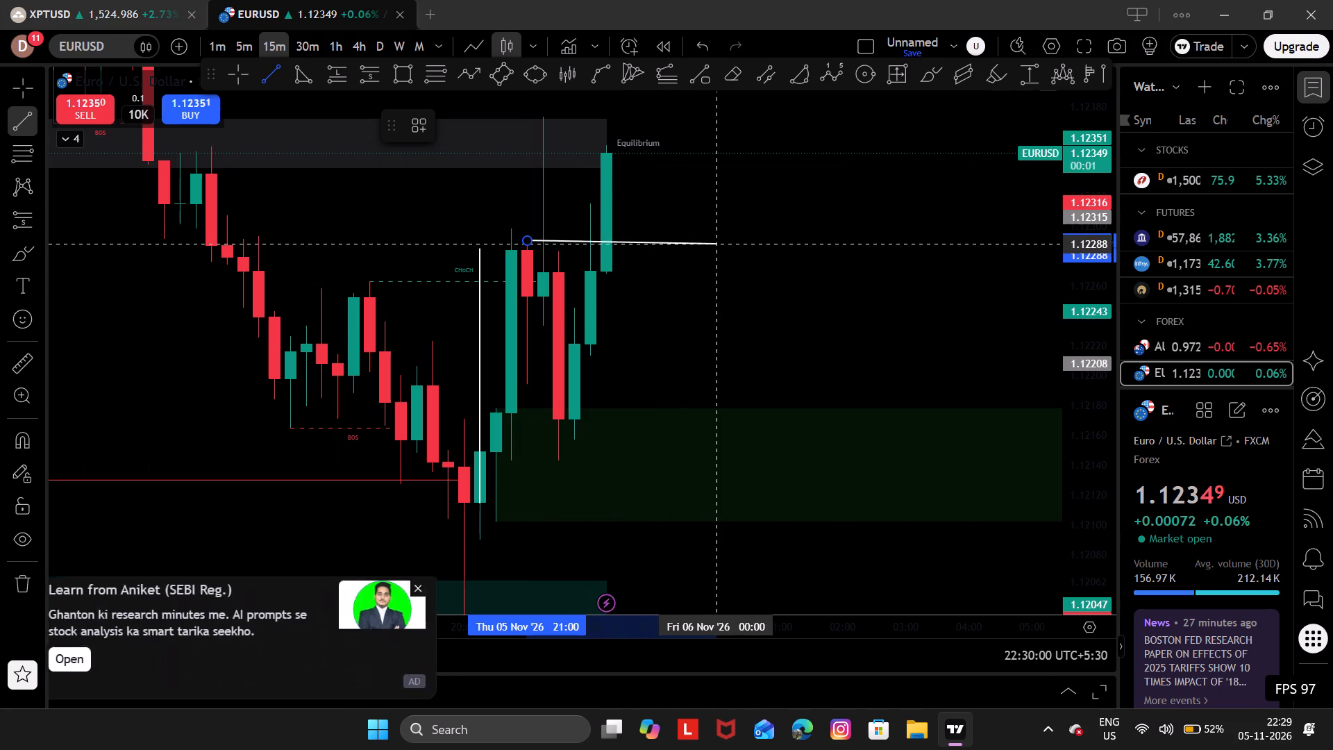
pyautogui.moveTo(711, 242); pyautogui.dragTo(711, 242)
pyautogui.click(711, 242)
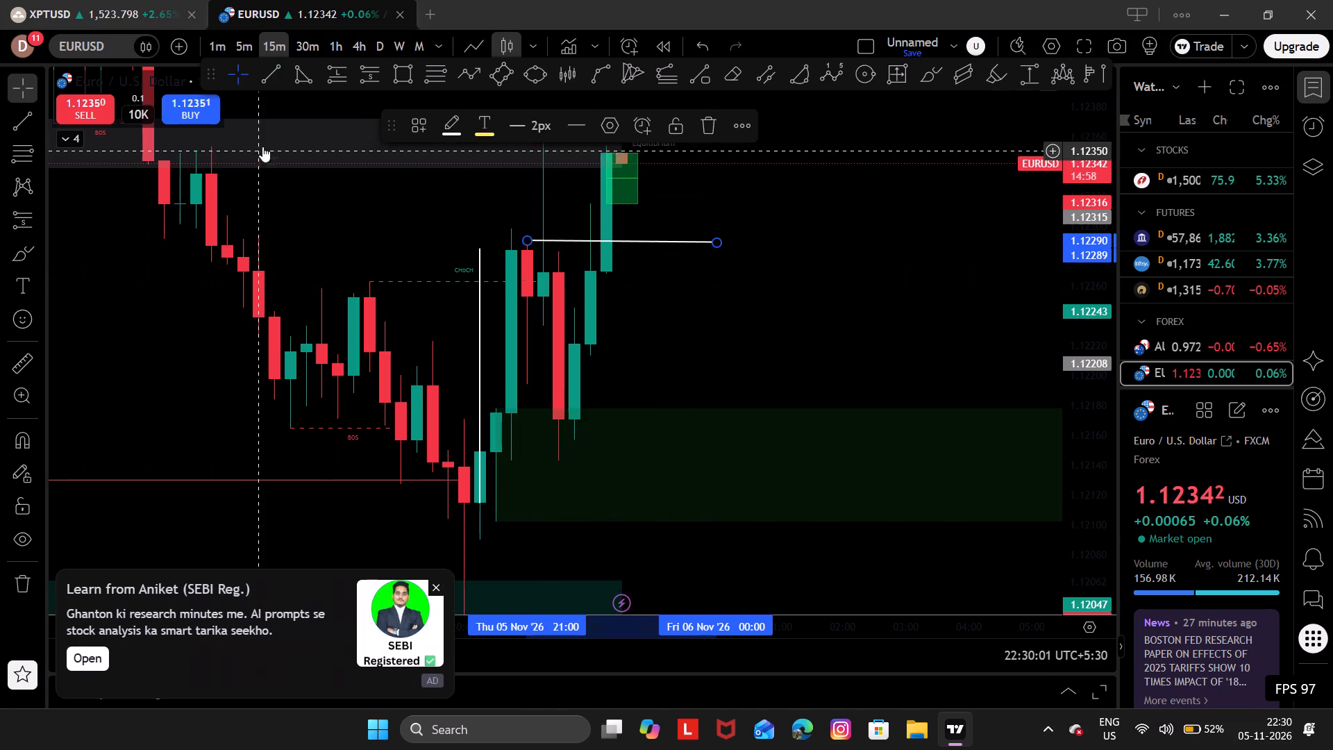
# Draw a second nearly horizontal trend line at about 1.12197 from the 21:00 candle's low to 00:45 on 6 November.
pyautogui.click(265, 76)
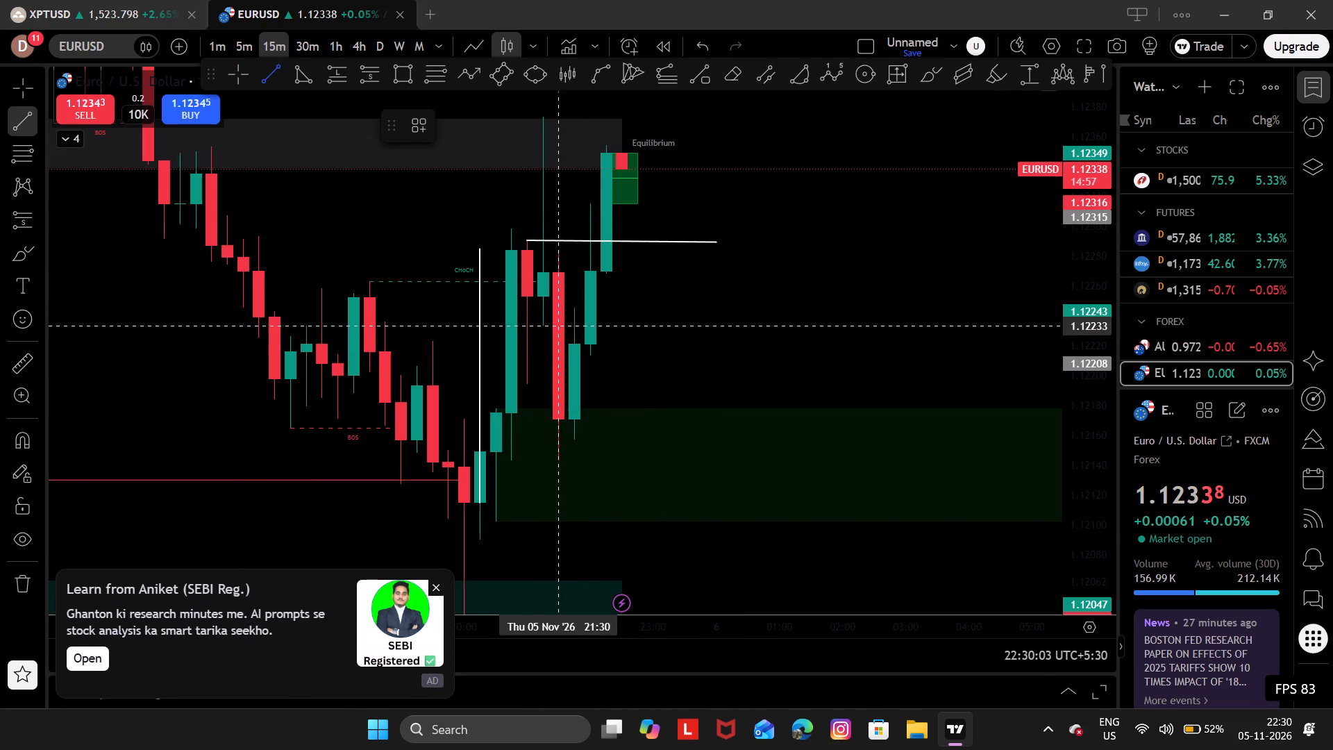
pyautogui.moveTo(528, 379); pyautogui.dragTo(674, 375)
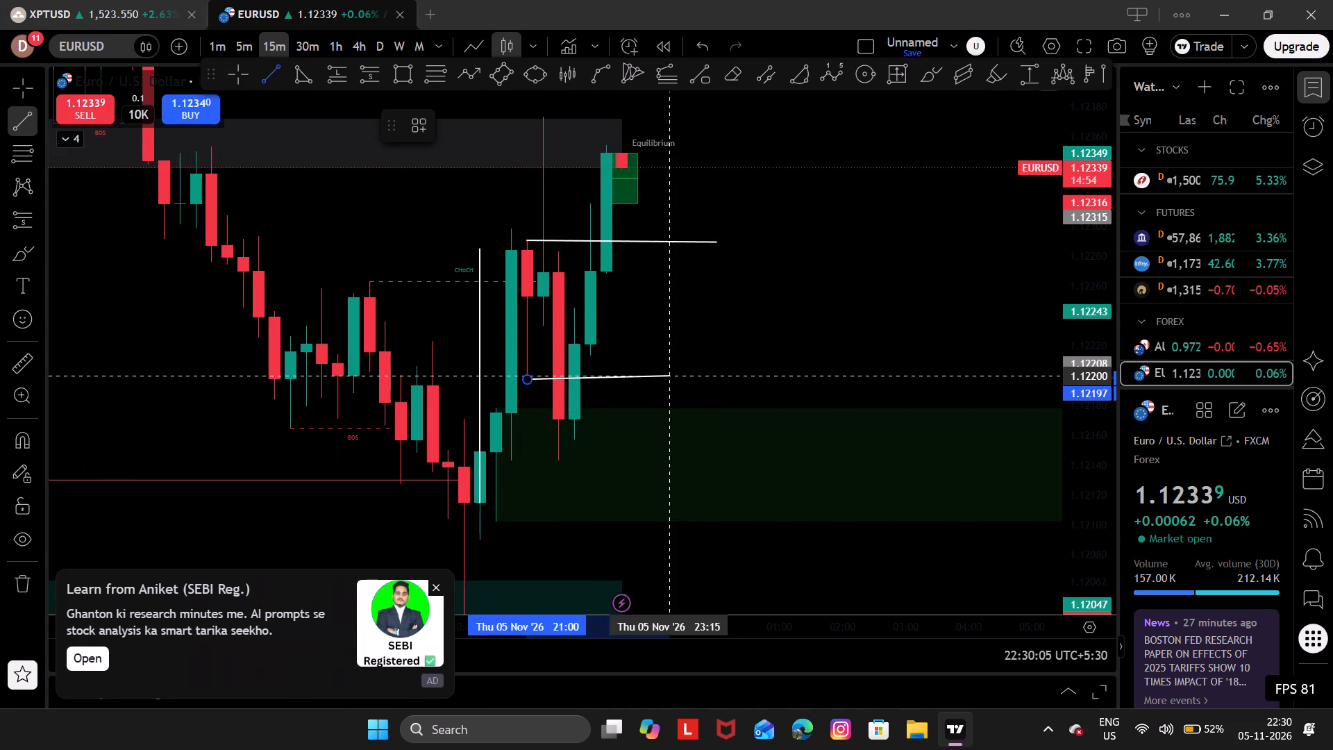
pyautogui.moveTo(674, 375); pyautogui.dragTo(761, 380)
pyautogui.moveTo(761, 380); pyautogui.dragTo(771, 299)
pyautogui.click(771, 299)
# Nudge the two horizontal trend lines down slightly, the upper to about 1.12289 and the lower to about 1.12195.
pyautogui.moveTo(771, 299); pyautogui.dragTo(764, 335)
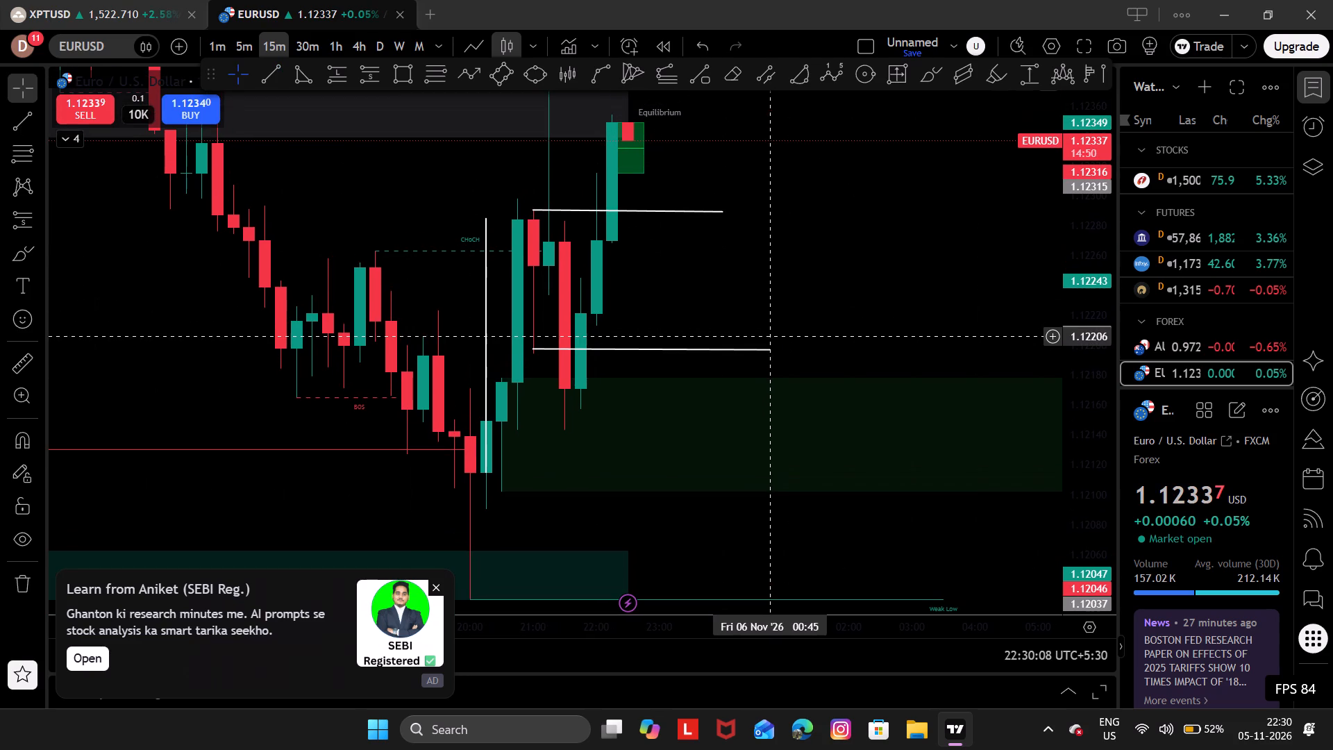
pyautogui.click(663, 213)
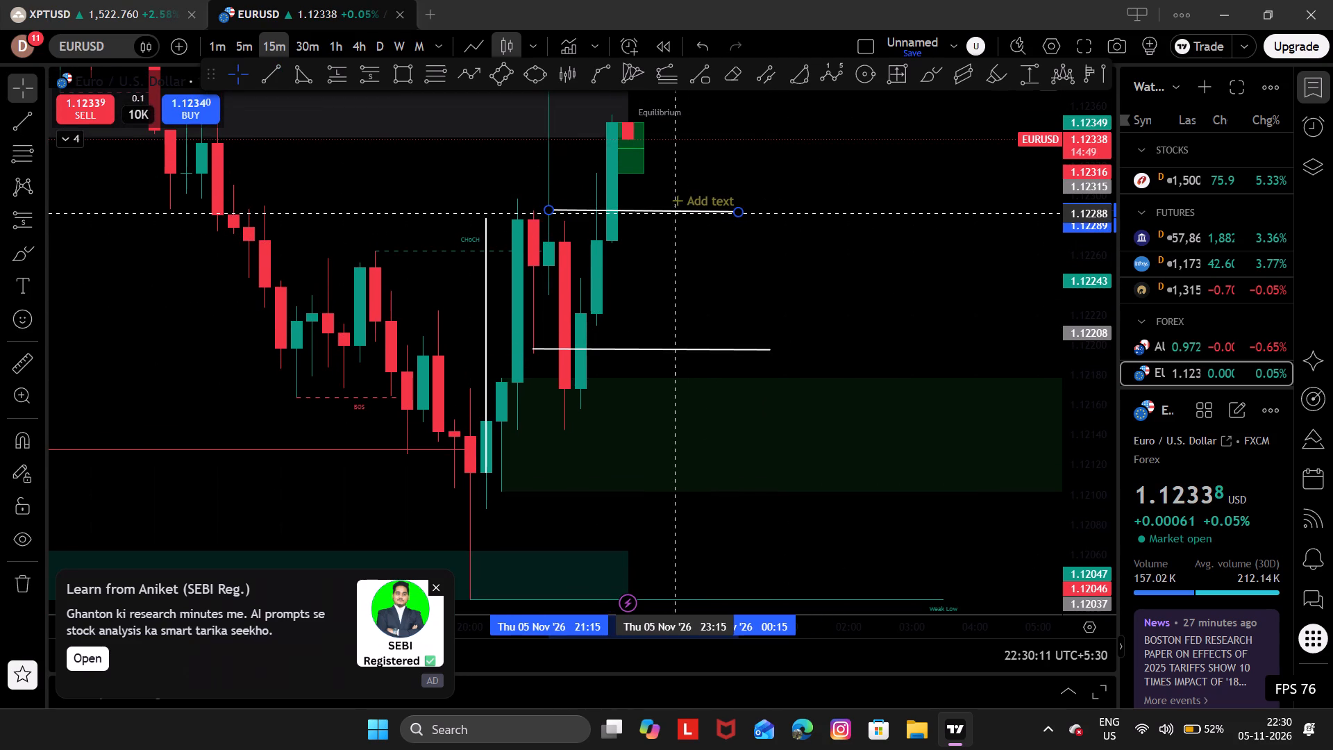
pyautogui.click(723, 272)
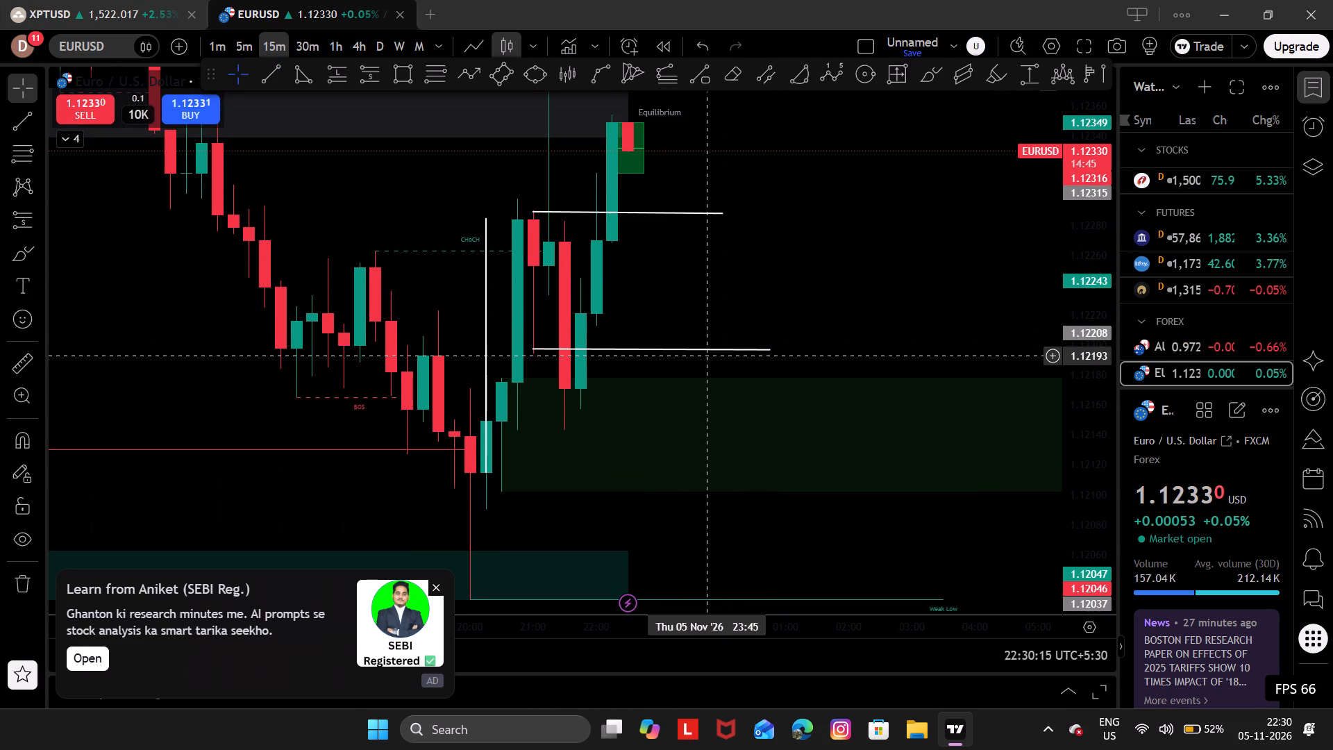
pyautogui.click(702, 350)
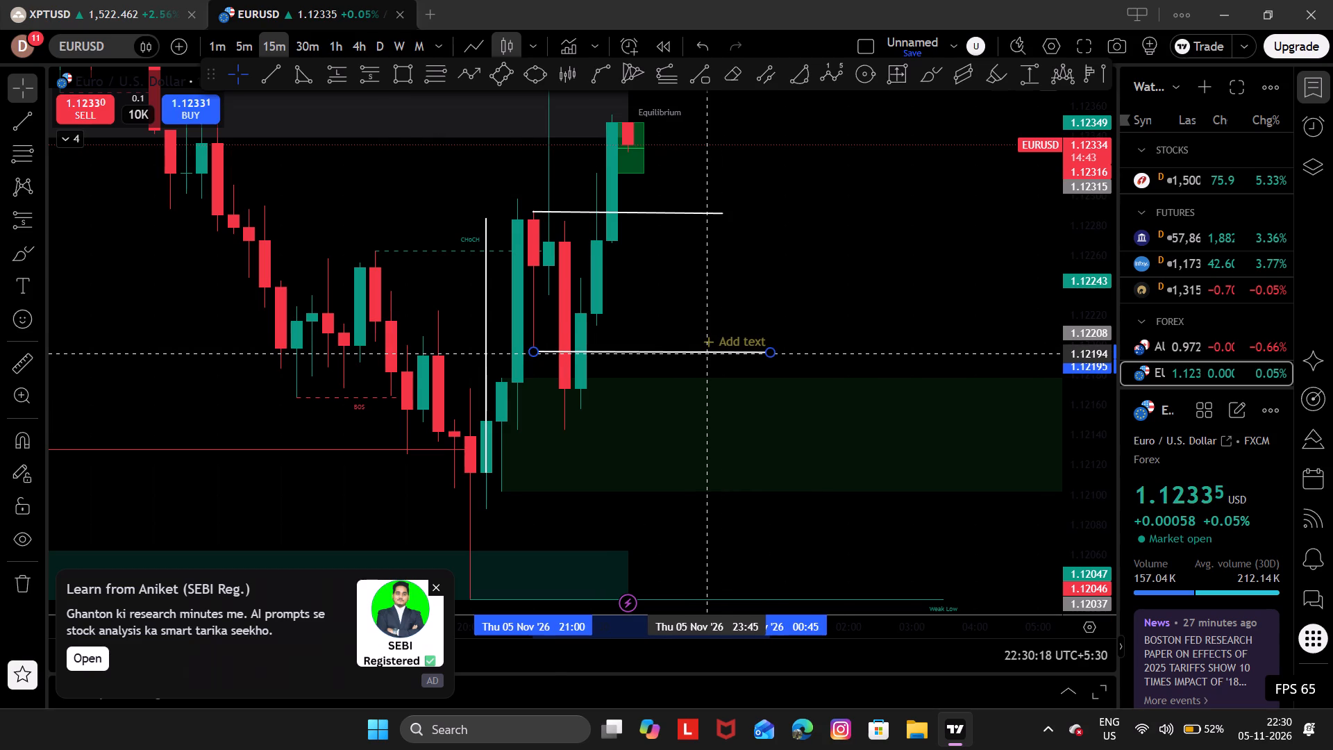
pyautogui.click(814, 272)
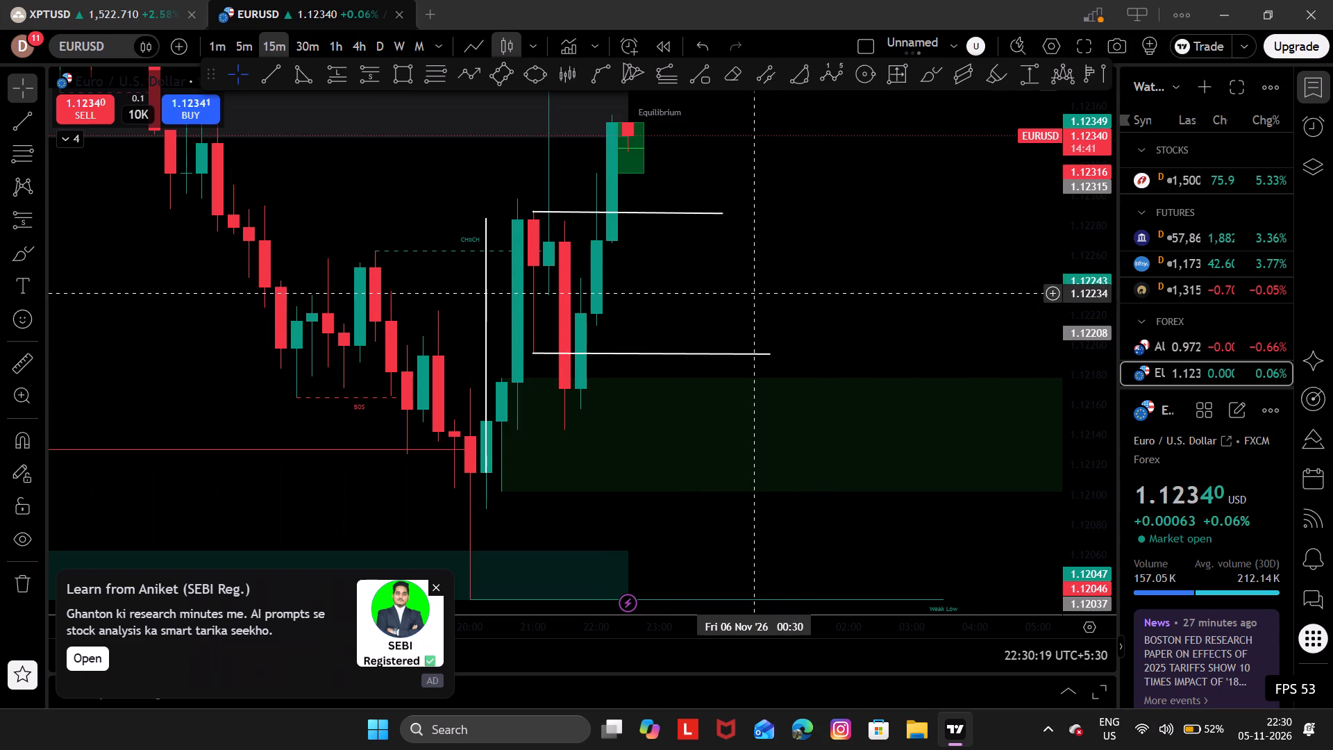
# Move the vertical trend line to the 22:30 candle so it spans from the upper horizontal line at about 1.12288 to 1.12458.
pyautogui.moveTo(769, 285); pyautogui.dragTo(757, 327)
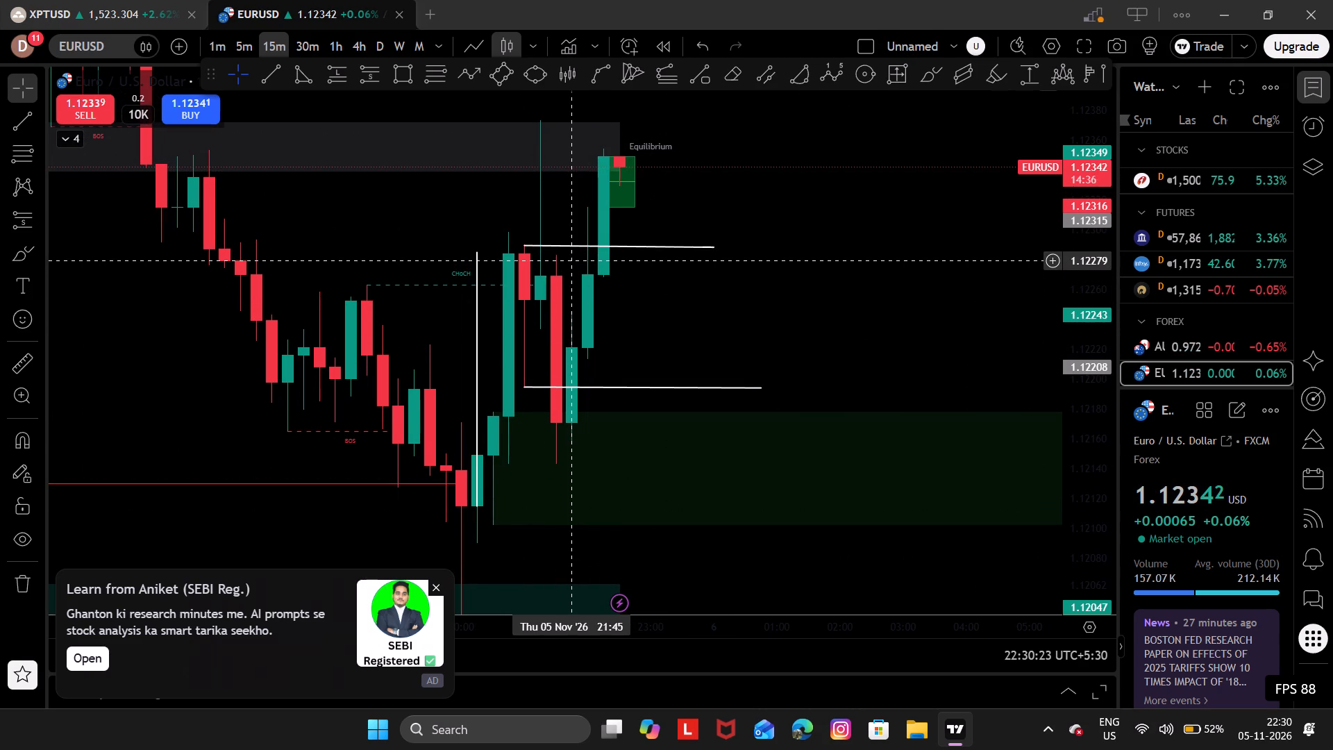
pyautogui.moveTo(751, 346); pyautogui.dragTo(763, 466)
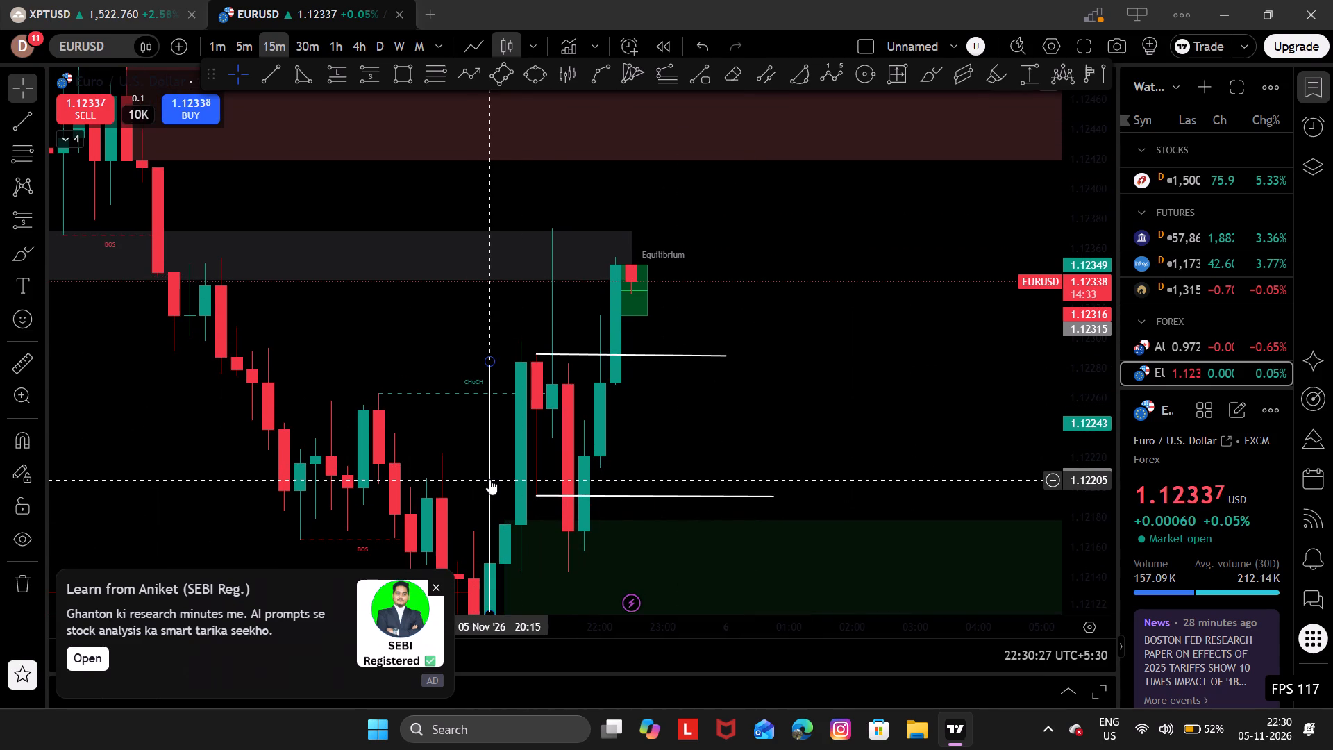
pyautogui.moveTo(490, 479); pyautogui.dragTo(624, 221)
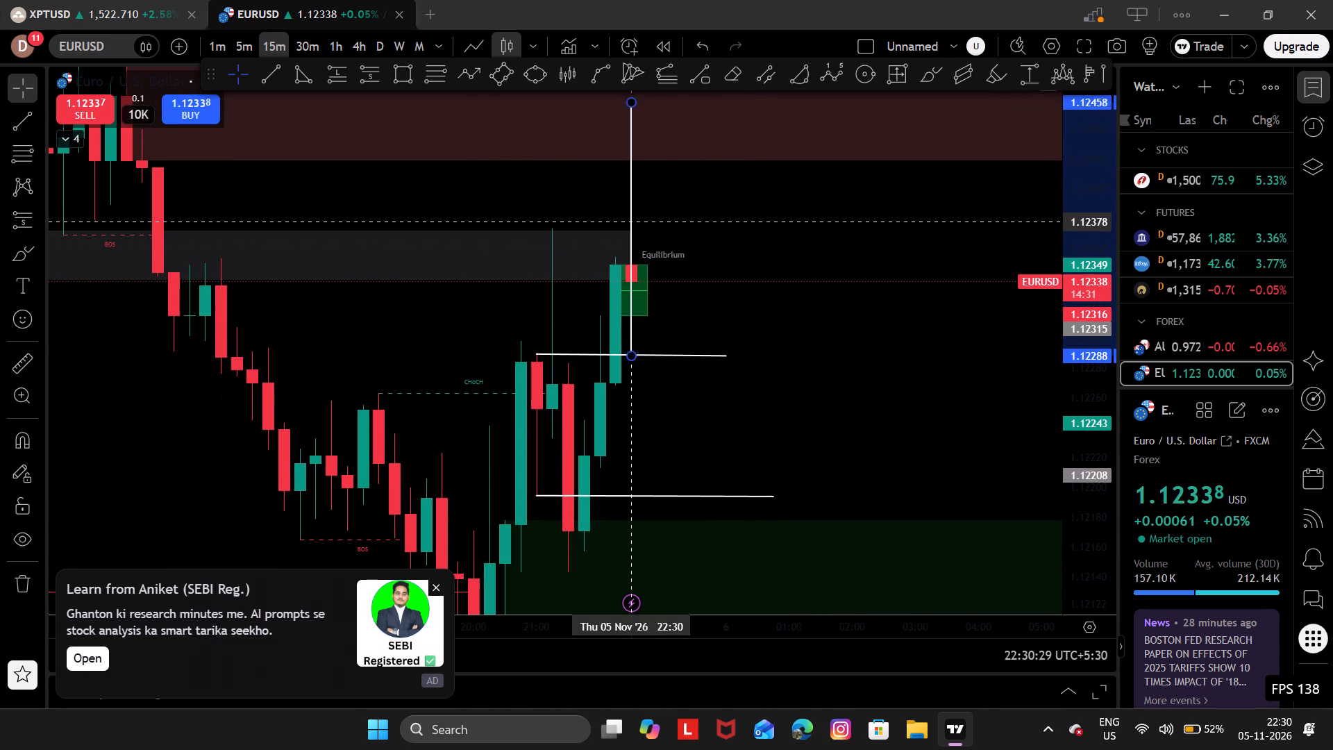
# Shift the vertical trend line back to the 22:15 candle on EURUSD.
pyautogui.moveTo(624, 221); pyautogui.dragTo(619, 222)
# Draw a rectangle zone from the vertical line's top at 22:15, about 1.12455, down to about 1.12436 at 02:00 on 6 November.
pyautogui.moveTo(768, 256); pyautogui.dragTo(773, 404)
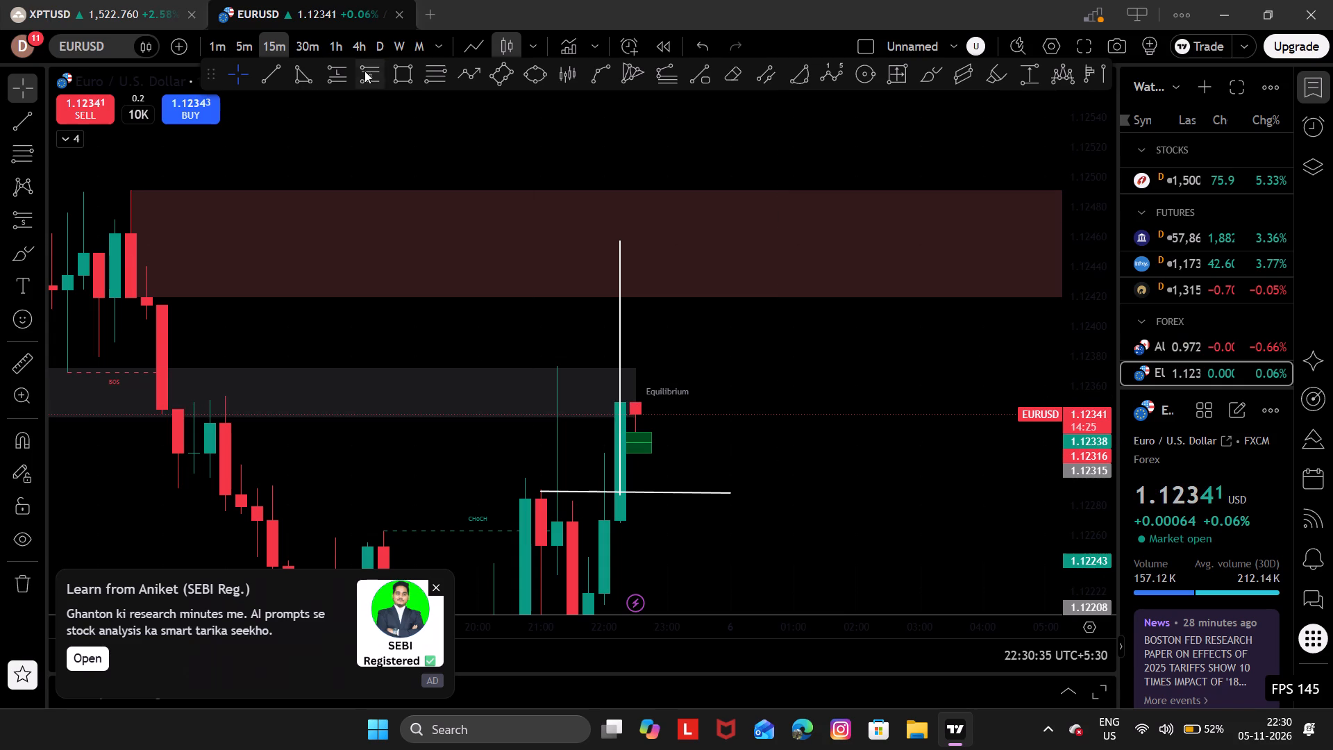
pyautogui.click(405, 76)
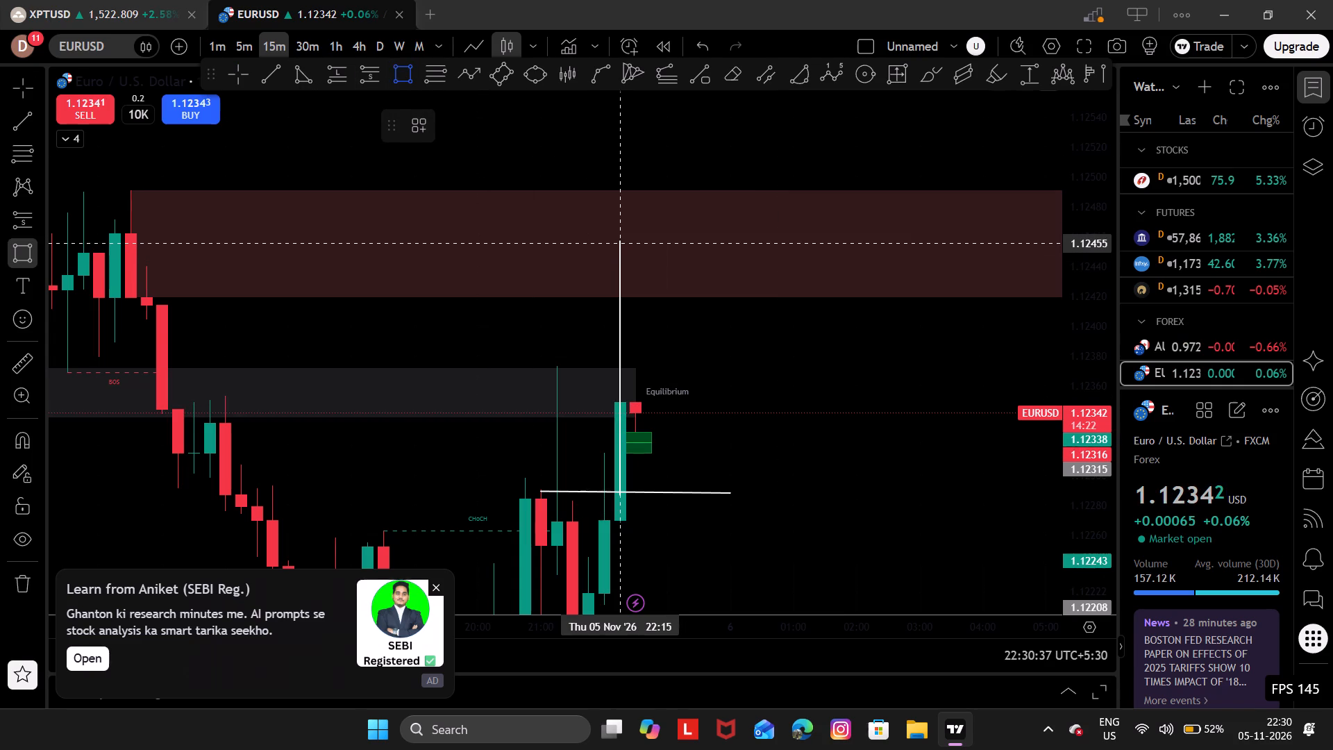
pyautogui.moveTo(619, 242); pyautogui.dragTo(647, 272)
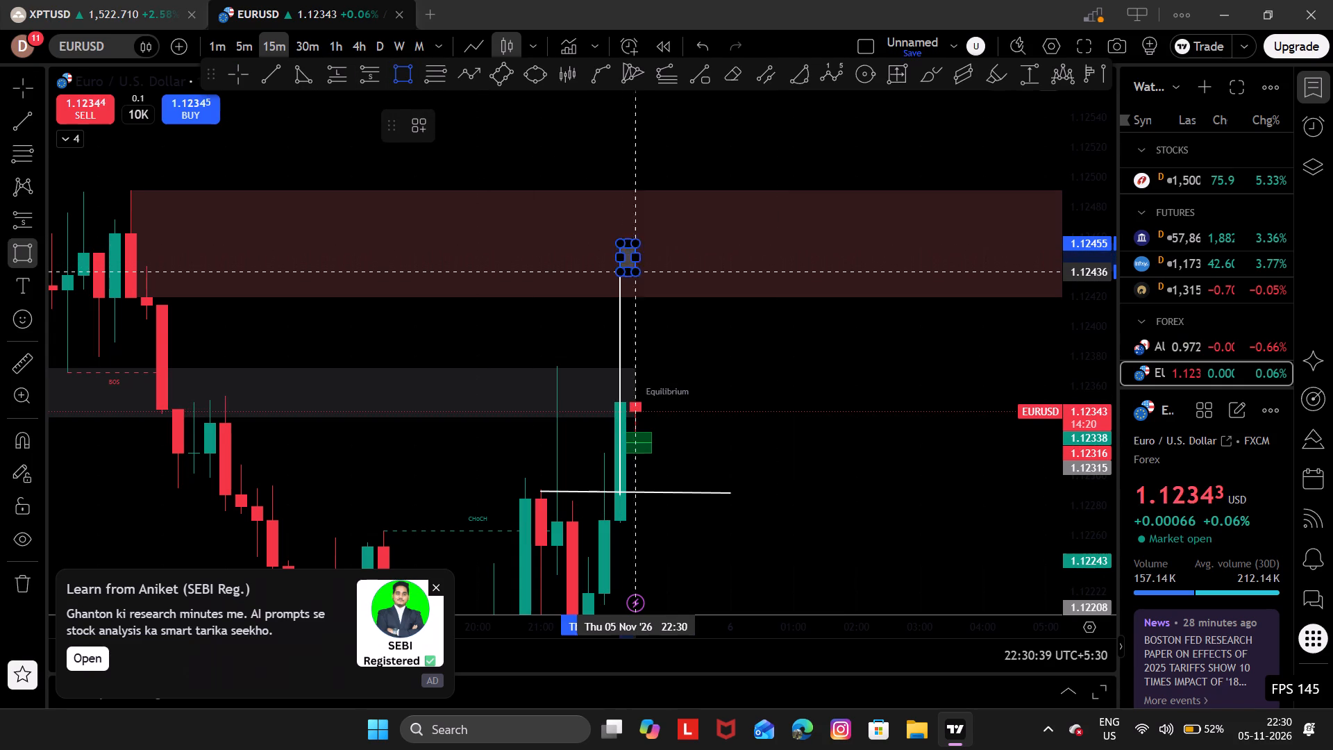
pyautogui.moveTo(647, 272); pyautogui.dragTo(851, 261)
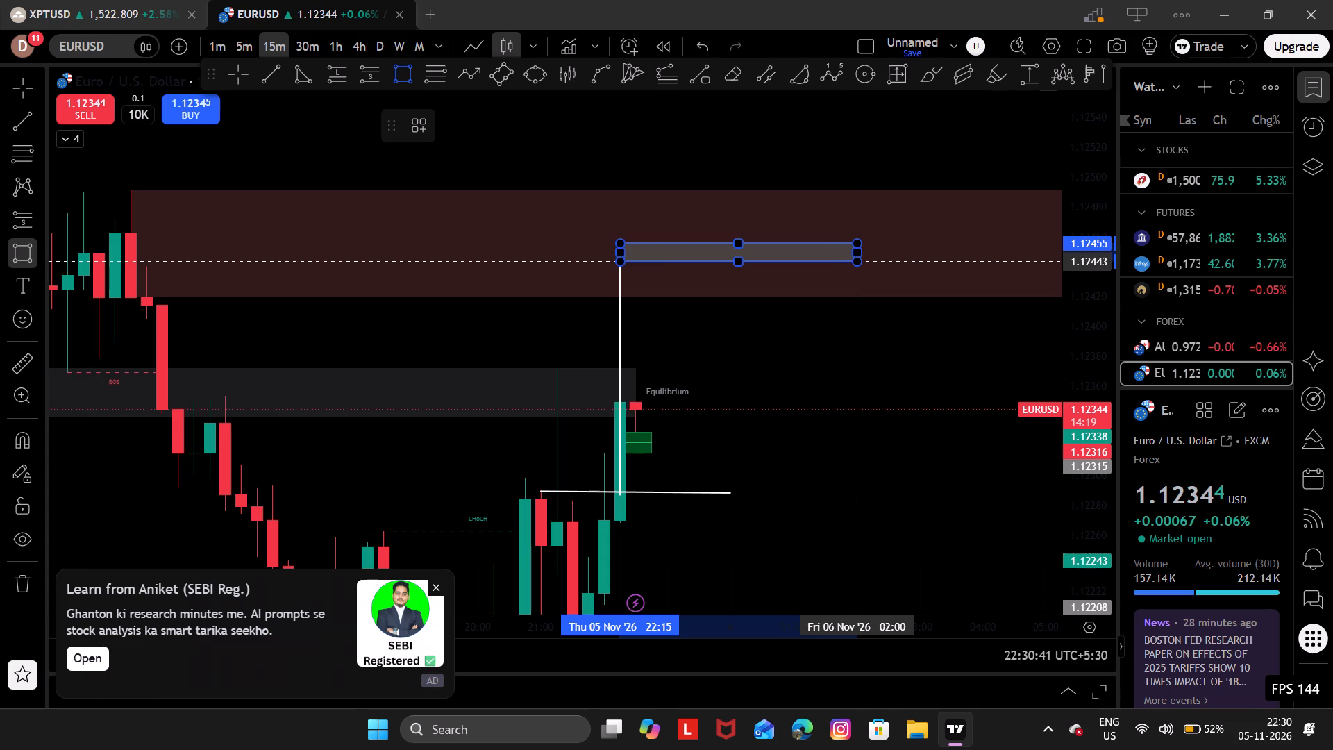
pyautogui.moveTo(851, 261); pyautogui.dragTo(855, 271)
pyautogui.click(855, 271)
# Switch to the AUDUSD chart in the forex watchlist.
pyautogui.moveTo(885, 372); pyautogui.dragTo(837, 313)
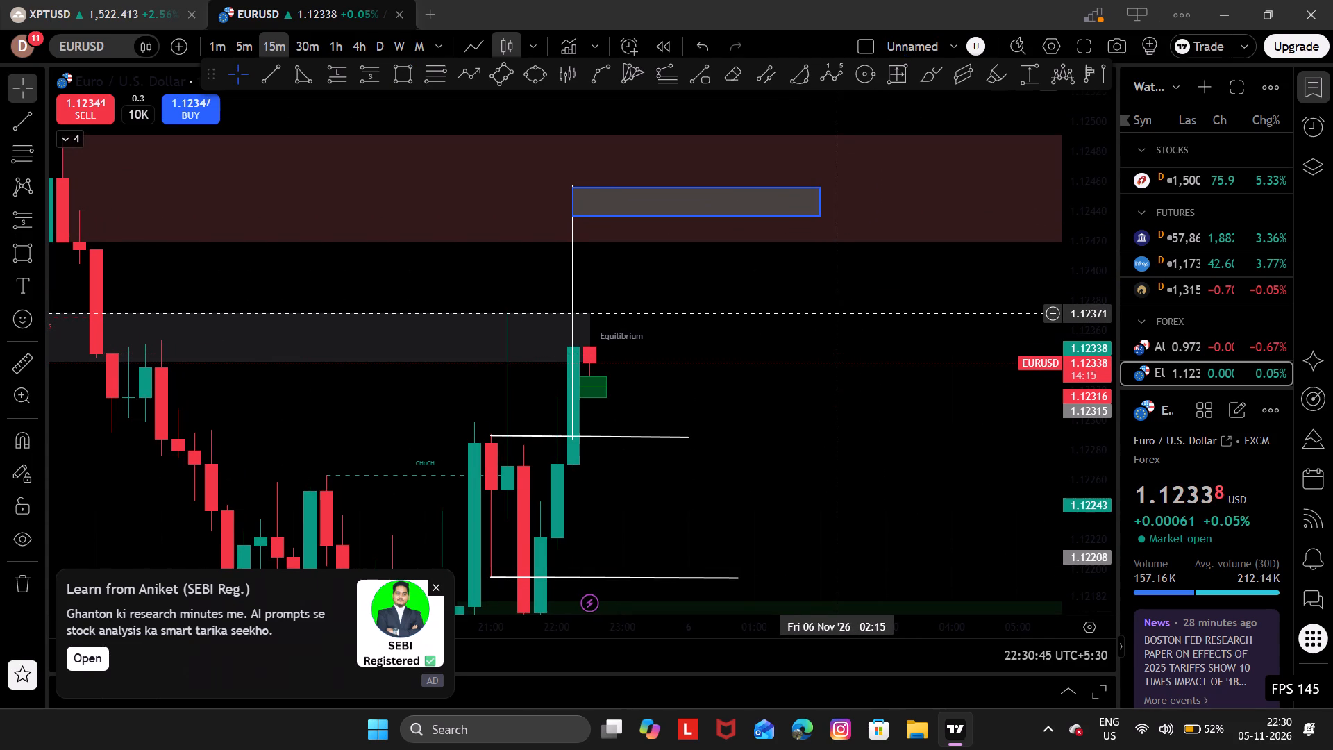
pyautogui.press('space')
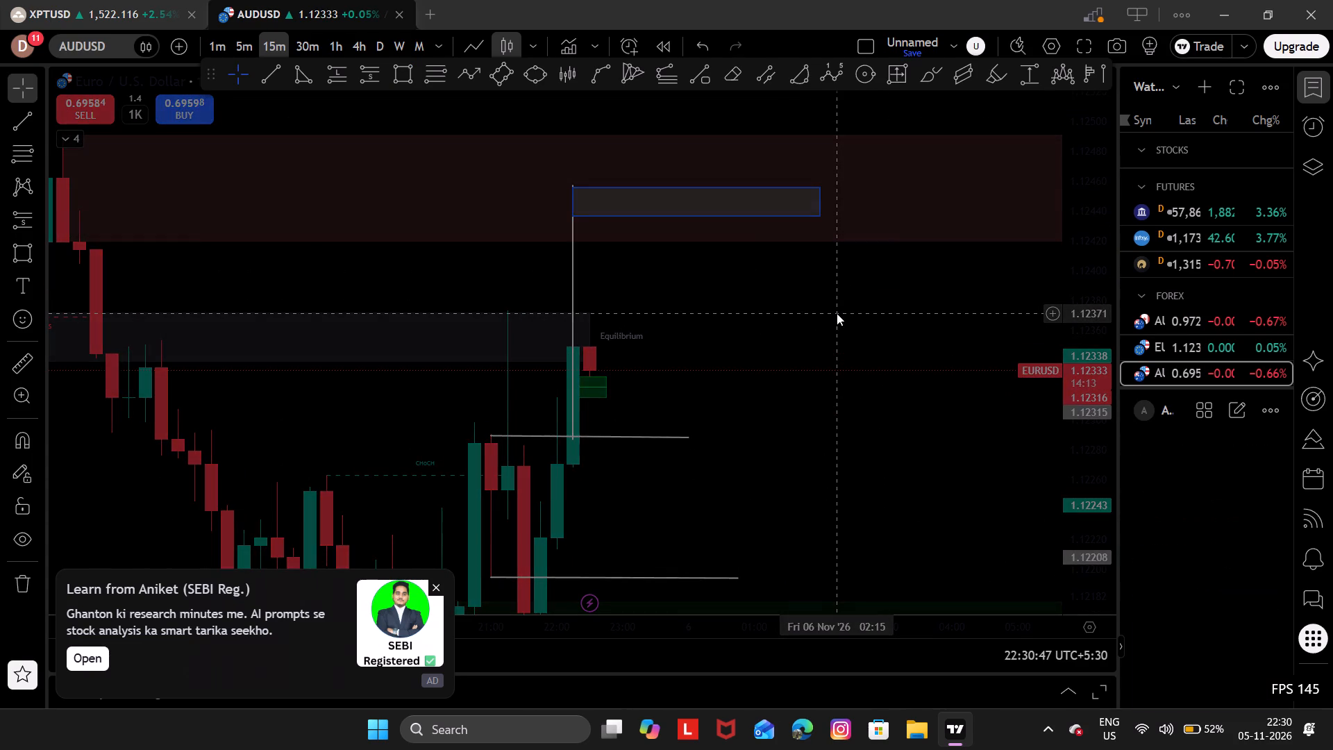
pyautogui.moveTo(696, 330); pyautogui.dragTo(977, 303)
pyautogui.moveTo(376, 264); pyautogui.dragTo(486, 415)
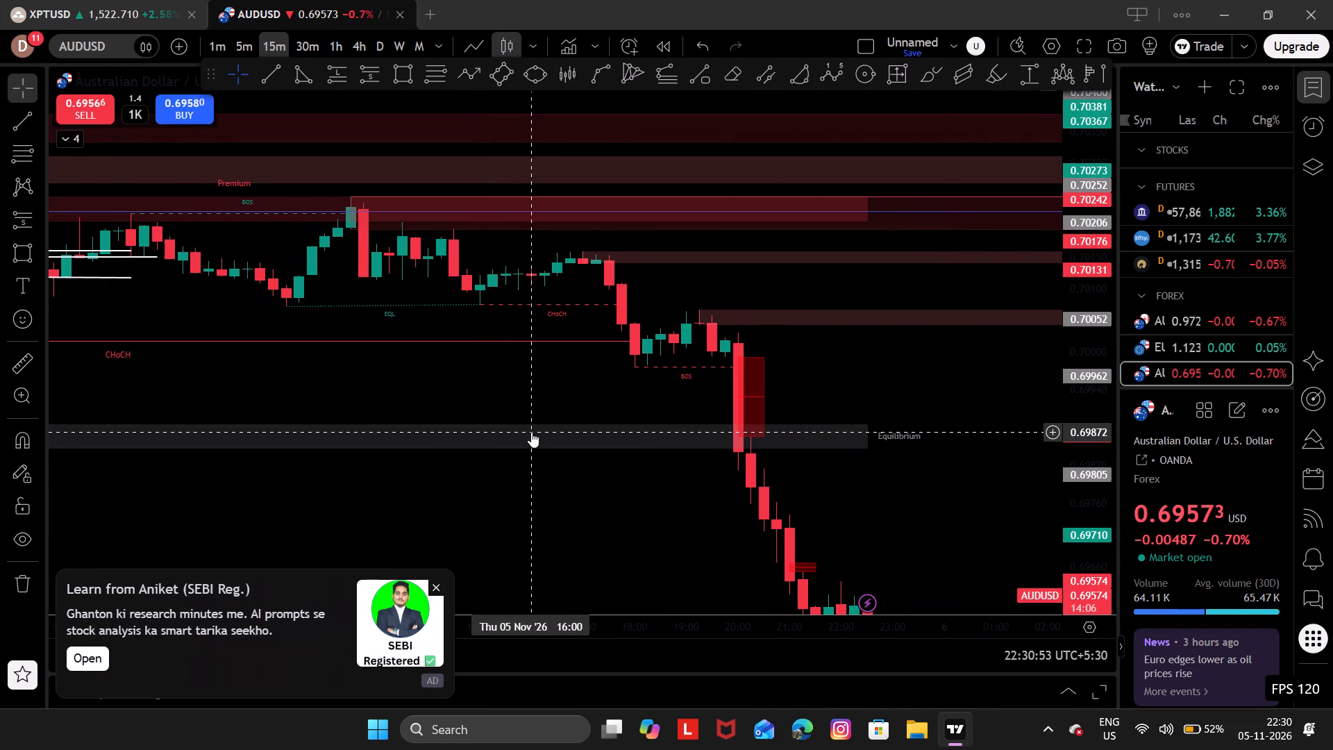
# Close the advertisement over the chart and the ad-free upgrade offer.
pyautogui.click(437, 587)
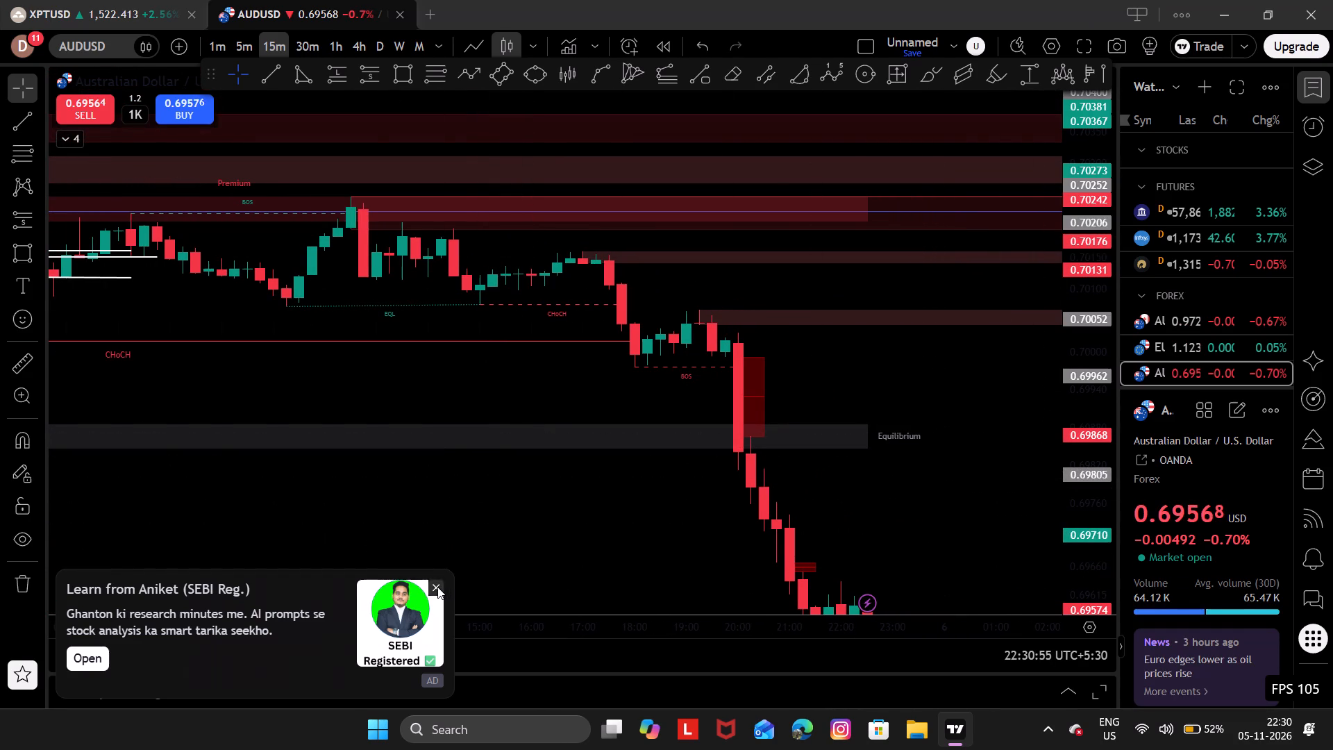
pyautogui.moveTo(444, 635); pyautogui.dragTo(692, 667)
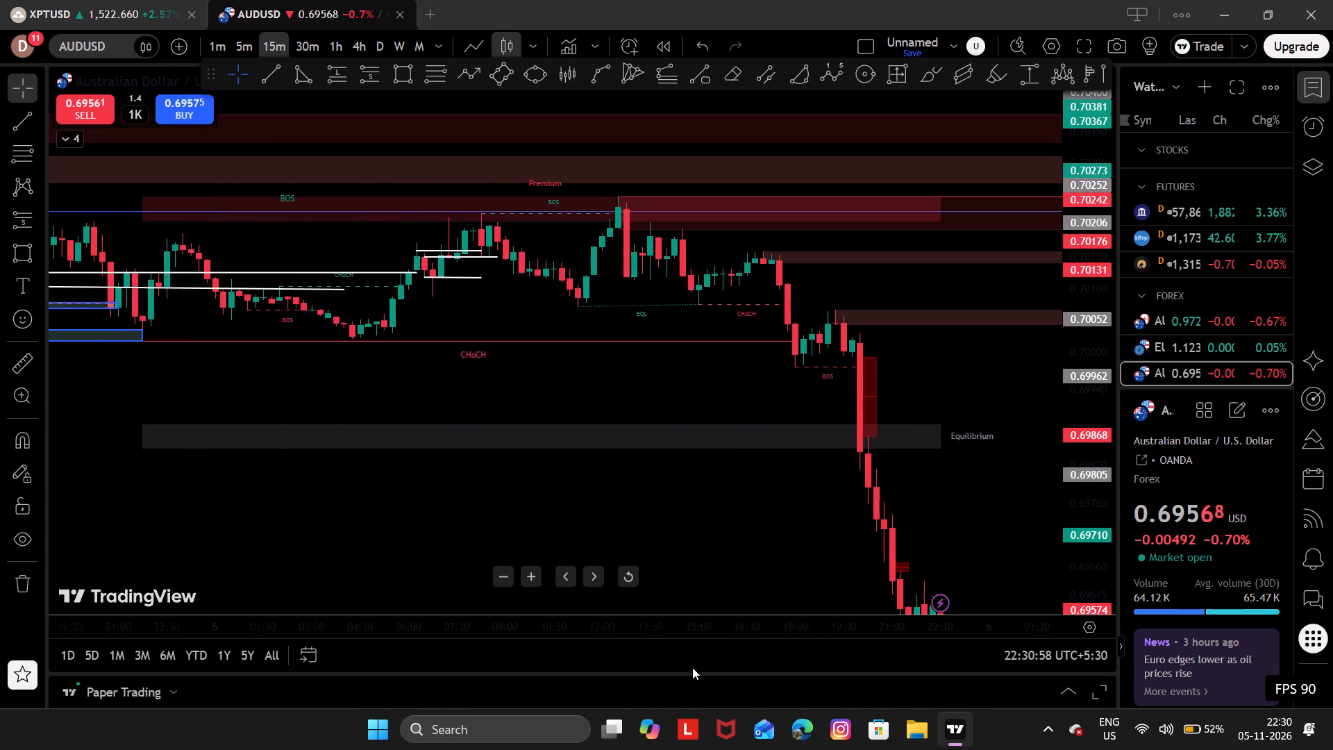
pyautogui.moveTo(692, 667); pyautogui.dragTo(733, 665)
pyautogui.moveTo(562, 492); pyautogui.dragTo(488, 493)
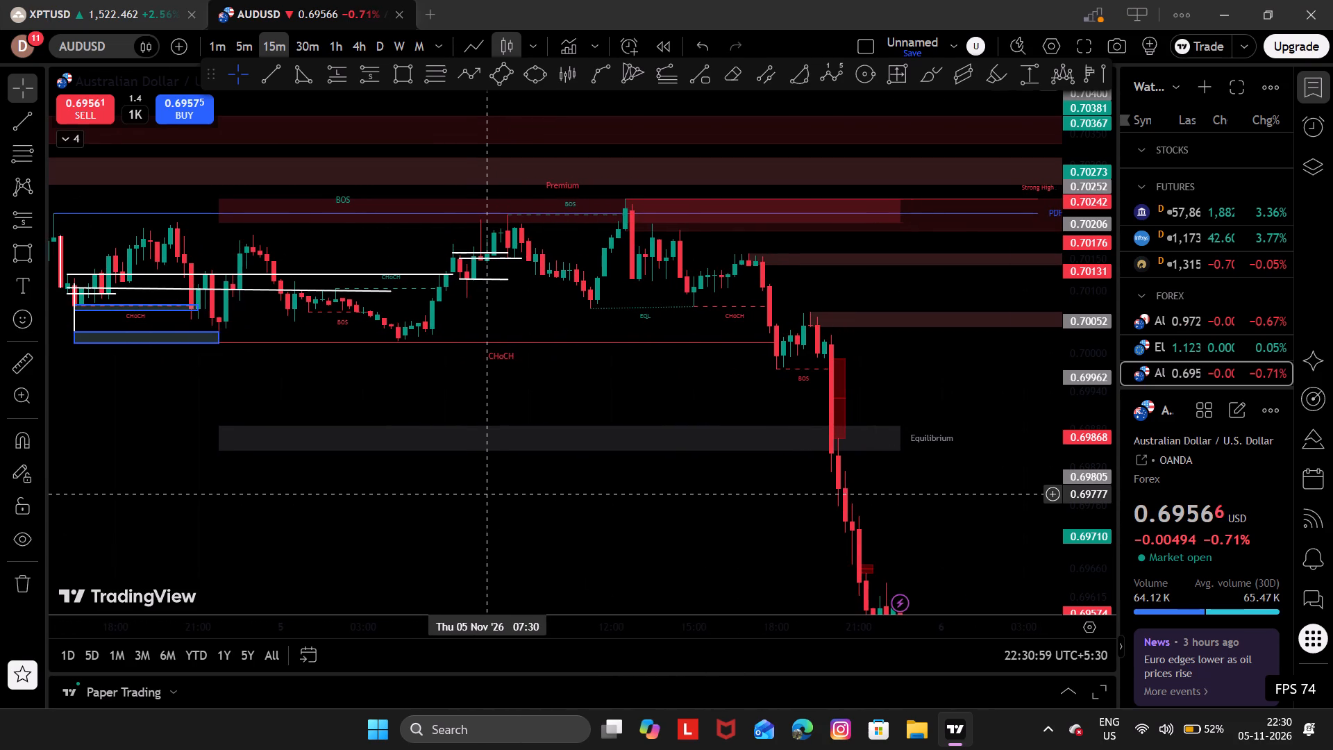
pyautogui.moveTo(574, 462); pyautogui.dragTo(901, 63)
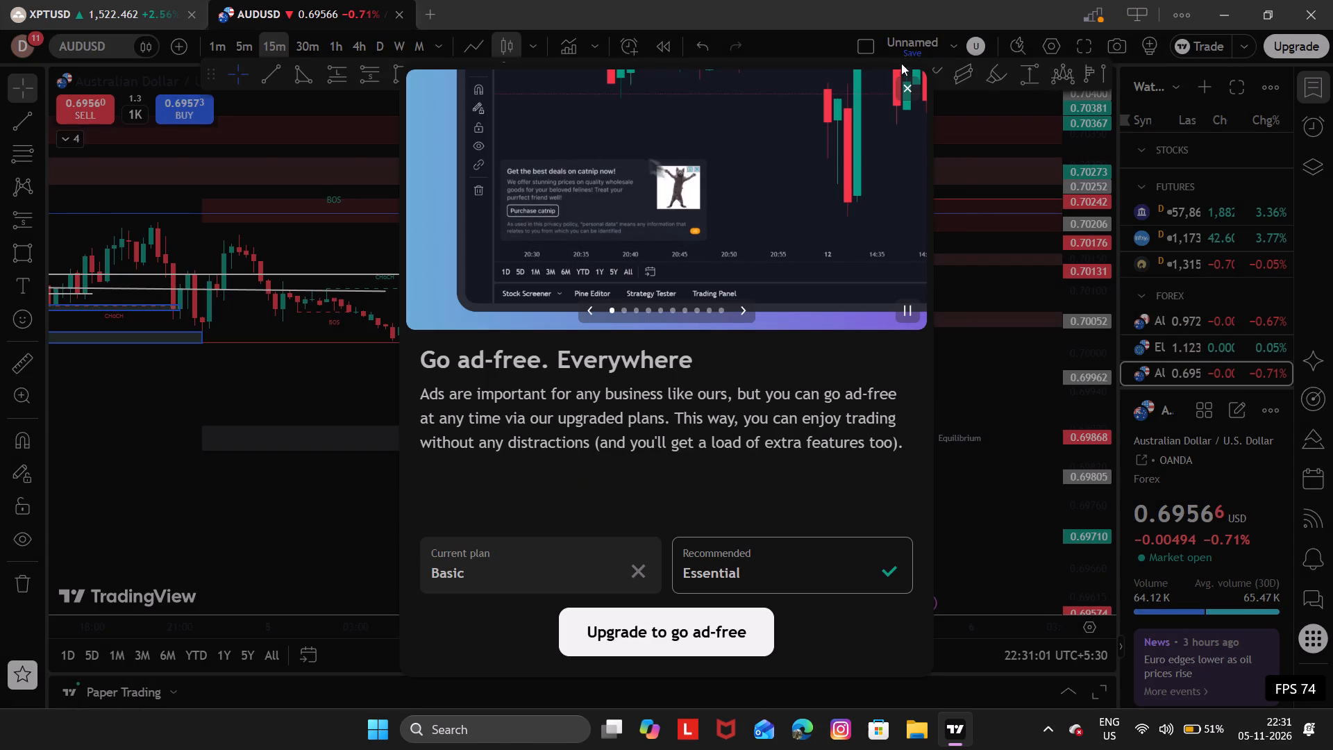
pyautogui.moveTo(901, 63); pyautogui.dragTo(907, 81)
pyautogui.click(907, 81)
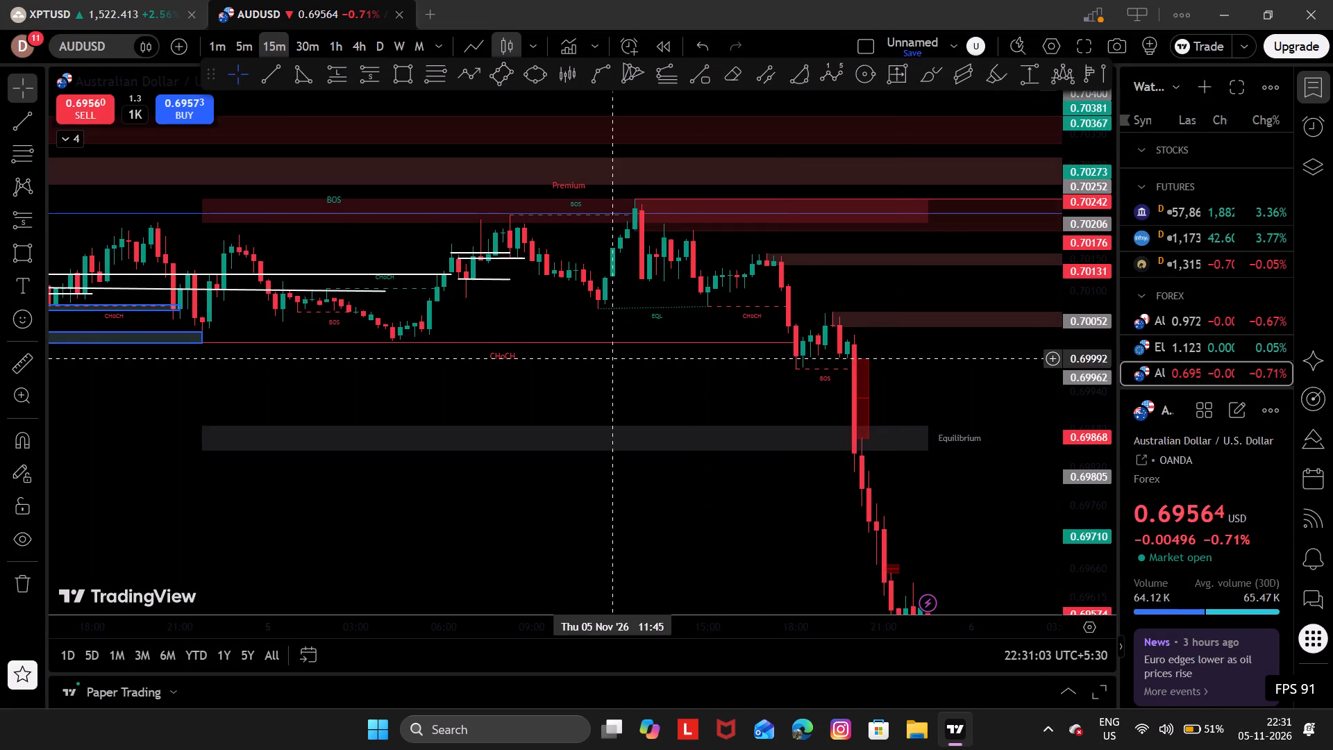
# Shift the uppermost short horizontal trend line to start at the 06:30 candle on 5 November, at about 0.7016.
pyautogui.moveTo(610, 358); pyautogui.dragTo(632, 503)
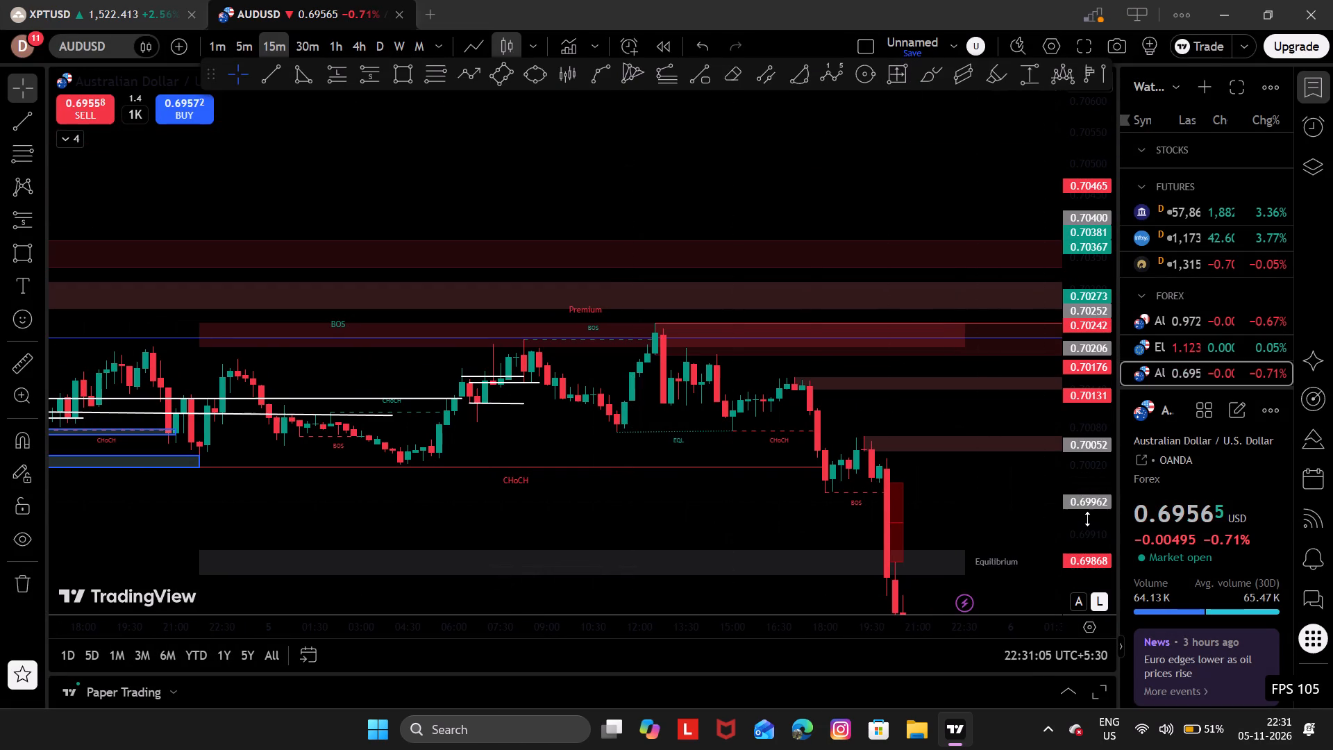
pyautogui.moveTo(1087, 520); pyautogui.dragTo(1081, 319)
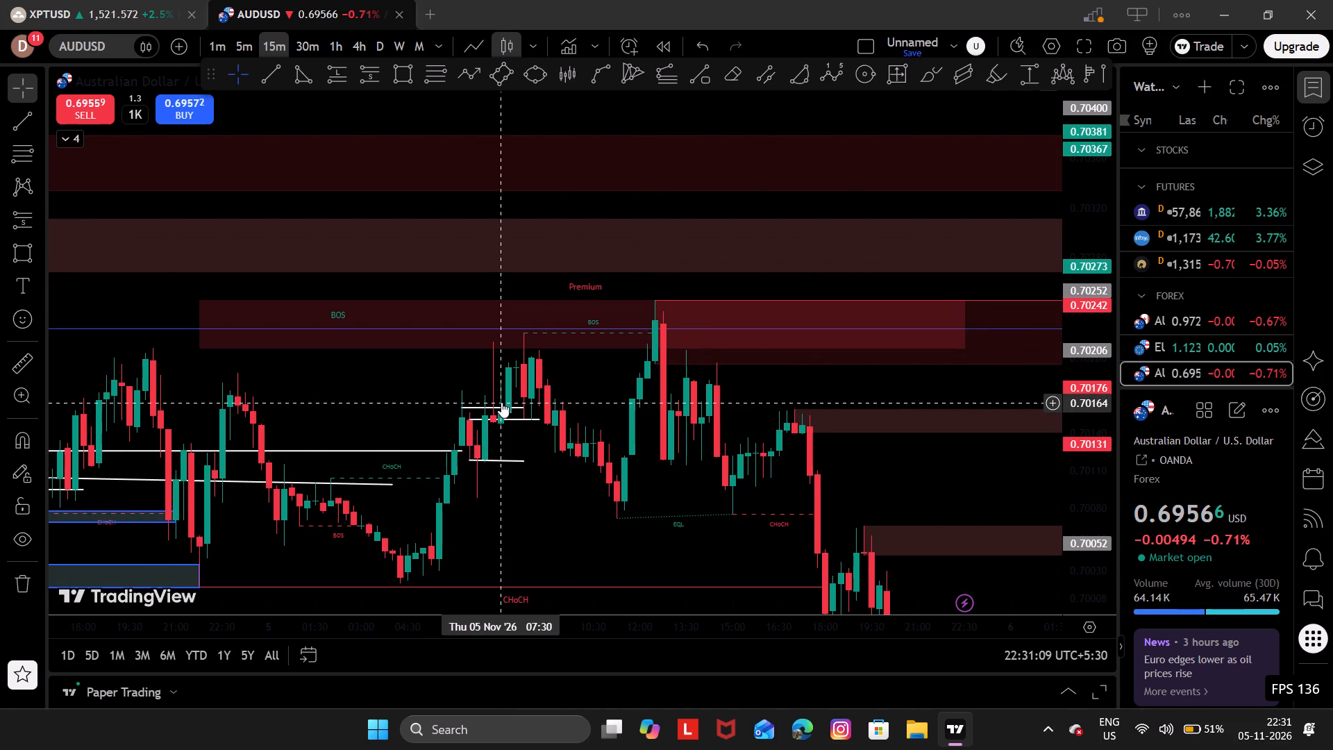
pyautogui.moveTo(489, 406); pyautogui.dragTo(508, 405)
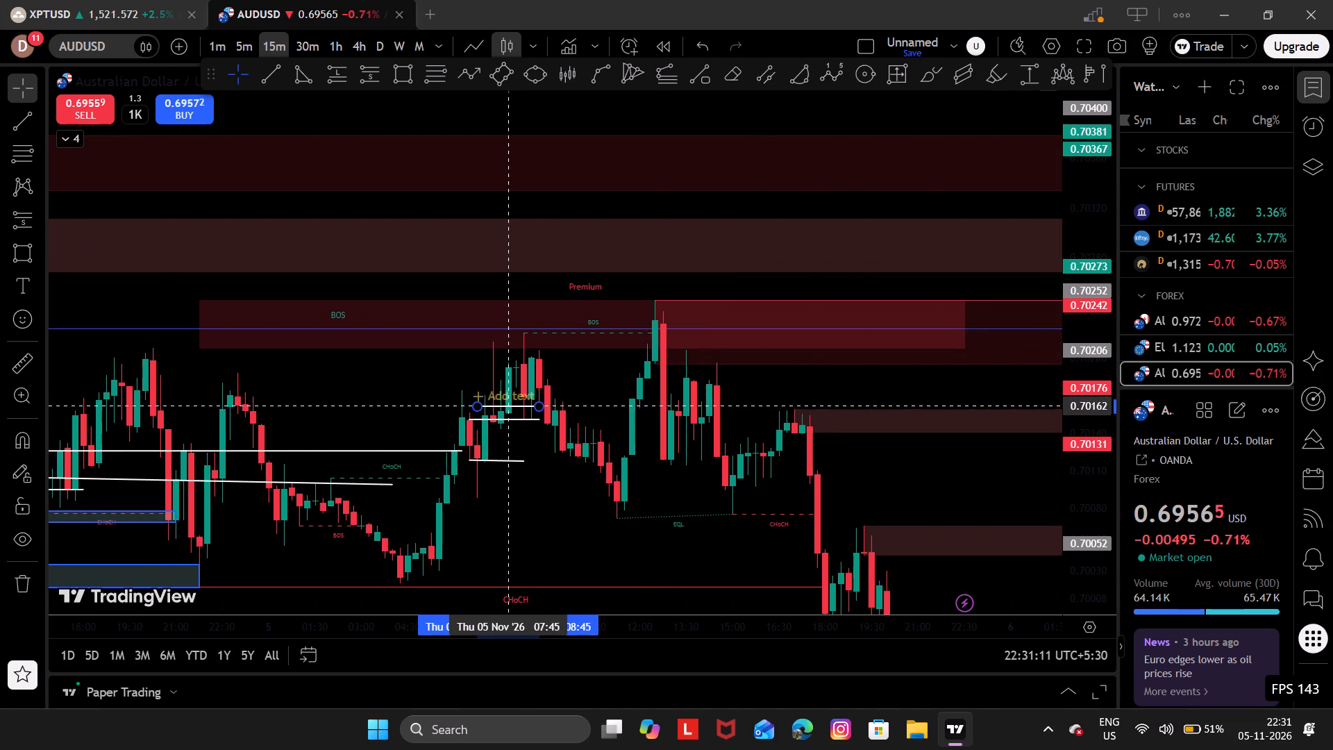
pyautogui.moveTo(508, 405); pyautogui.dragTo(503, 408)
pyautogui.click(553, 465)
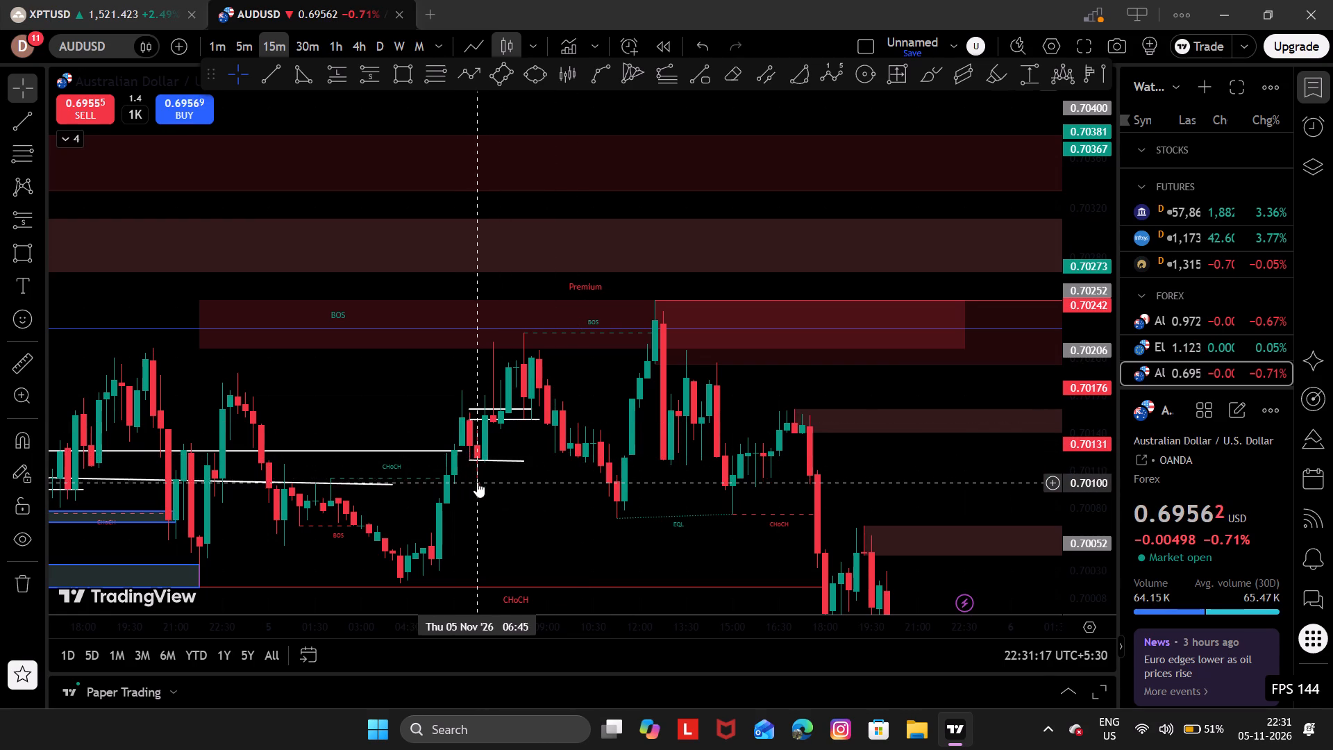
# Draw a descending trend line from the 06:45 candle's low at about 0.7009 to the 11:15 low at about 0.7007.
pyautogui.moveTo(598, 497); pyautogui.dragTo(533, 496)
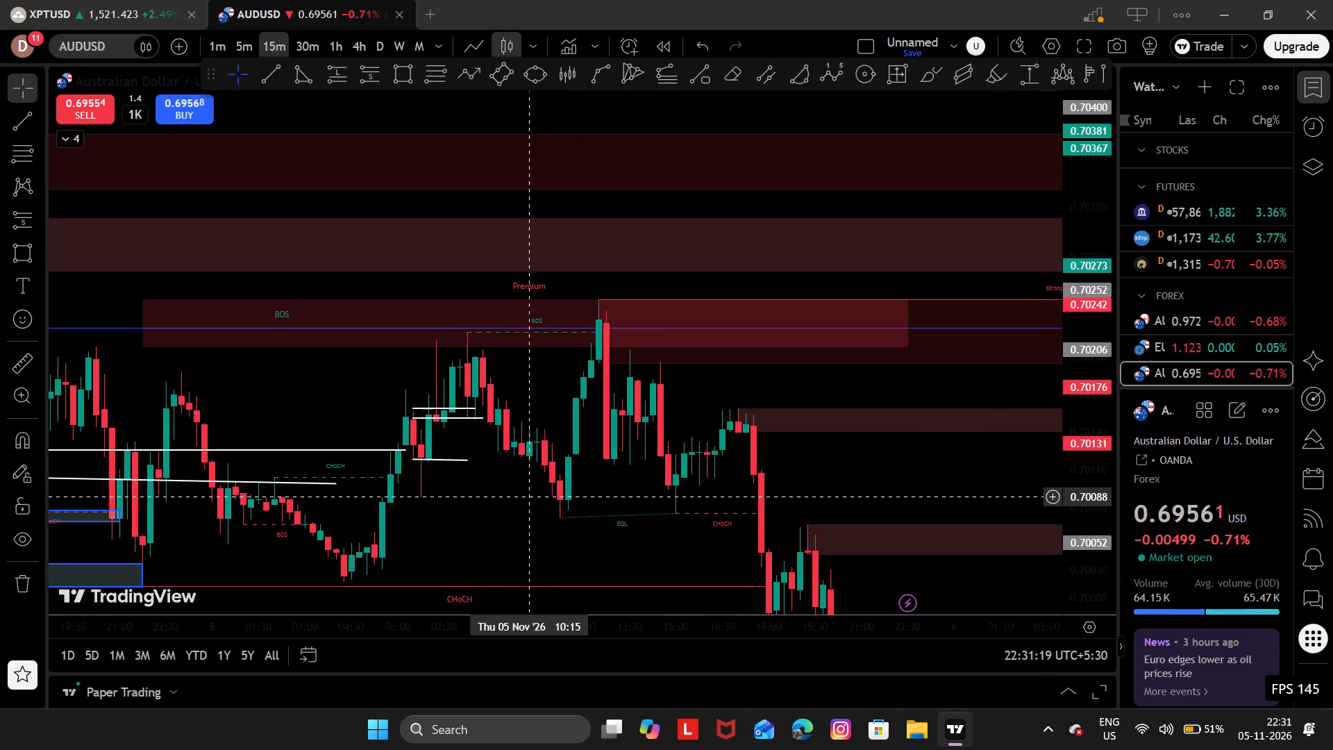
pyautogui.moveTo(533, 496); pyautogui.dragTo(530, 496)
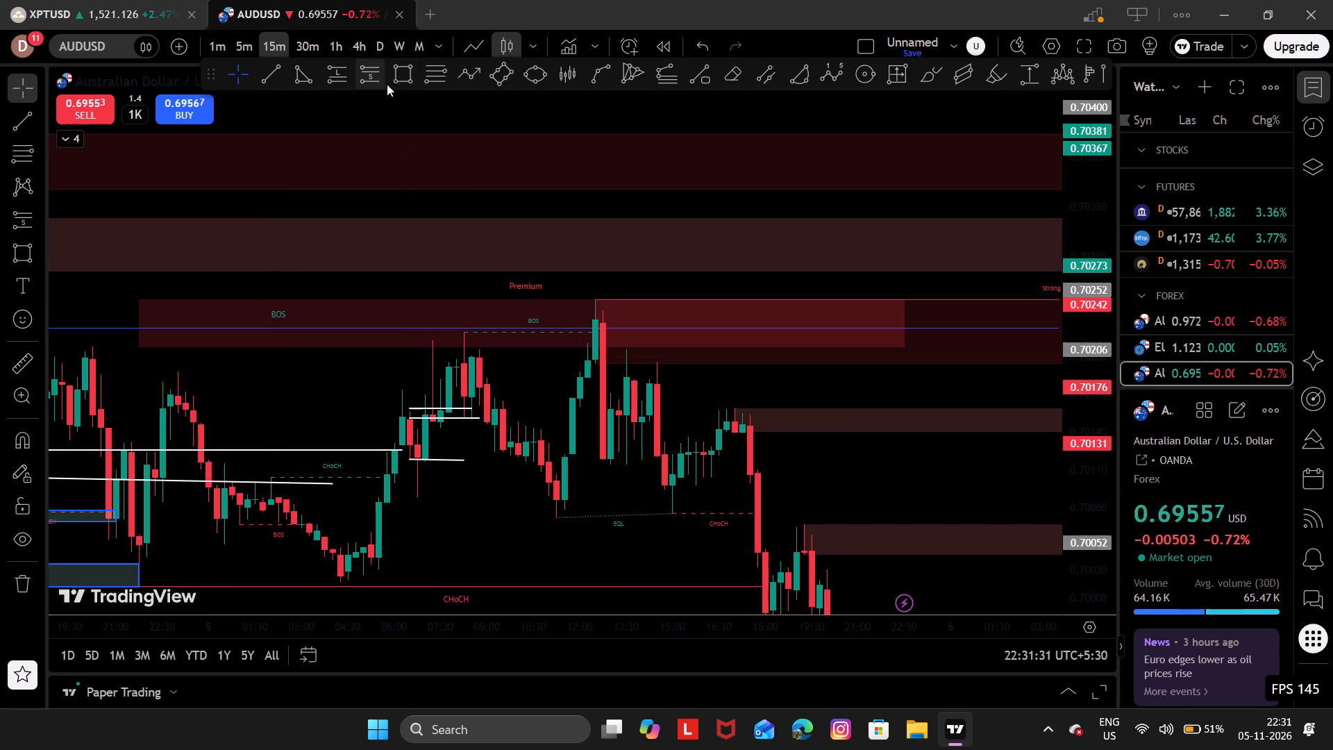
pyautogui.click(268, 63)
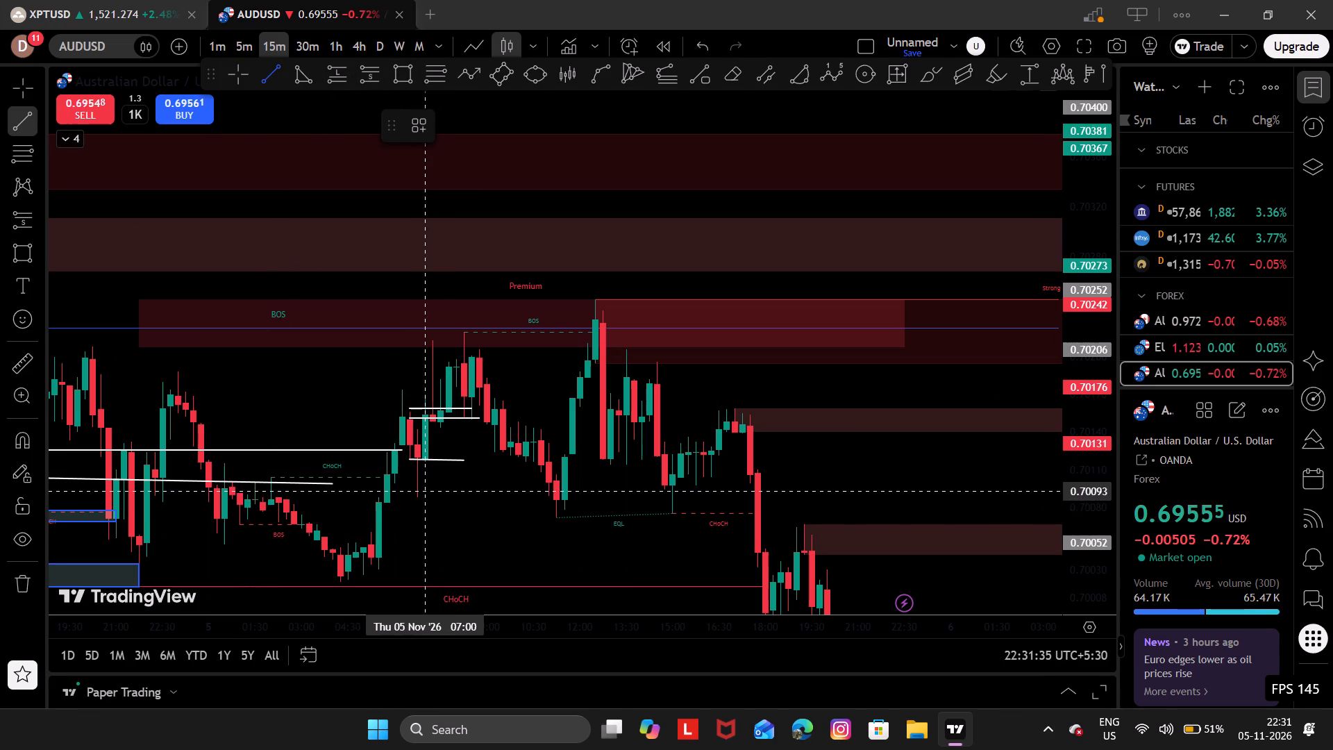
pyautogui.moveTo(419, 494); pyautogui.dragTo(554, 519)
pyautogui.click(554, 519)
pyautogui.click(503, 531)
pyautogui.click(503, 531)
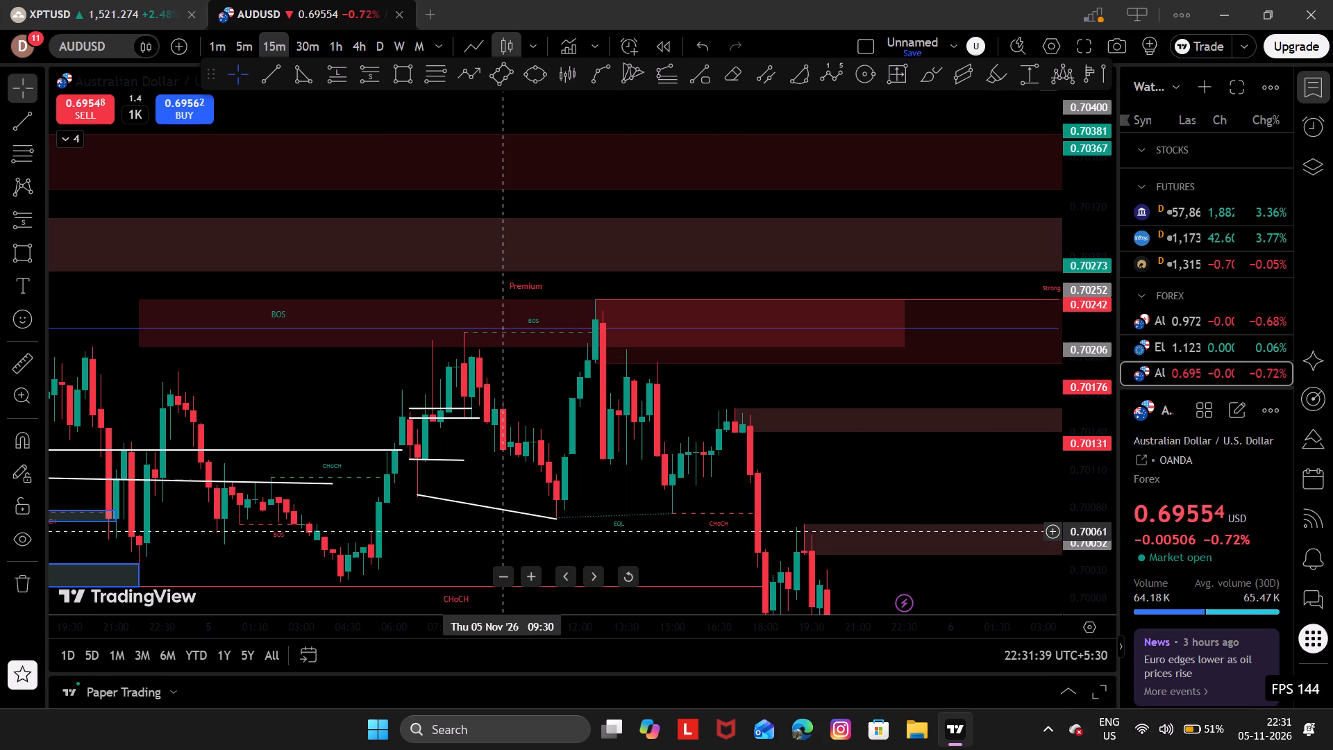
# Examine AUDUSD's earlier marked levels and zones from 4 November alongside the descending trend line.
pyautogui.moveTo(503, 531); pyautogui.dragTo(446, 472)
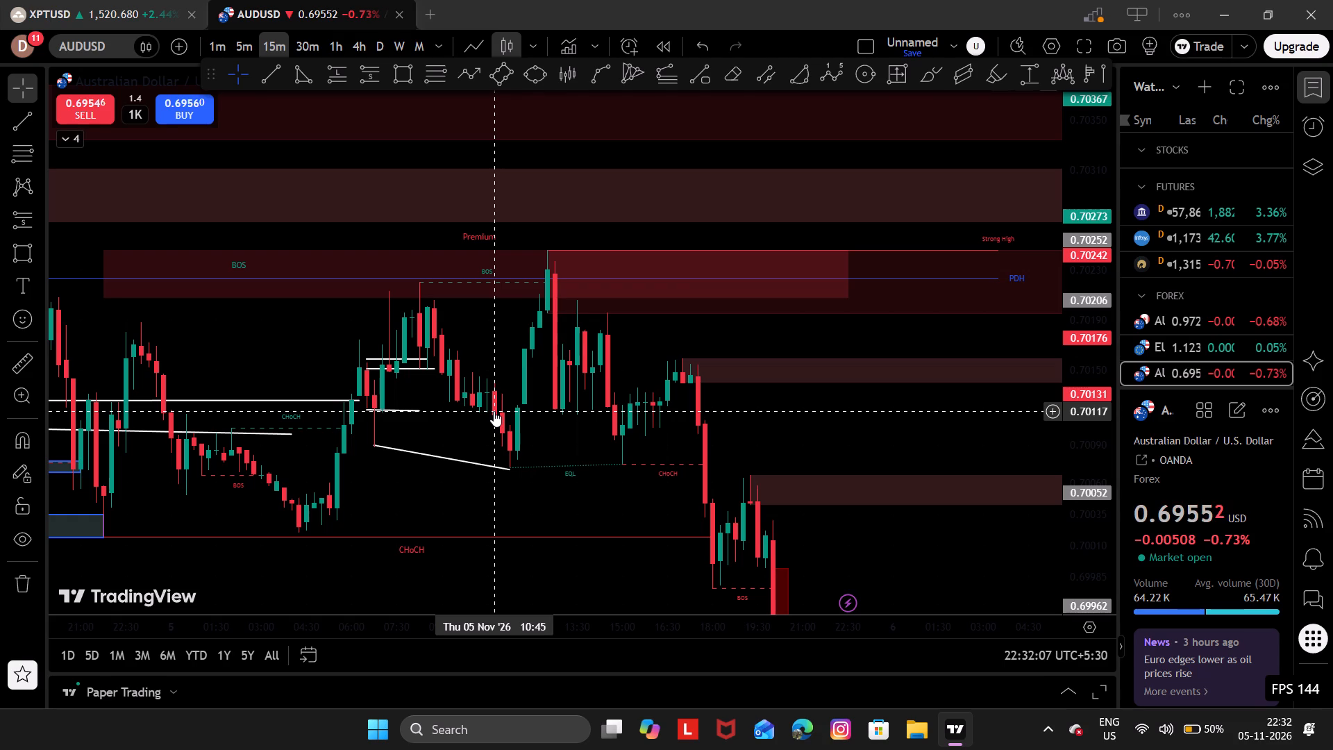
pyautogui.click(185, 361)
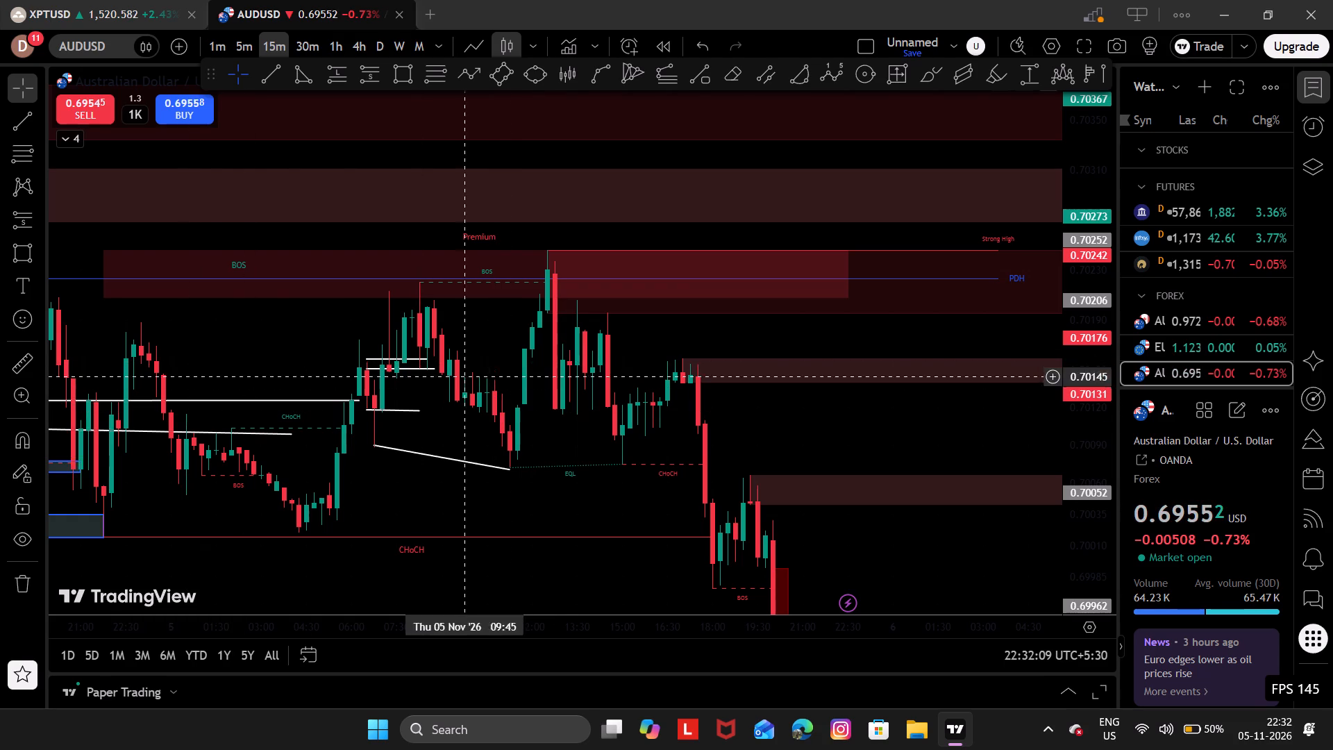
pyautogui.moveTo(153, 337); pyautogui.dragTo(629, 284)
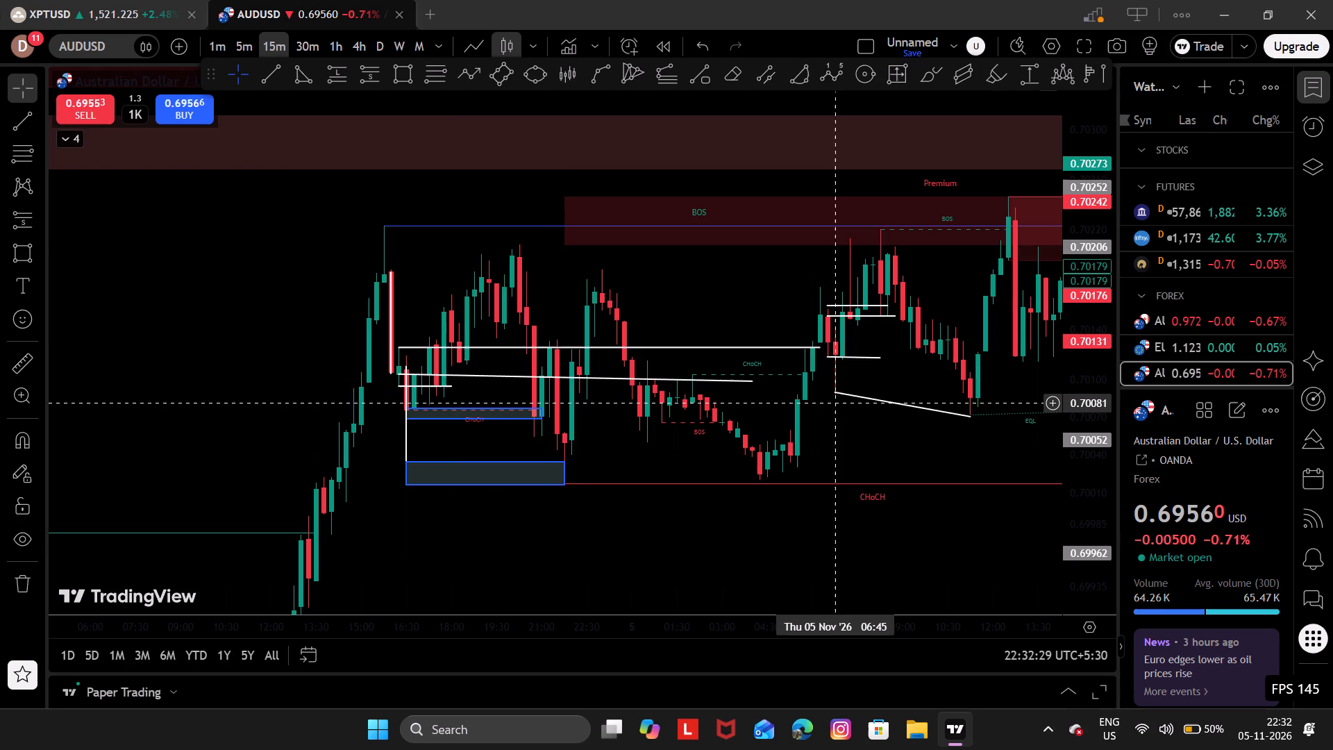
pyautogui.moveTo(836, 402); pyautogui.dragTo(254, 410)
pyautogui.moveTo(390, 420); pyautogui.dragTo(376, 420)
pyautogui.click(376, 420)
pyautogui.moveTo(376, 420); pyautogui.dragTo(392, 417)
pyautogui.click(439, 469)
# Examine the AUDUSD price action from the strong high through the equilibrium zone to the latest candles near the previous day low.
pyautogui.moveTo(439, 469); pyautogui.dragTo(351, 578)
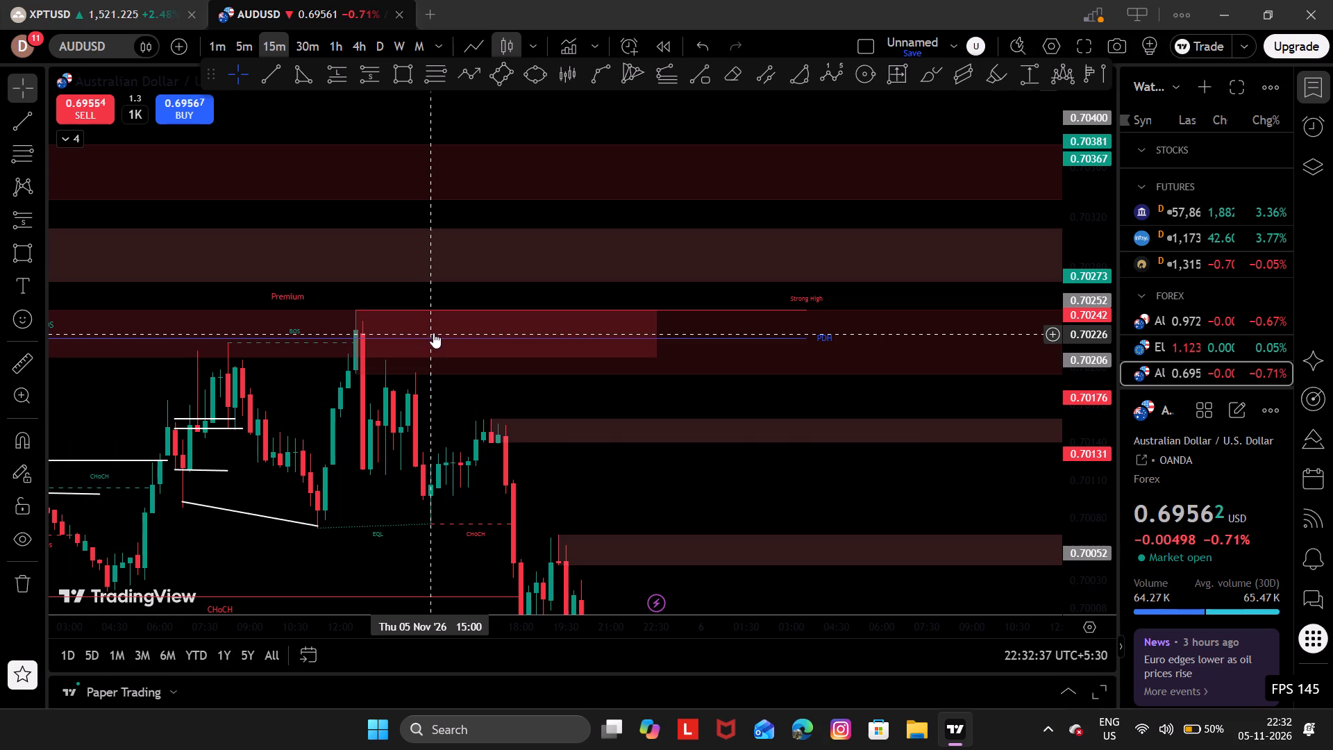
pyautogui.moveTo(503, 393); pyautogui.dragTo(496, 345)
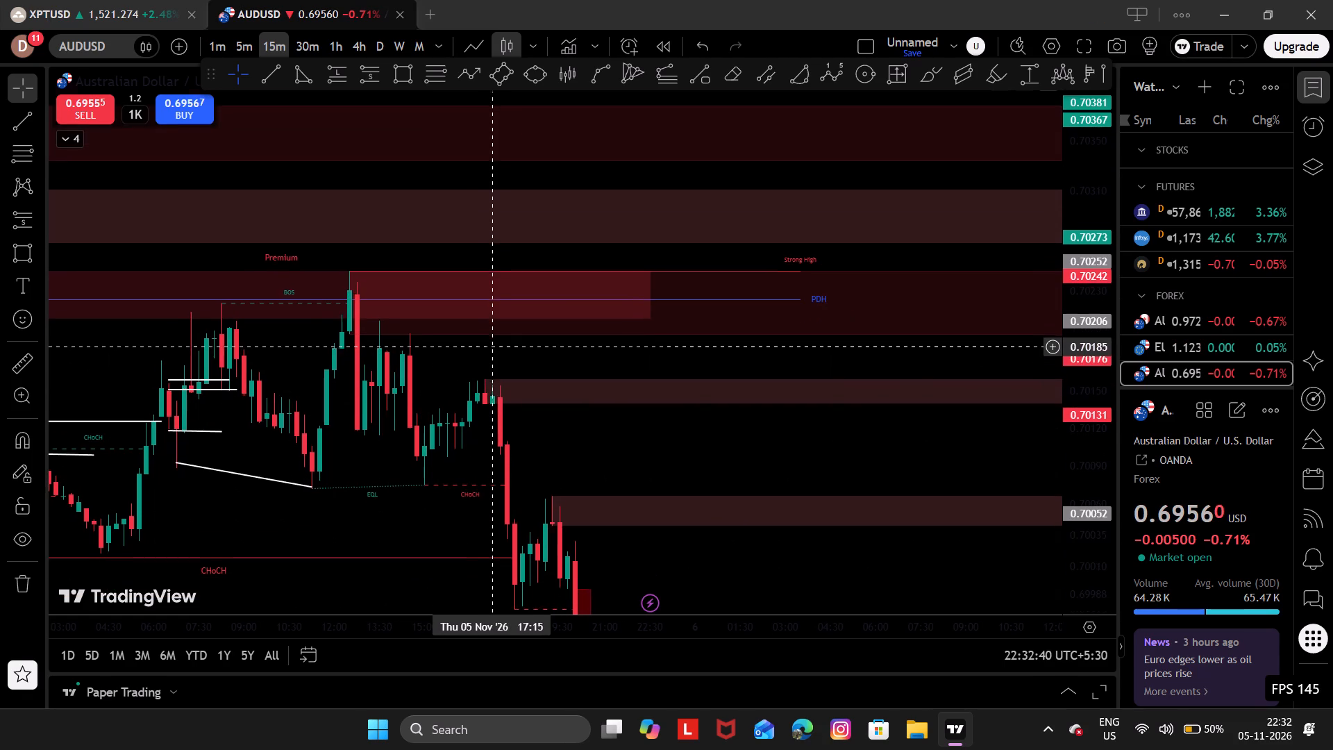
pyautogui.moveTo(496, 345); pyautogui.dragTo(498, 311)
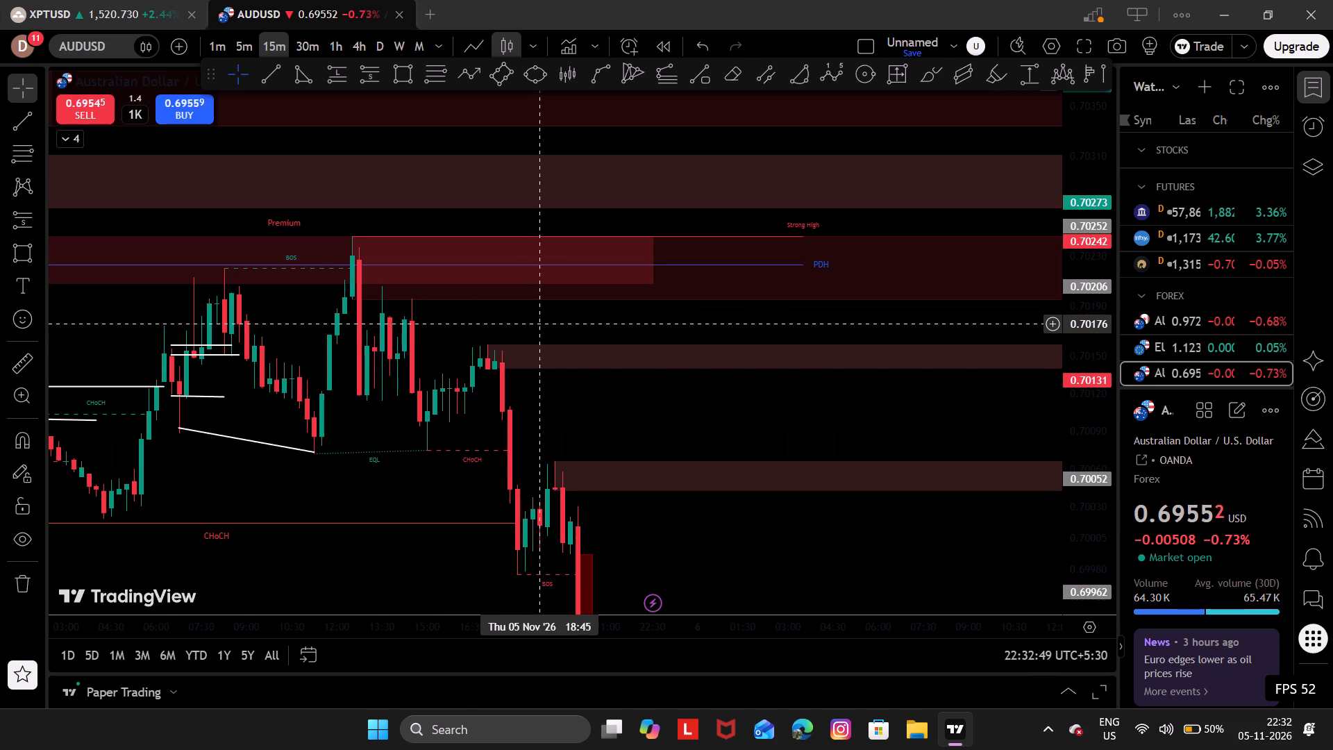
pyautogui.moveTo(540, 323); pyautogui.dragTo(478, 279)
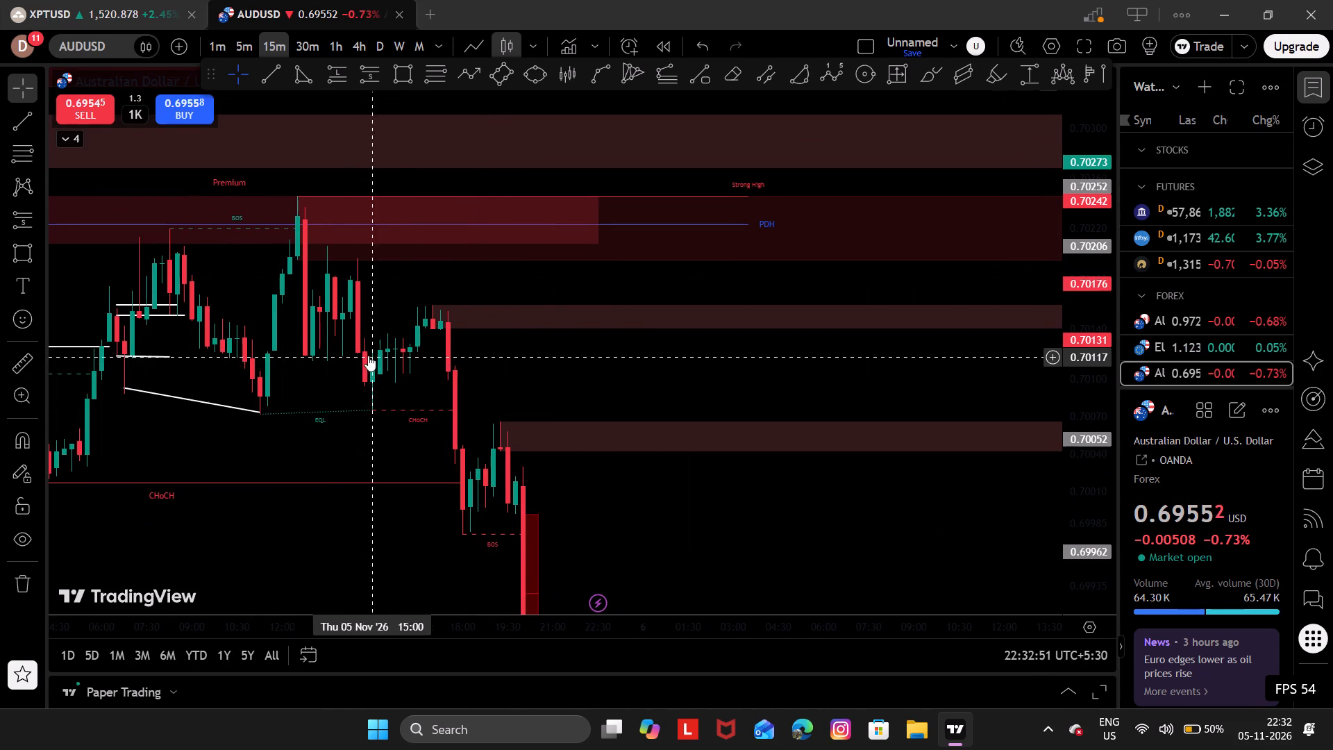
pyautogui.moveTo(468, 281); pyautogui.dragTo(392, 76)
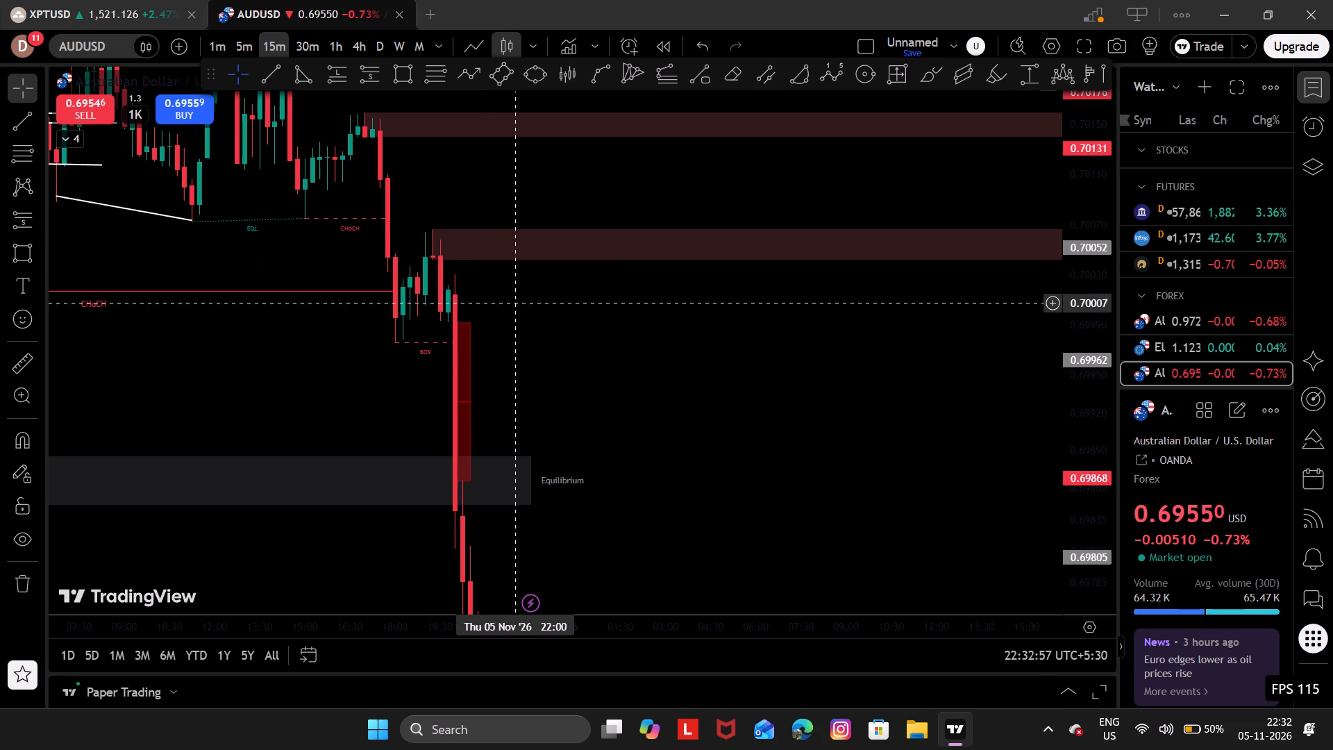
pyautogui.moveTo(515, 349); pyautogui.dragTo(510, 0)
pyautogui.moveTo(629, 353); pyautogui.dragTo(629, 211)
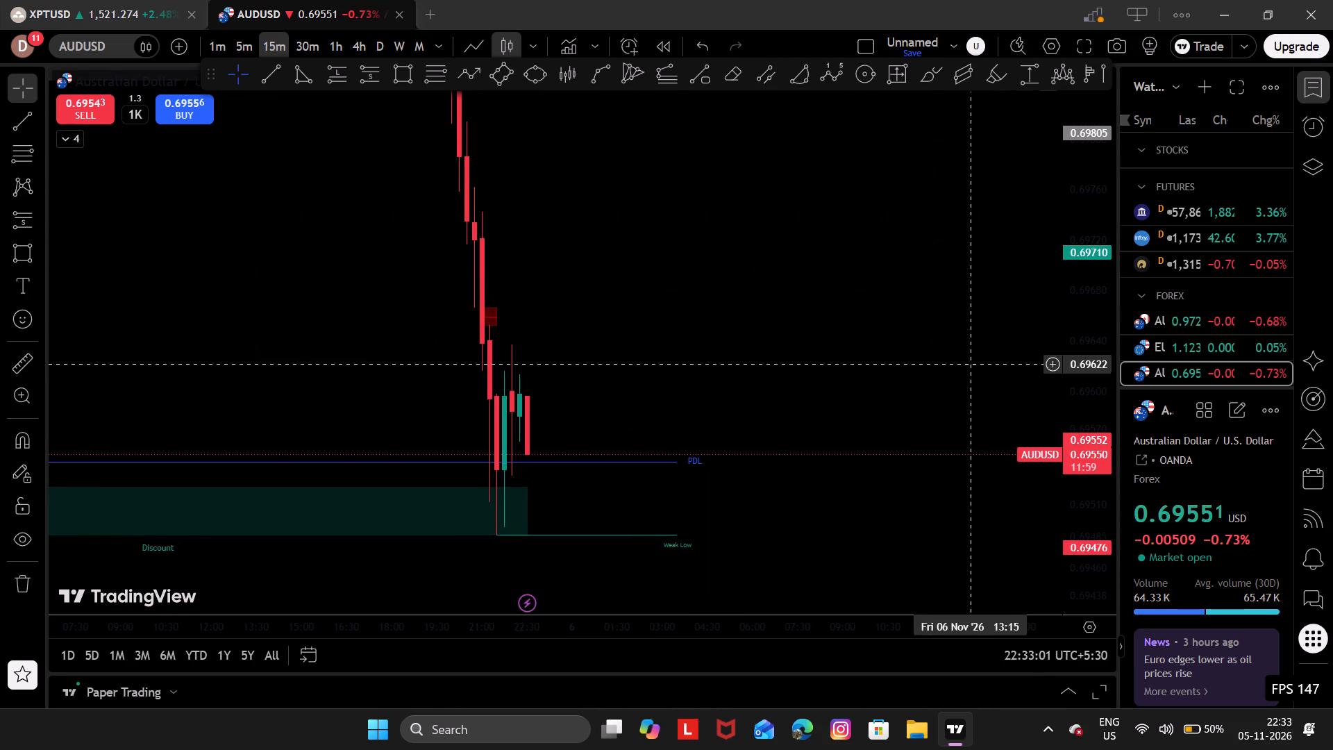
pyautogui.moveTo(1107, 308); pyautogui.dragTo(1100, 444)
pyautogui.moveTo(726, 465); pyautogui.dragTo(775, 476)
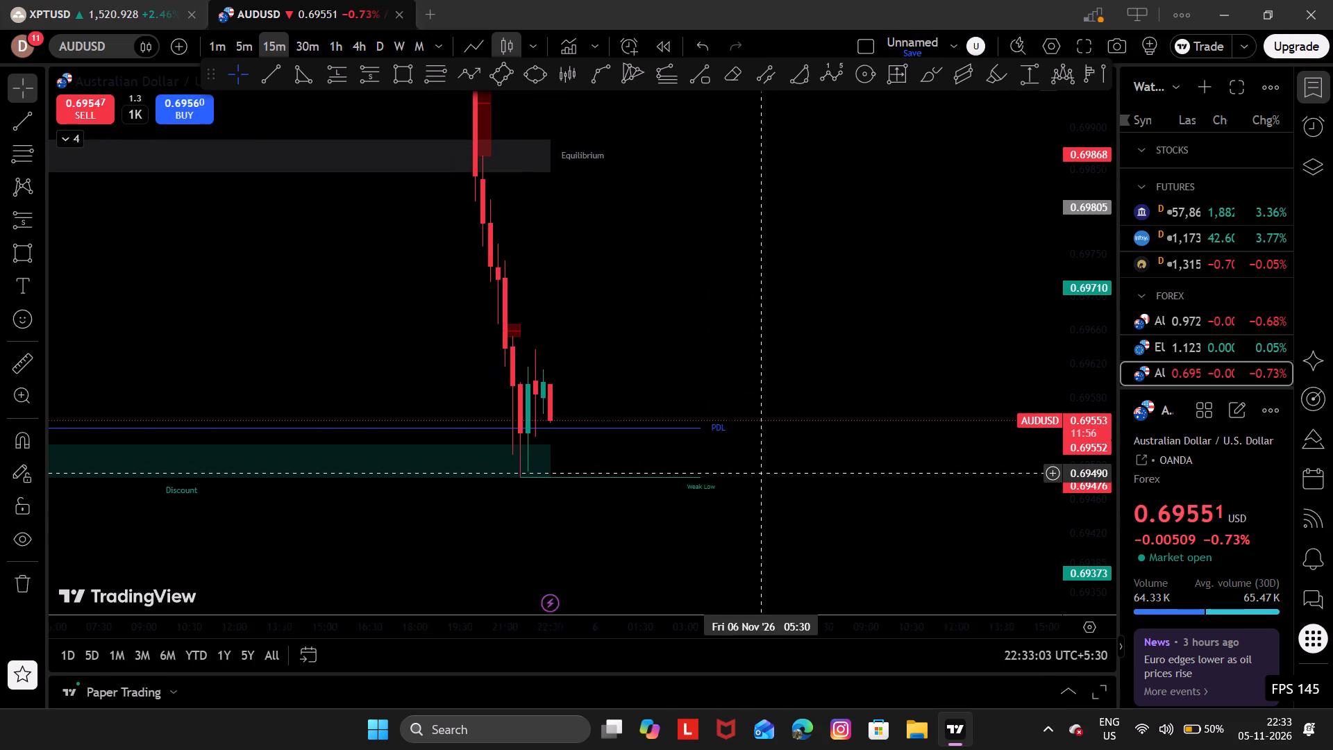
pyautogui.moveTo(775, 476); pyautogui.dragTo(780, 476)
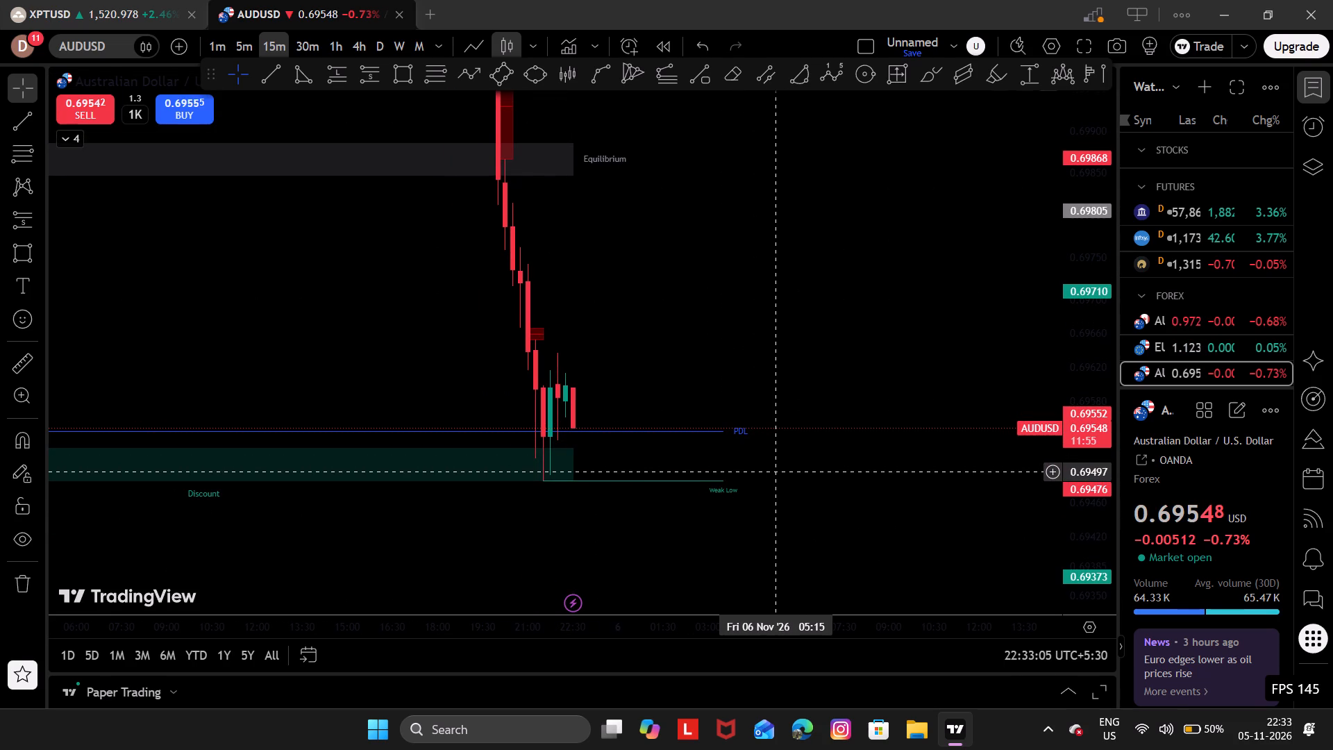
pyautogui.click(778, 471)
# Switch to the EURNZD chart and view the short position drawn on 4 November.
pyautogui.press('space')
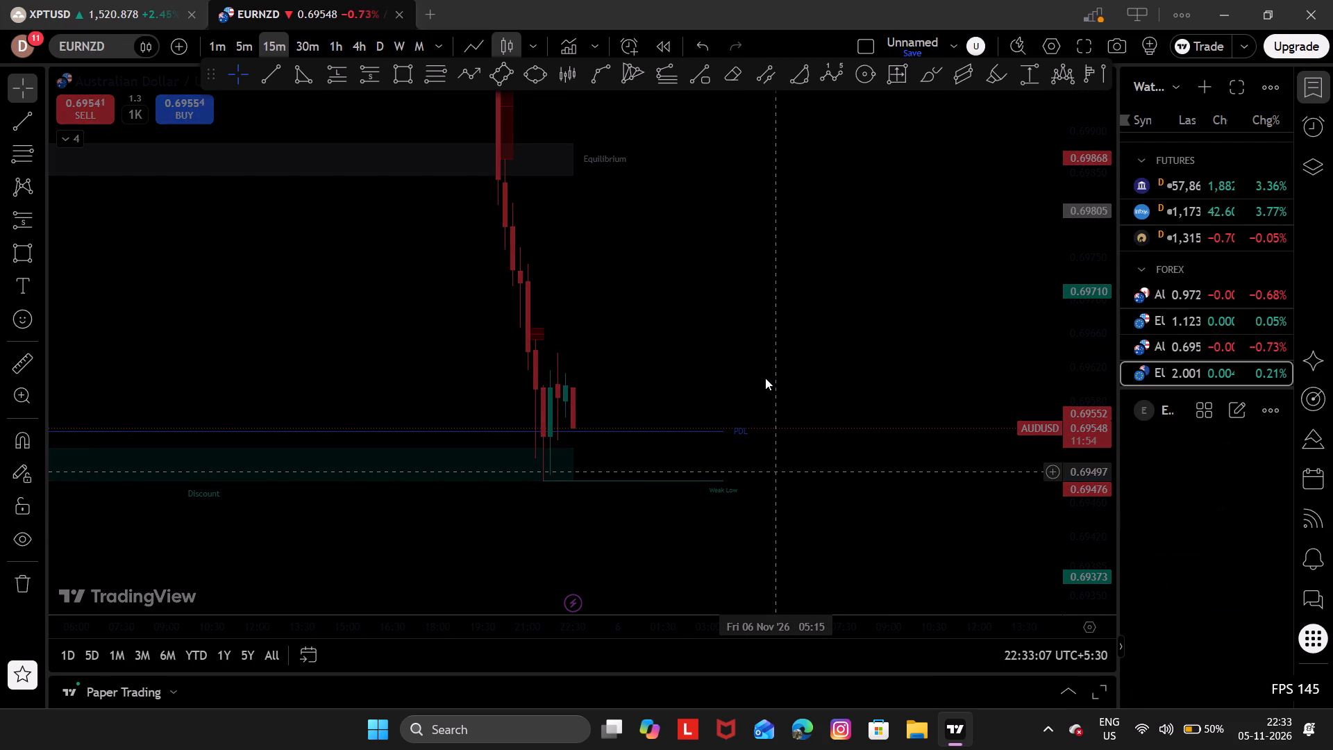
pyautogui.moveTo(765, 378); pyautogui.dragTo(853, 376)
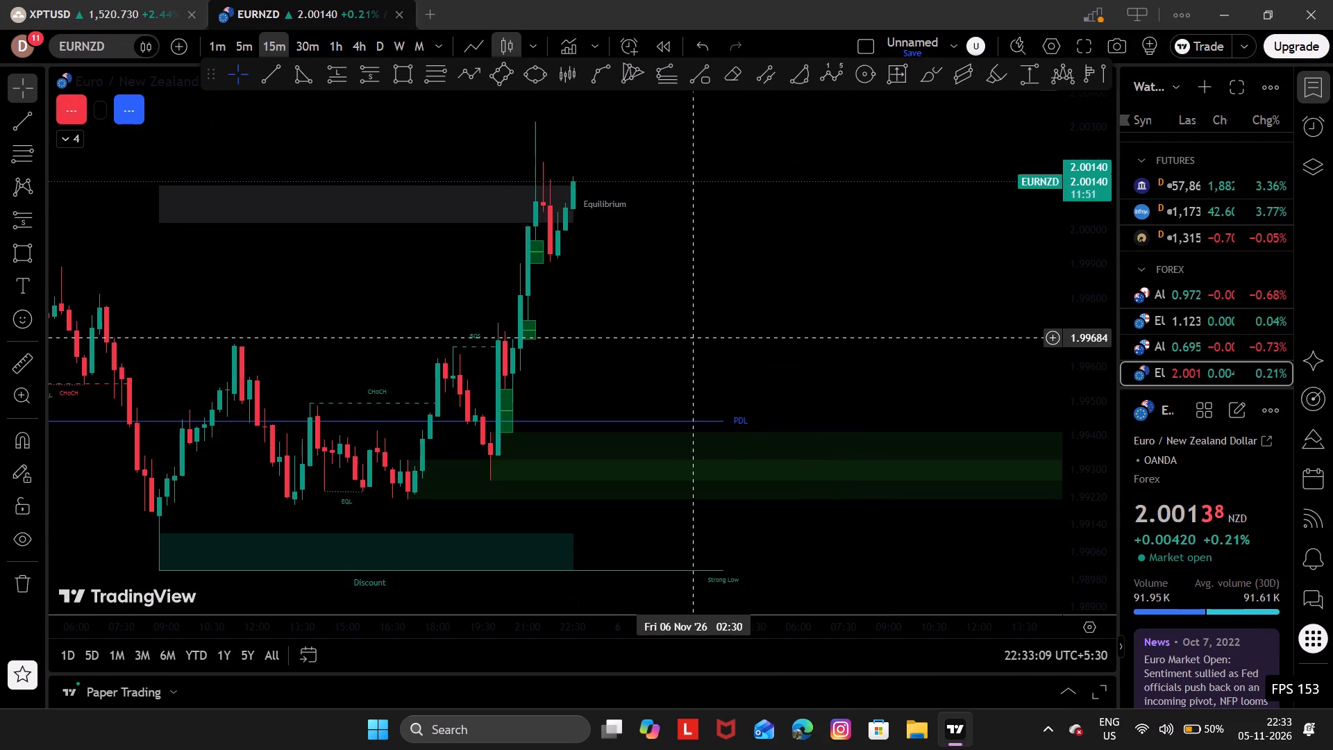
pyautogui.moveTo(760, 308); pyautogui.dragTo(1092, 220)
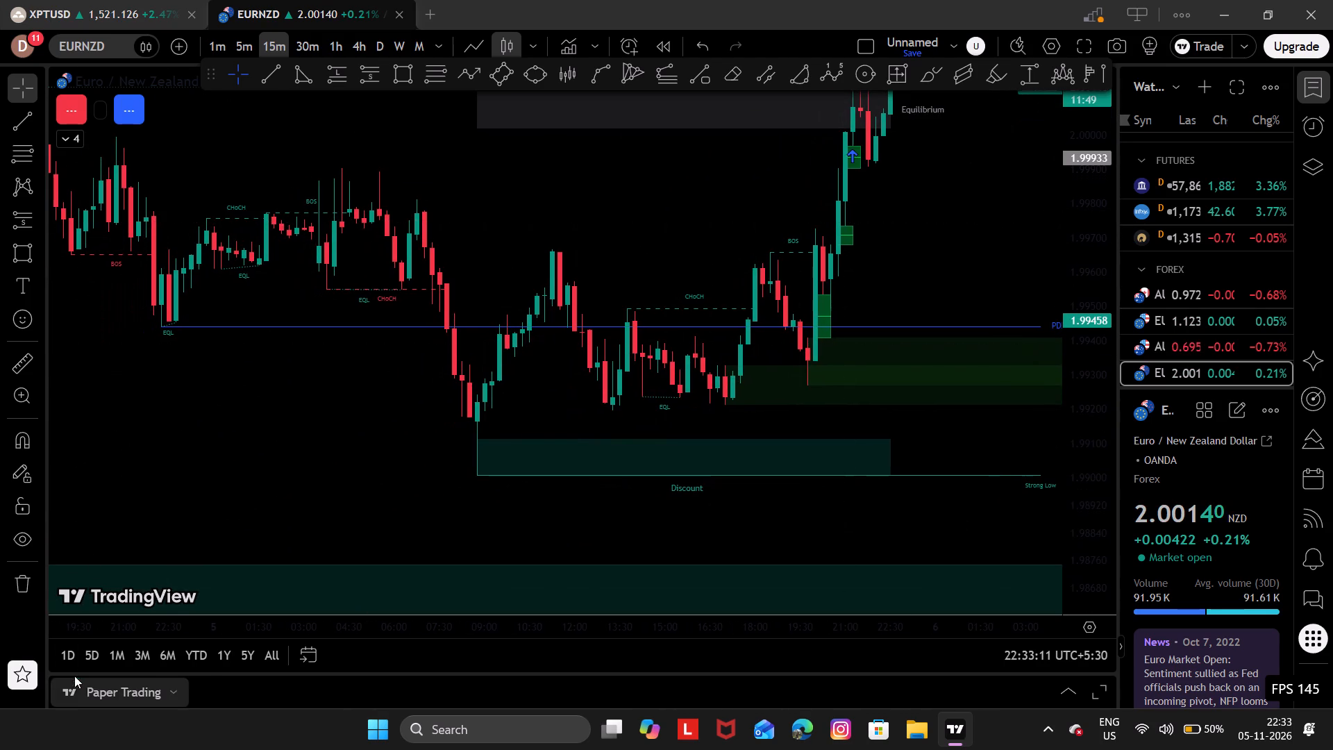
pyautogui.moveTo(128, 438); pyautogui.dragTo(536, 547)
pyautogui.moveTo(444, 415); pyautogui.dragTo(473, 440)
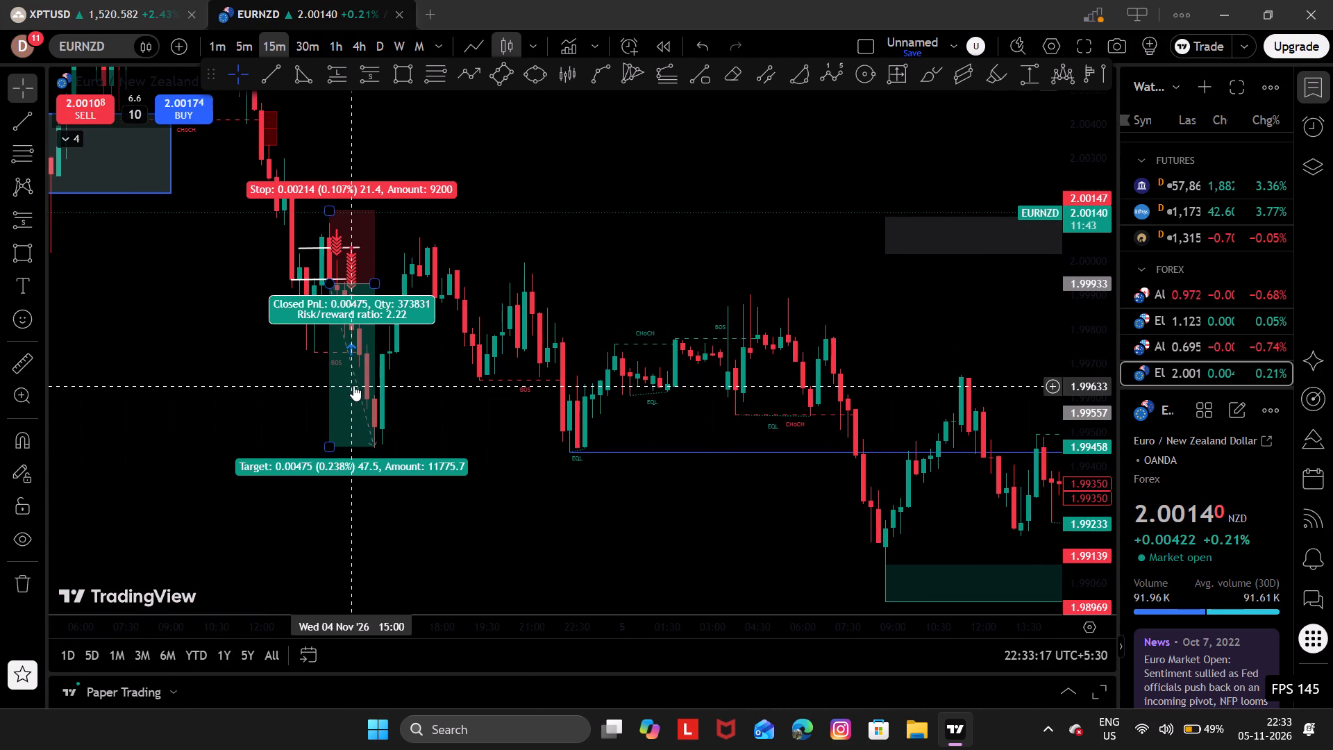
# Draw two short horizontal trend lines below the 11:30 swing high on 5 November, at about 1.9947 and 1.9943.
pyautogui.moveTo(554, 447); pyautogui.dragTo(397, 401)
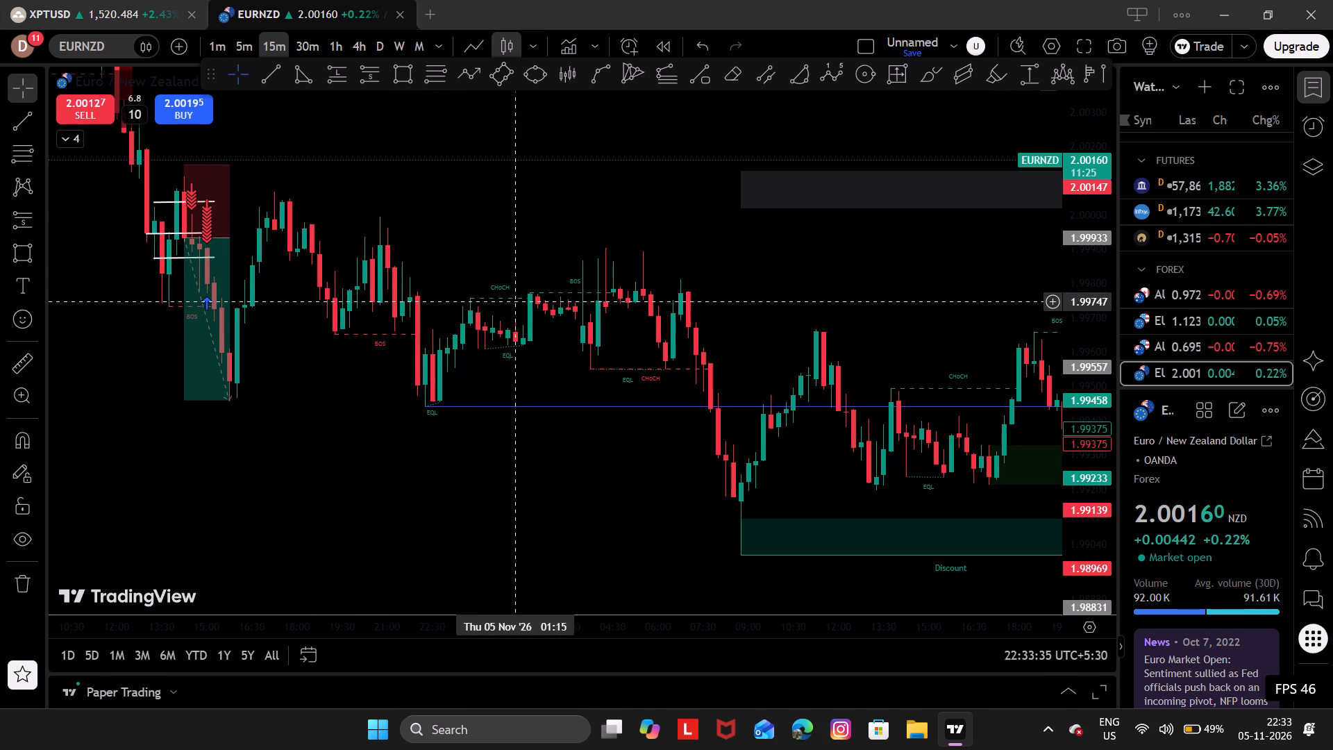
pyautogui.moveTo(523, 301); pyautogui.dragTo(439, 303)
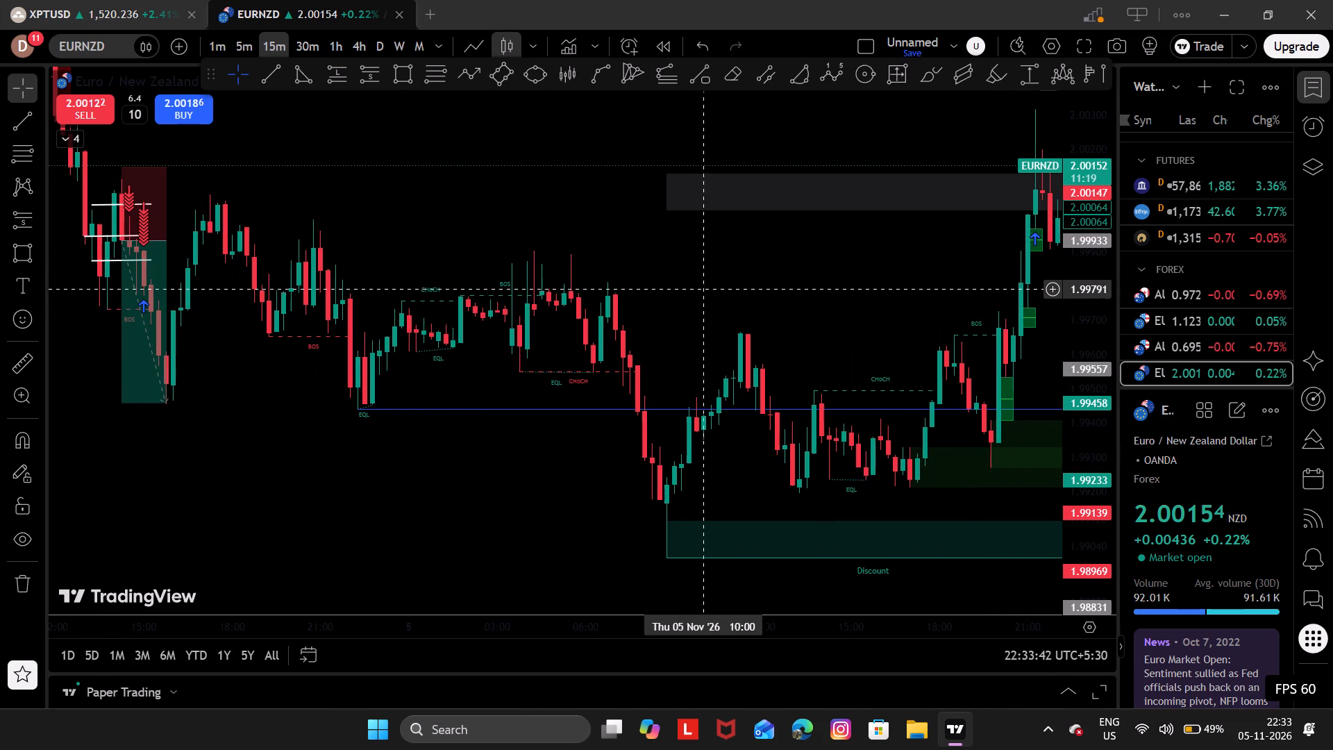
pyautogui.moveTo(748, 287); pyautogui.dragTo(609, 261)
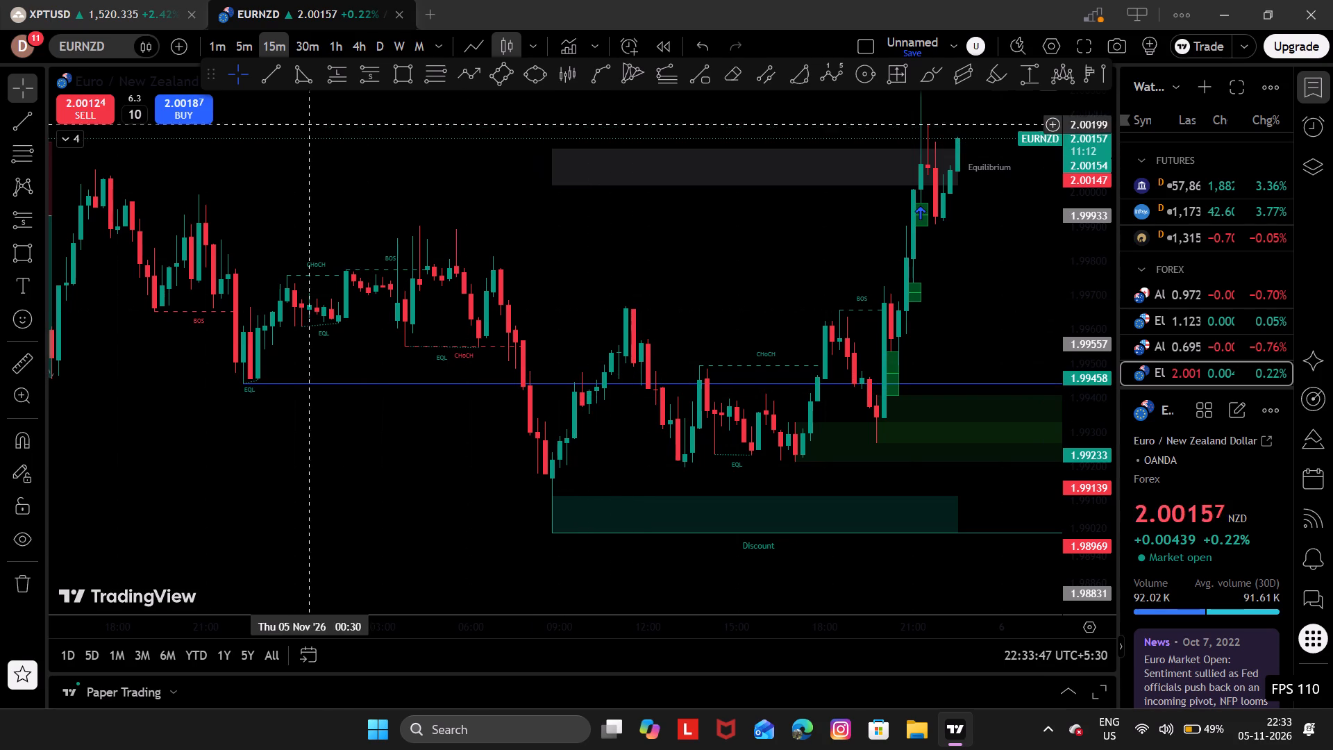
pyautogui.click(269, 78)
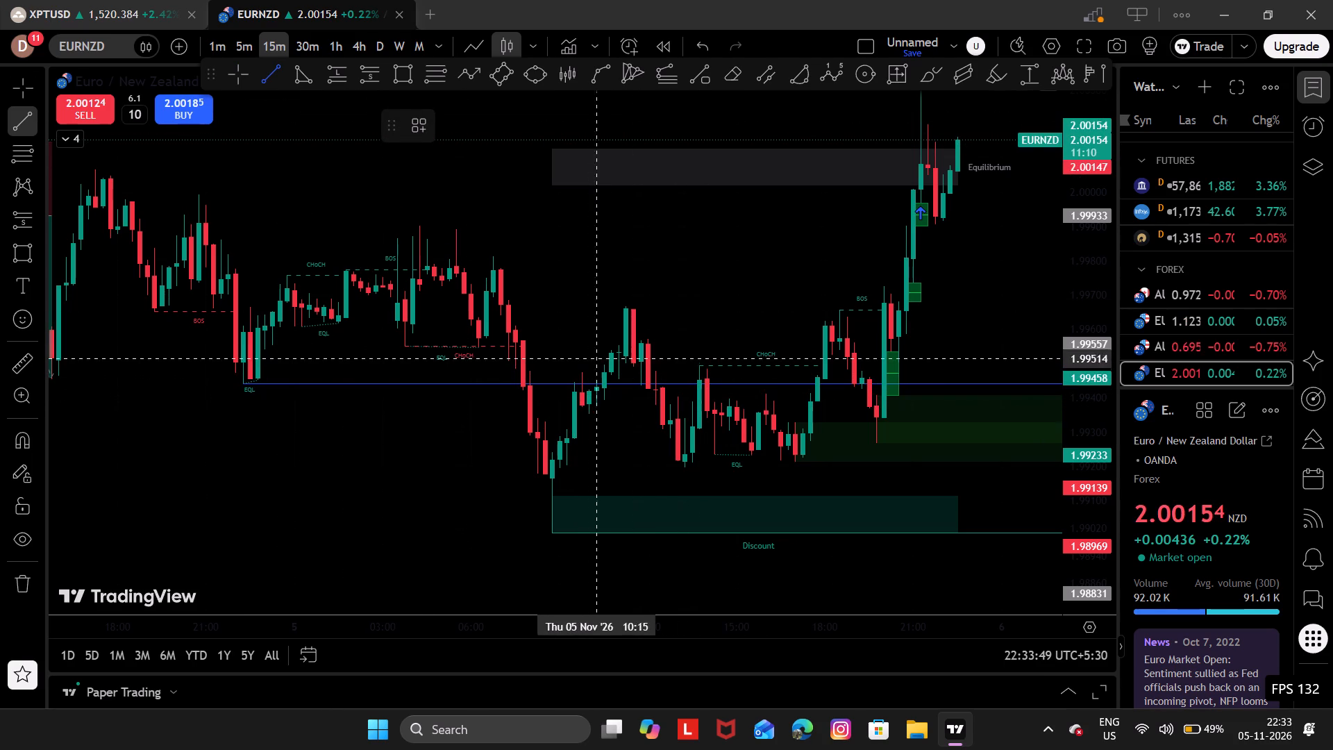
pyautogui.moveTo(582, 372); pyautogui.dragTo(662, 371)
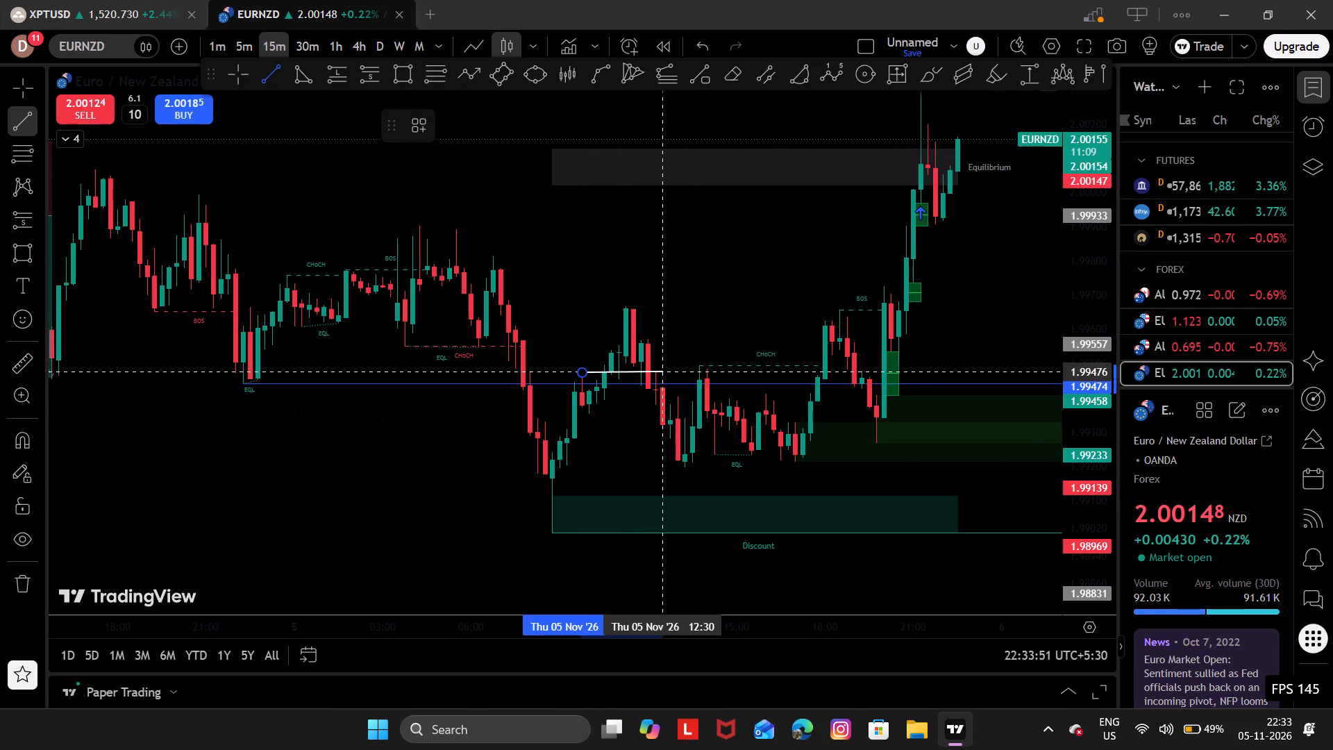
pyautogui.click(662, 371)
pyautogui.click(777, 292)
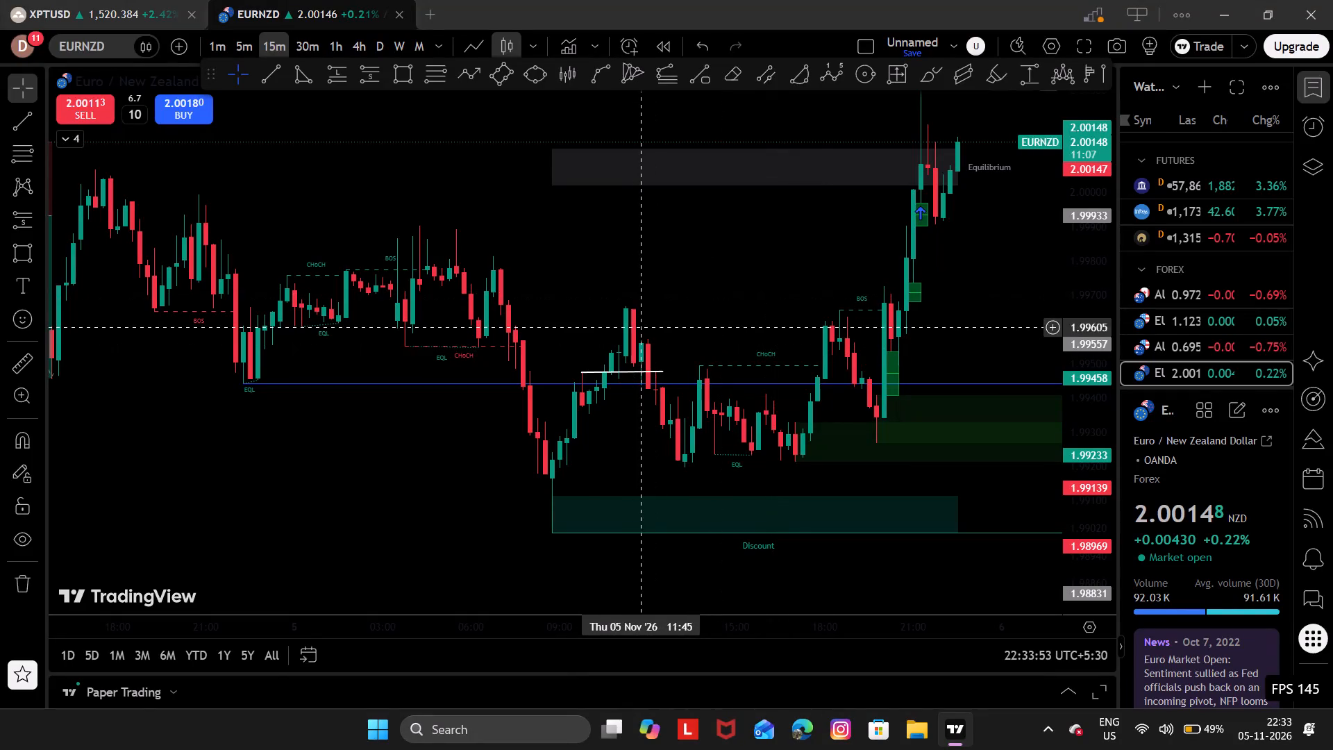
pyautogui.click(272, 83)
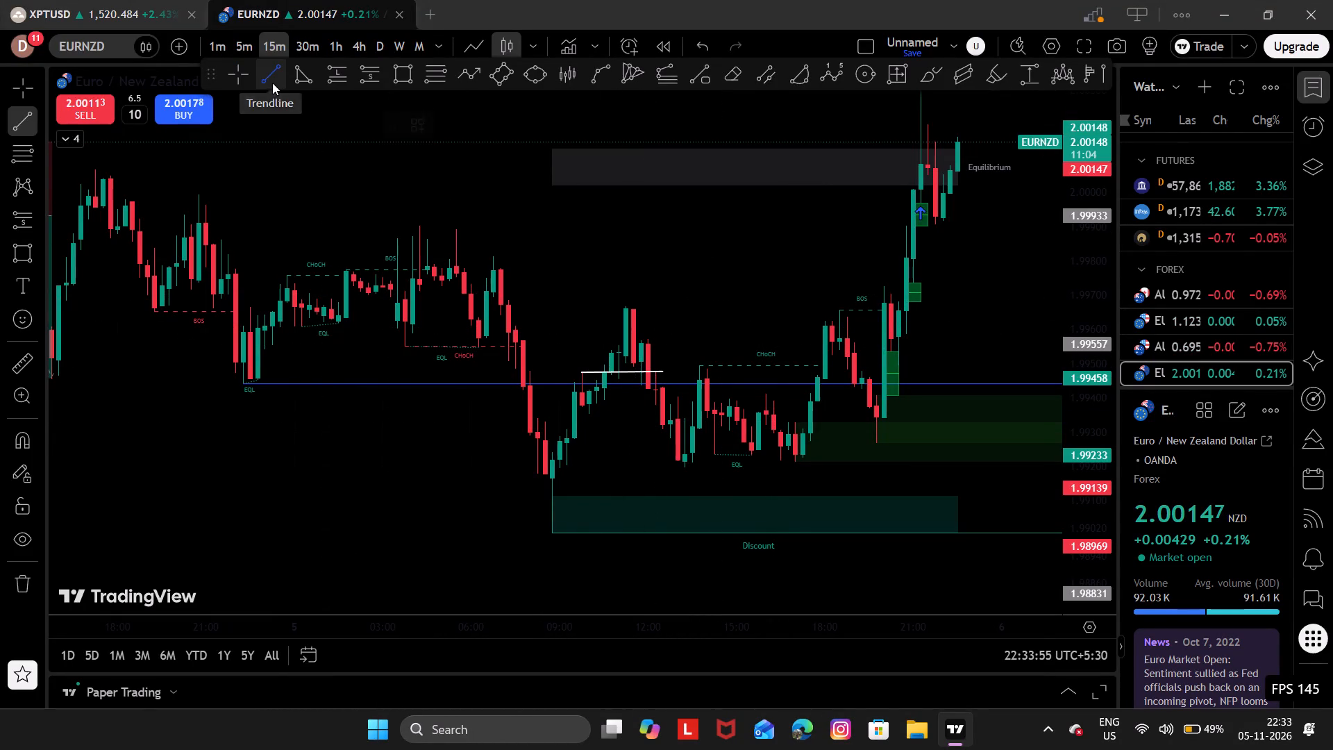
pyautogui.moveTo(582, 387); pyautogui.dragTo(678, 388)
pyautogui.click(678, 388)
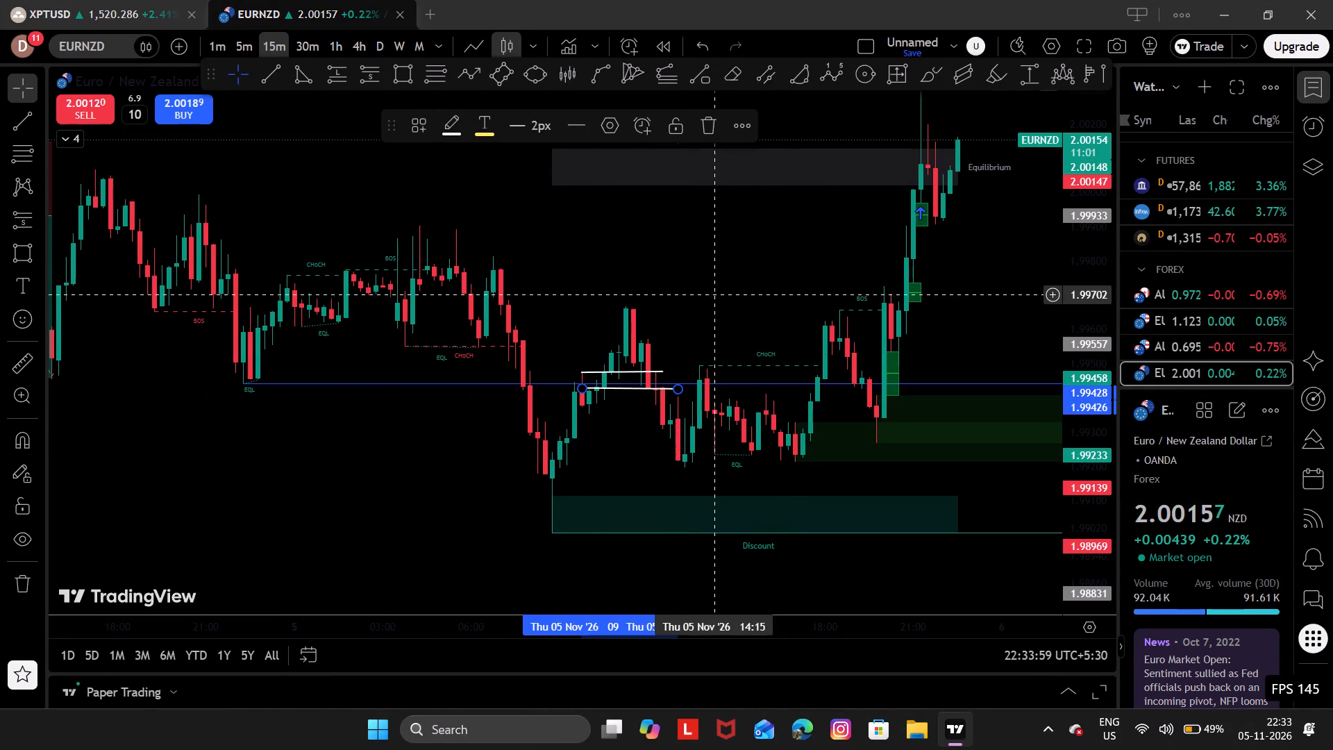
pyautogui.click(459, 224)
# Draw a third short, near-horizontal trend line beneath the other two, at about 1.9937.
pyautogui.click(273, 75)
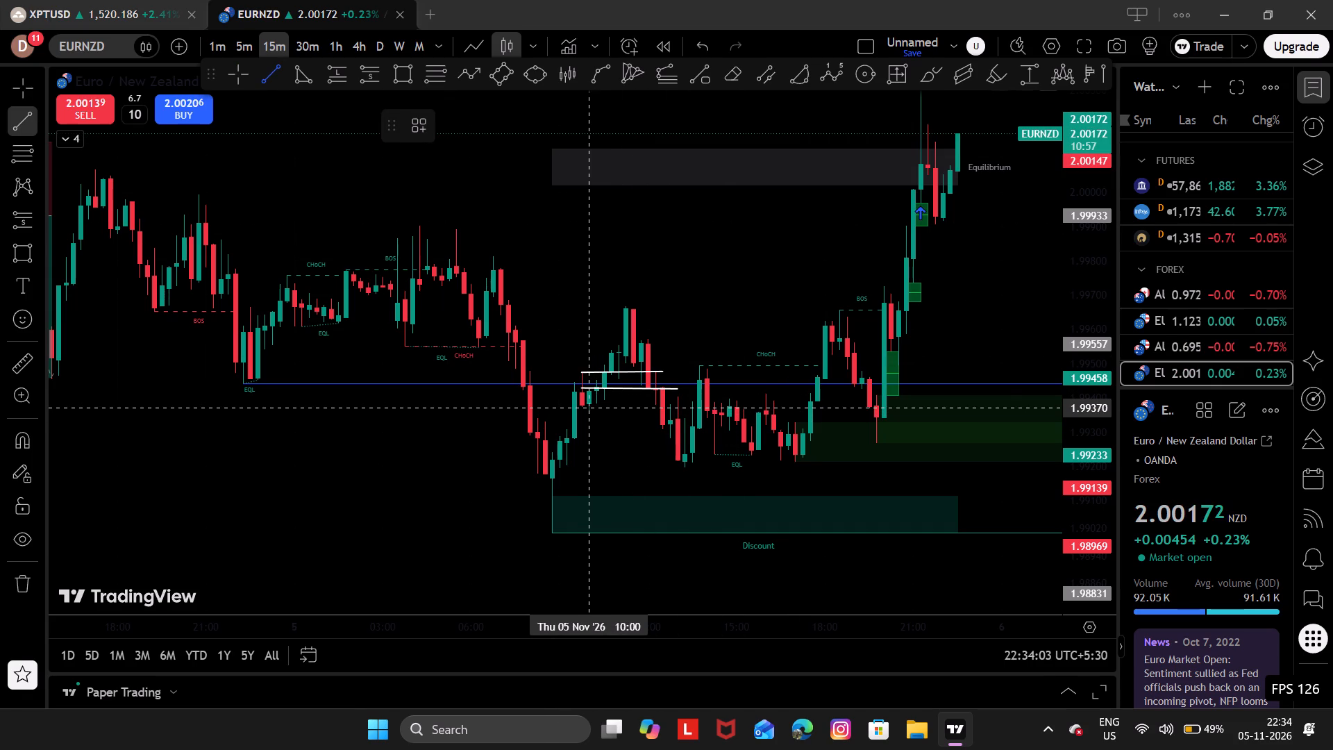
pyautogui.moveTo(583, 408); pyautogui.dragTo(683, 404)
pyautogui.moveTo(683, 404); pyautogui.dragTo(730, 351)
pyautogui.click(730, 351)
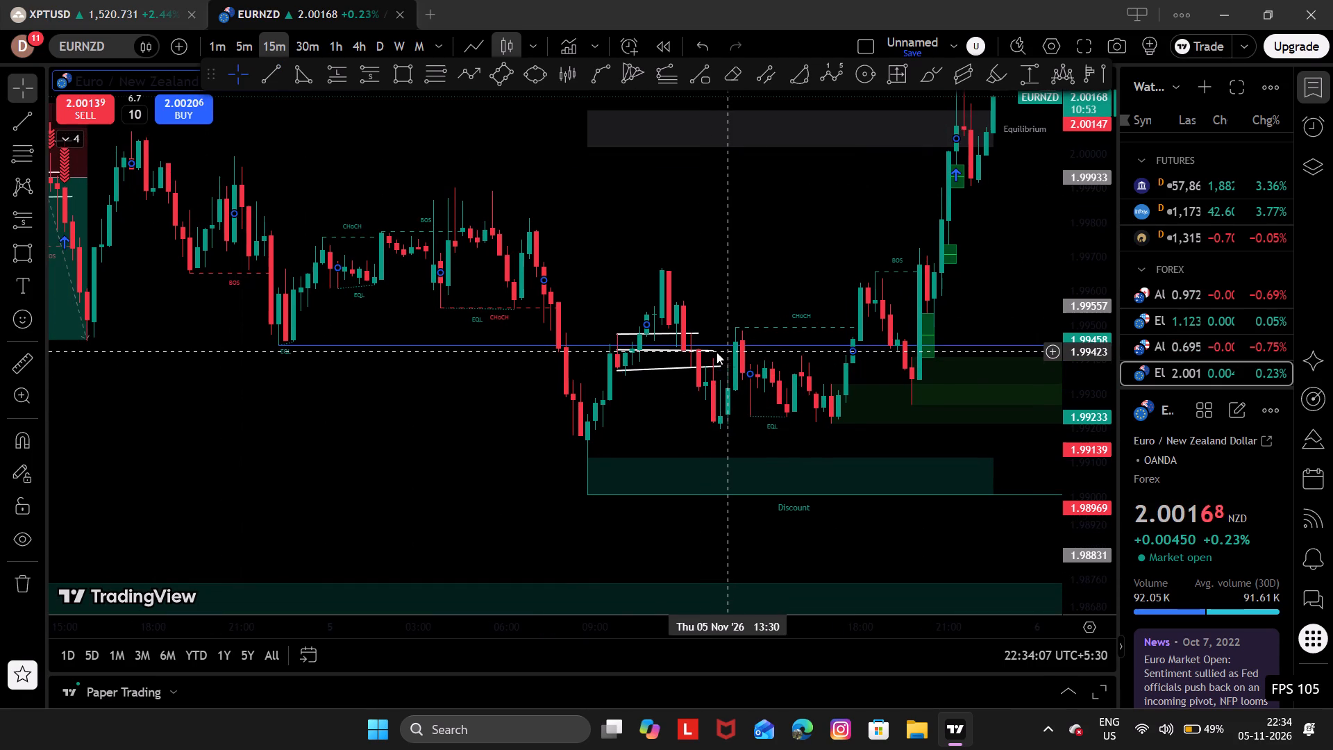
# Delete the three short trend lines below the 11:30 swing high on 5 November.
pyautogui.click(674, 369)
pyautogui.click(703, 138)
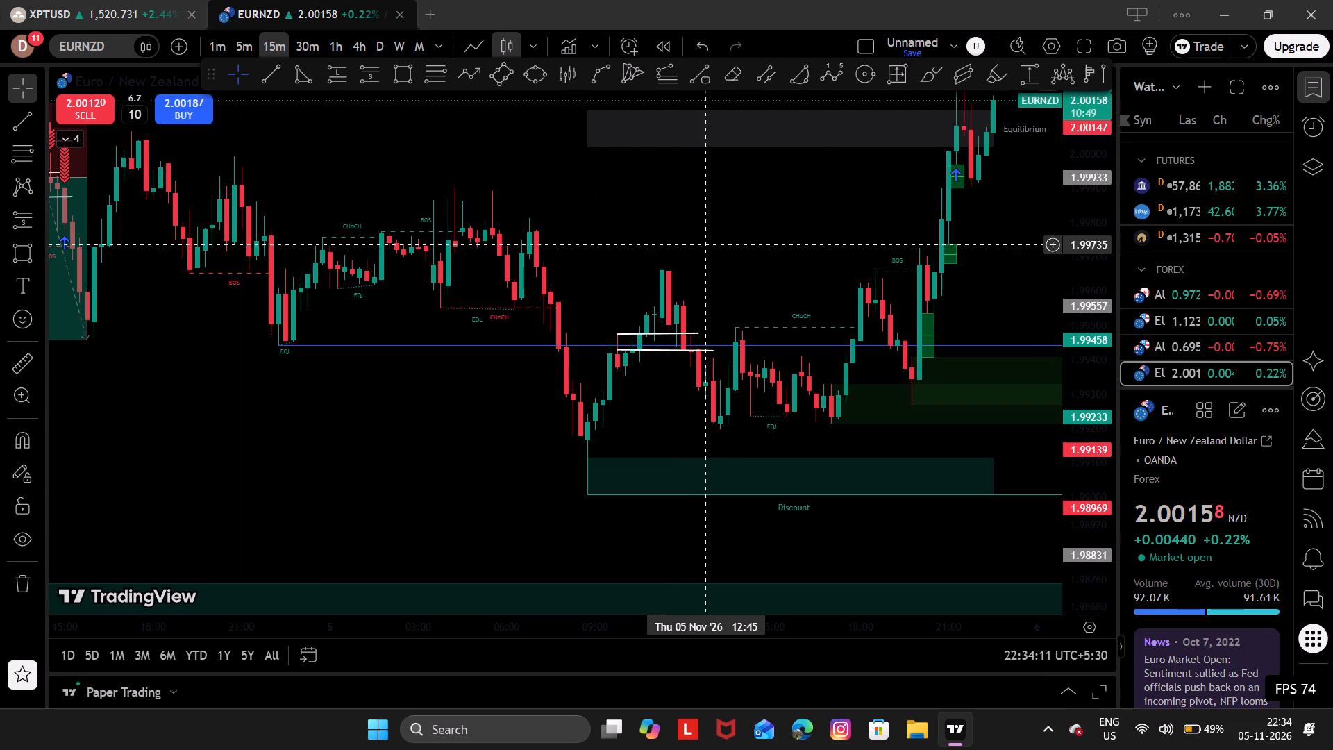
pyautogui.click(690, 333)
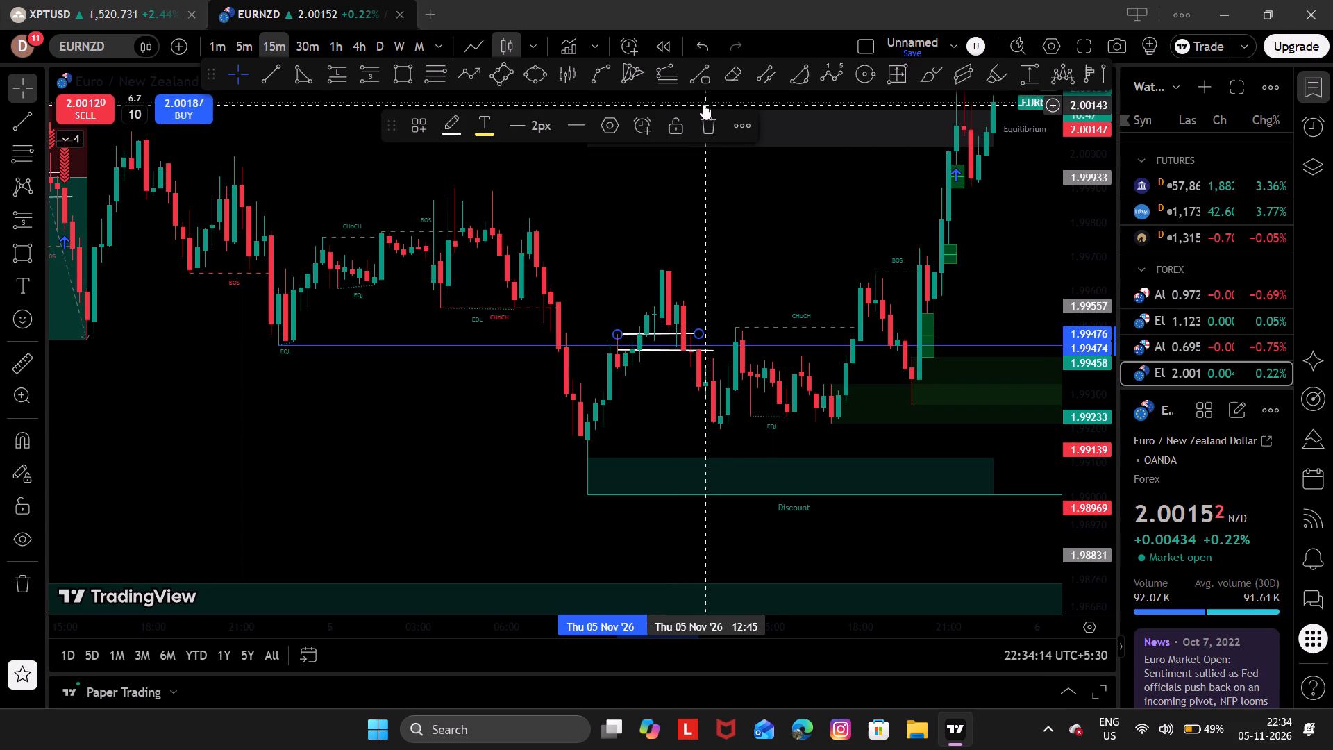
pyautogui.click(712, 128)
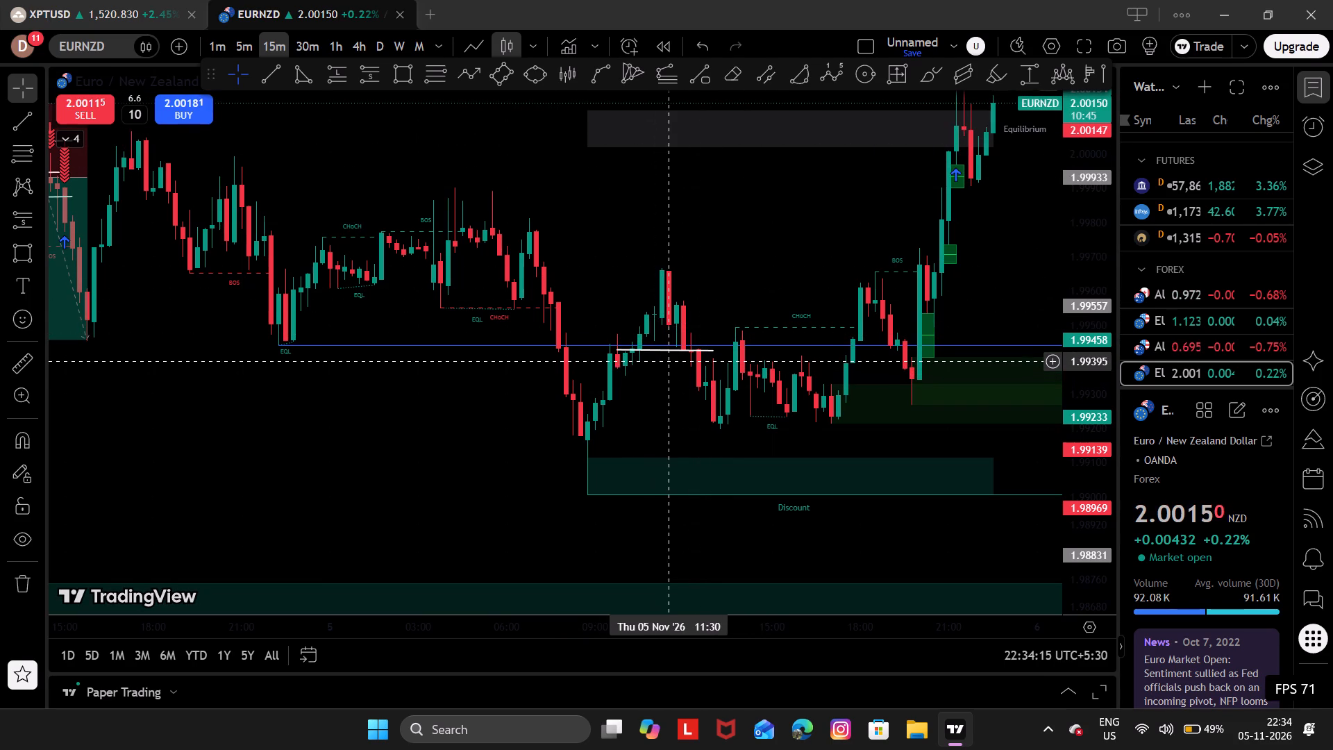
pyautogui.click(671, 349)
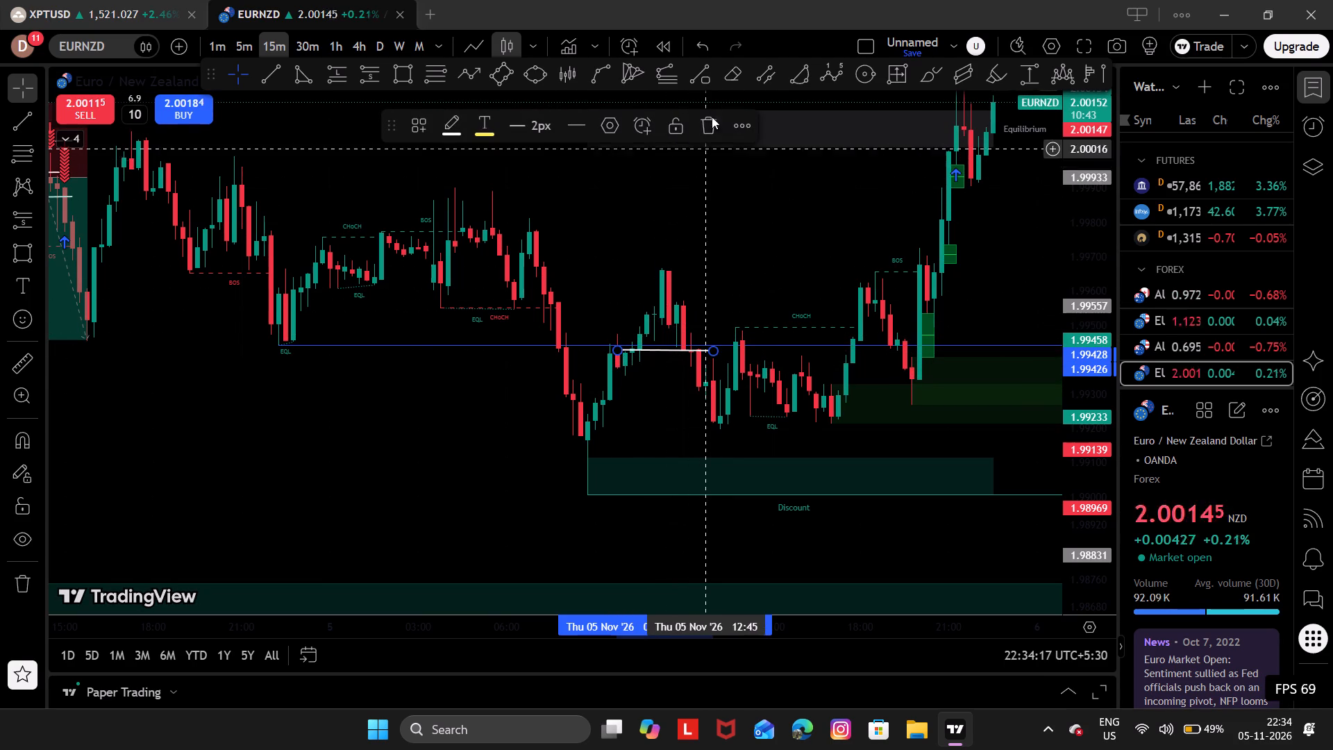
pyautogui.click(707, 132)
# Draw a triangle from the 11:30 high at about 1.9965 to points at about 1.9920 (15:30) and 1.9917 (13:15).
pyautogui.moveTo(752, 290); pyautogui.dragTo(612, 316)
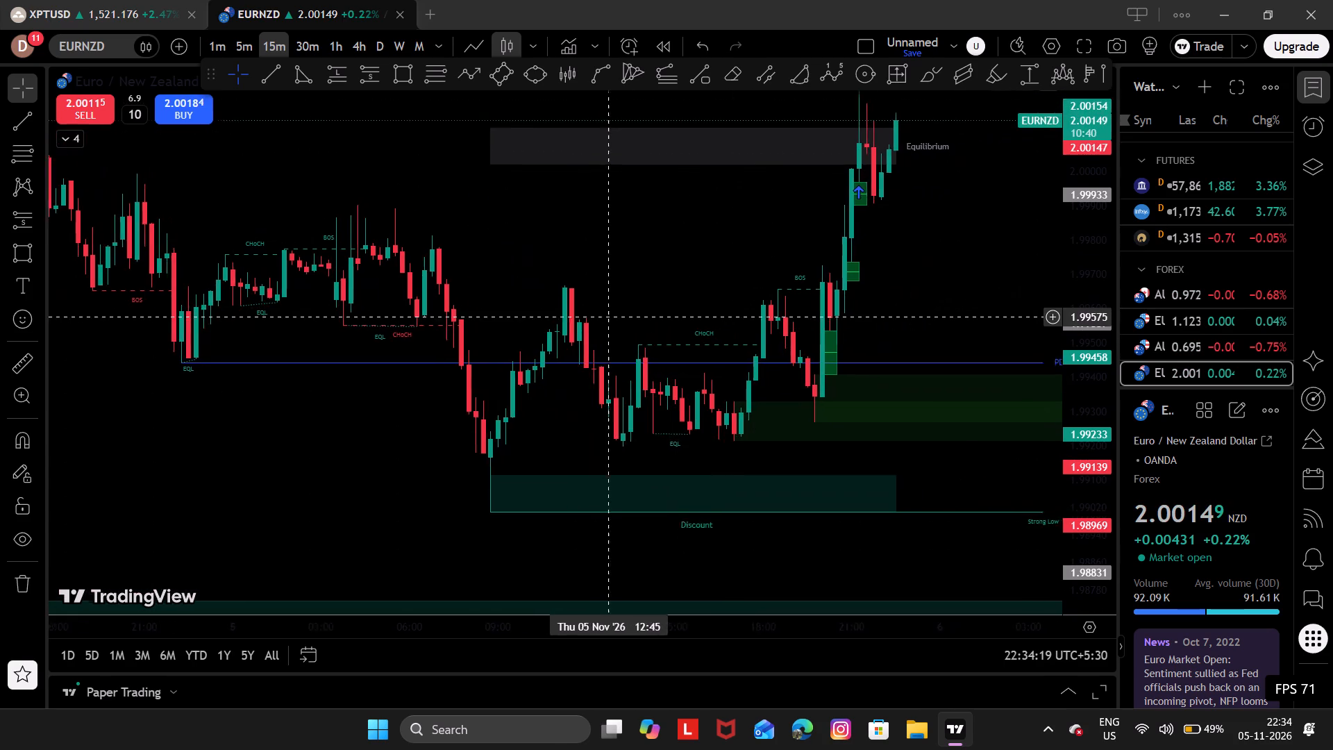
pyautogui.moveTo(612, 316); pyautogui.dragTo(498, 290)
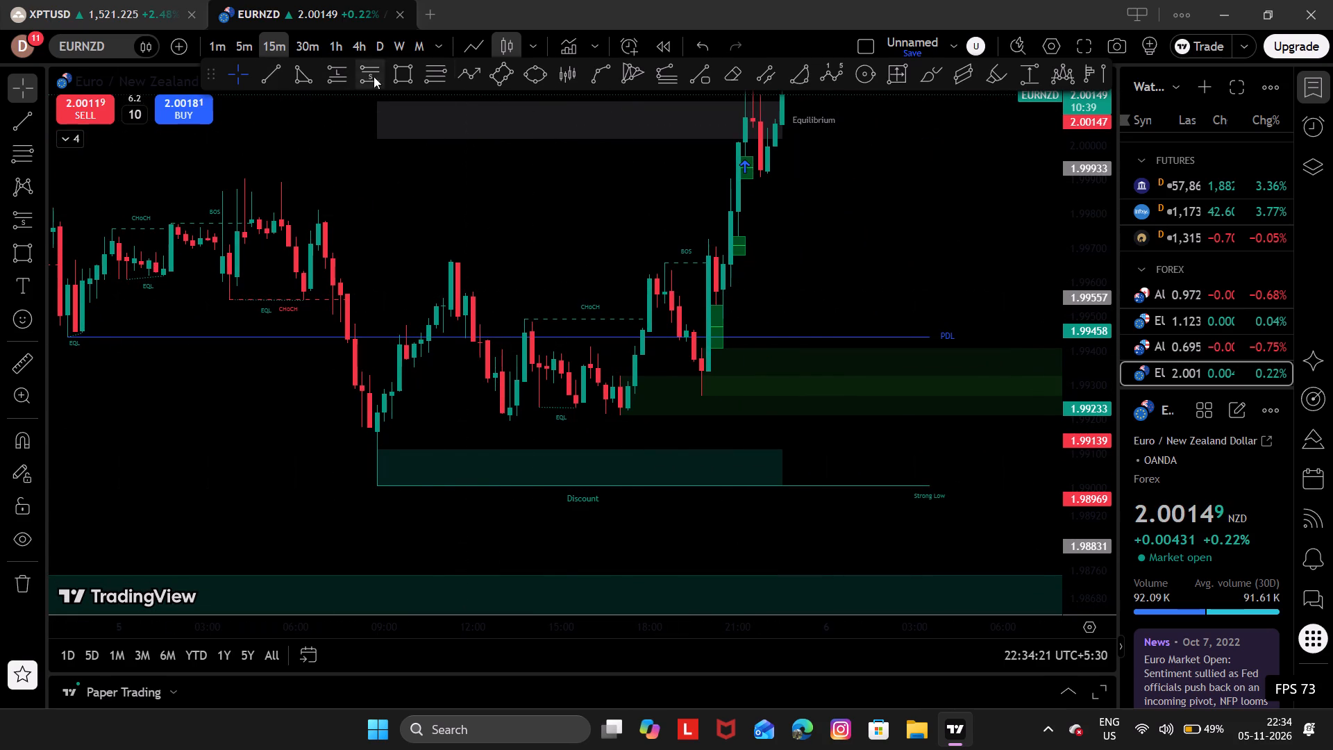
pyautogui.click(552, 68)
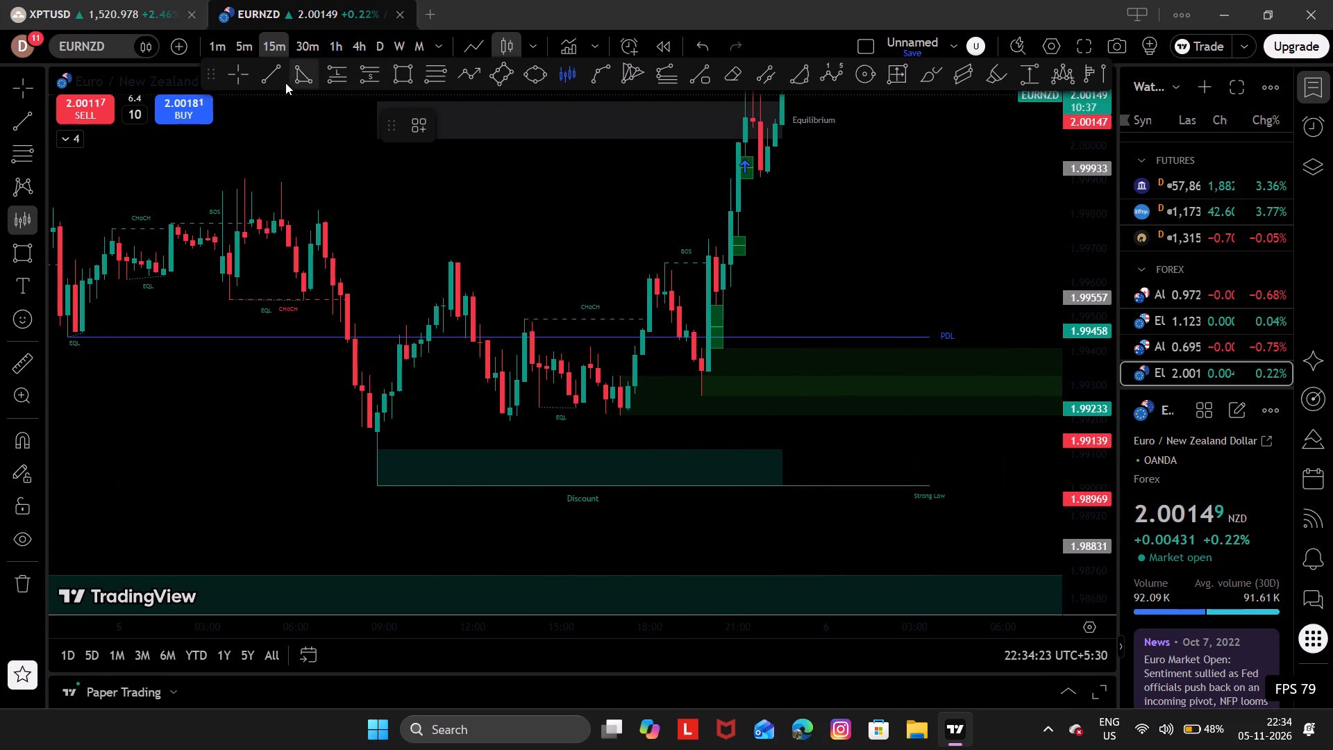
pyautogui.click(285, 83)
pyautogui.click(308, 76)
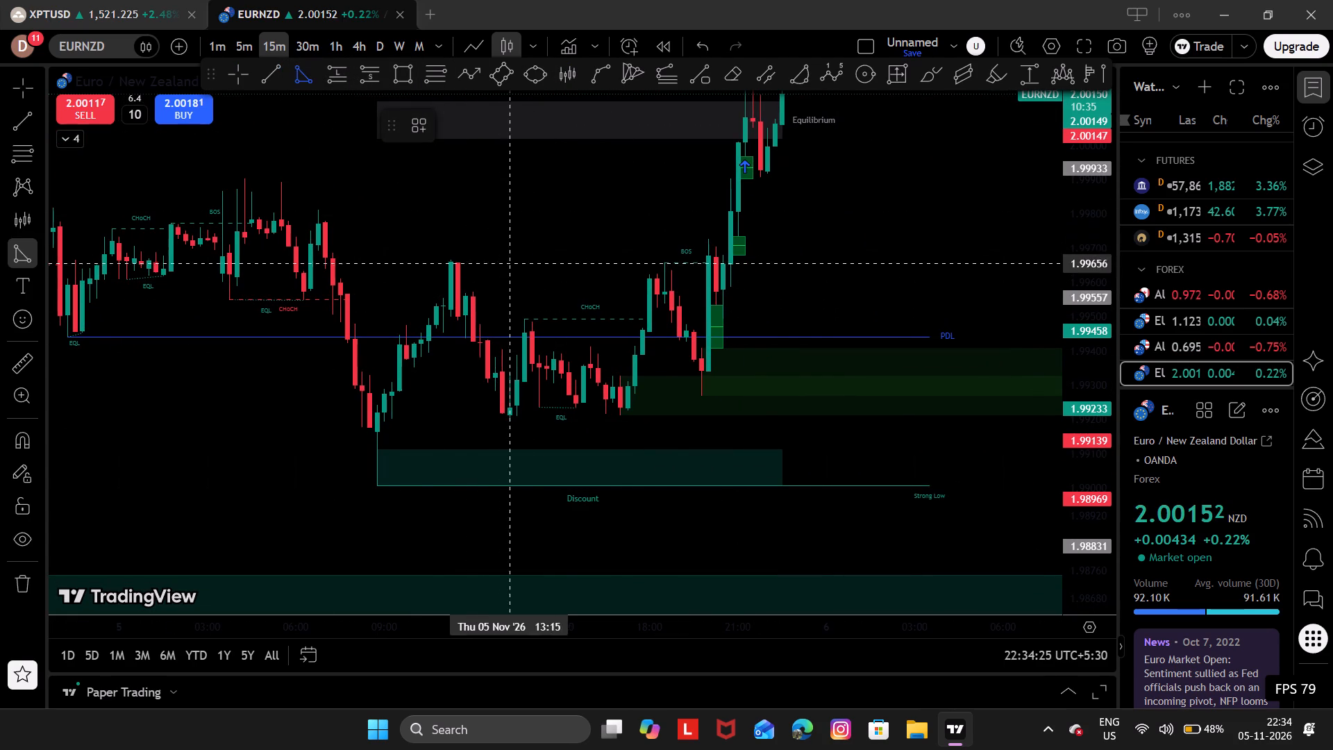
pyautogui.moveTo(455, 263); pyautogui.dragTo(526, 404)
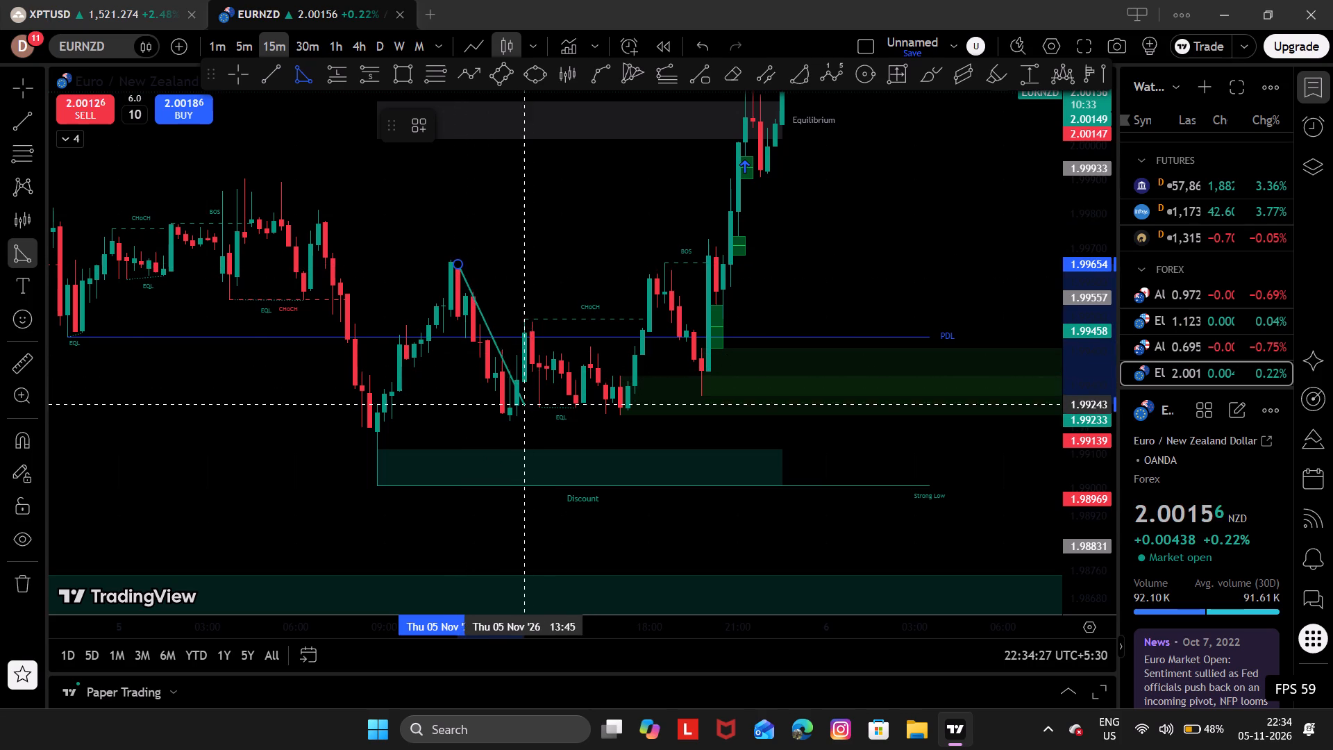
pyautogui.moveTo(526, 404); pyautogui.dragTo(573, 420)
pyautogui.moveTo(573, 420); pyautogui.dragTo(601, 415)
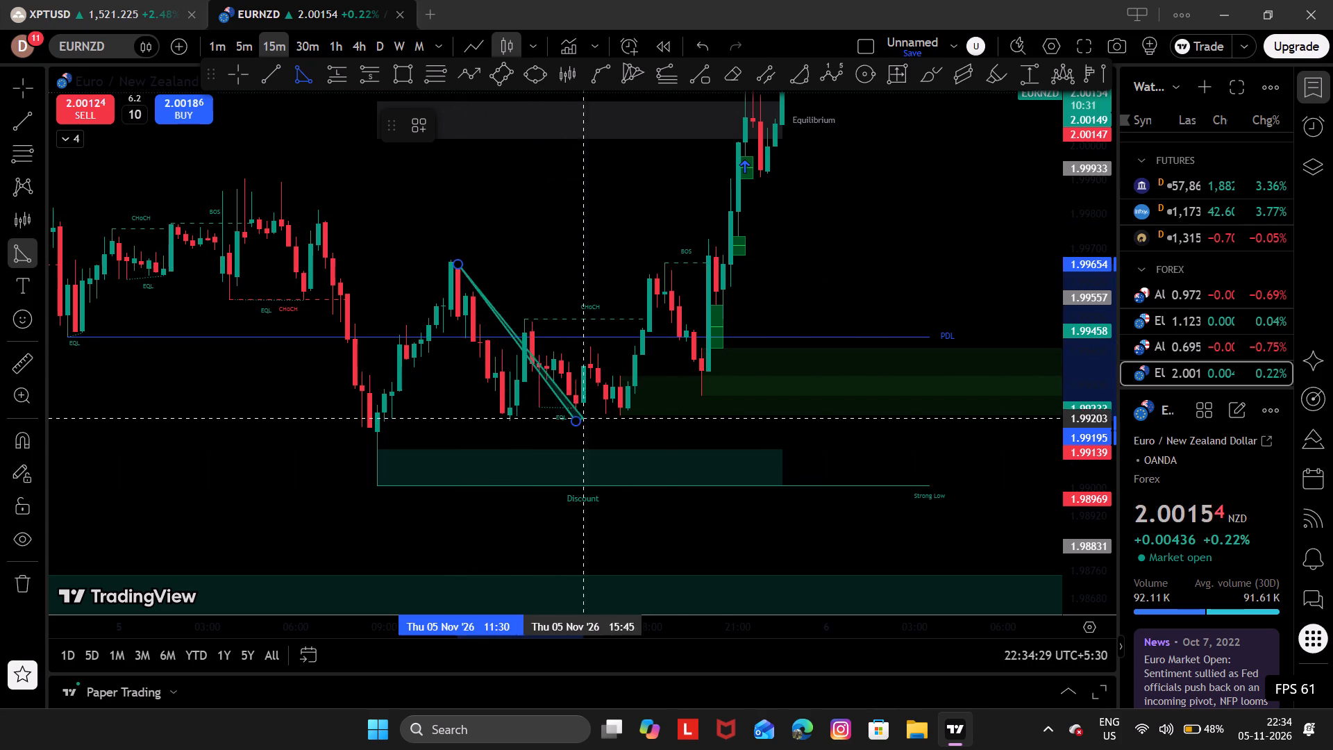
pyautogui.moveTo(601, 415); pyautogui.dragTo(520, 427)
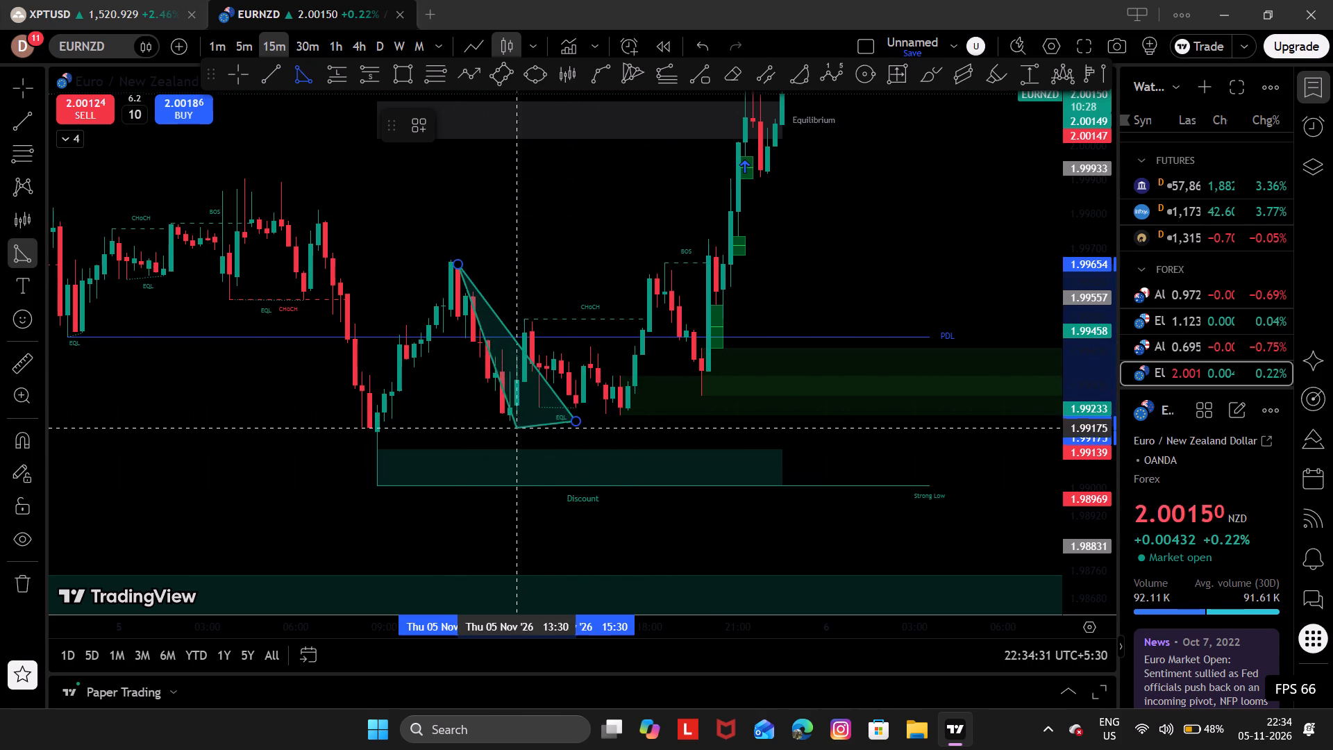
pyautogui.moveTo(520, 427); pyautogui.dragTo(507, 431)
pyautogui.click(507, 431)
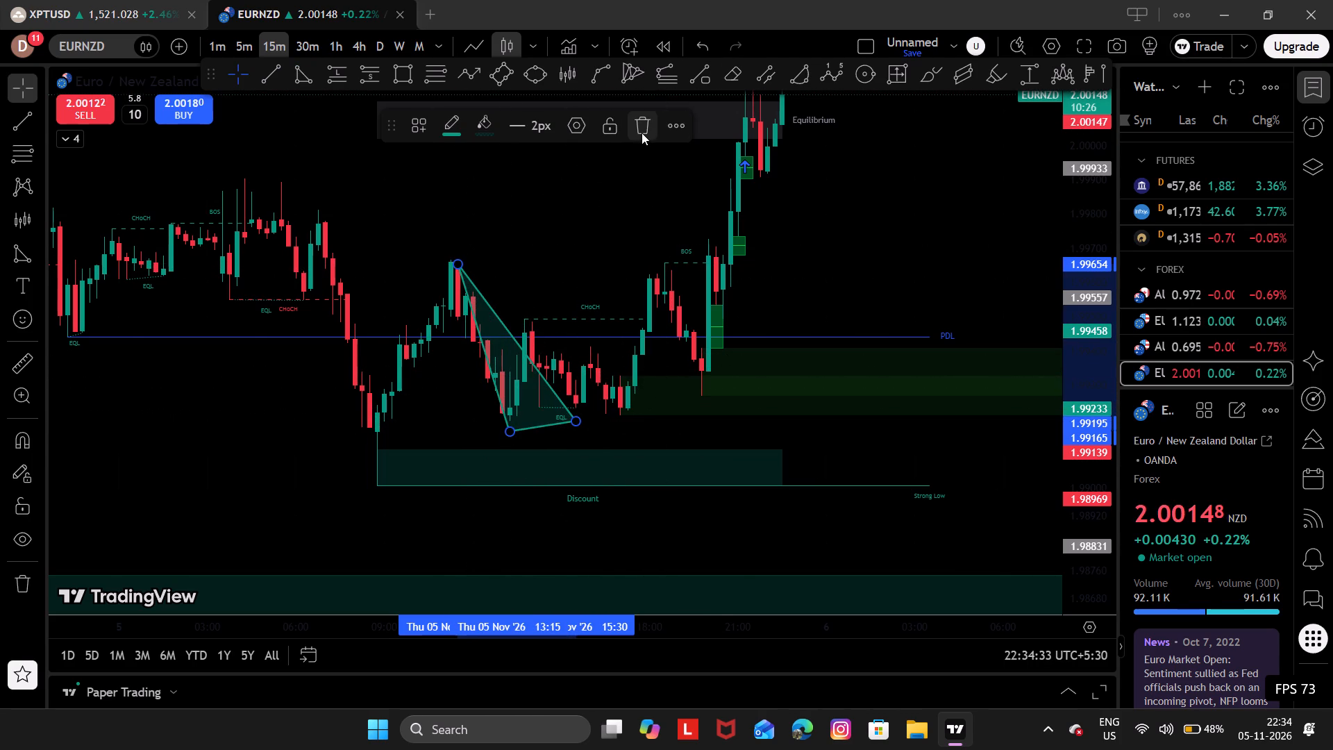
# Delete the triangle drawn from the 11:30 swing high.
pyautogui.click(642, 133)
# Draw a triangle around the consolidation from the 11:30 high at about 1.9967 to about 1.9918 (13:00) and 1.9926 (18:00).
pyautogui.click(305, 75)
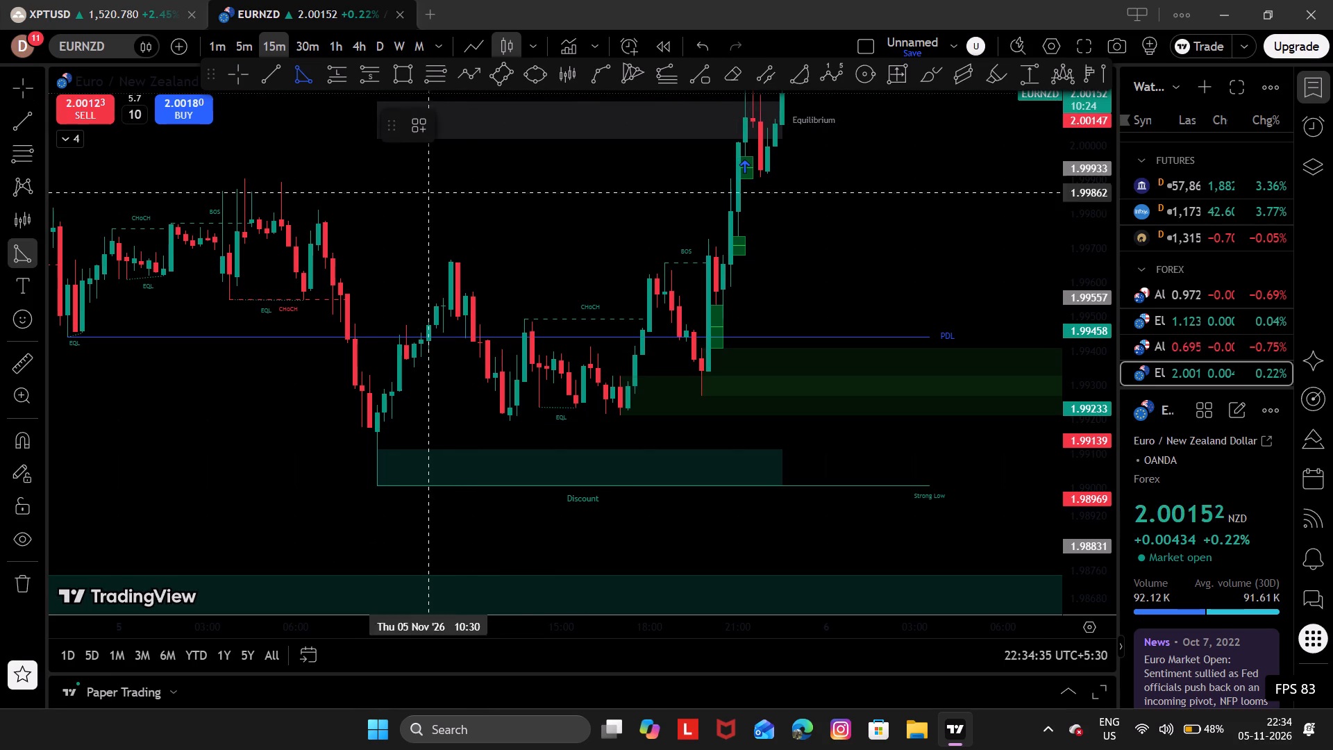
pyautogui.moveTo(458, 256); pyautogui.dragTo(478, 283)
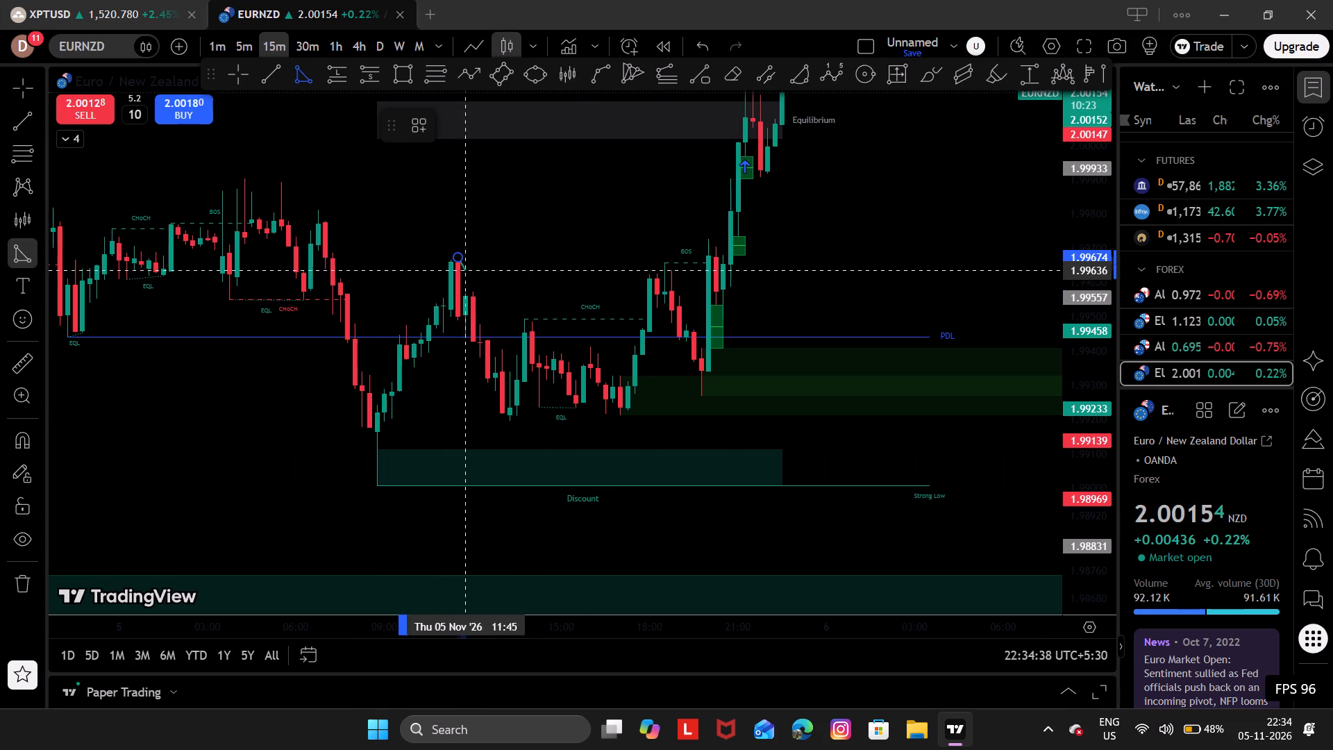
pyautogui.moveTo(478, 283); pyautogui.dragTo(514, 420)
pyautogui.moveTo(514, 420); pyautogui.dragTo(555, 398)
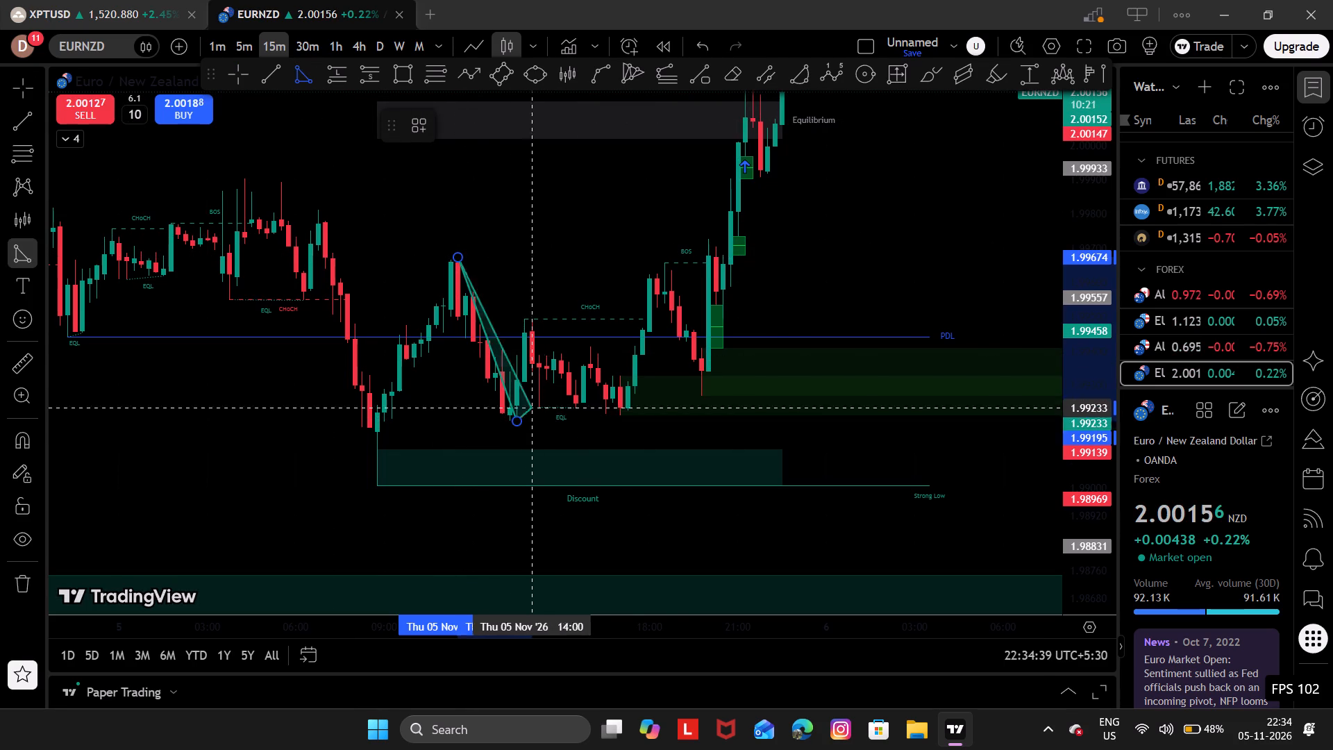
pyautogui.moveTo(555, 398); pyautogui.dragTo(650, 399)
pyautogui.click(650, 399)
pyautogui.moveTo(517, 423); pyautogui.dragTo(503, 426)
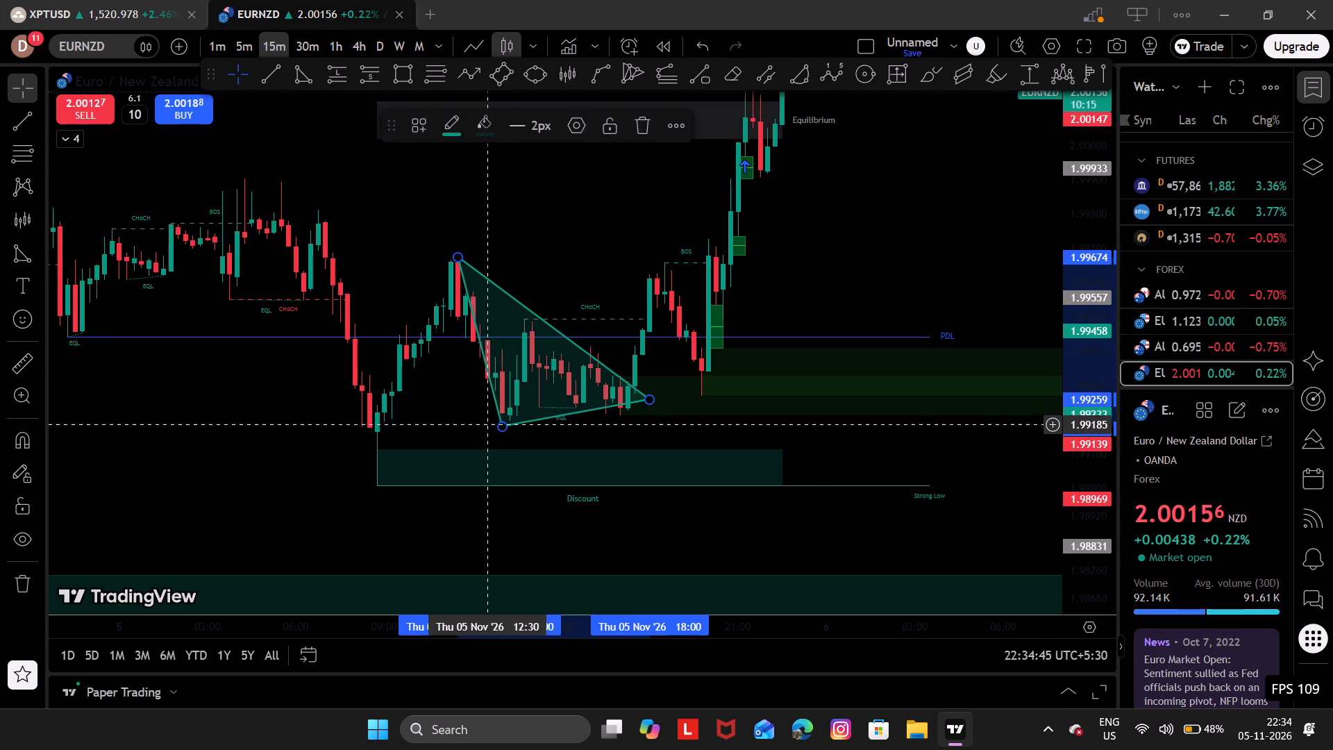
# Examine EURNZD's price action from the triangle through the previous day low and order-block zones to the latest candles at equilibrium.
pyautogui.moveTo(444, 419); pyautogui.dragTo(442, 454)
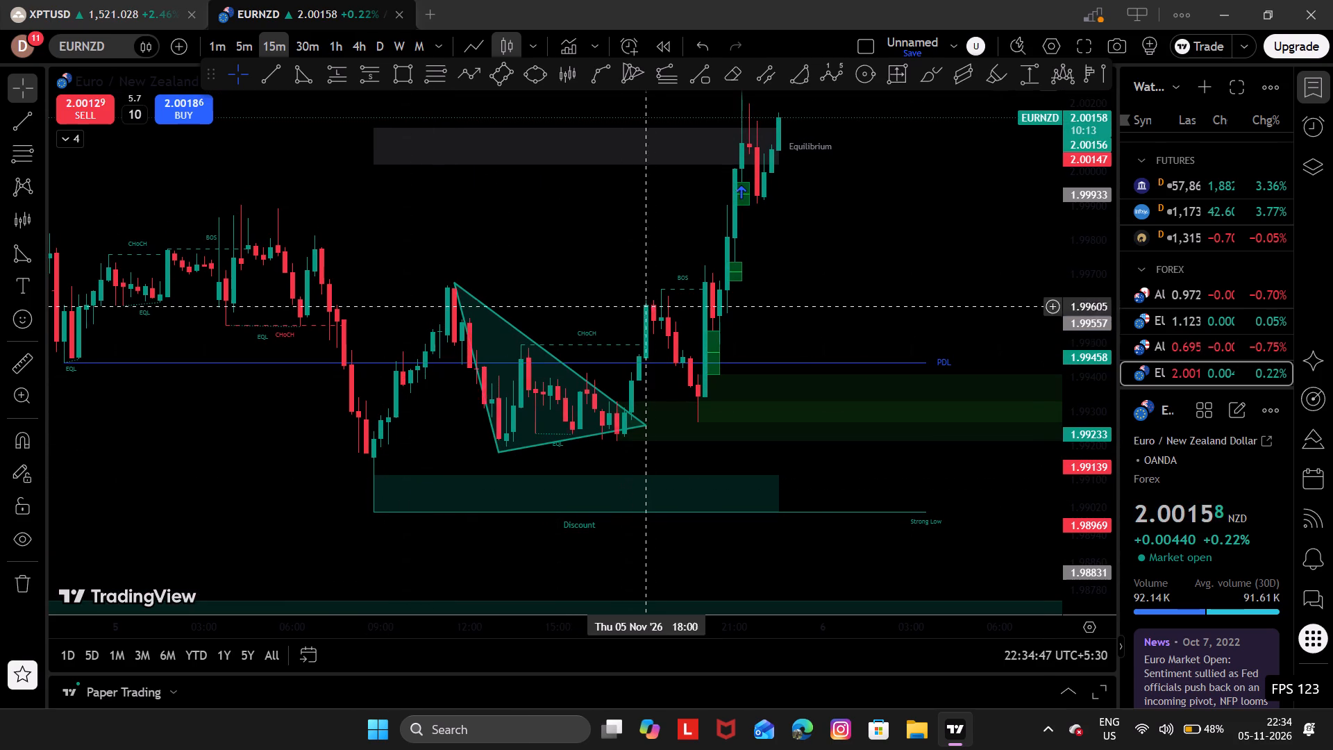
pyautogui.moveTo(608, 287); pyautogui.dragTo(481, 340)
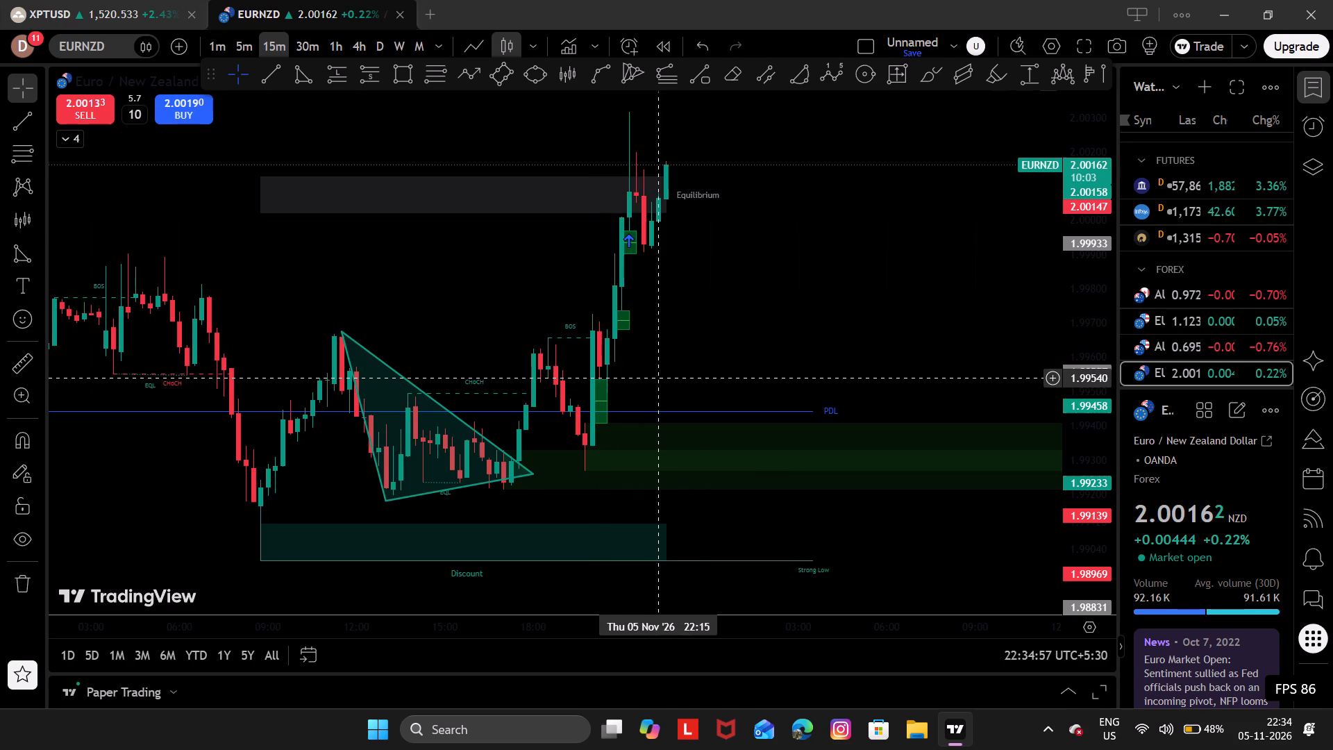
pyautogui.moveTo(662, 377); pyautogui.dragTo(626, 447)
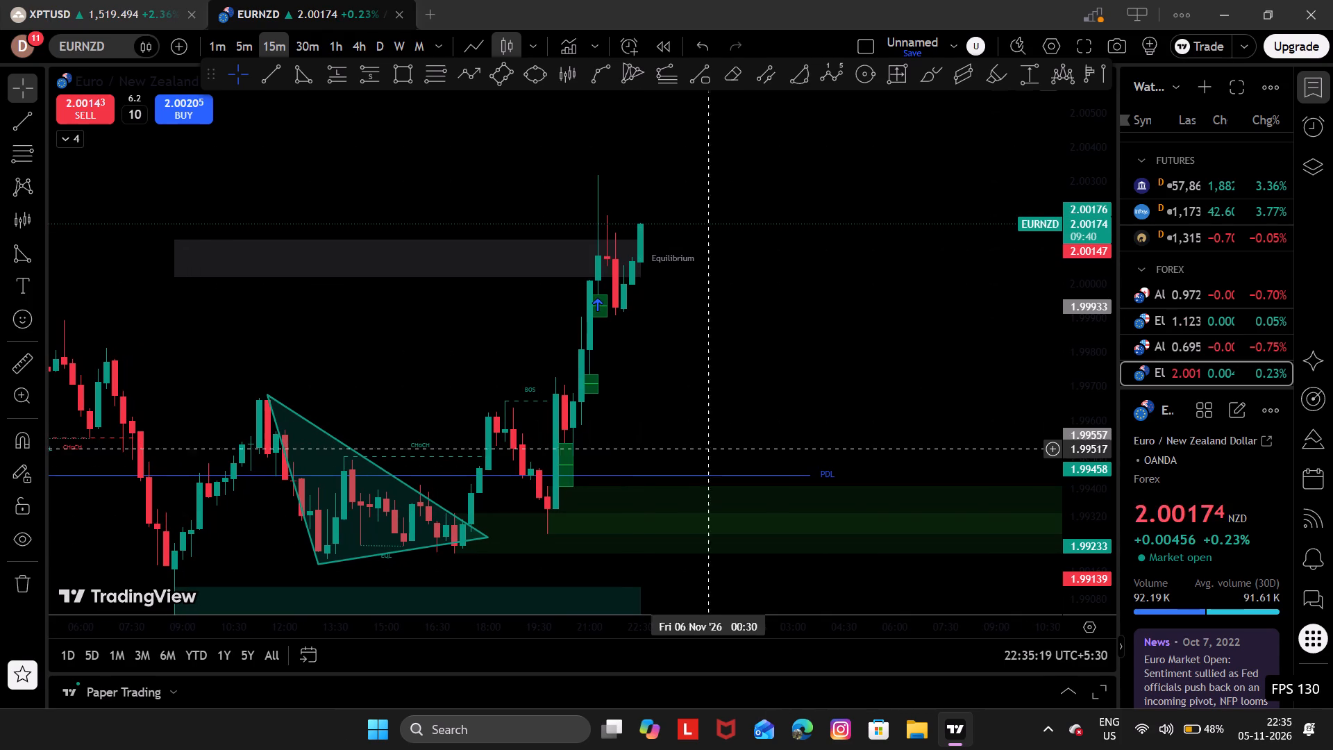
pyautogui.moveTo(1100, 542); pyautogui.dragTo(1106, 337)
pyautogui.moveTo(863, 518); pyautogui.dragTo(878, 228)
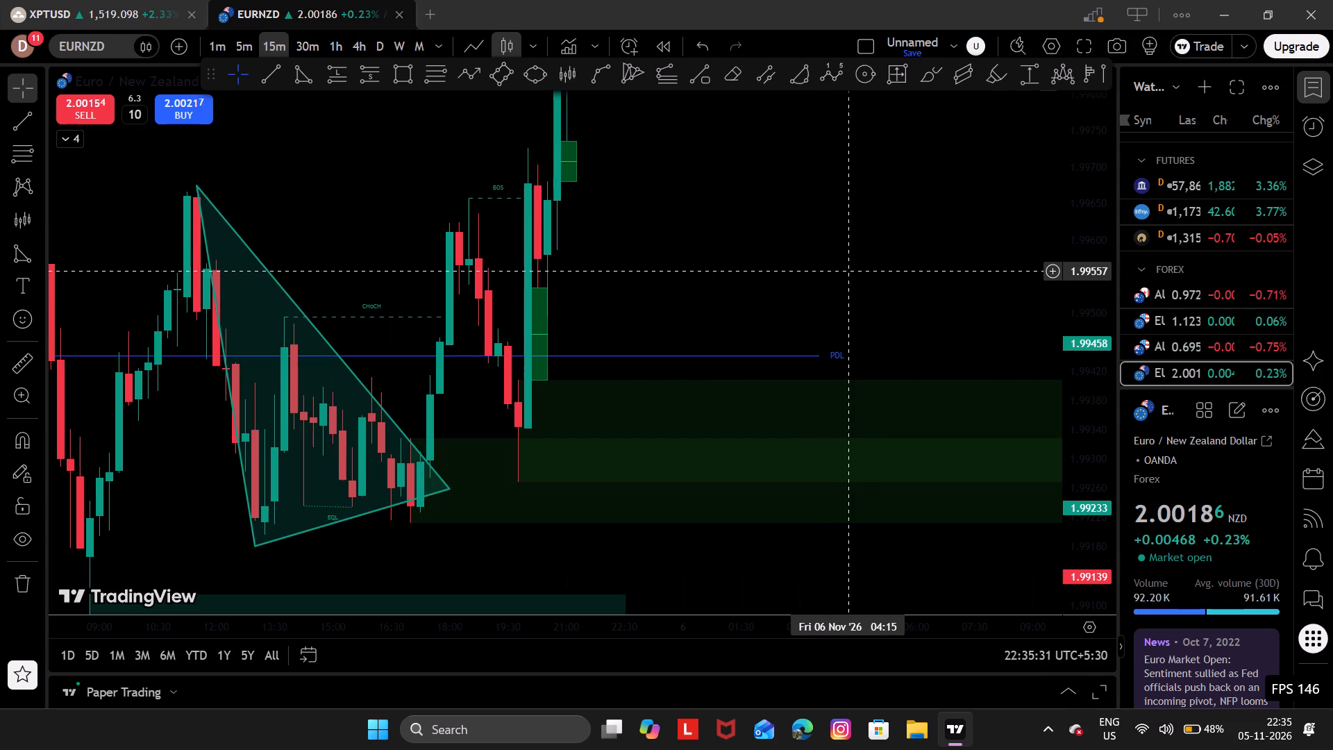
pyautogui.moveTo(835, 338); pyautogui.dragTo(825, 437)
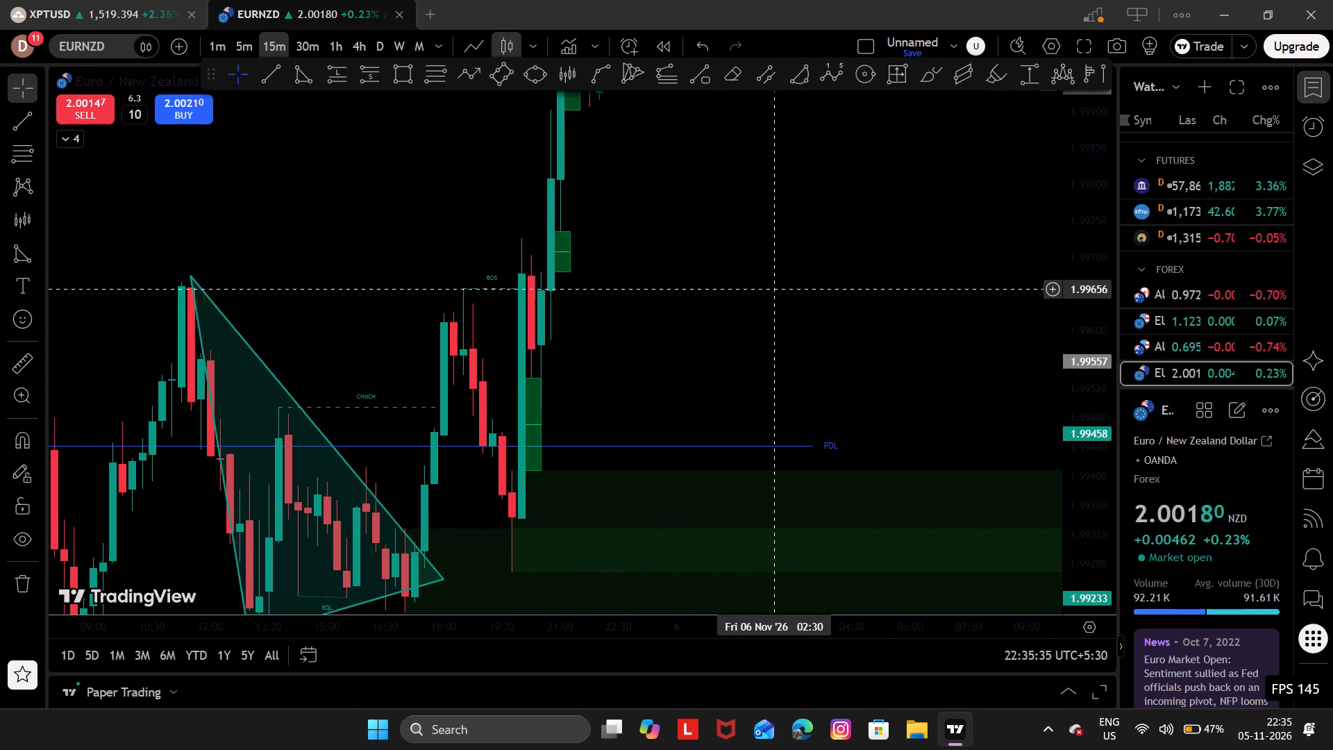
pyautogui.moveTo(773, 289); pyautogui.dragTo(790, 331)
pyautogui.moveTo(1098, 258); pyautogui.dragTo(1096, 485)
pyautogui.moveTo(742, 286); pyautogui.dragTo(740, 417)
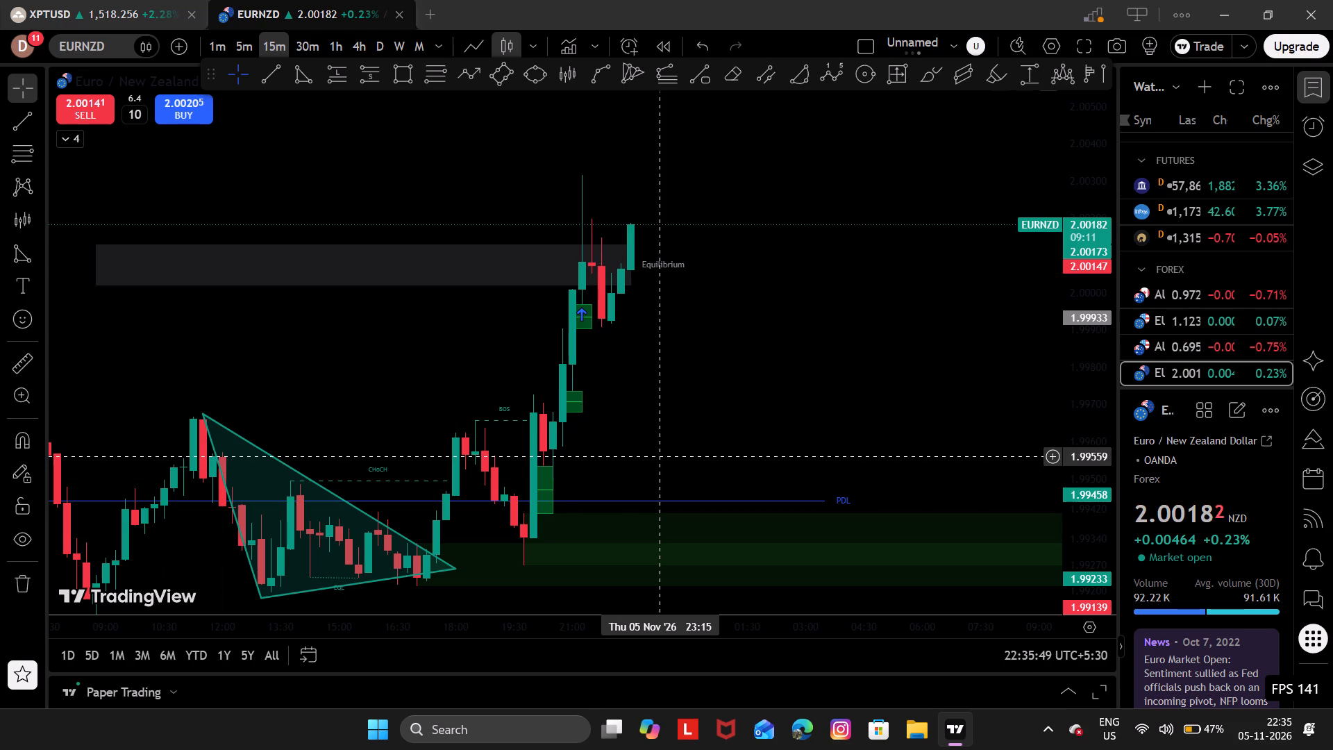
pyautogui.moveTo(698, 431); pyautogui.dragTo(689, 477)
pyautogui.moveTo(653, 463); pyautogui.dragTo(648, 677)
# Switch to the NZDJPY chart and view the fall from the premium zone to the discount zone.
pyautogui.press('space')
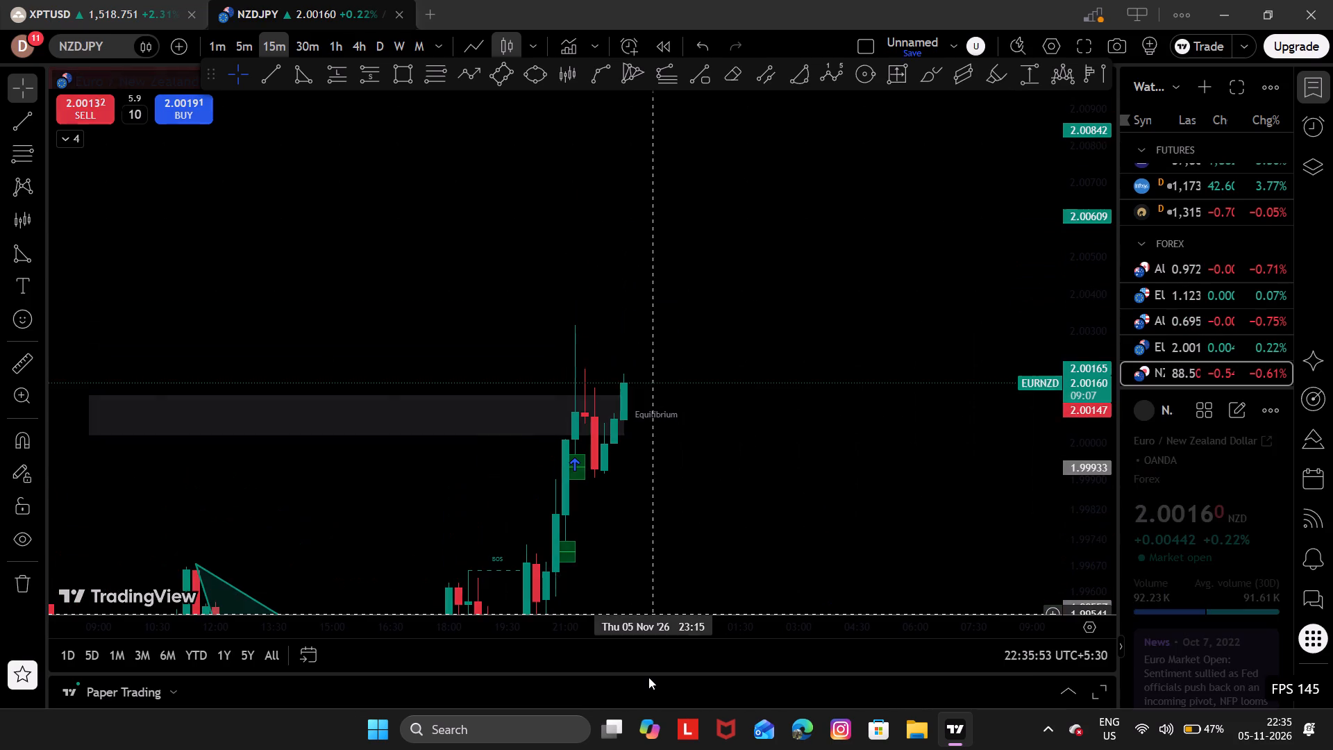
pyautogui.moveTo(703, 540); pyautogui.dragTo(872, 347)
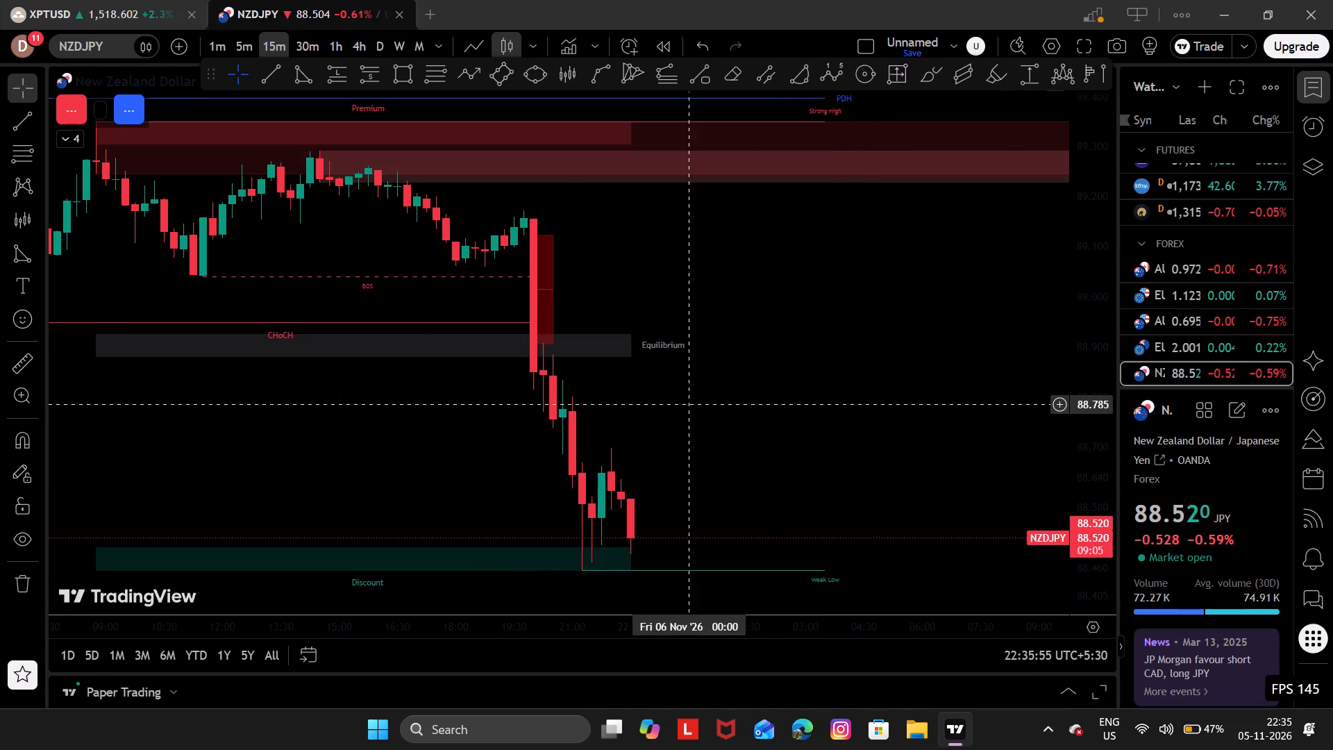
pyautogui.moveTo(688, 404); pyautogui.dragTo(1028, 370)
pyautogui.click(1009, 365)
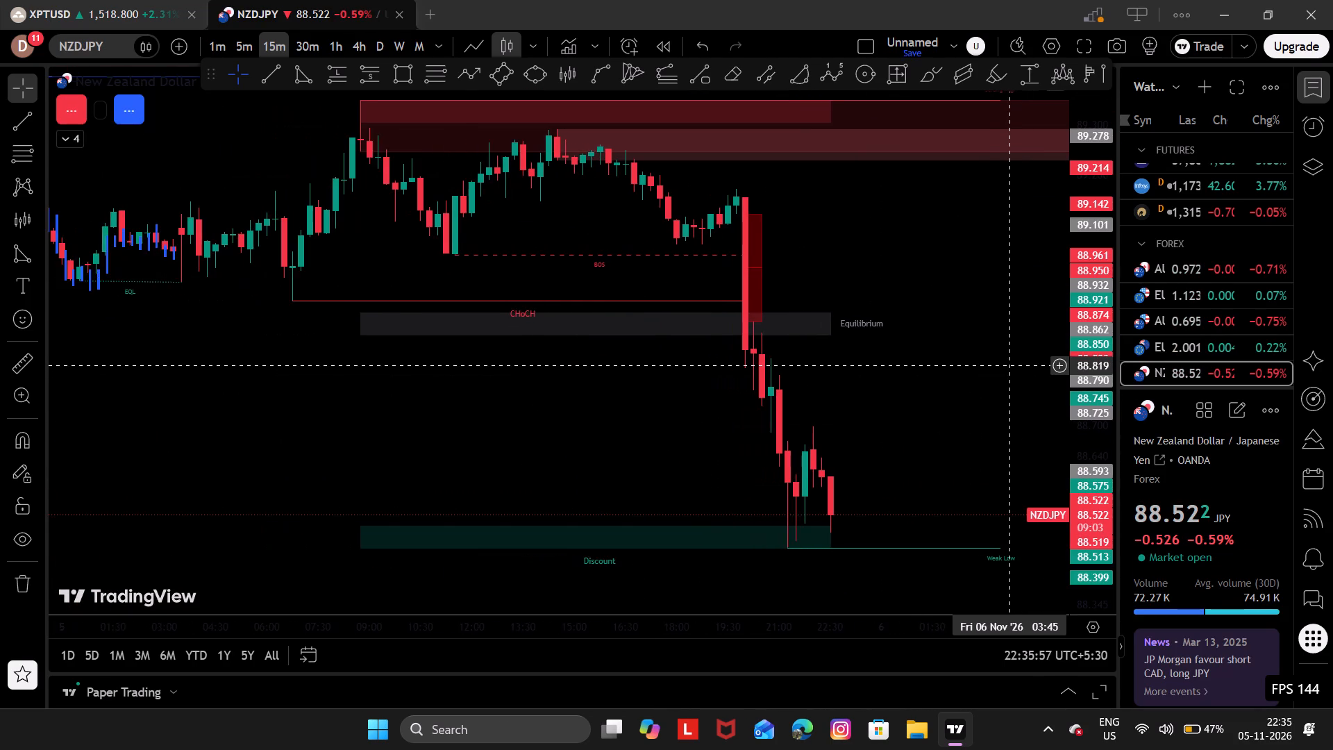
# Examine NZDJPY's earlier price action from the 3 November consolidation box through the demand zone and premium highs to the latest drop into discount.
pyautogui.moveTo(346, 370); pyautogui.dragTo(794, 547)
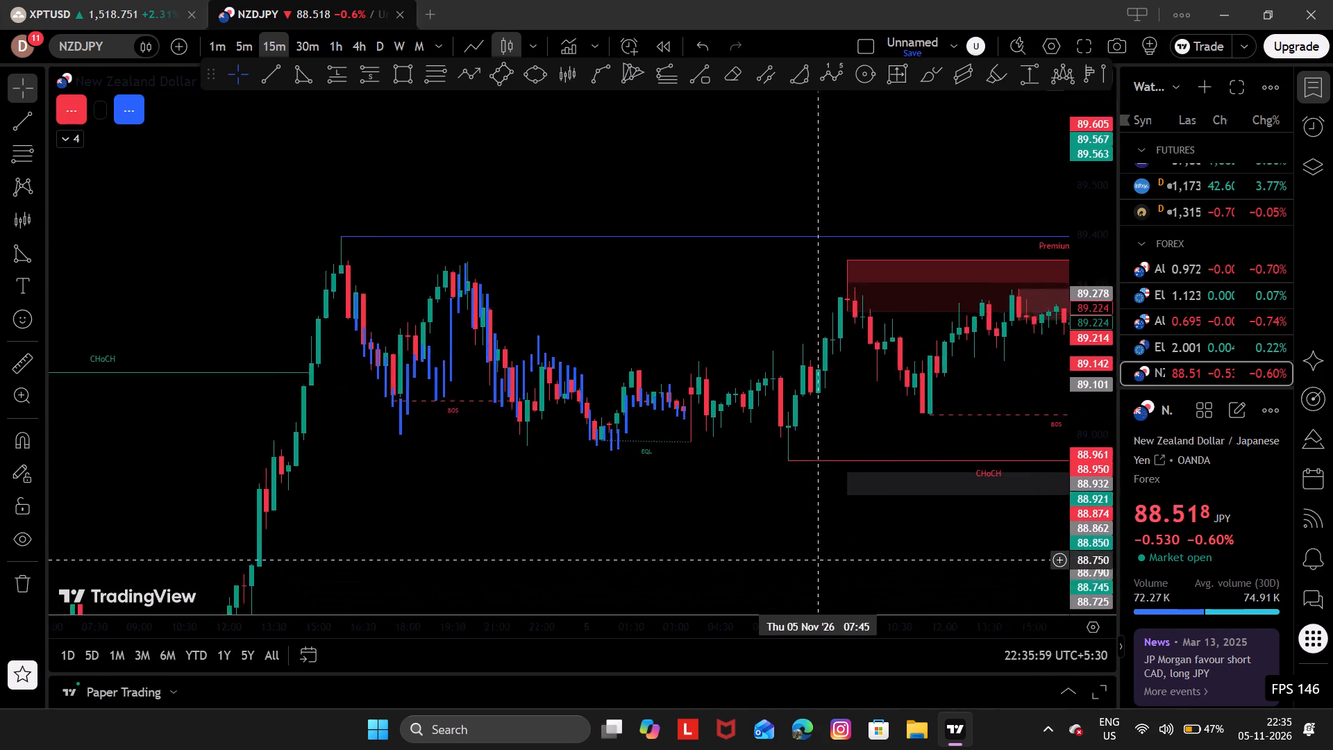
pyautogui.moveTo(794, 547); pyautogui.dragTo(1059, 550)
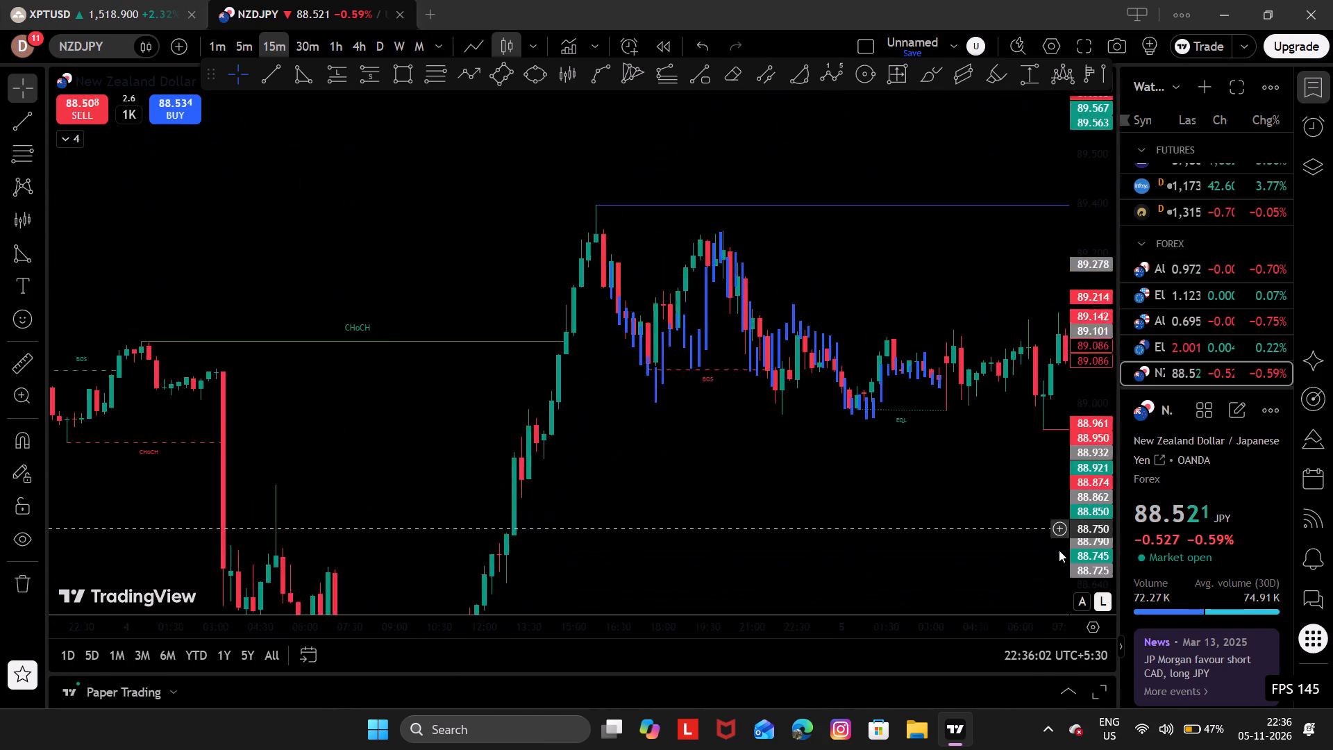
pyautogui.moveTo(1059, 550); pyautogui.dragTo(1077, 113)
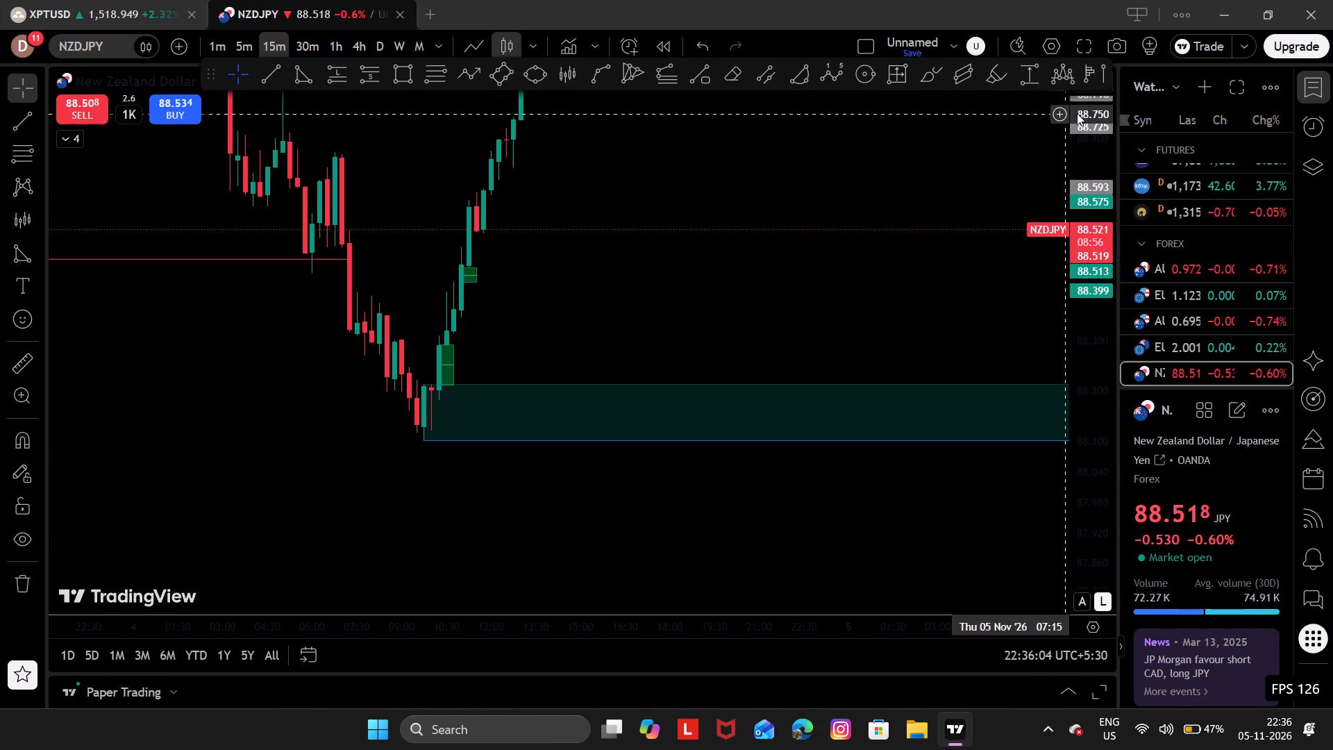
pyautogui.moveTo(407, 293); pyautogui.dragTo(1004, 366)
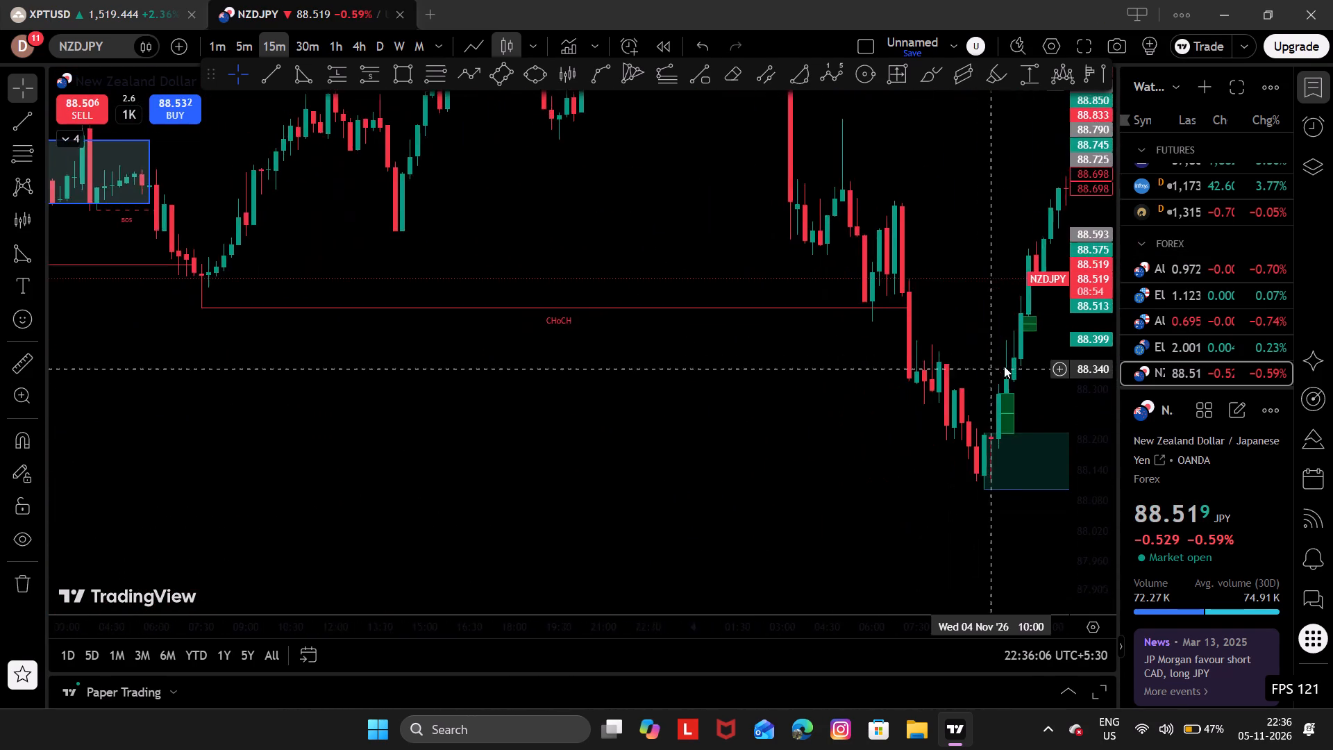
pyautogui.moveTo(1004, 366); pyautogui.dragTo(1035, 415)
pyautogui.moveTo(555, 182); pyautogui.dragTo(1121, 294)
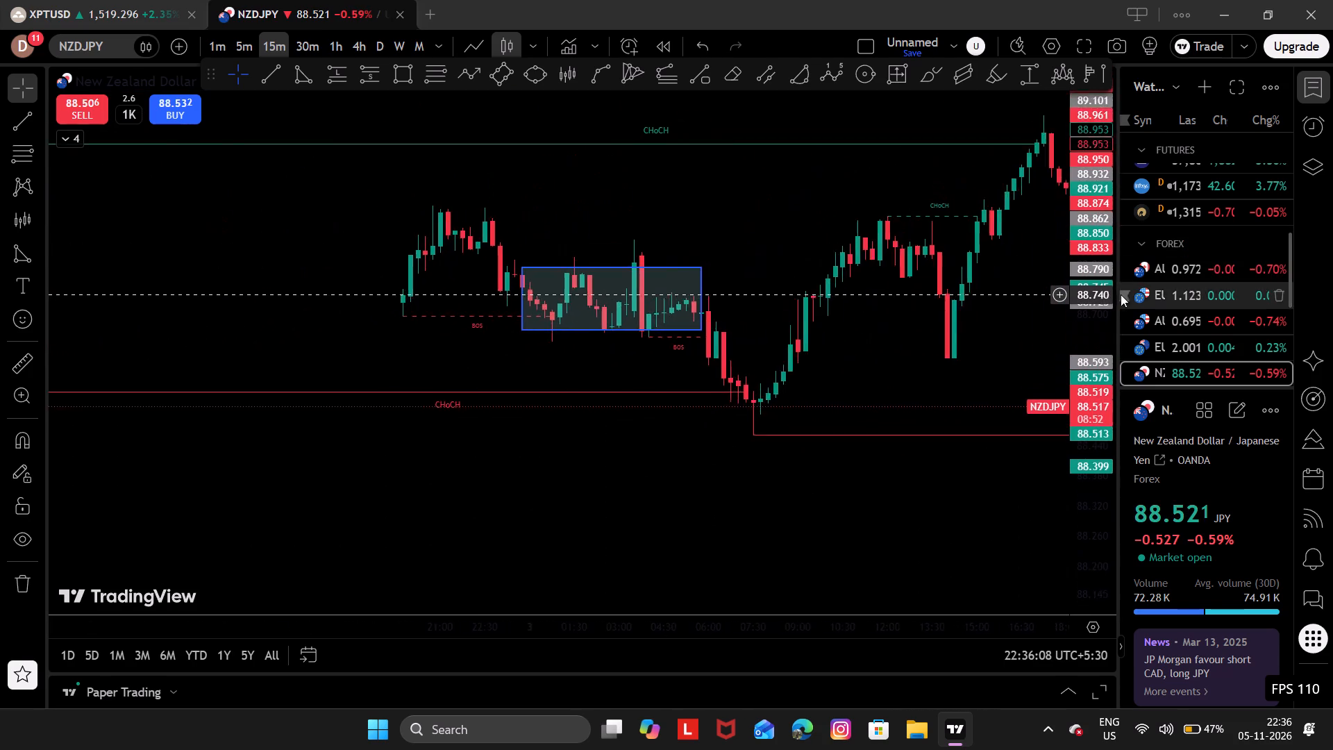
pyautogui.moveTo(1121, 294); pyautogui.dragTo(0, 442)
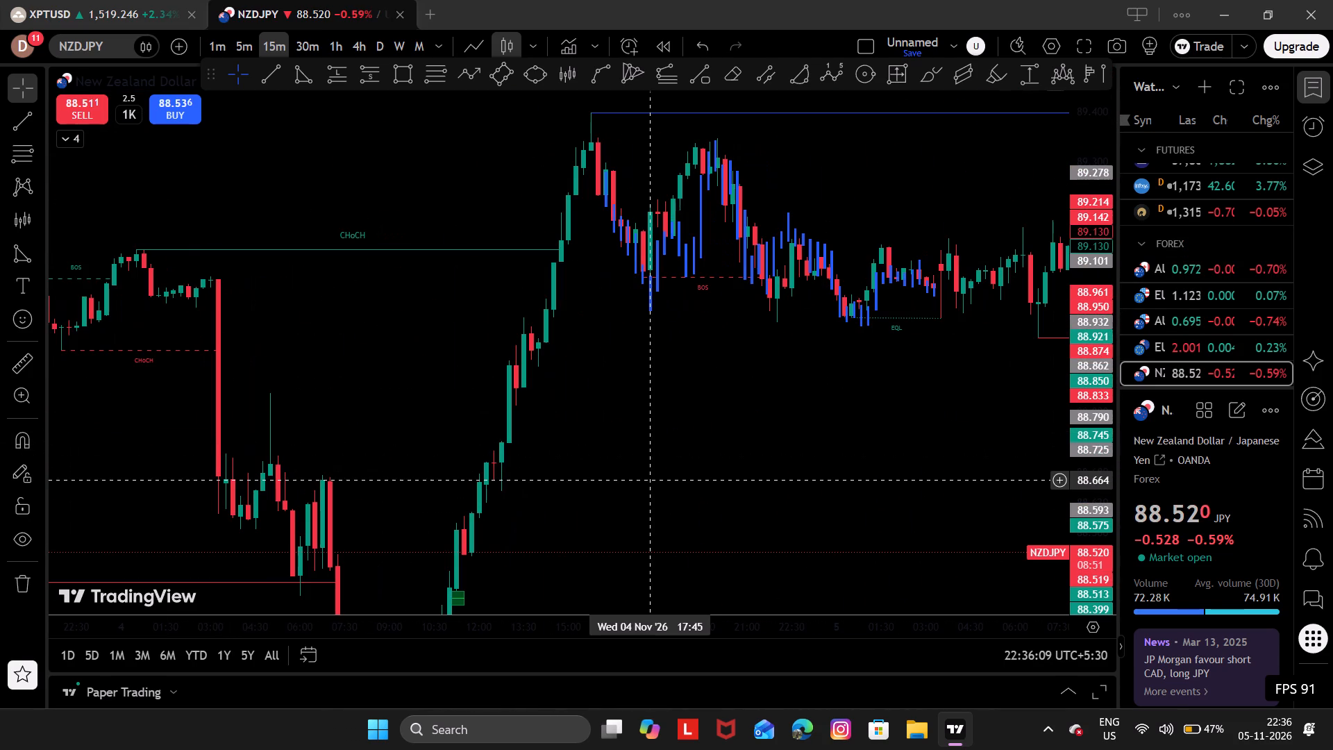
pyautogui.moveTo(654, 480); pyautogui.dragTo(266, 480)
pyautogui.moveTo(603, 397); pyautogui.dragTo(446, 497)
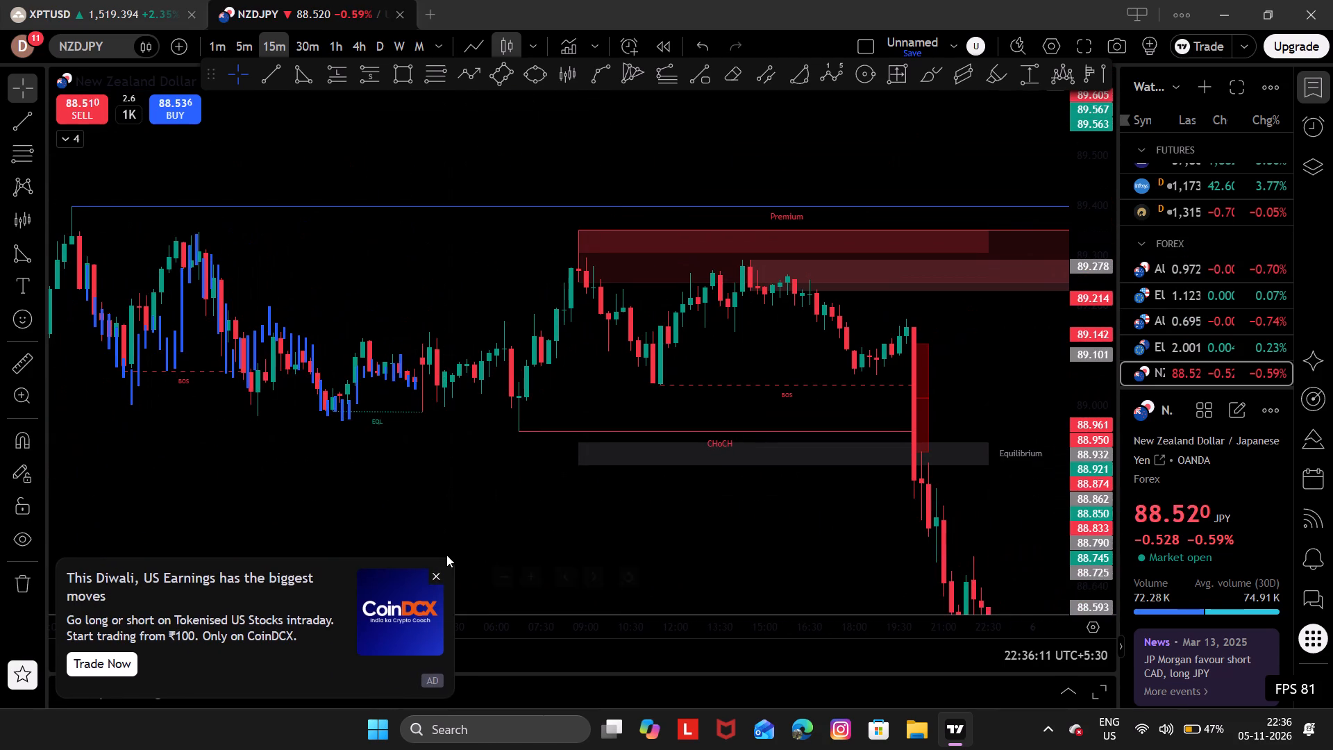
pyautogui.click(431, 577)
pyautogui.moveTo(647, 514); pyautogui.dragTo(307, 401)
pyautogui.click(492, 418)
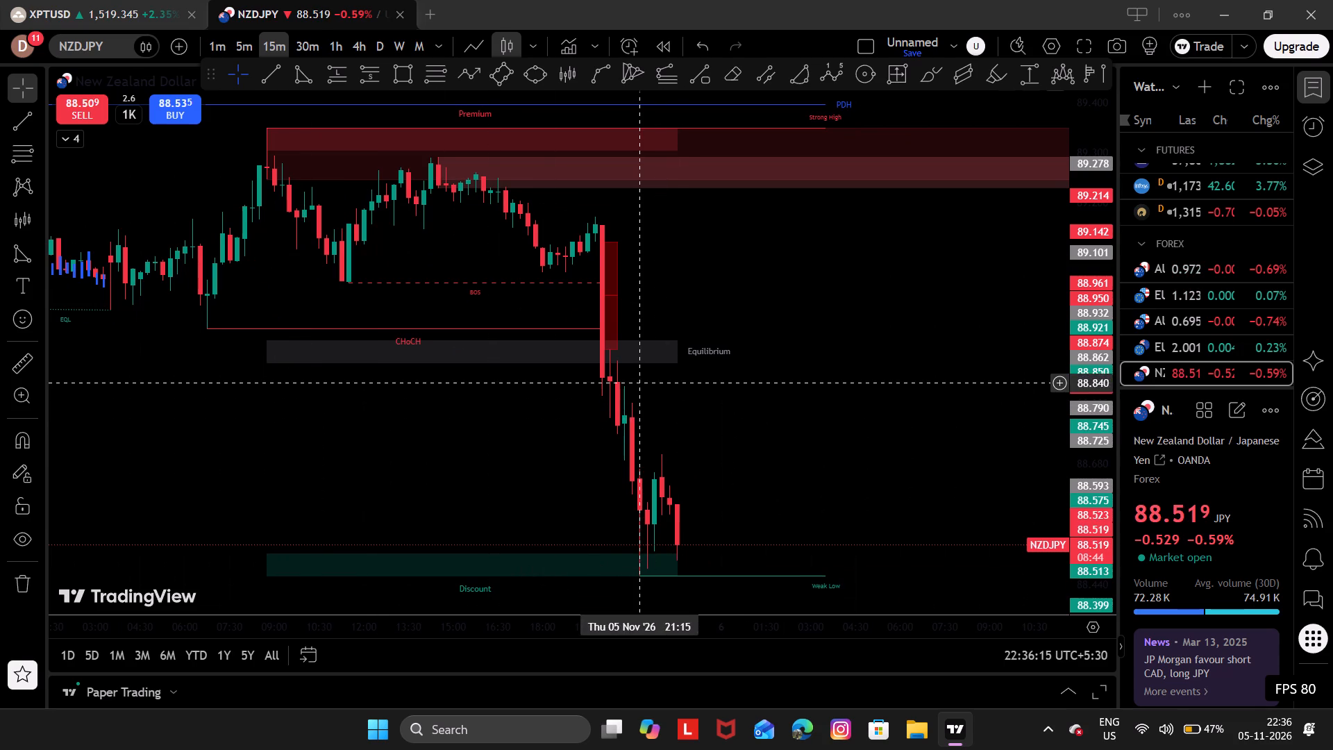
pyautogui.moveTo(701, 403); pyautogui.dragTo(732, 258)
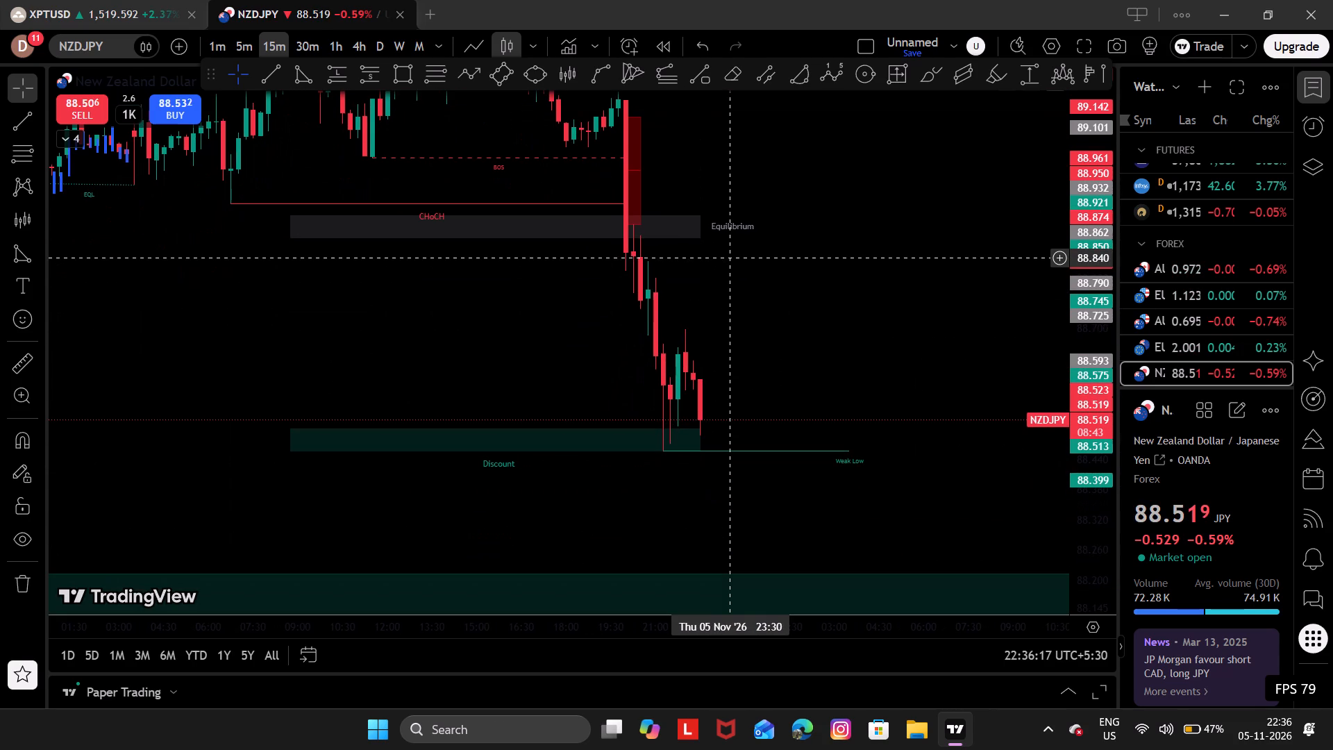
# Switch to the GBPUSD chart and review its equilibrium and discount zones and the earlier channel, range and trendline drawings.
pyautogui.click(732, 258)
pyautogui.press('space')
pyautogui.moveTo(771, 299); pyautogui.dragTo(731, 294)
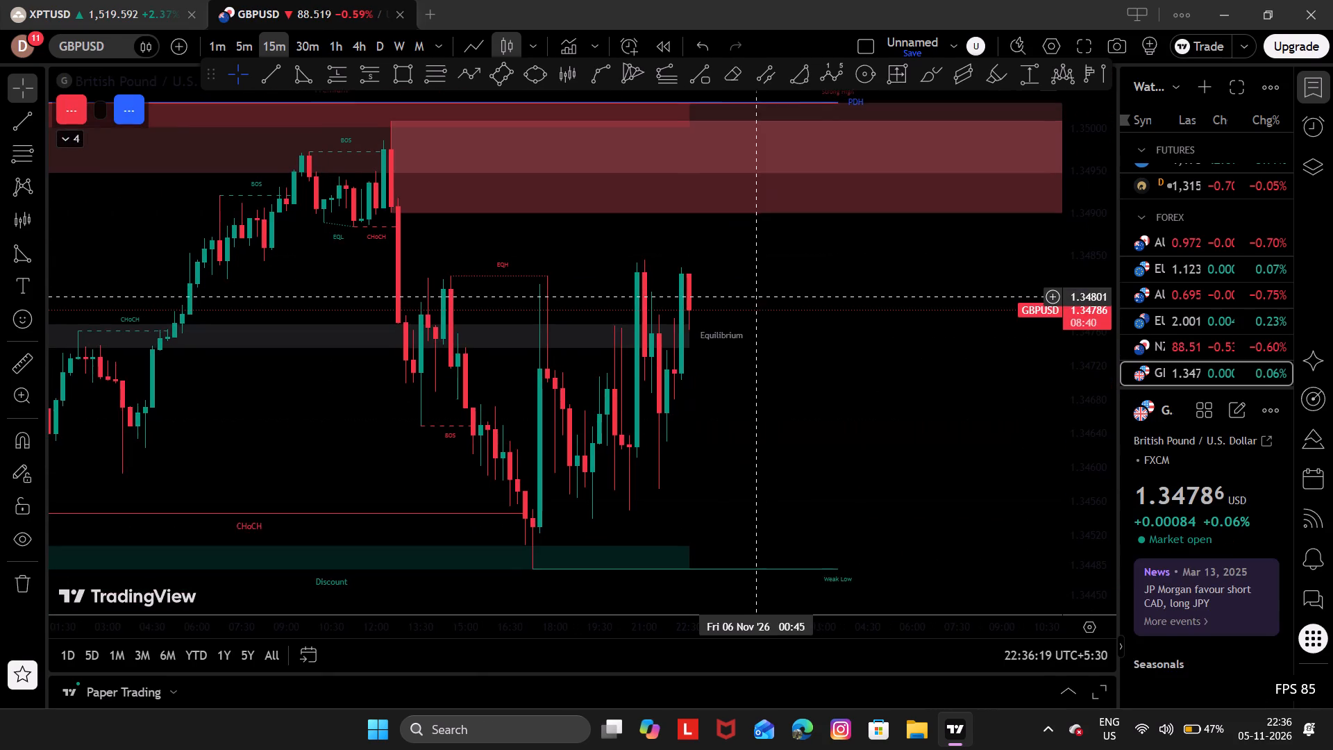
pyautogui.moveTo(731, 294); pyautogui.dragTo(719, 292)
pyautogui.moveTo(488, 232); pyautogui.dragTo(1055, 219)
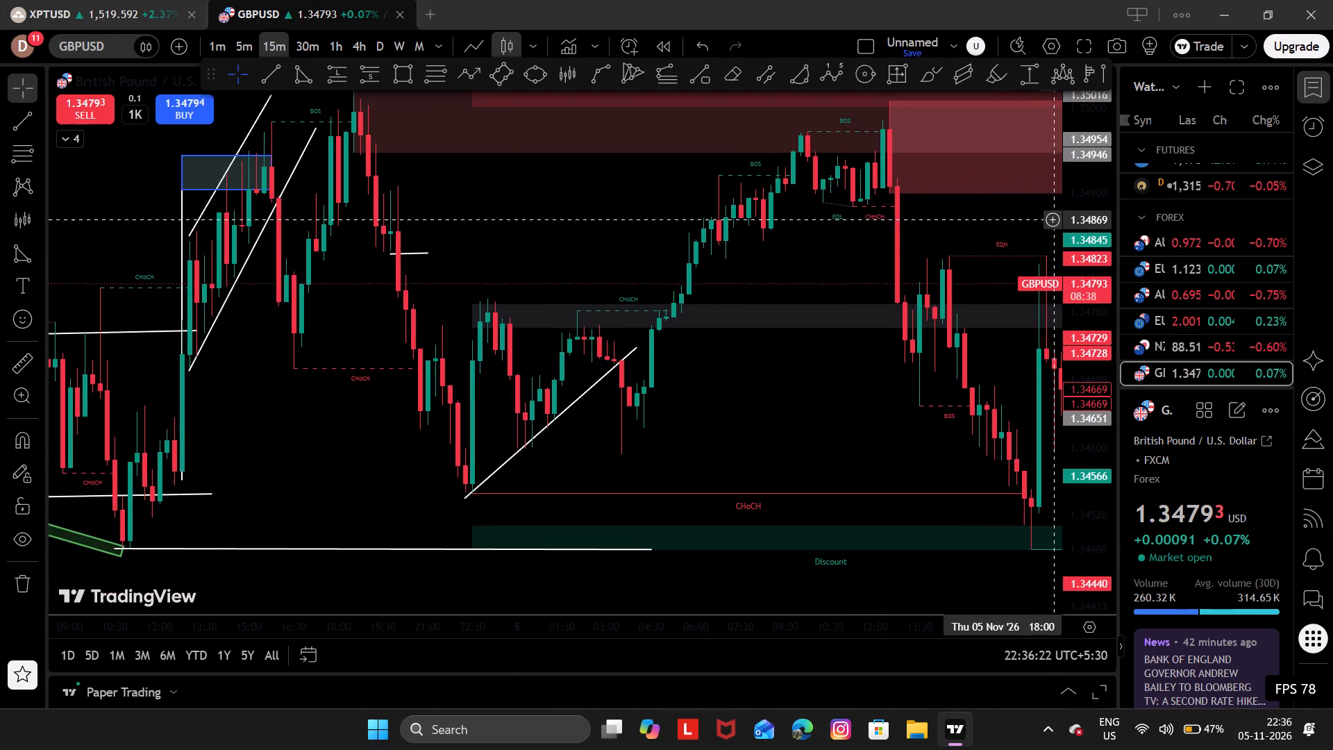
pyautogui.moveTo(1055, 219); pyautogui.dragTo(975, 262)
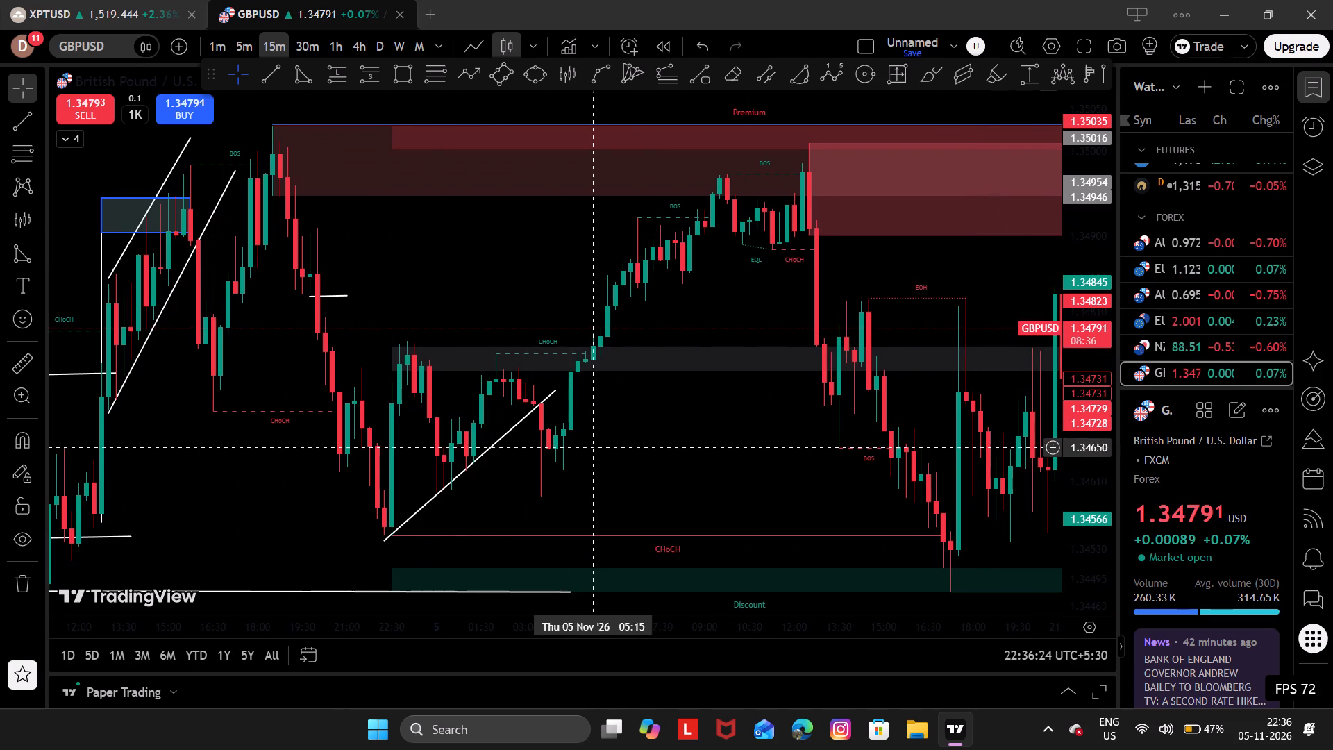
pyautogui.moveTo(614, 433); pyautogui.dragTo(609, 467)
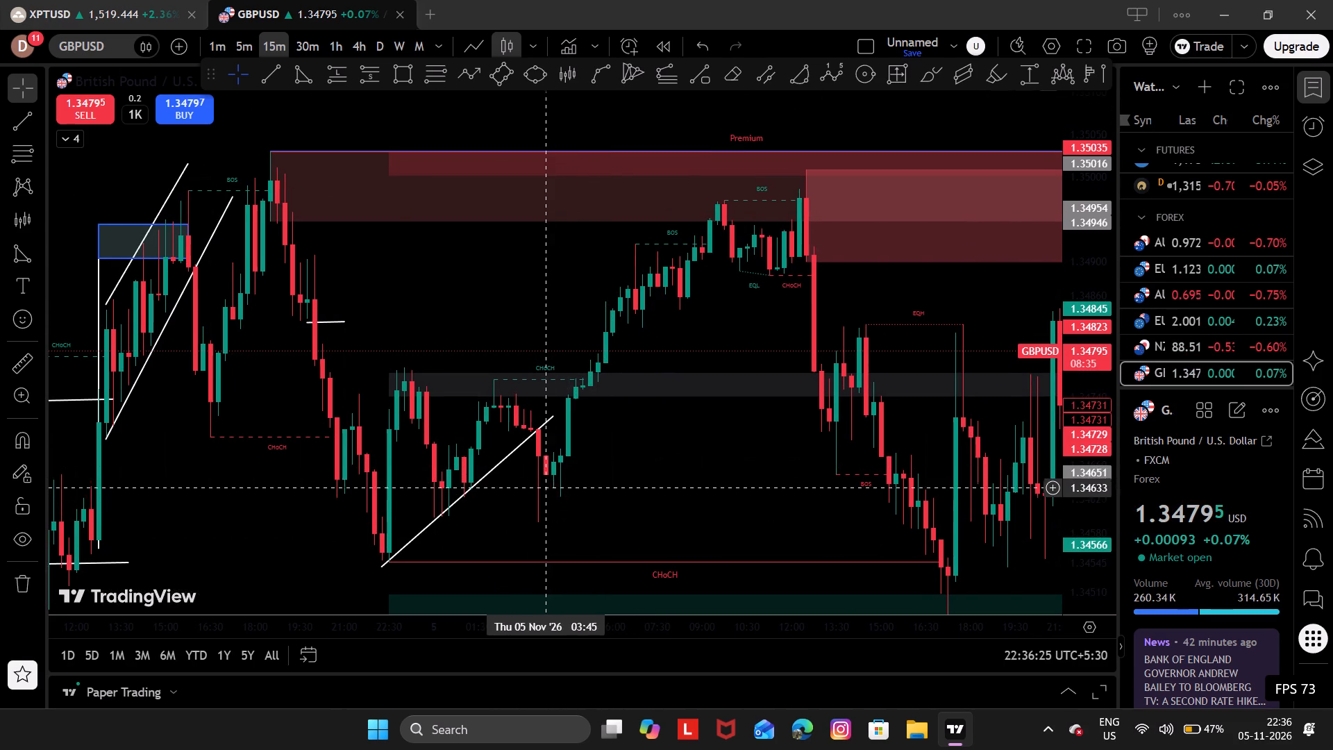
pyautogui.moveTo(620, 467); pyautogui.dragTo(887, 237)
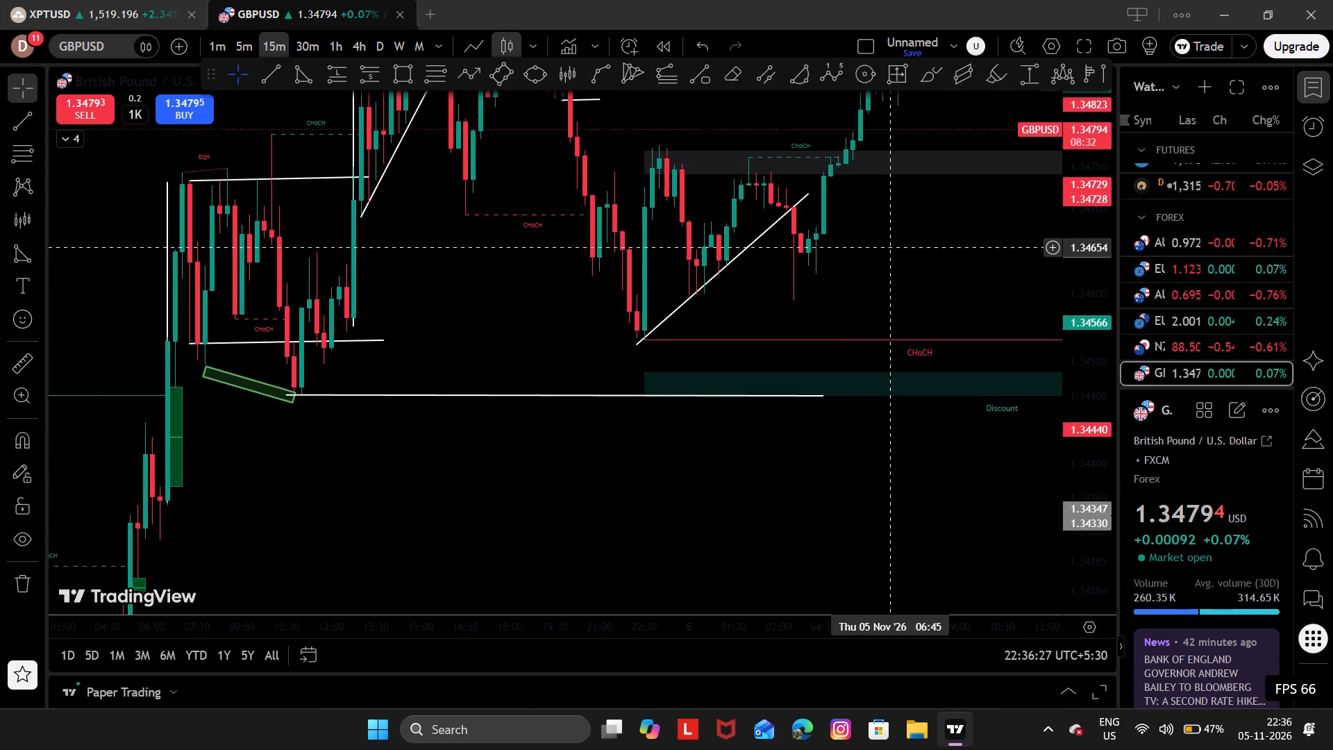
# Extend the white horizontal support line at about 1.3448 along the discount zone to about 20:15 on 5 November.
pyautogui.moveTo(887, 237); pyautogui.dragTo(410, 319)
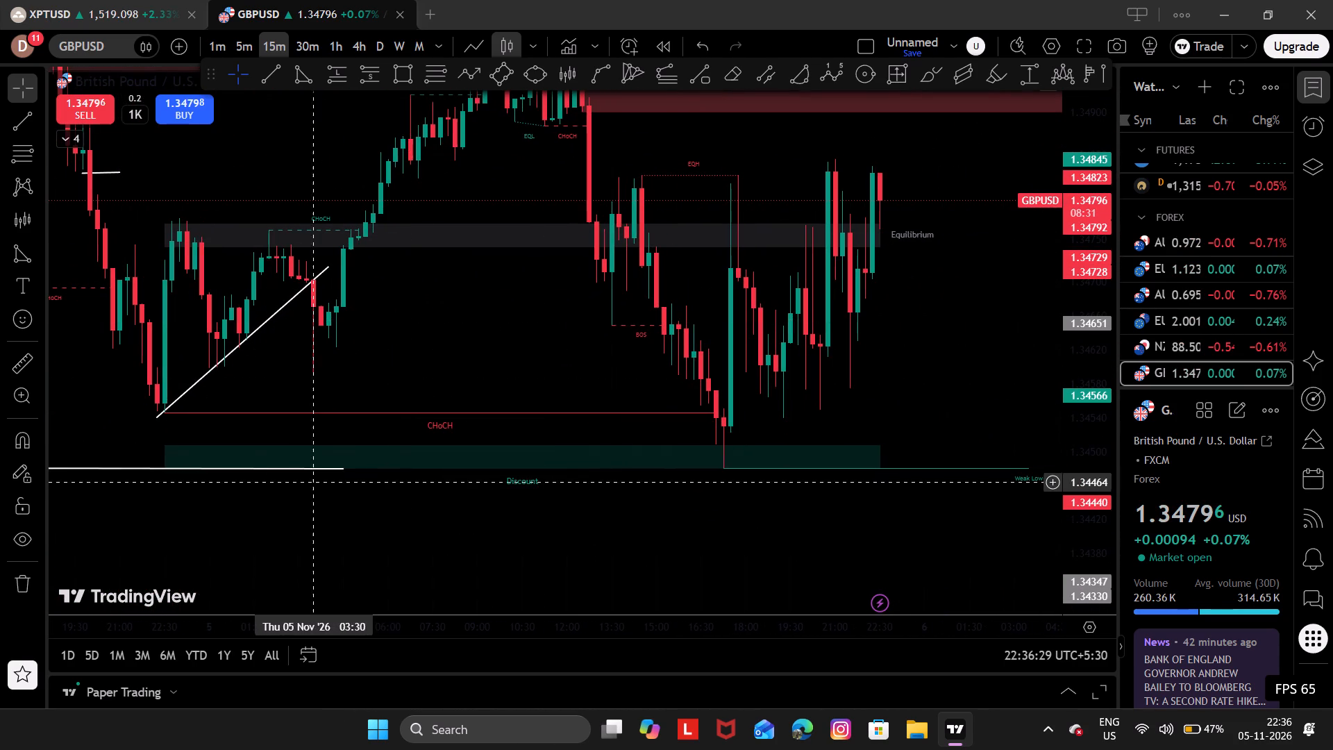
pyautogui.click(344, 468)
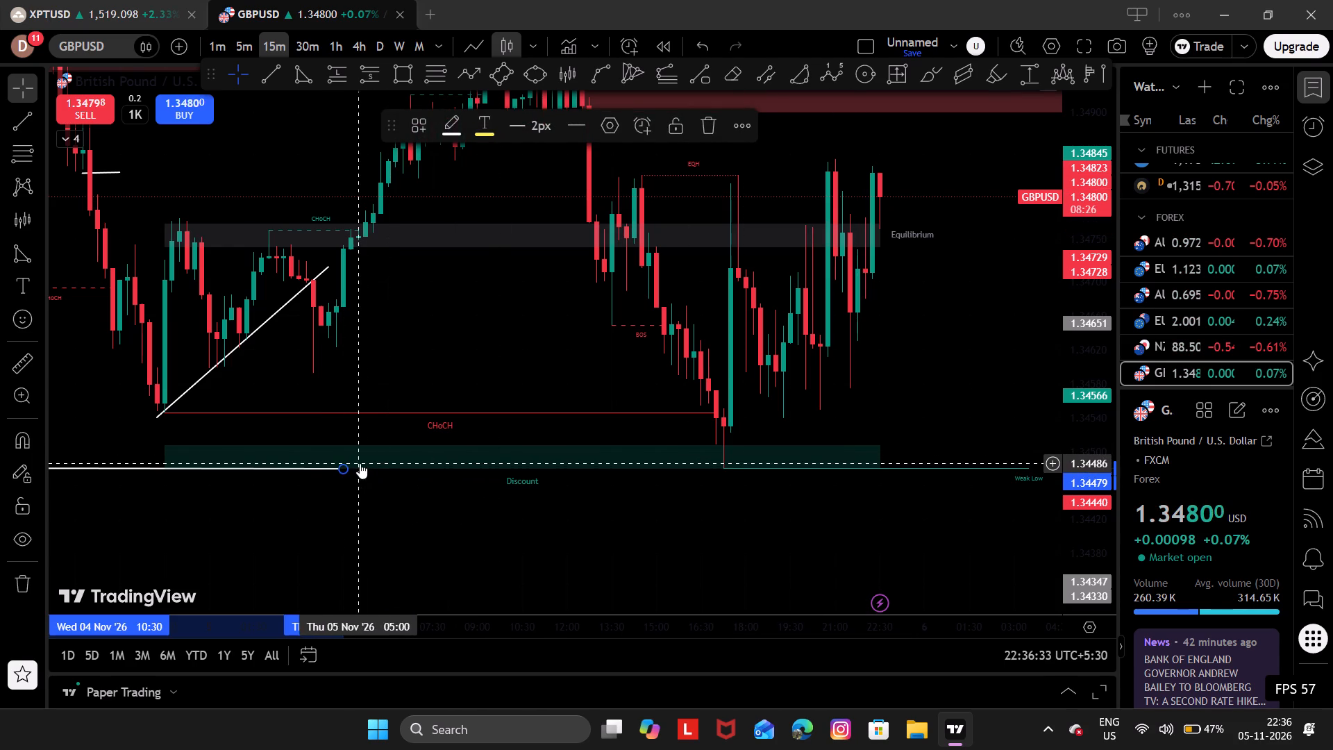
pyautogui.moveTo(339, 469); pyautogui.dragTo(662, 470)
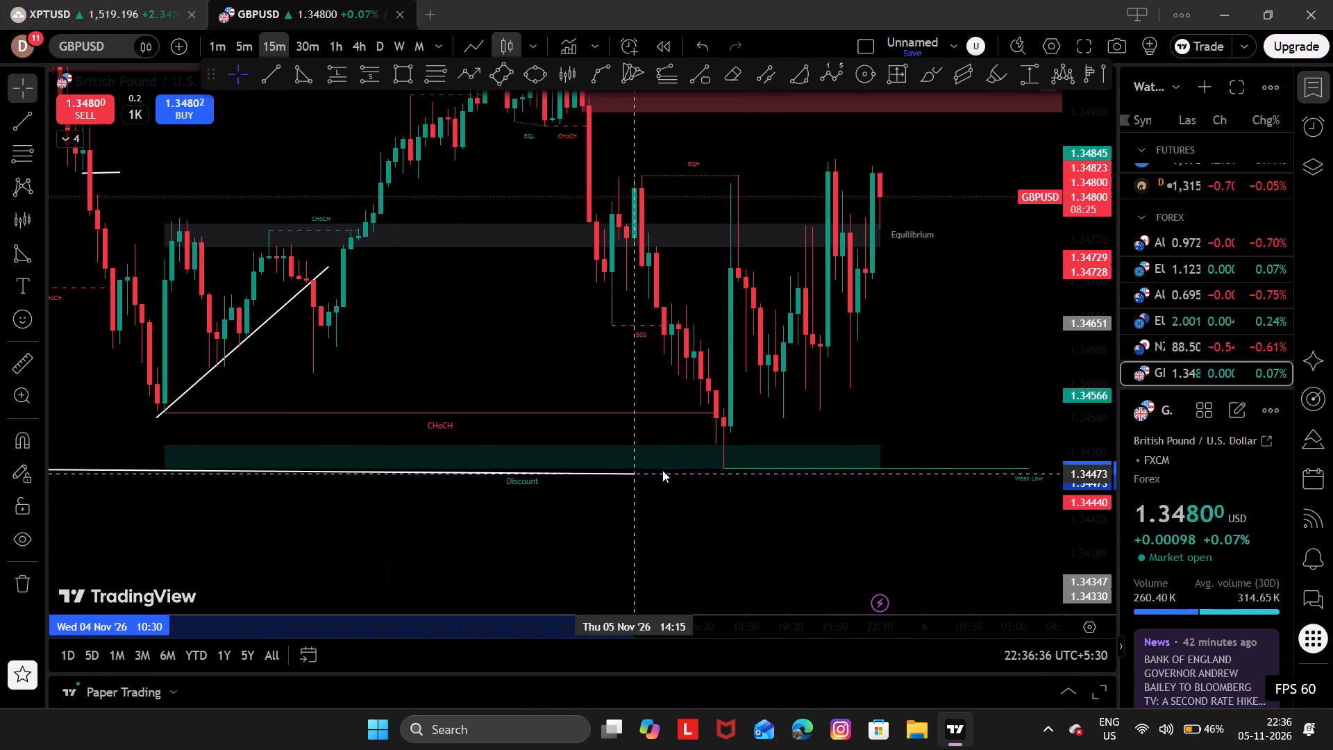
pyautogui.moveTo(662, 470); pyautogui.dragTo(815, 467)
pyautogui.click(815, 467)
# Examine GBPUSD's 5 November candles from the discount-zone support line up to the premium-zone highs and through the sell-off.
pyautogui.moveTo(769, 517); pyautogui.dragTo(1120, 495)
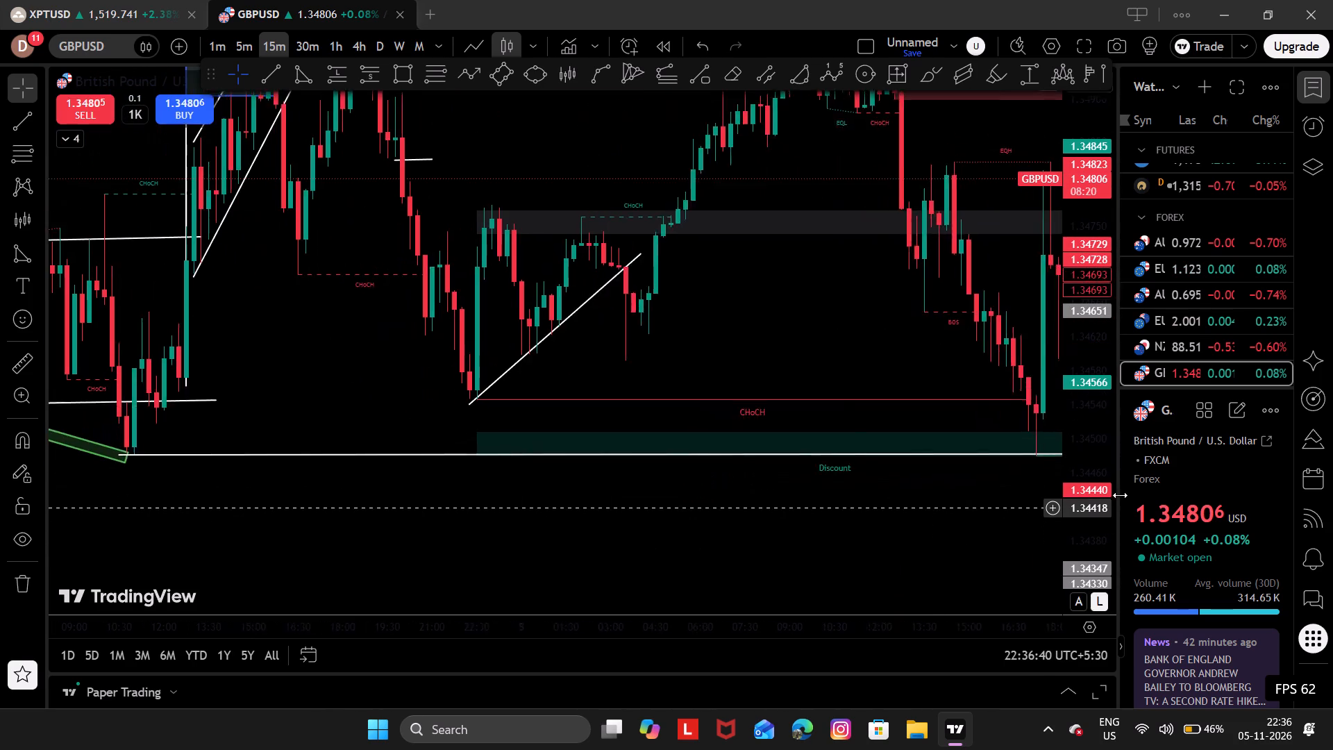
pyautogui.moveTo(1120, 495); pyautogui.dragTo(675, 604)
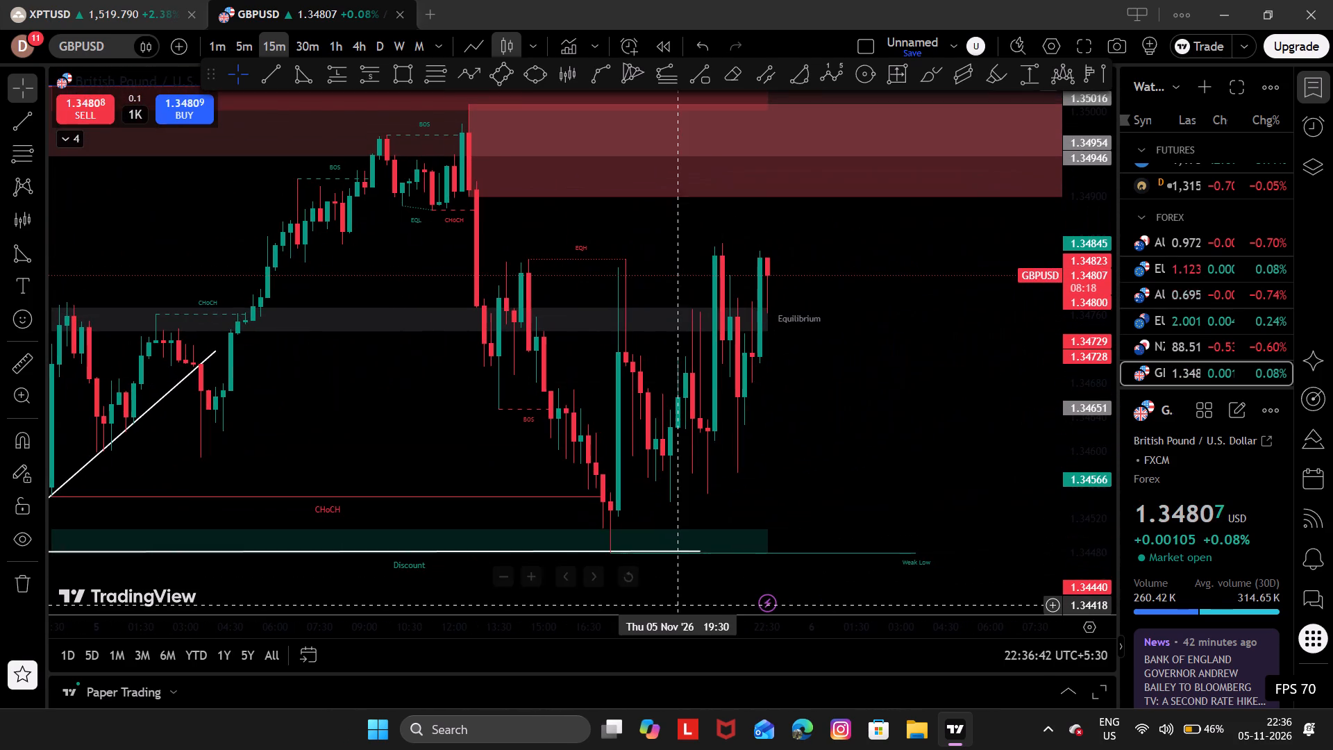
pyautogui.moveTo(414, 419); pyautogui.dragTo(446, 468)
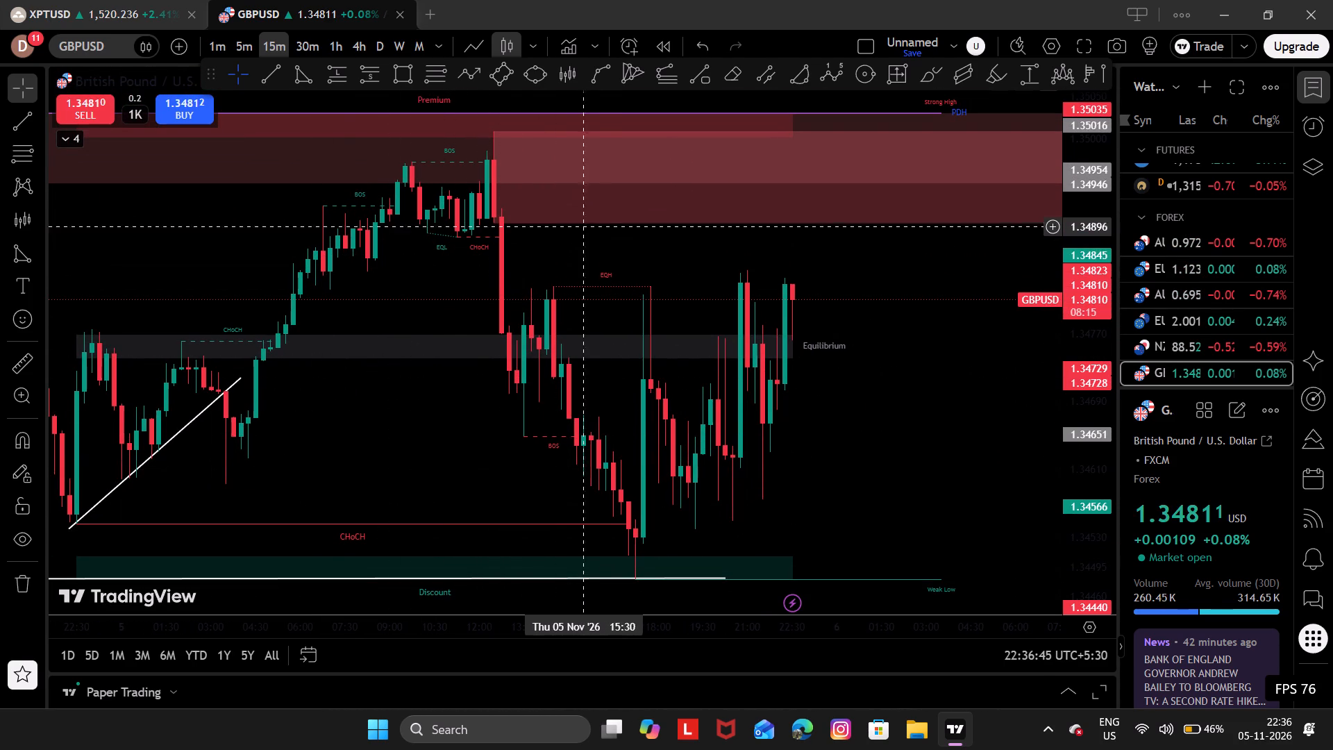
pyautogui.click(633, 215)
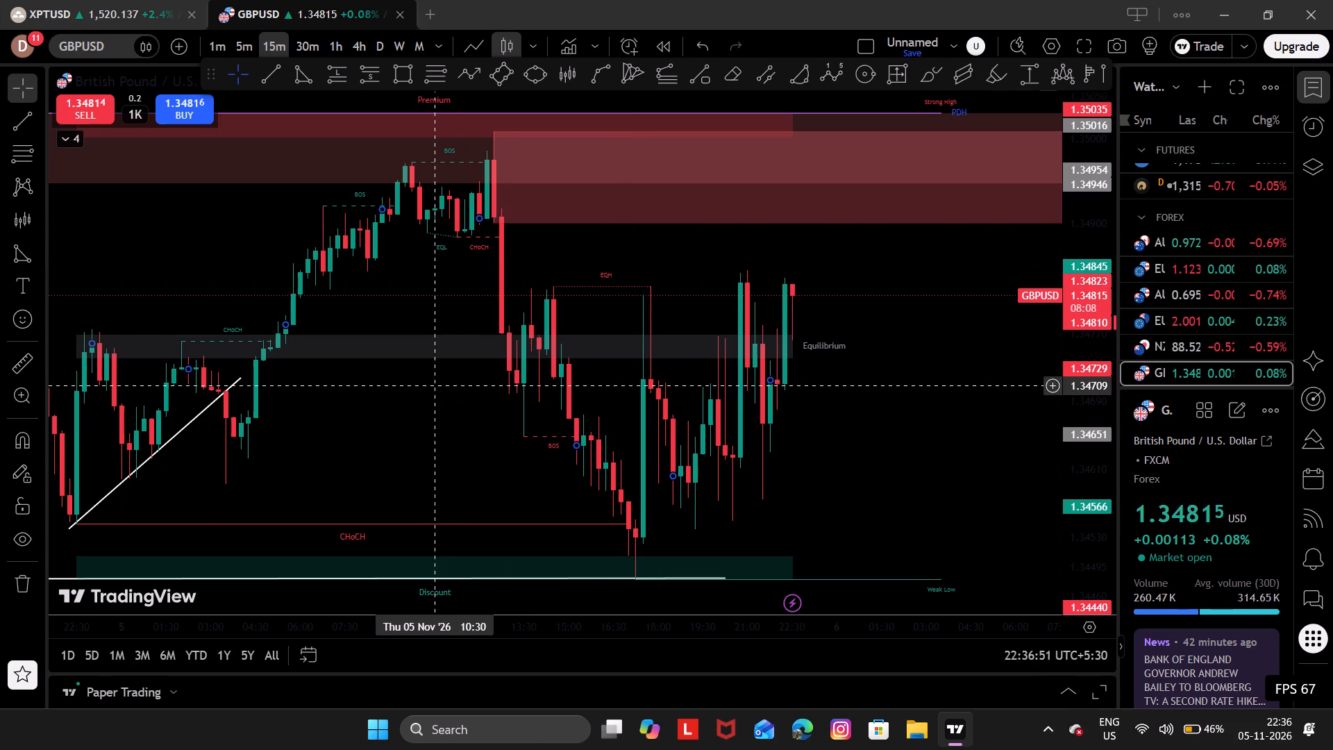
pyautogui.moveTo(440, 278); pyautogui.dragTo(445, 337)
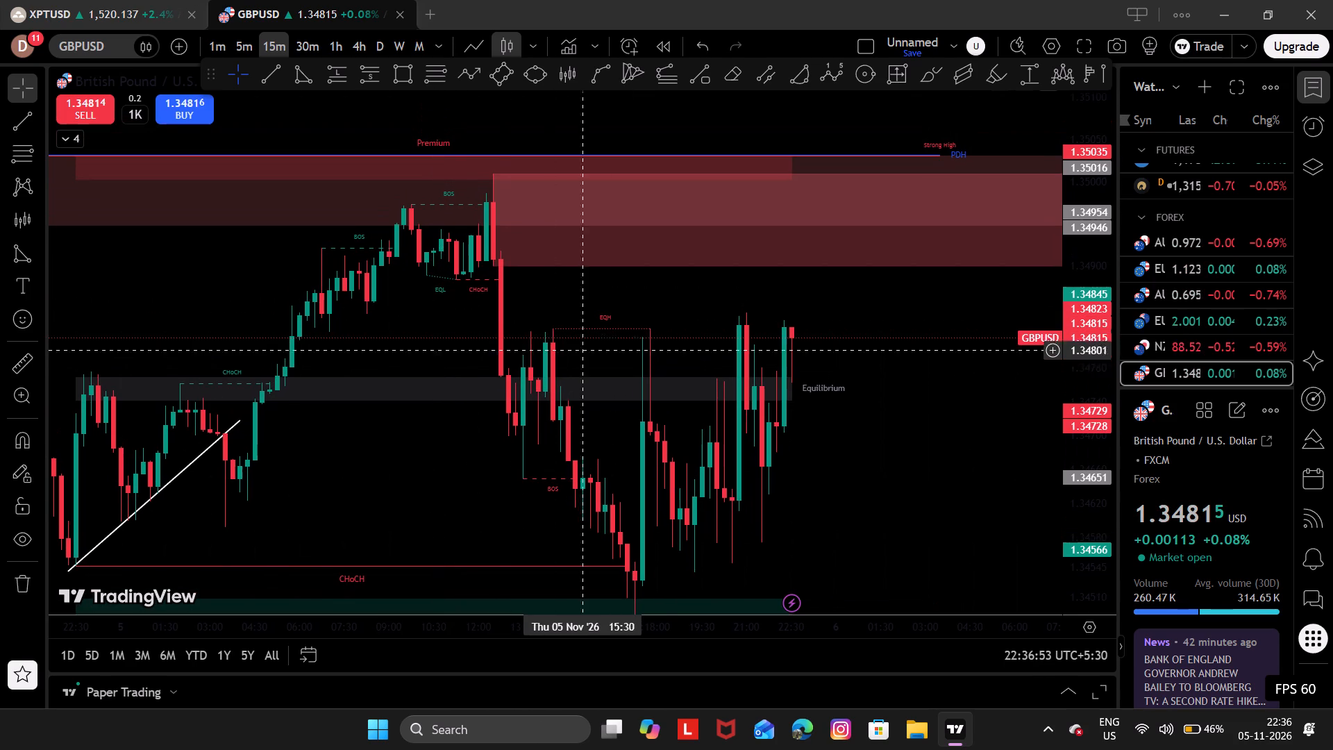
pyautogui.click(341, 357)
pyautogui.moveTo(428, 344); pyautogui.dragTo(432, 417)
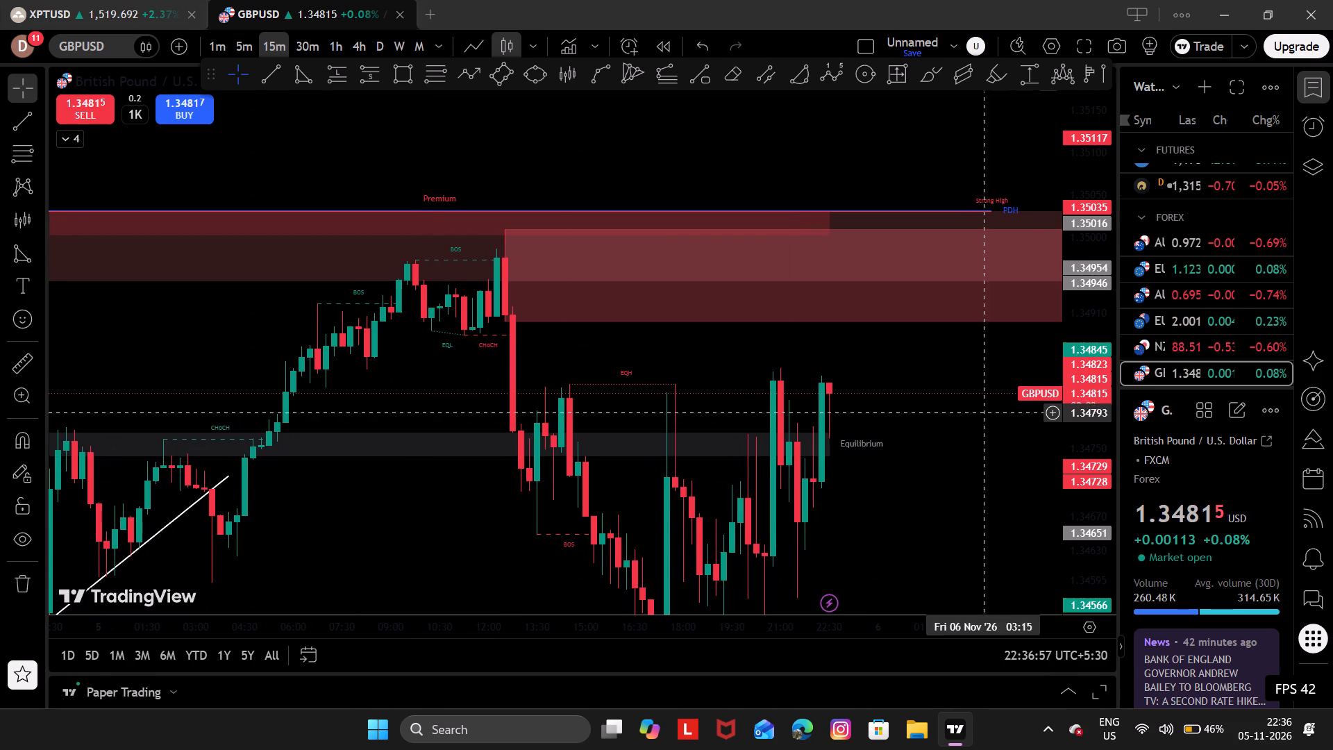
pyautogui.moveTo(1076, 478); pyautogui.dragTo(1073, 272)
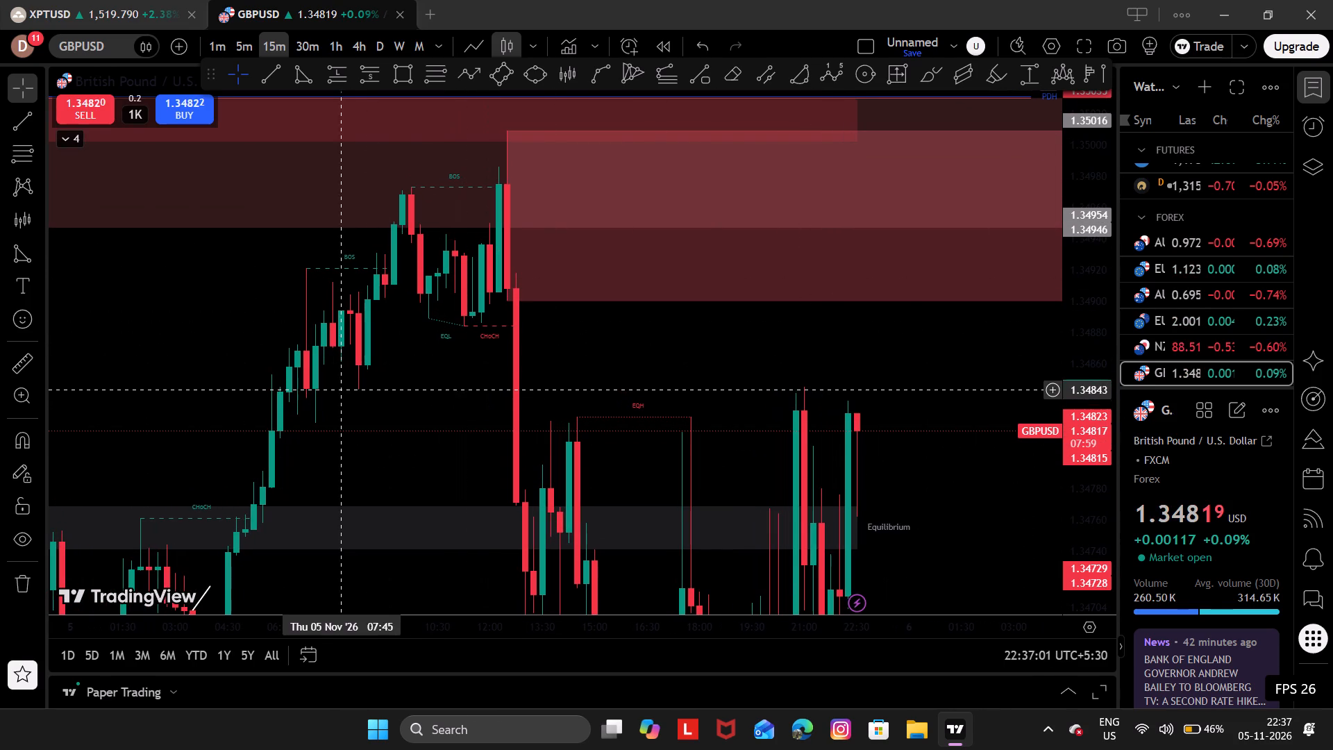
pyautogui.click(439, 281)
pyautogui.click(431, 332)
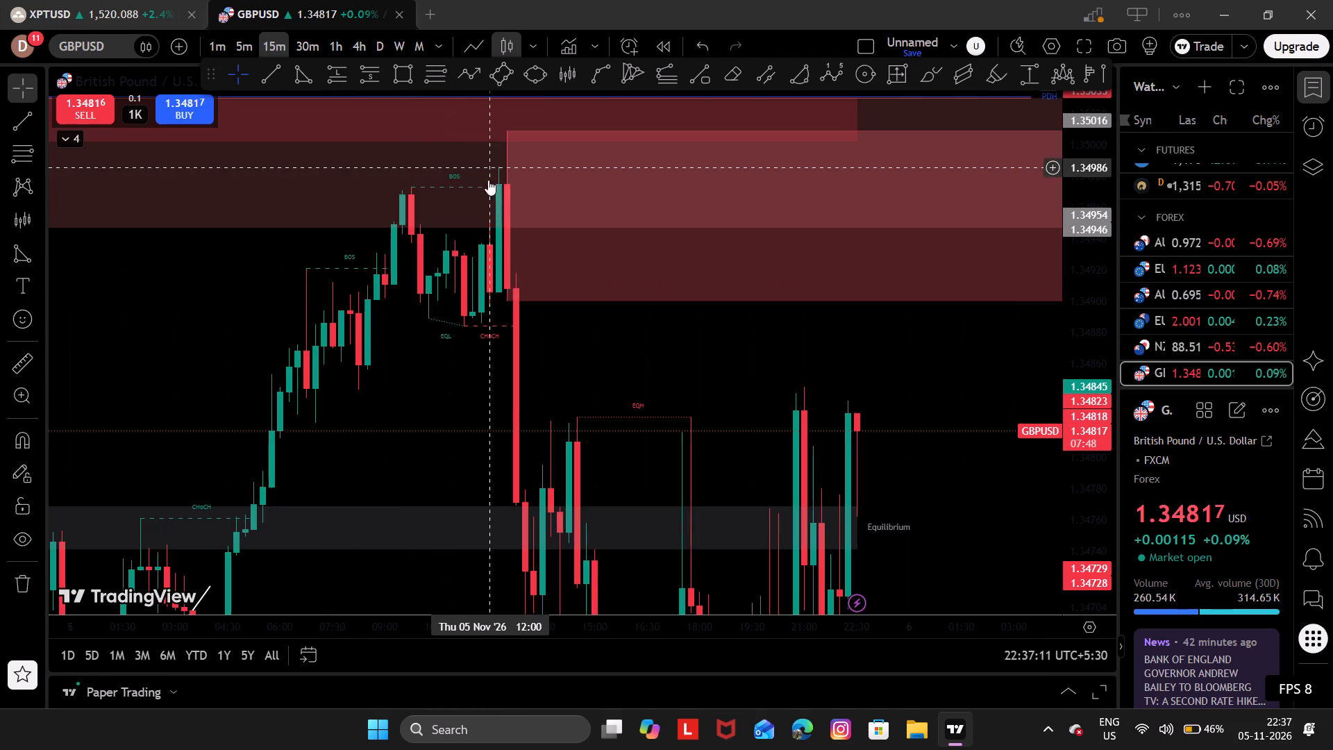
pyautogui.moveTo(386, 410); pyautogui.dragTo(457, 361)
pyautogui.moveTo(457, 361); pyautogui.dragTo(433, 278)
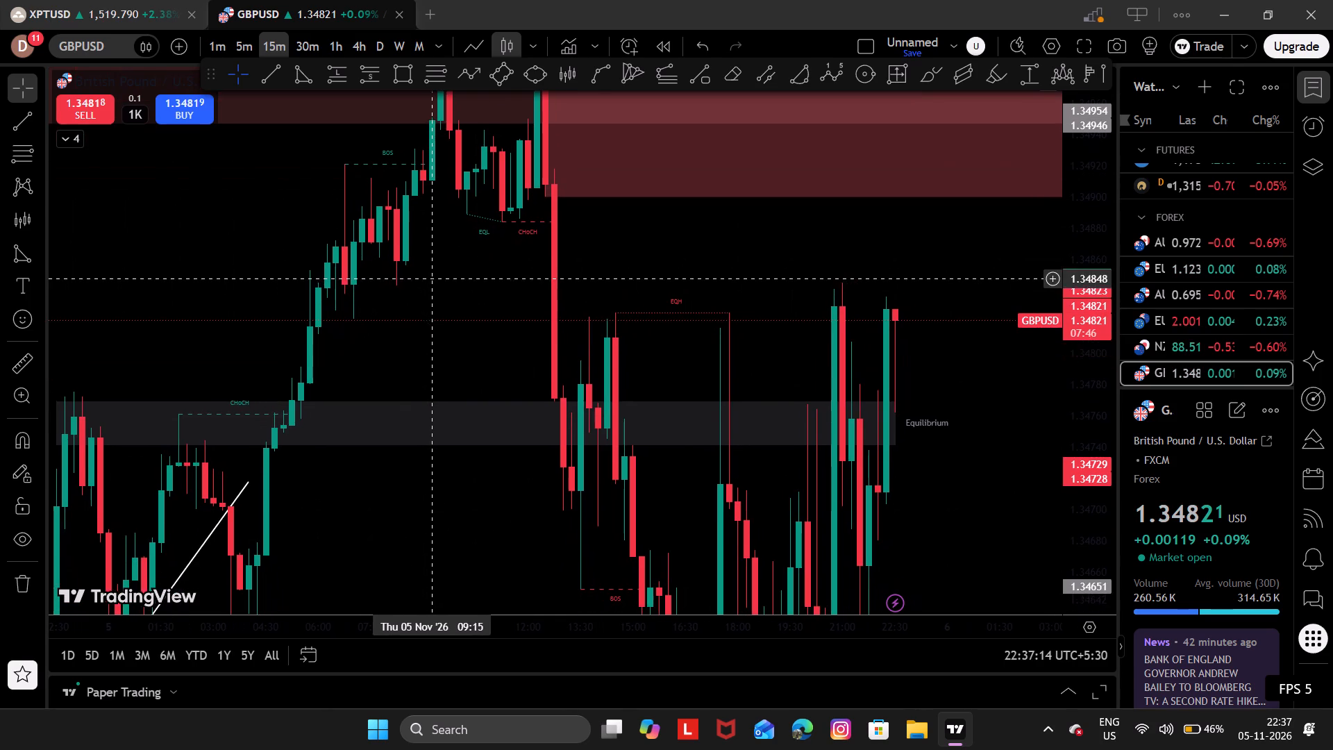
pyautogui.moveTo(1091, 309); pyautogui.dragTo(1083, 451)
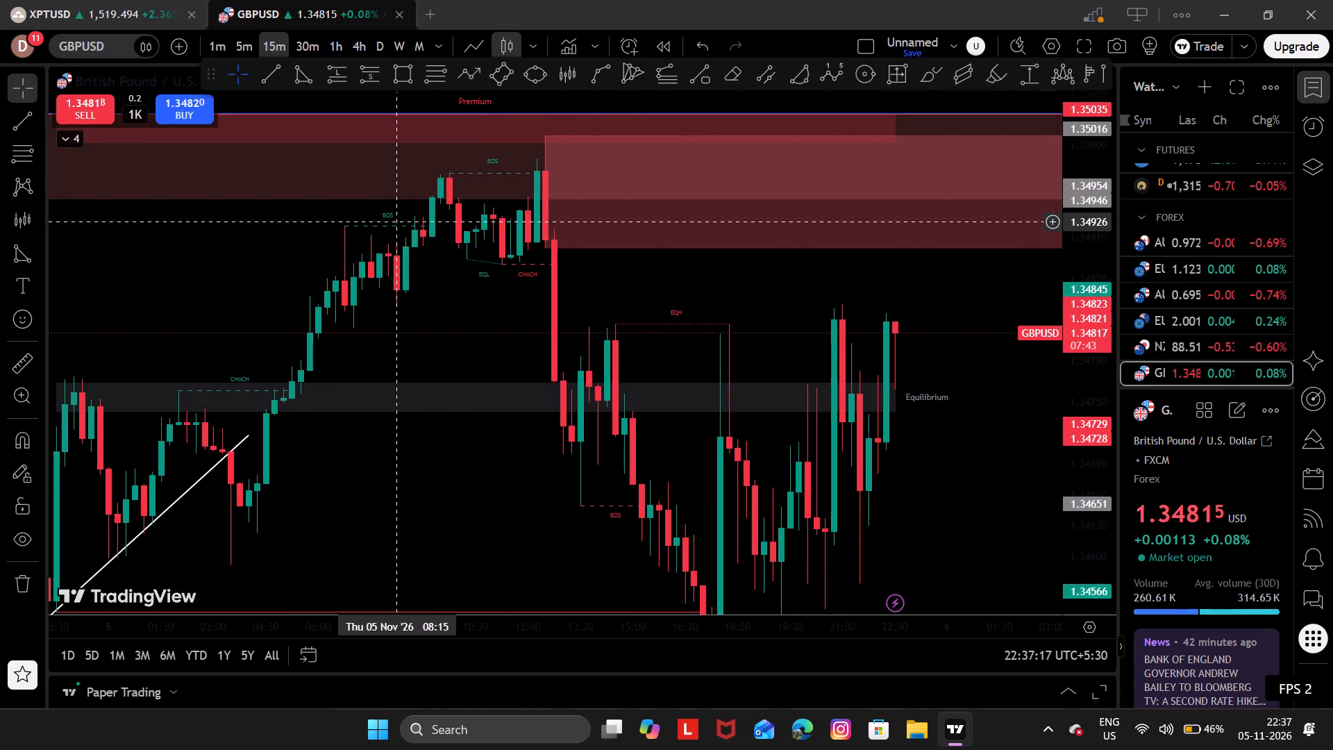
pyautogui.click(453, 233)
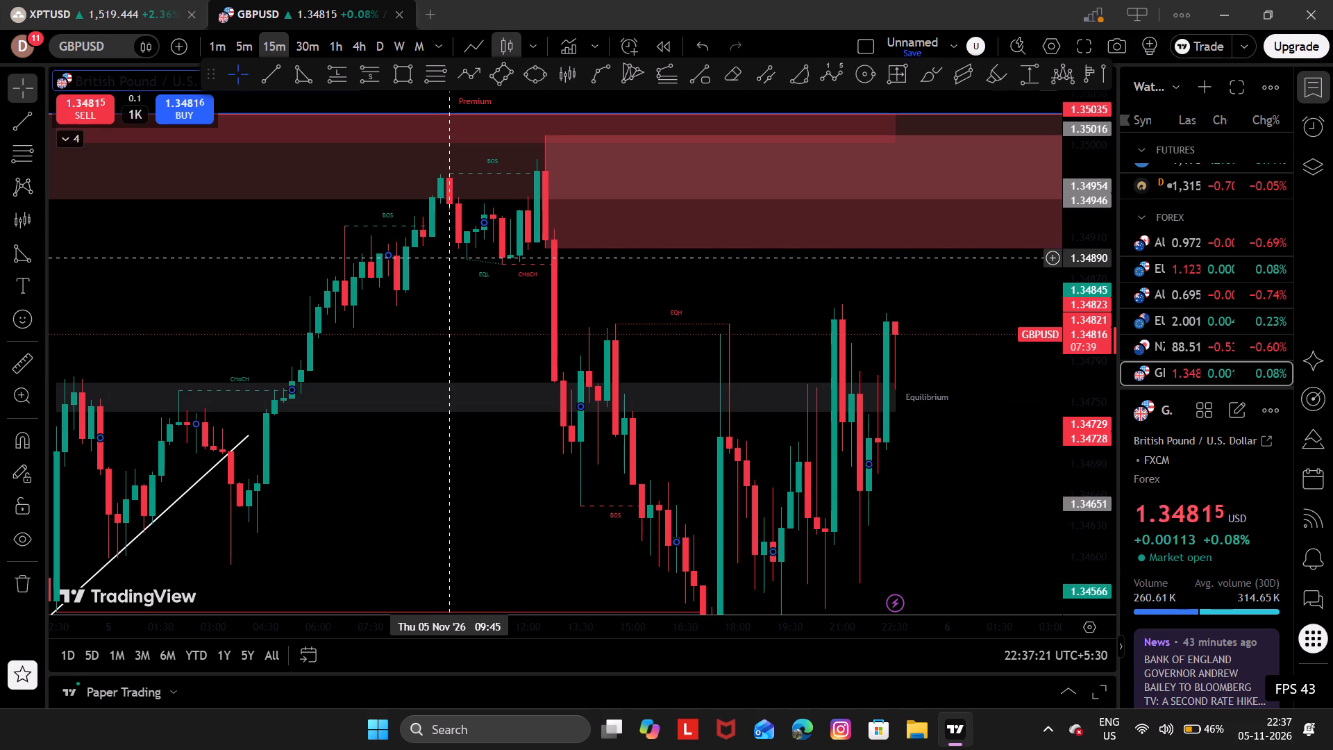
pyautogui.moveTo(501, 272); pyautogui.dragTo(484, 276)
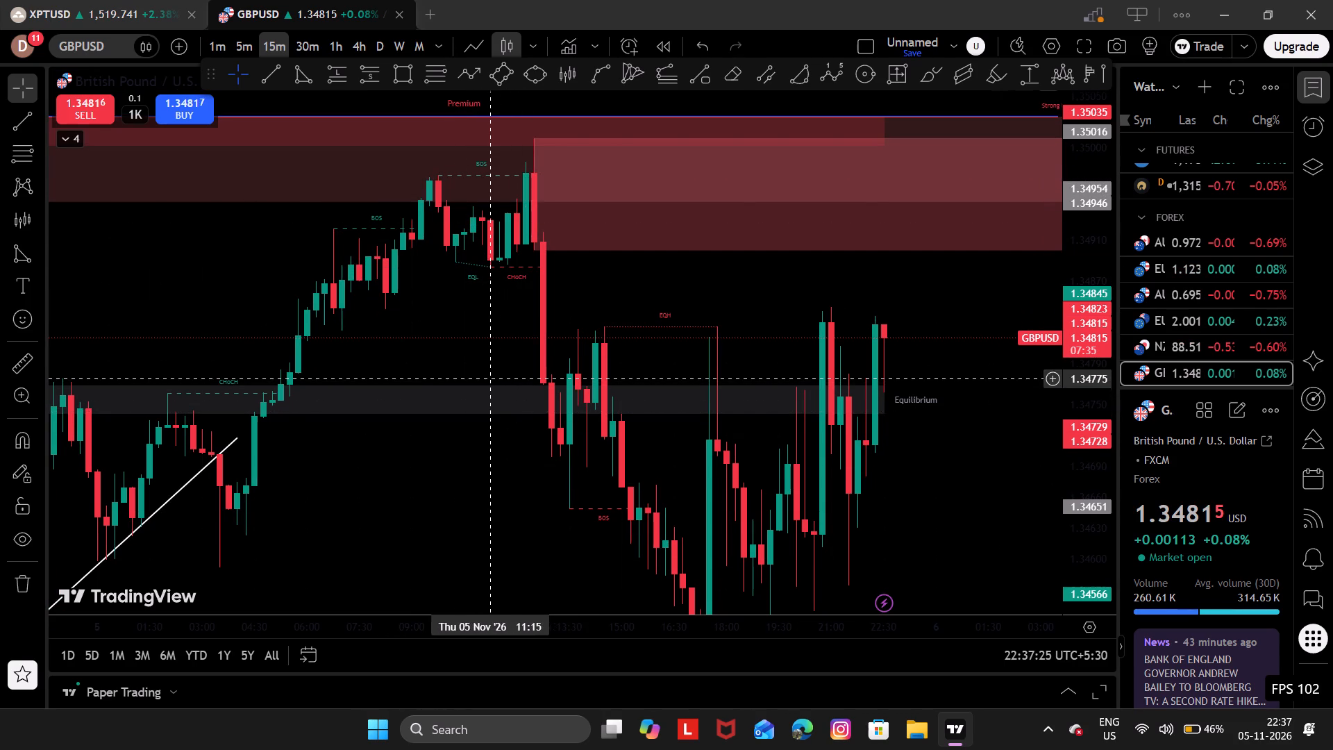
# Draw a near-horizontal trend line at about 1.3464 from the 18:45 candle on 5 November to 00:15 on 6 November.
pyautogui.moveTo(486, 378); pyautogui.dragTo(278, 258)
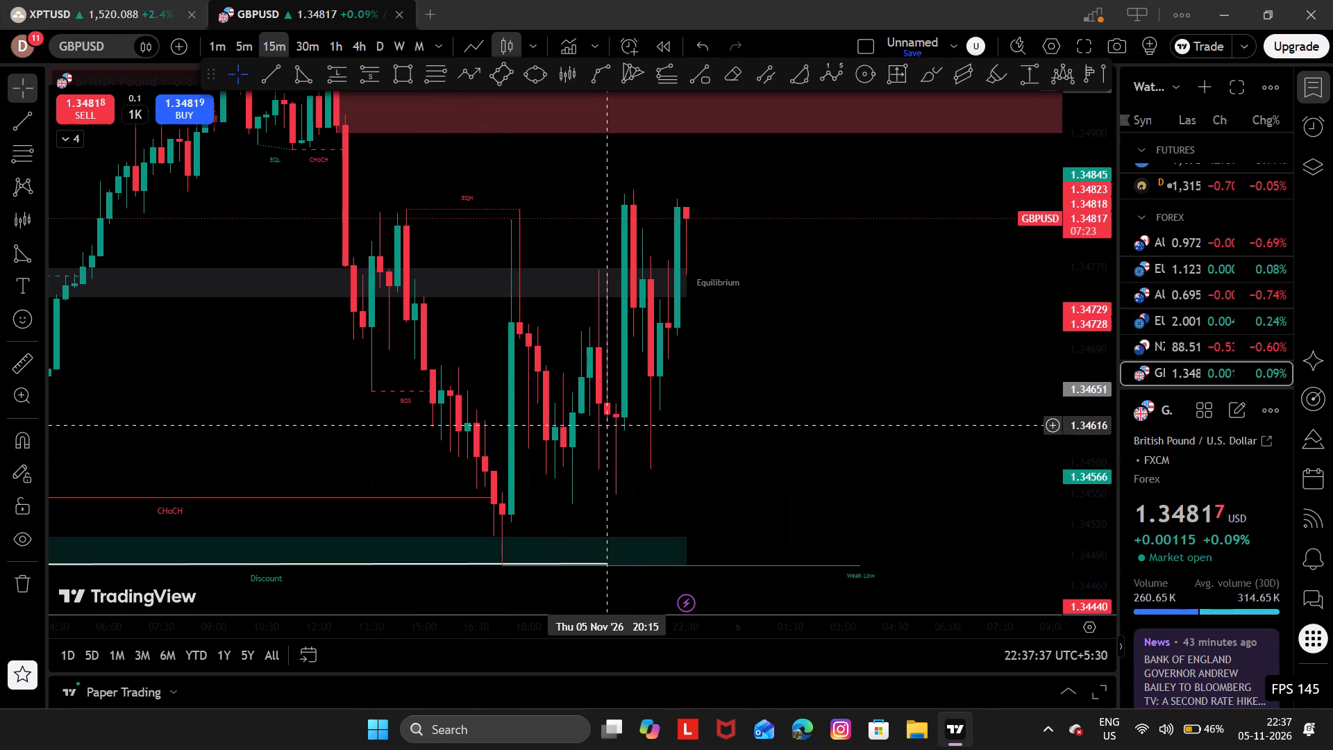
pyautogui.click(568, 451)
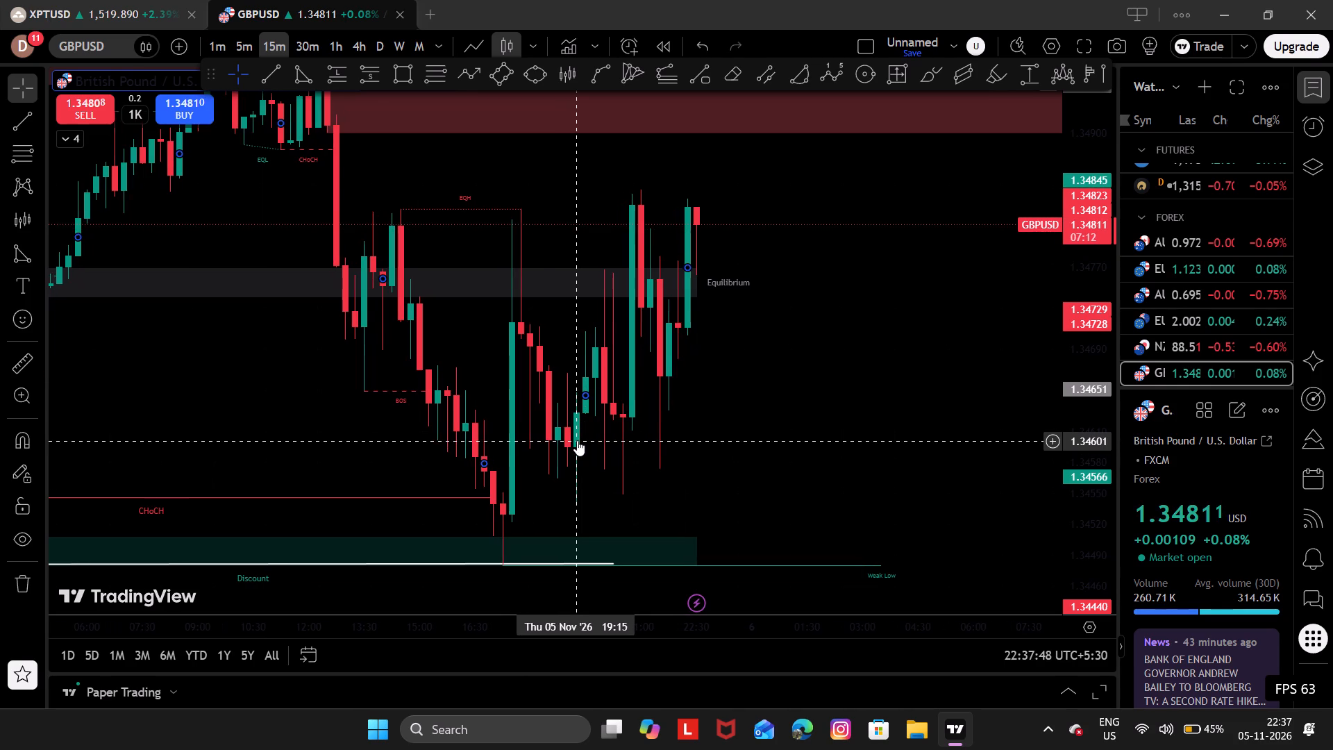
pyautogui.click(274, 73)
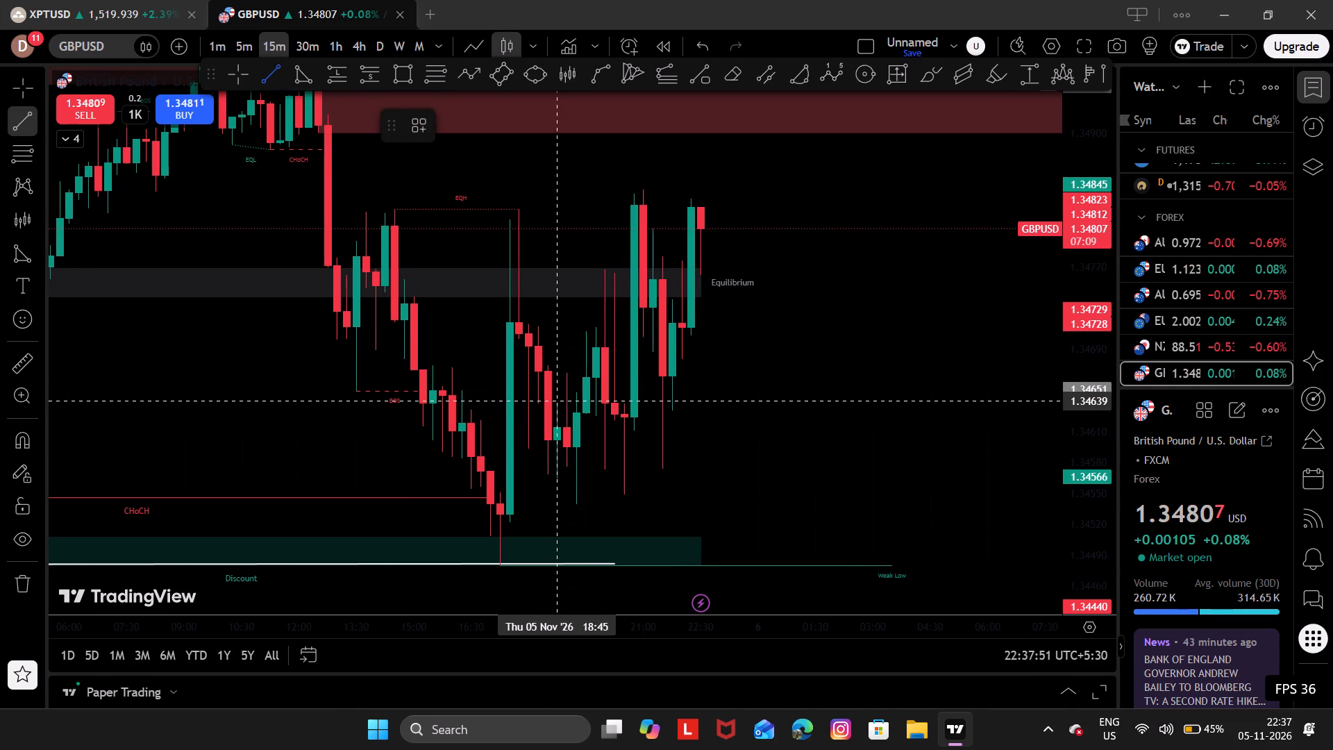
pyautogui.moveTo(560, 401); pyautogui.dragTo(764, 398)
pyautogui.click(764, 398)
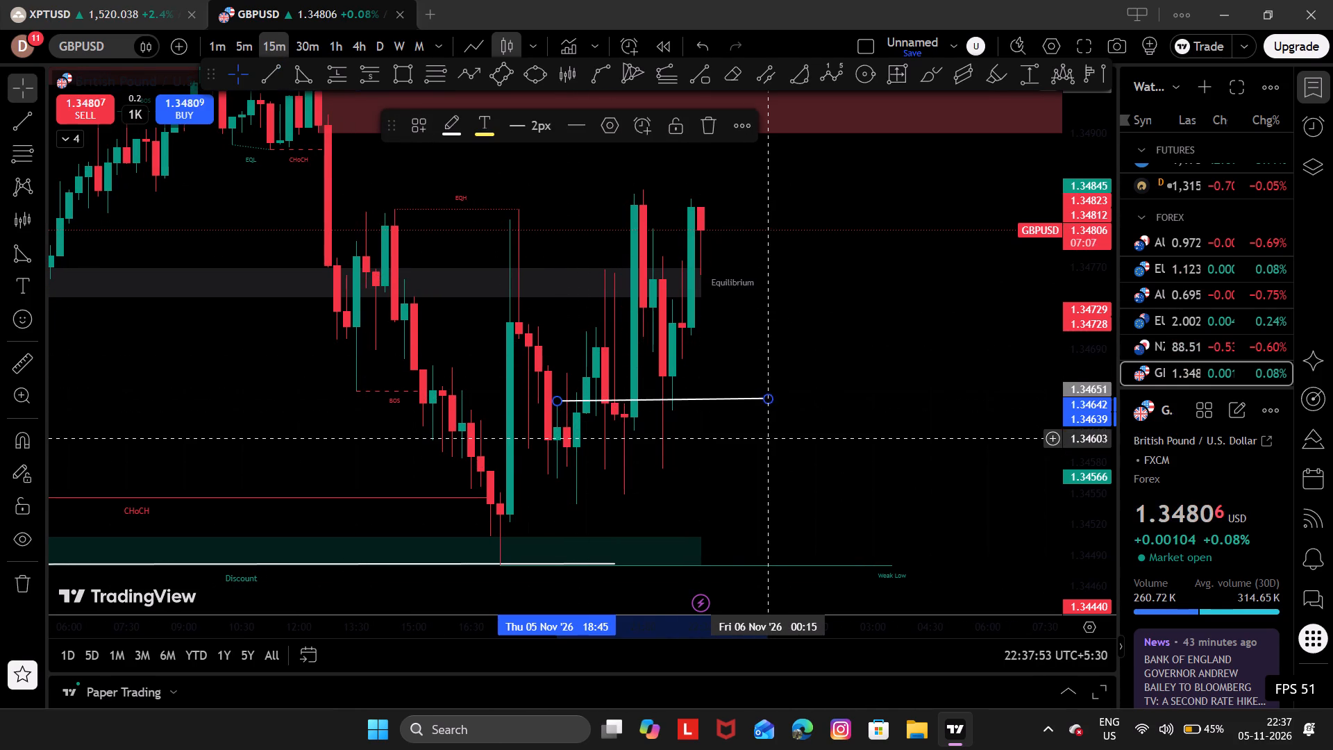
pyautogui.click(771, 440)
# Draw a near-horizontal trend line at about 1.3457 under the candle lows from 18:45 on 5 November to 01:30 on 6 November.
pyautogui.click(281, 89)
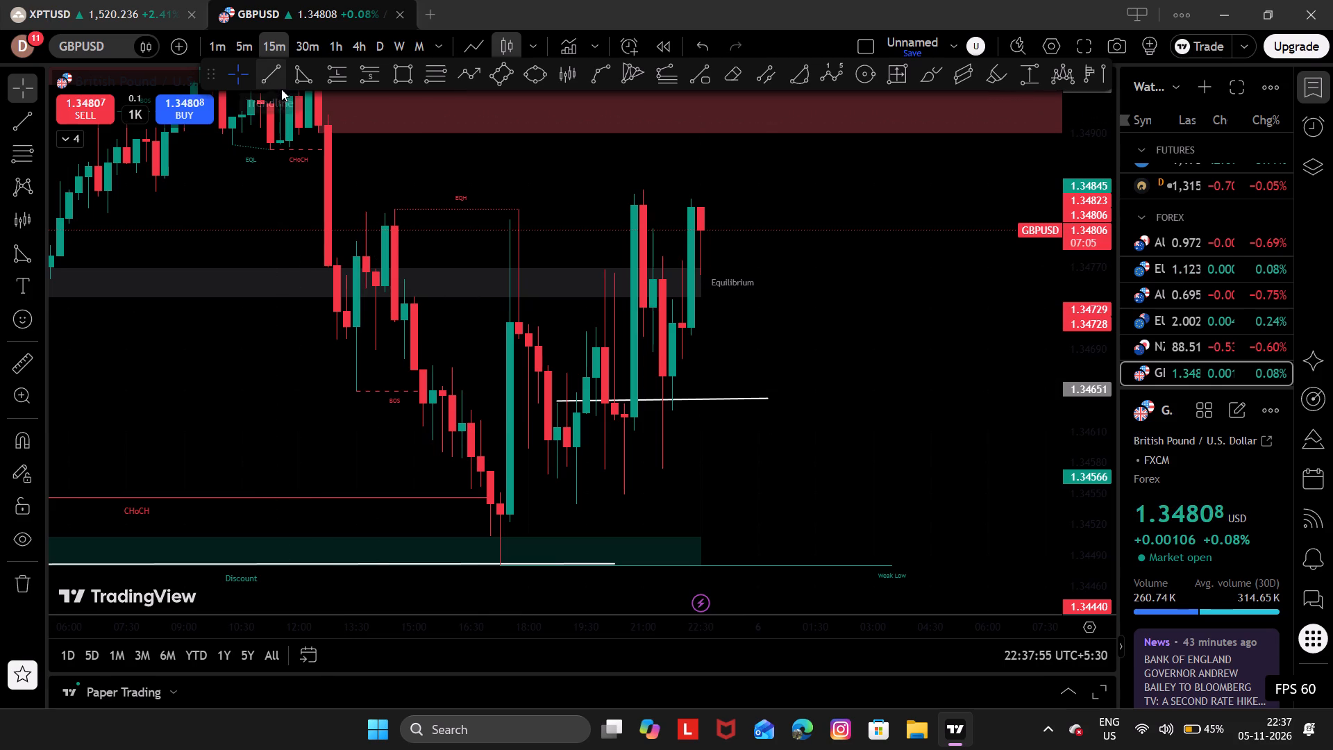
pyautogui.click(567, 448)
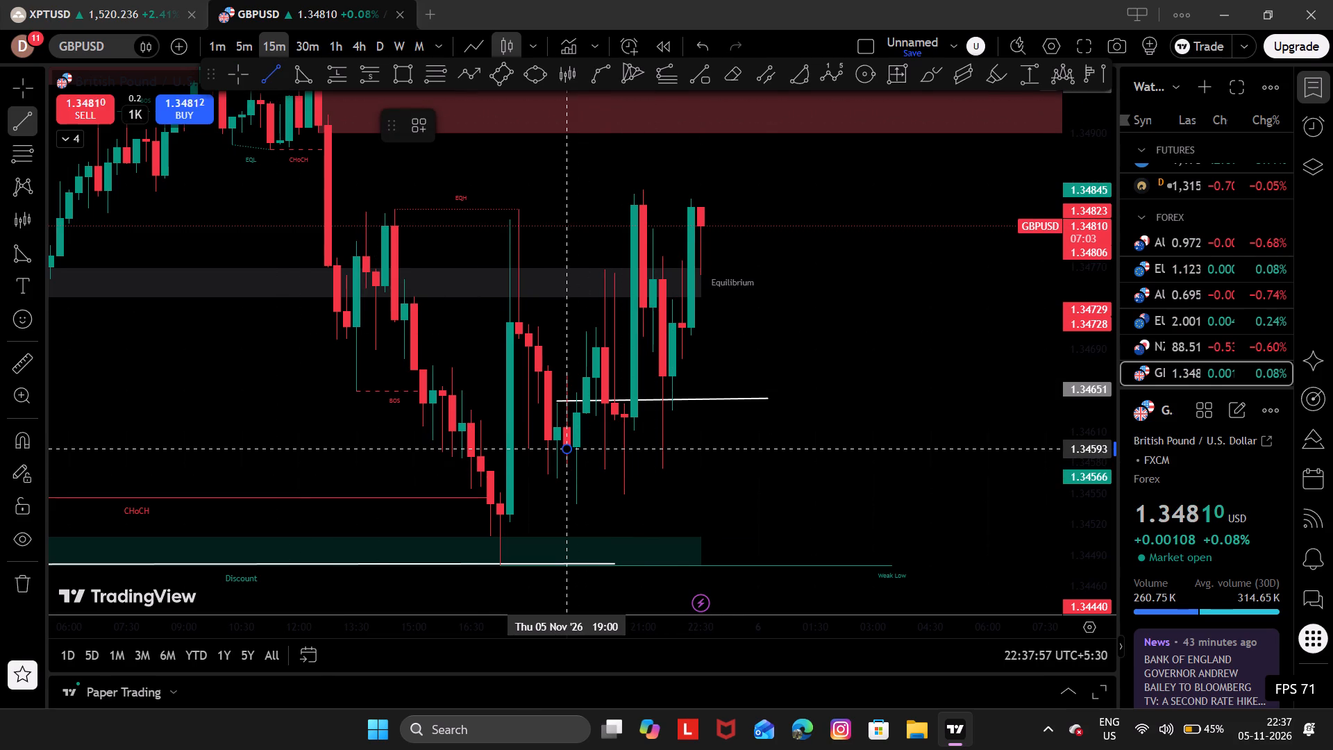
pyautogui.click(827, 447)
pyautogui.moveTo(789, 446); pyautogui.dragTo(789, 483)
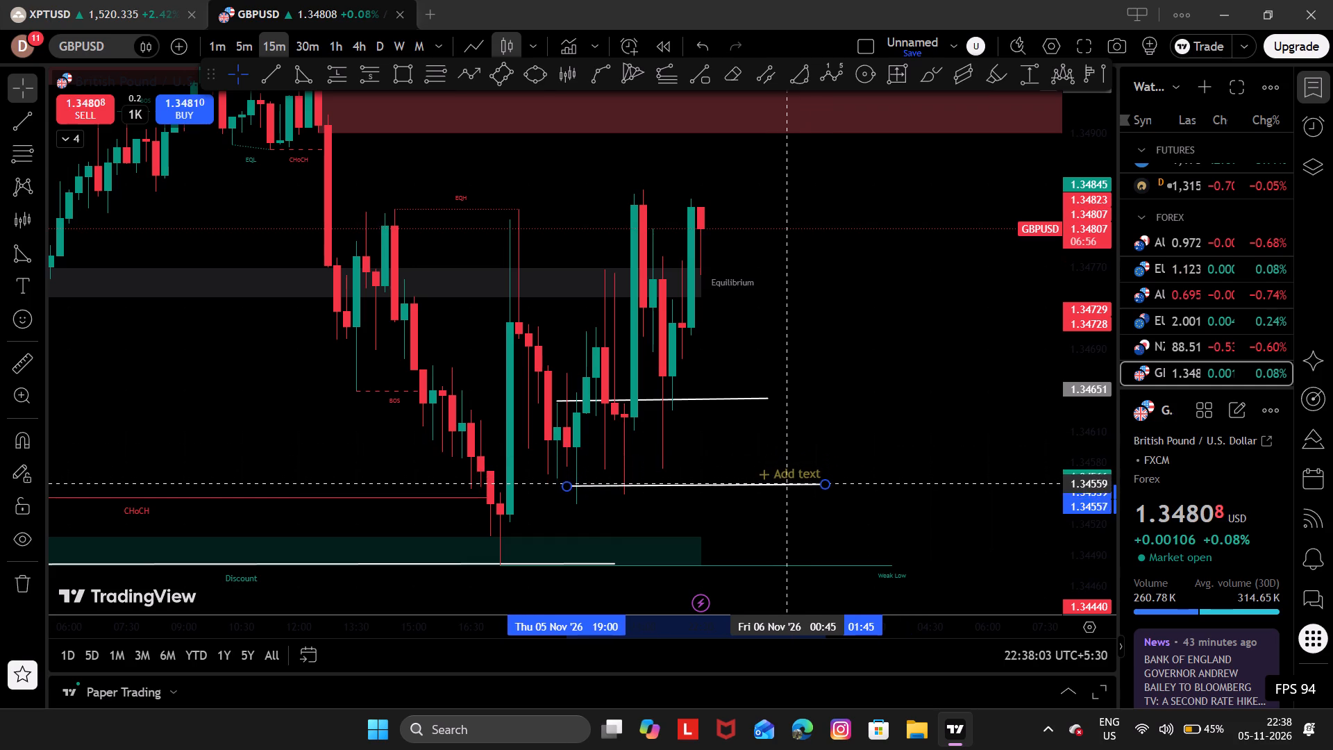
pyautogui.moveTo(789, 483); pyautogui.dragTo(778, 474)
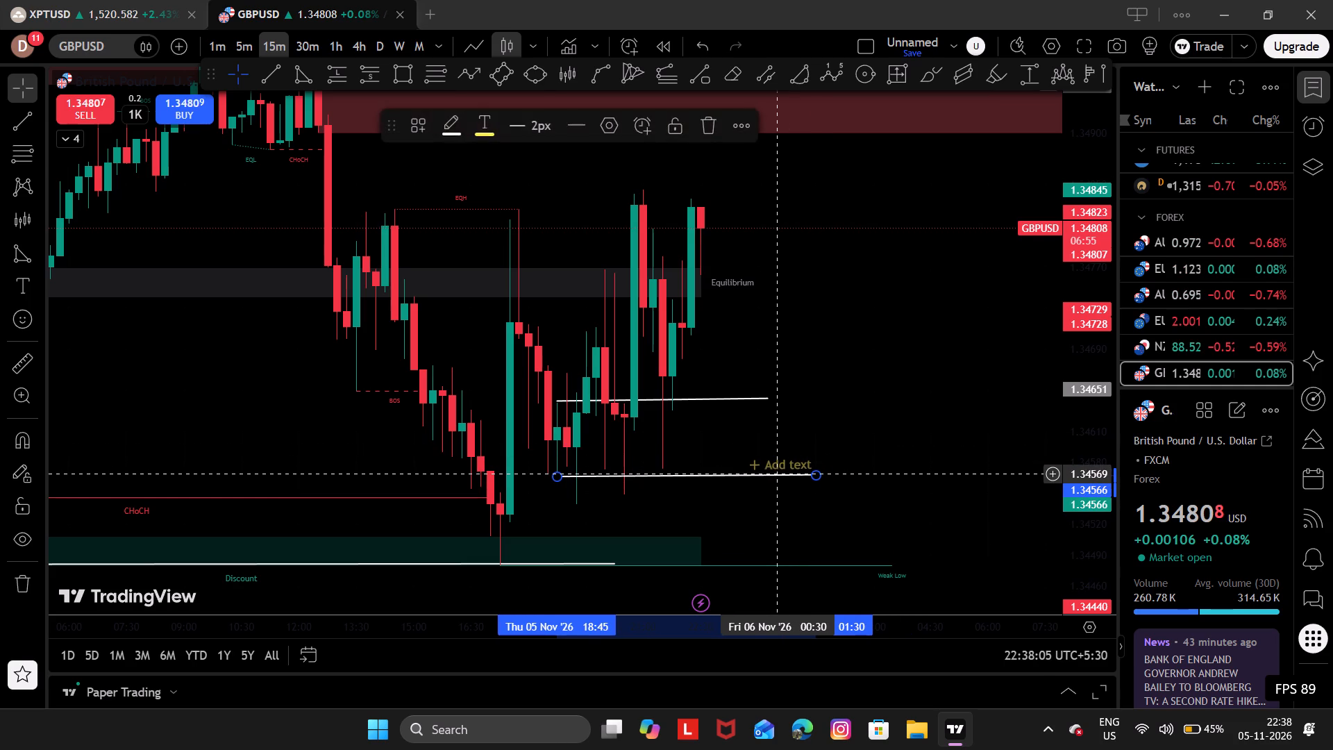
pyautogui.click(840, 479)
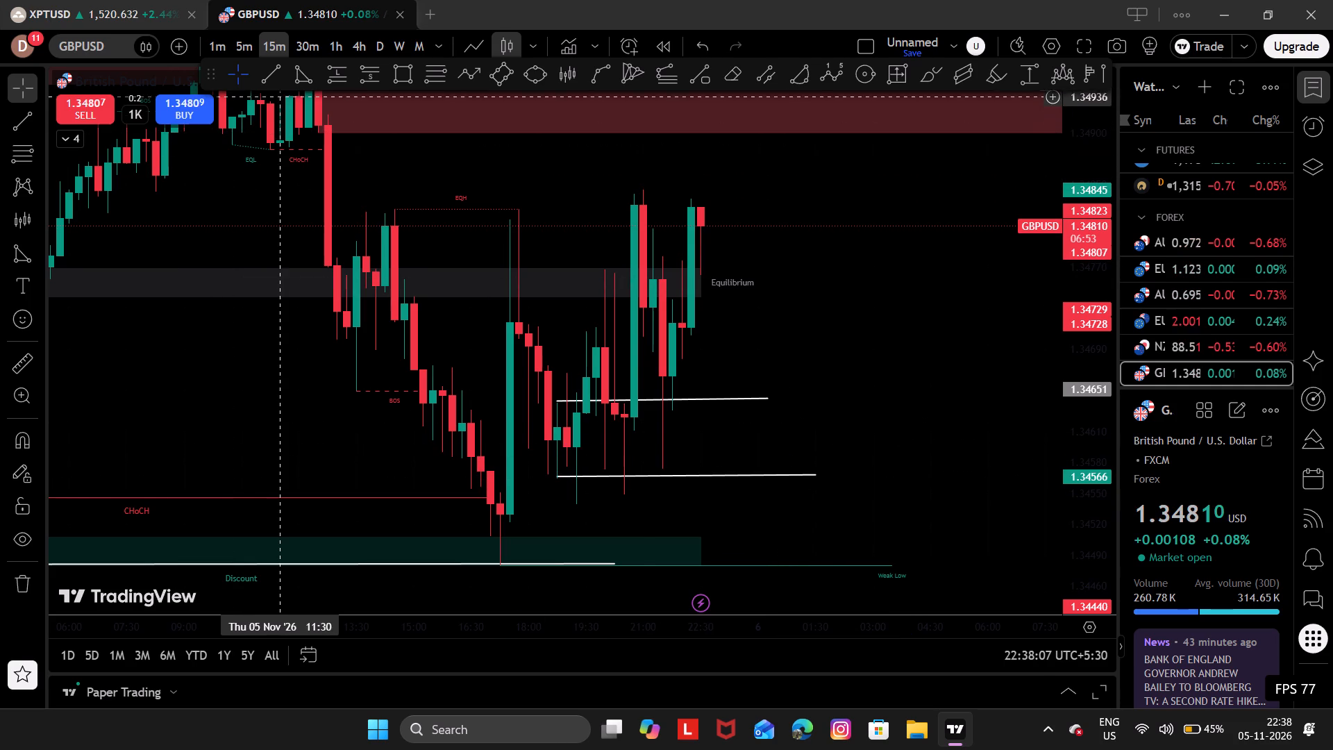
# Draw a near-horizontal trend line at about 1.3460, between the two existing lines, from 18:45 on 5 November to about 01:30 on 6 November.
pyautogui.click(274, 90)
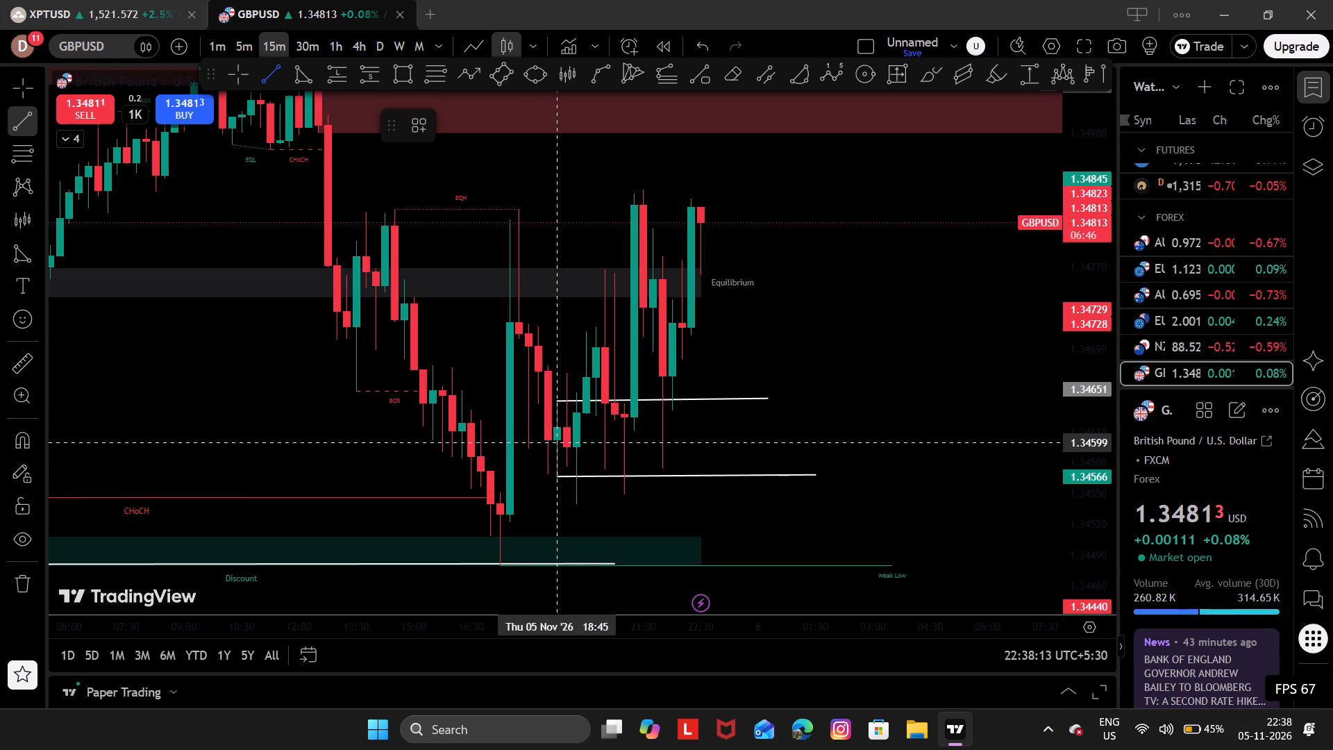
pyautogui.moveTo(557, 442); pyautogui.dragTo(806, 443)
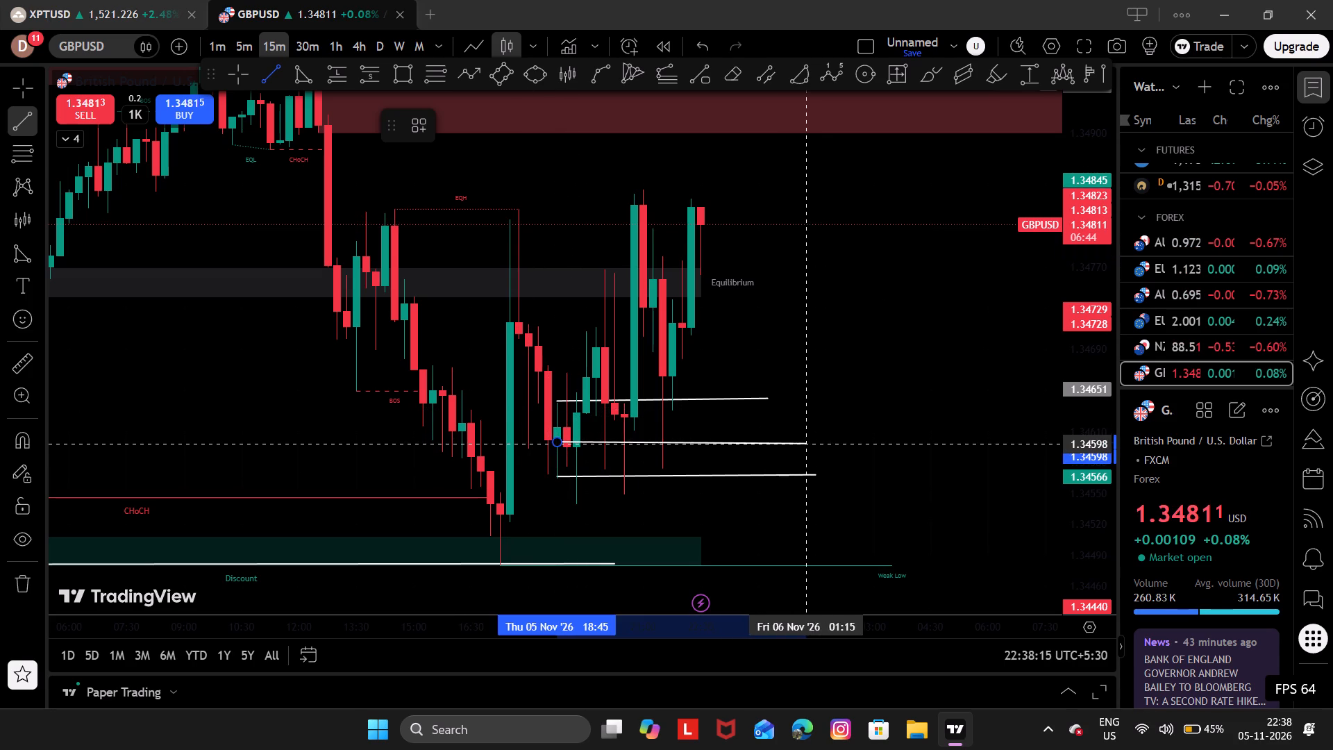
pyautogui.moveTo(806, 443); pyautogui.dragTo(819, 439)
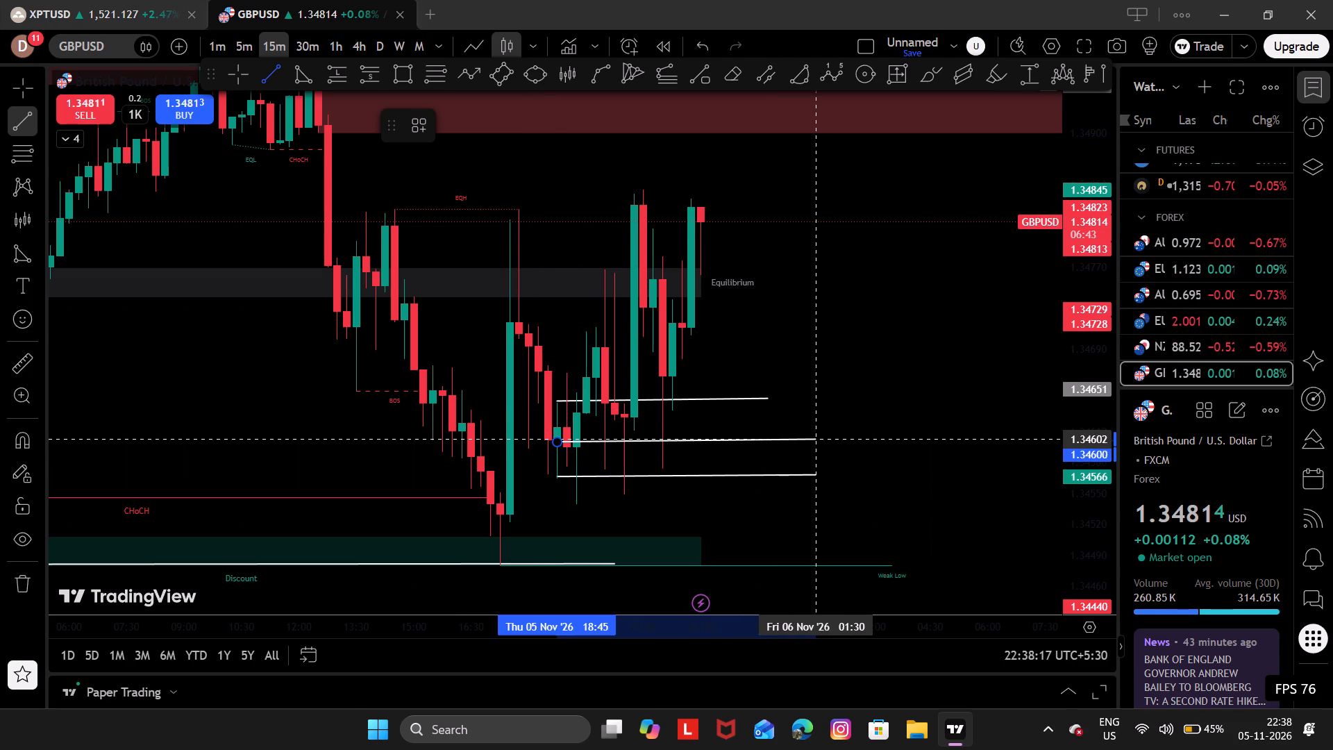
pyautogui.moveTo(819, 439); pyautogui.dragTo(818, 442)
pyautogui.click(818, 442)
# Draw a rectangle zone from about 1.3459 to 1.3454, spanning 18:30 on 5 November to 03:45 on 6 November.
pyautogui.moveTo(863, 499); pyautogui.dragTo(539, 476)
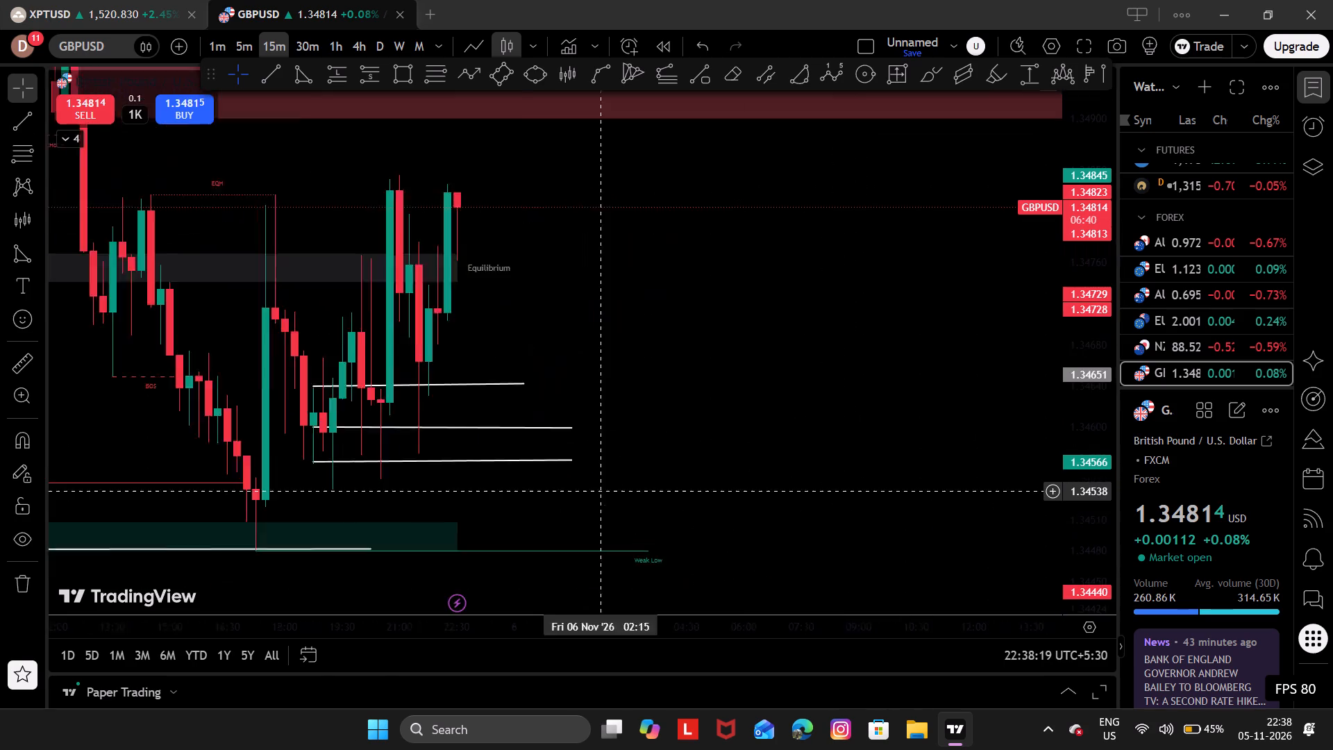
pyautogui.moveTo(539, 476); pyautogui.dragTo(735, 407)
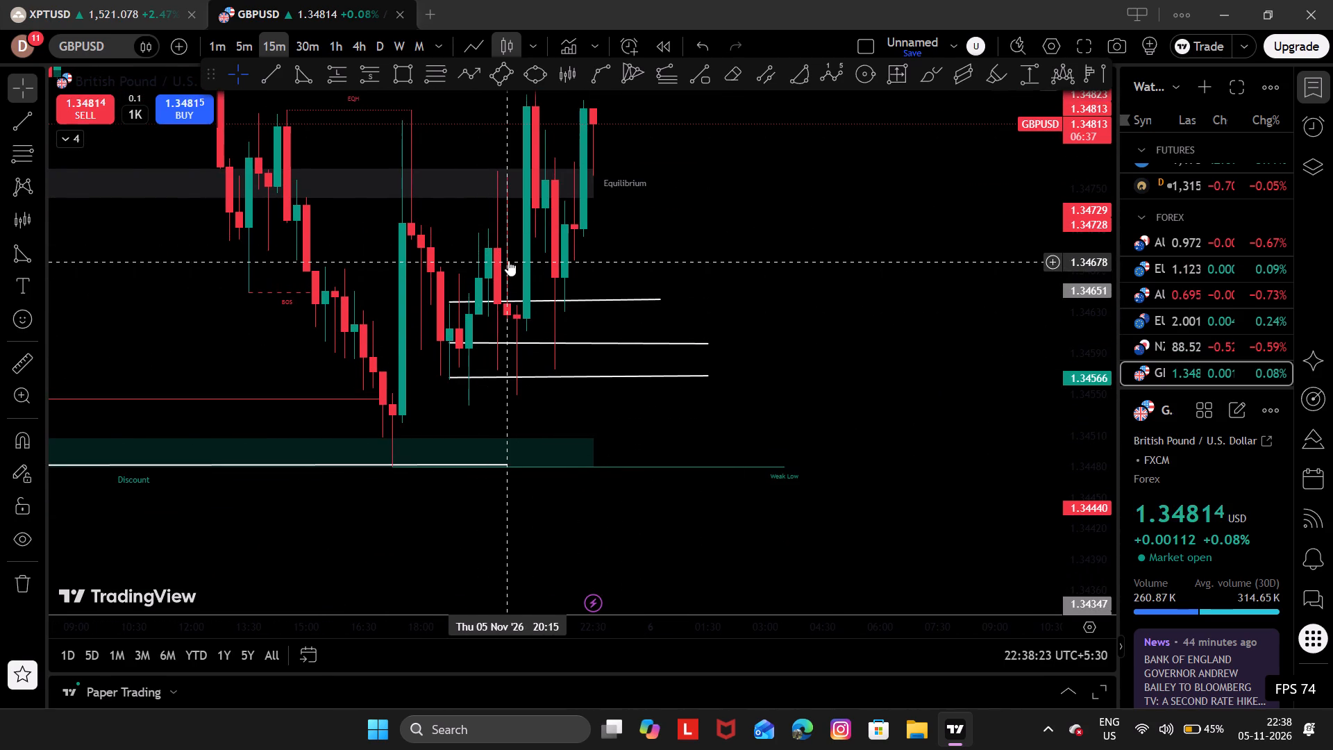
pyautogui.moveTo(546, 338); pyautogui.dragTo(527, 337)
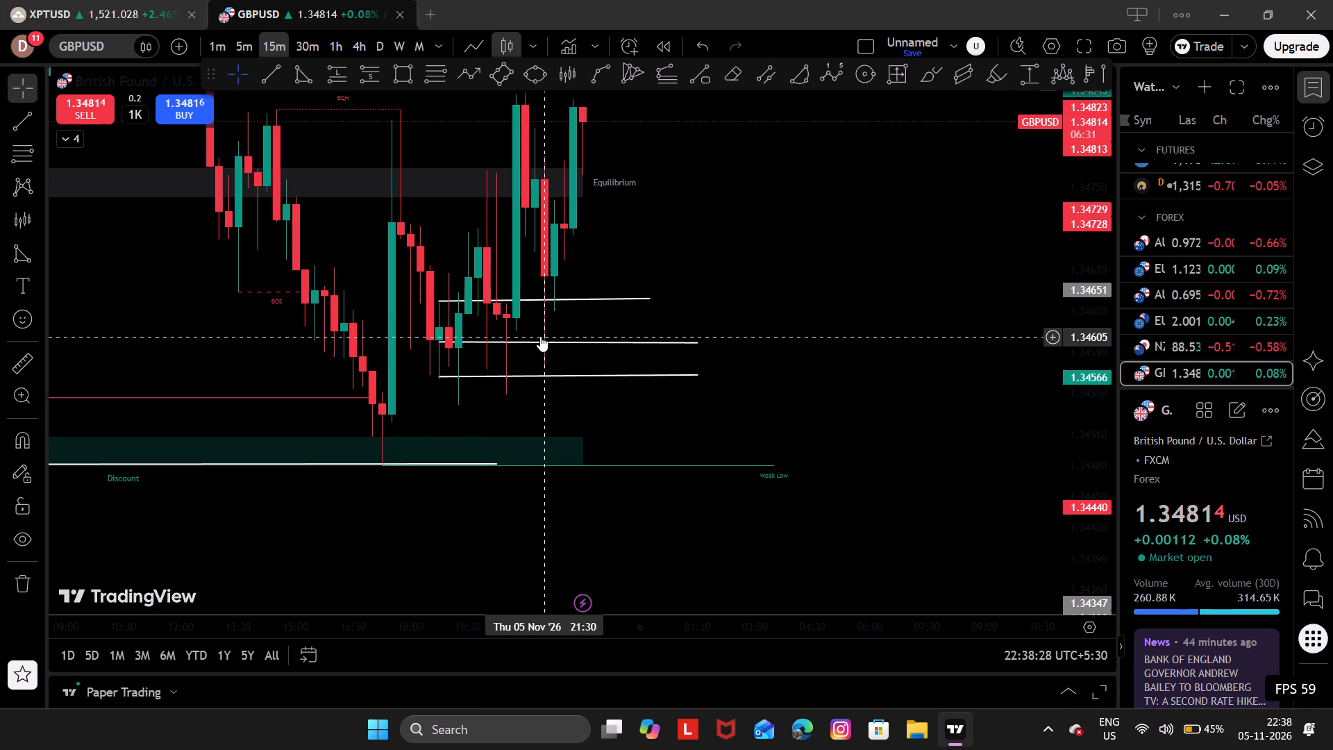
pyautogui.moveTo(708, 260); pyautogui.dragTo(730, 455)
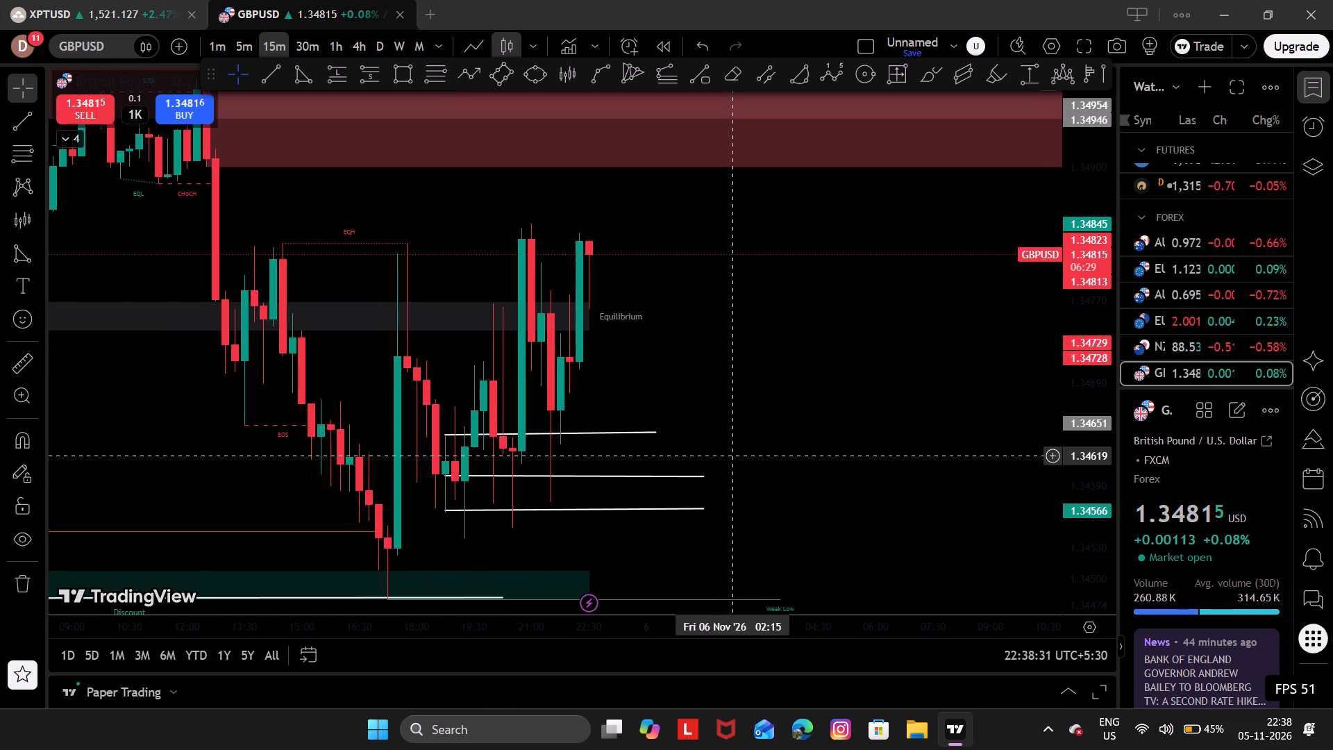
pyautogui.moveTo(730, 455); pyautogui.dragTo(730, 460)
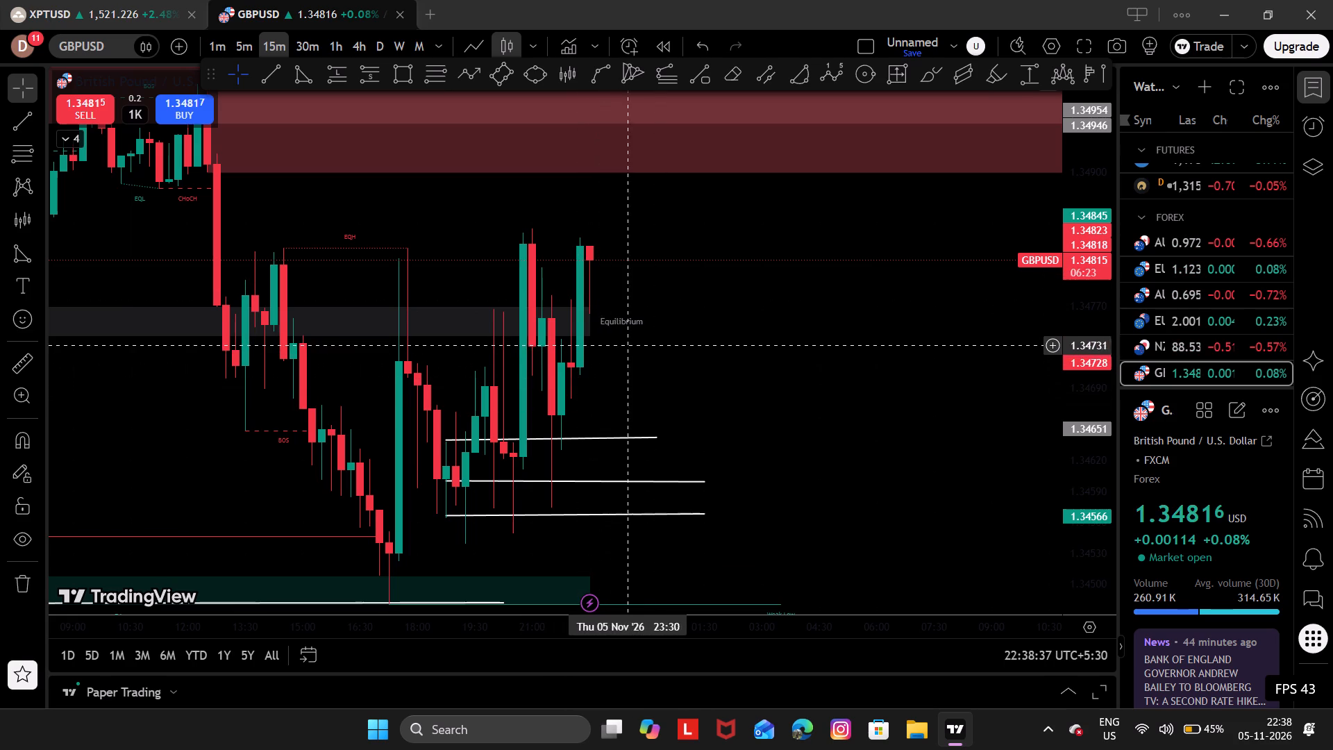
pyautogui.moveTo(677, 428); pyautogui.dragTo(987, 375)
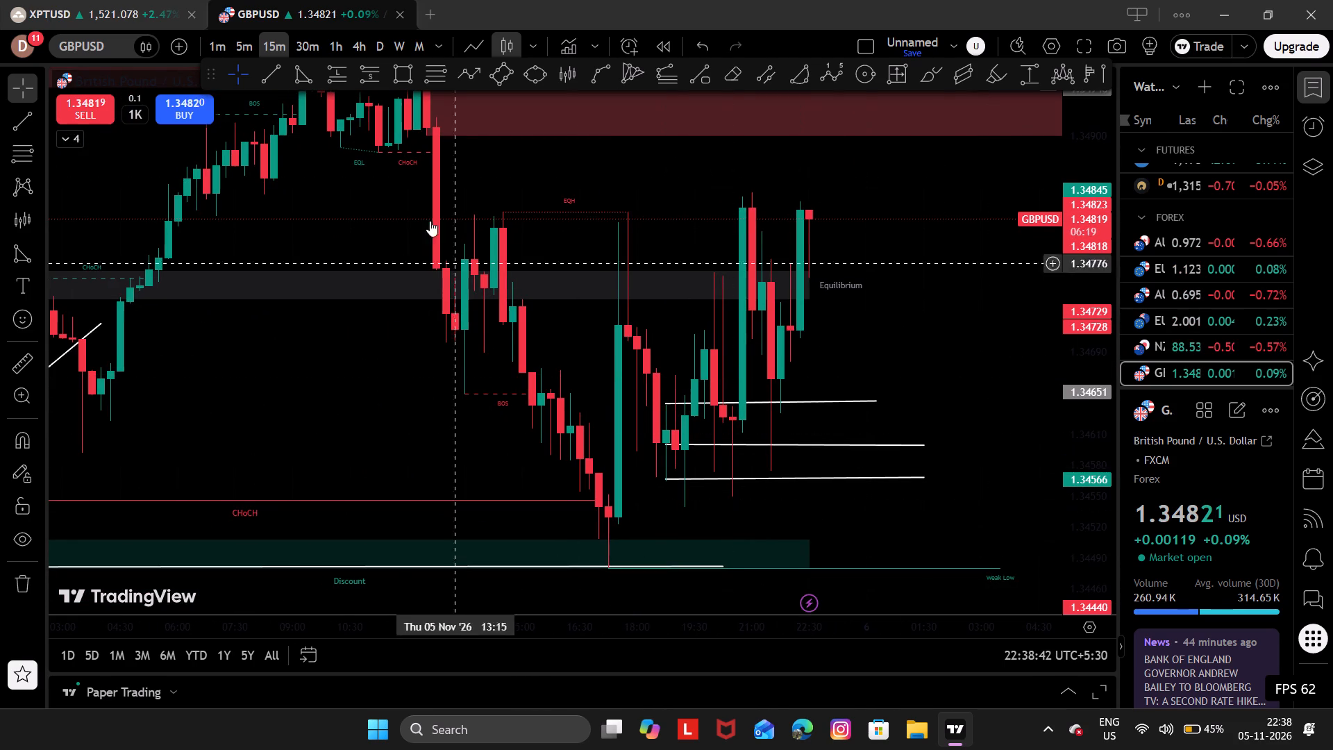
pyautogui.moveTo(623, 233); pyautogui.dragTo(439, 128)
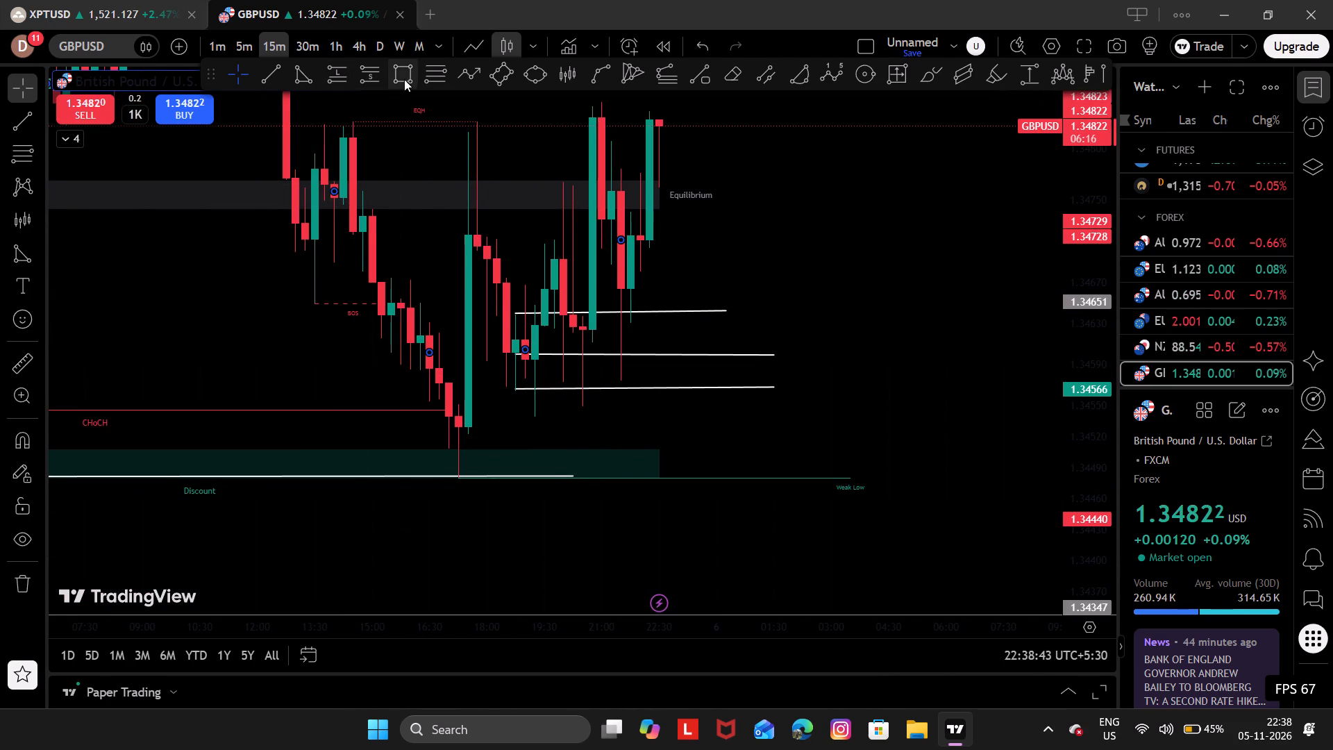
pyautogui.click(405, 79)
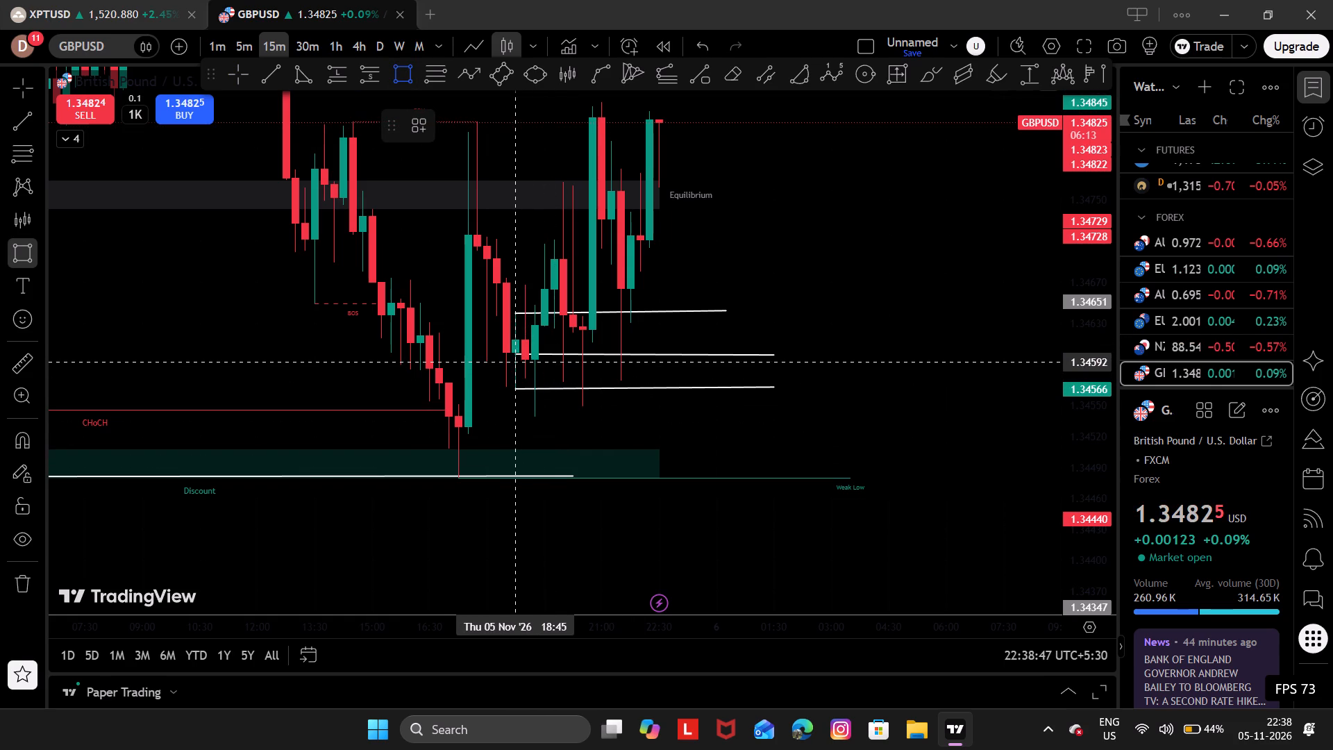
pyautogui.moveTo(511, 362); pyautogui.dragTo(762, 407)
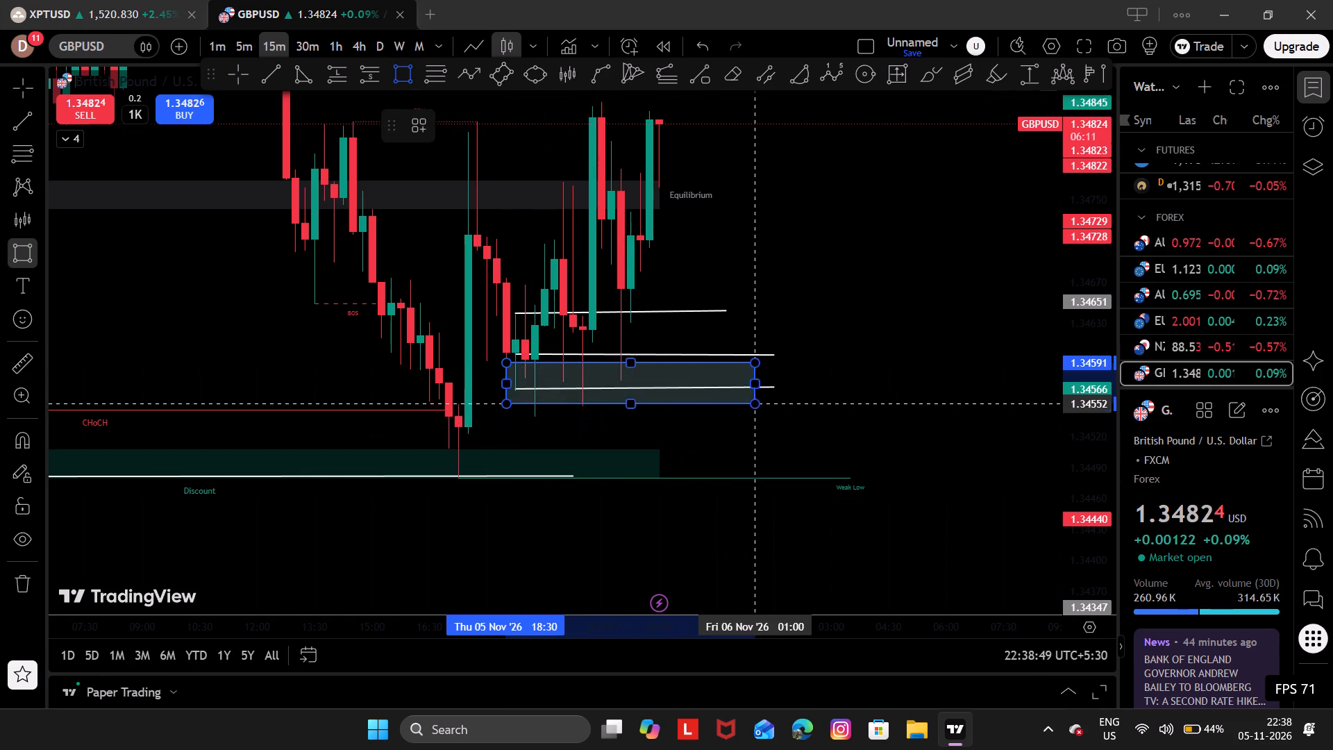
pyautogui.moveTo(762, 407); pyautogui.dragTo(863, 418)
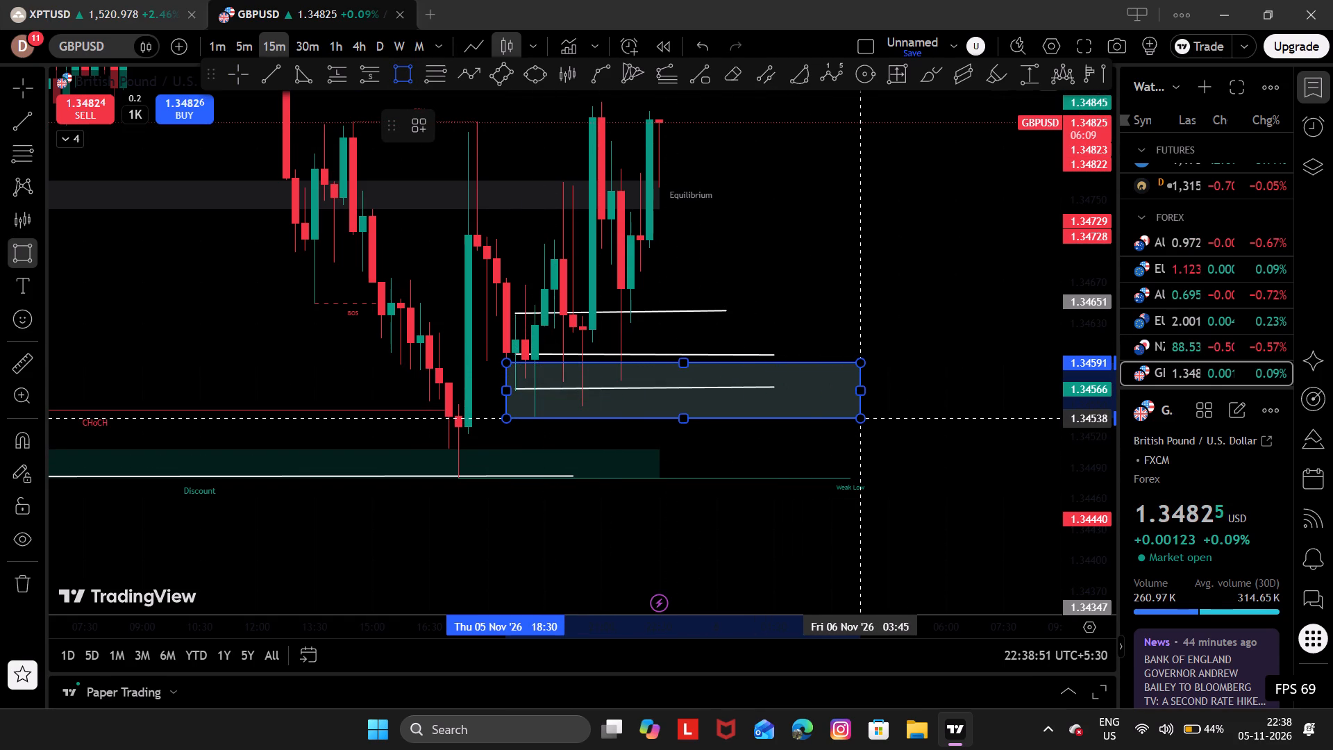
pyautogui.click(863, 418)
# Switch to the USDJPY chart and review its 5 November moves back to the position and line drawings on 4 November.
pyautogui.moveTo(959, 365); pyautogui.dragTo(980, 479)
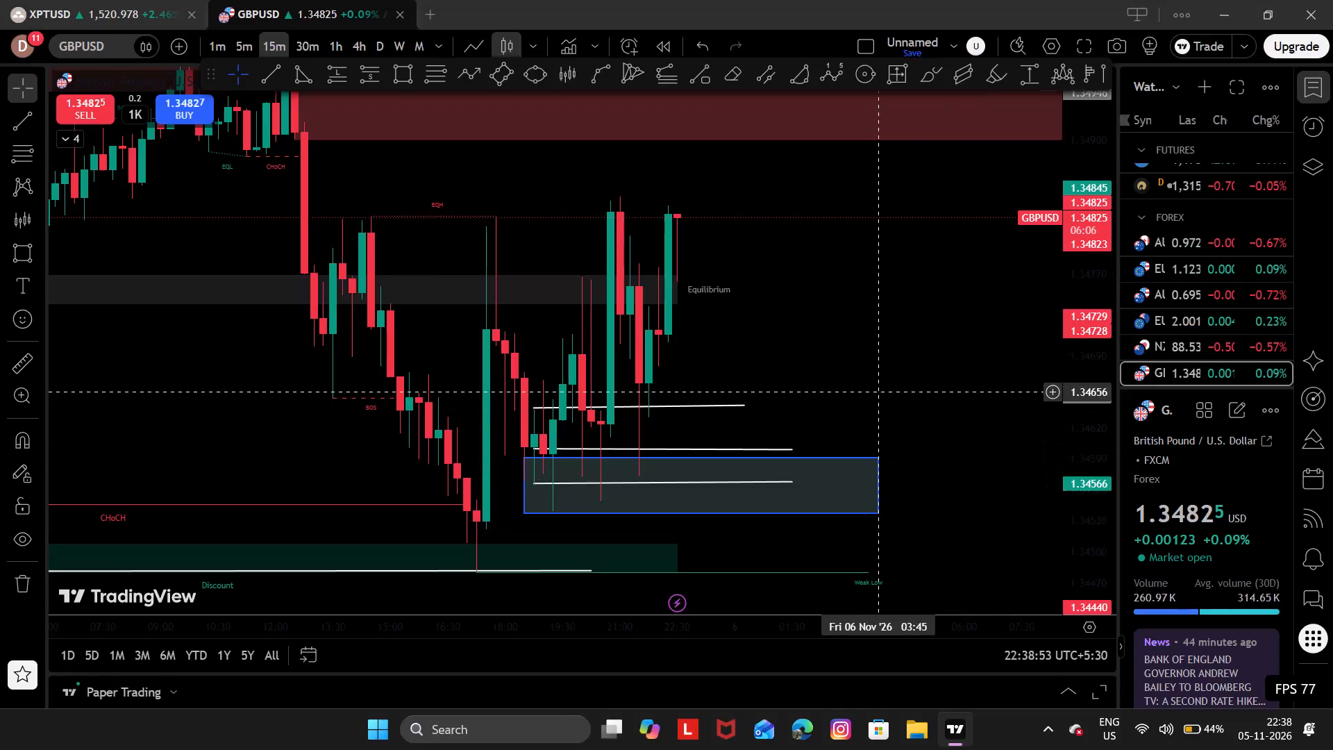
pyautogui.moveTo(879, 308); pyautogui.dragTo(861, 310)
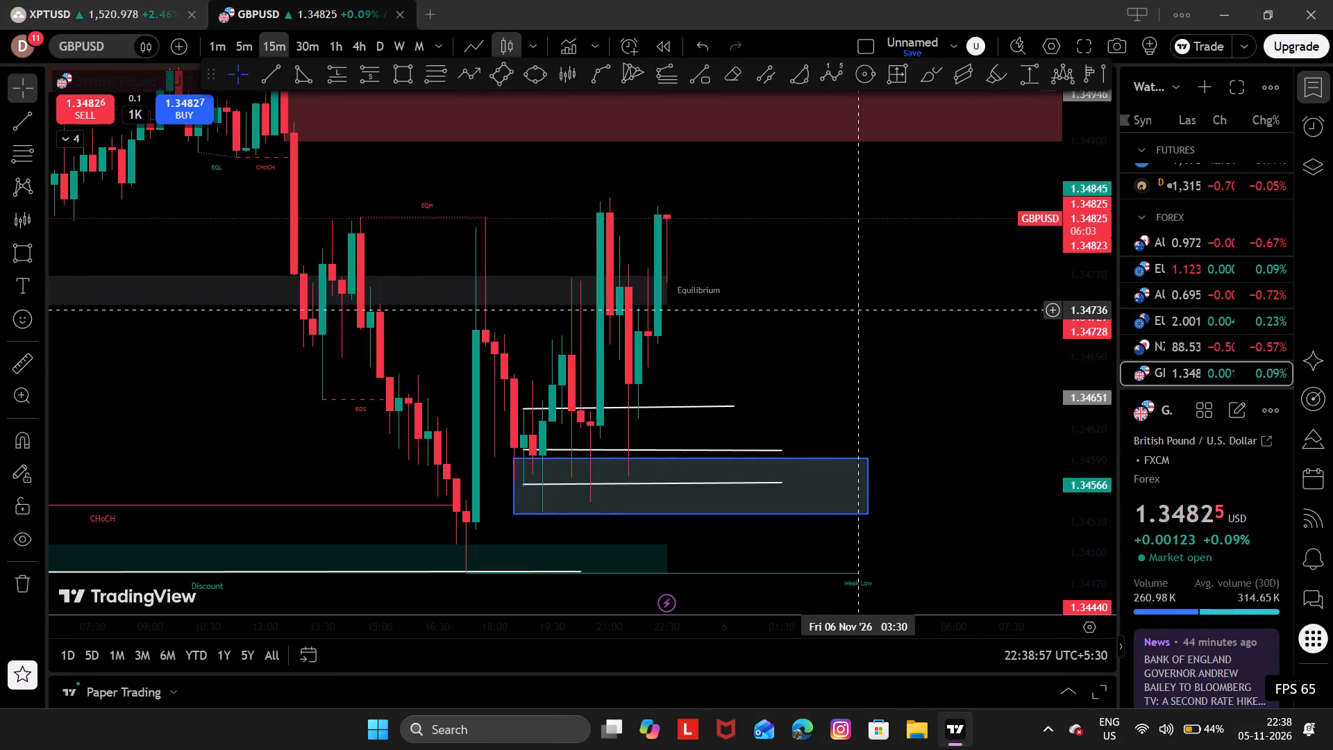
pyautogui.press('space')
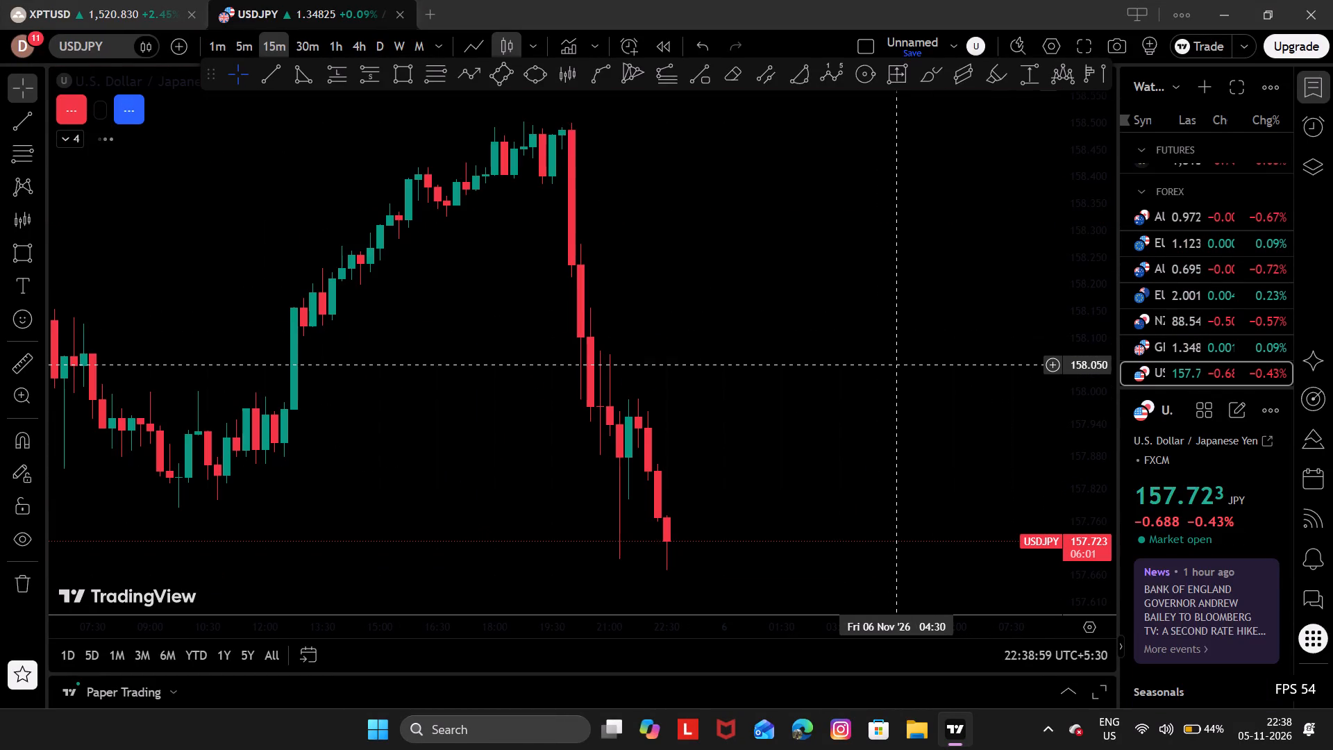
pyautogui.moveTo(894, 364); pyautogui.dragTo(1014, 354)
pyautogui.moveTo(442, 447); pyautogui.dragTo(656, 421)
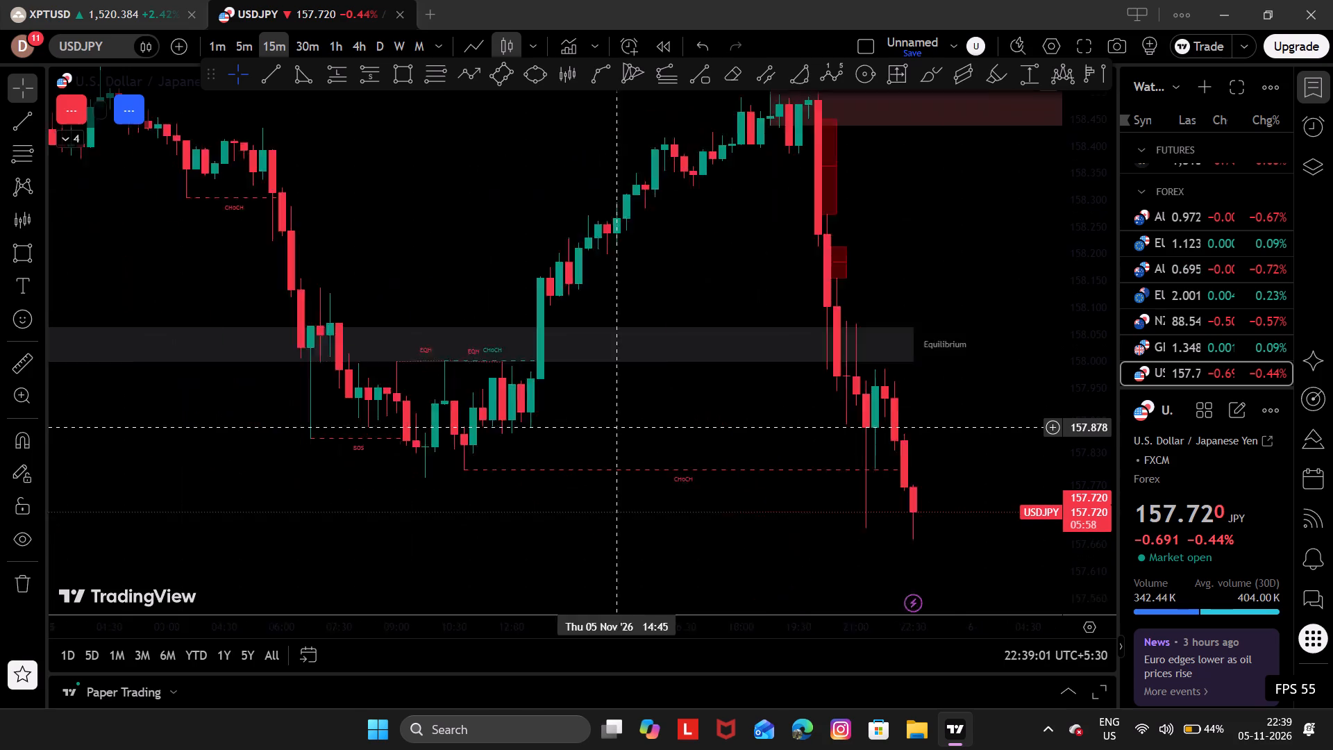
pyautogui.moveTo(656, 421); pyautogui.dragTo(712, 418)
pyautogui.moveTo(199, 280); pyautogui.dragTo(657, 414)
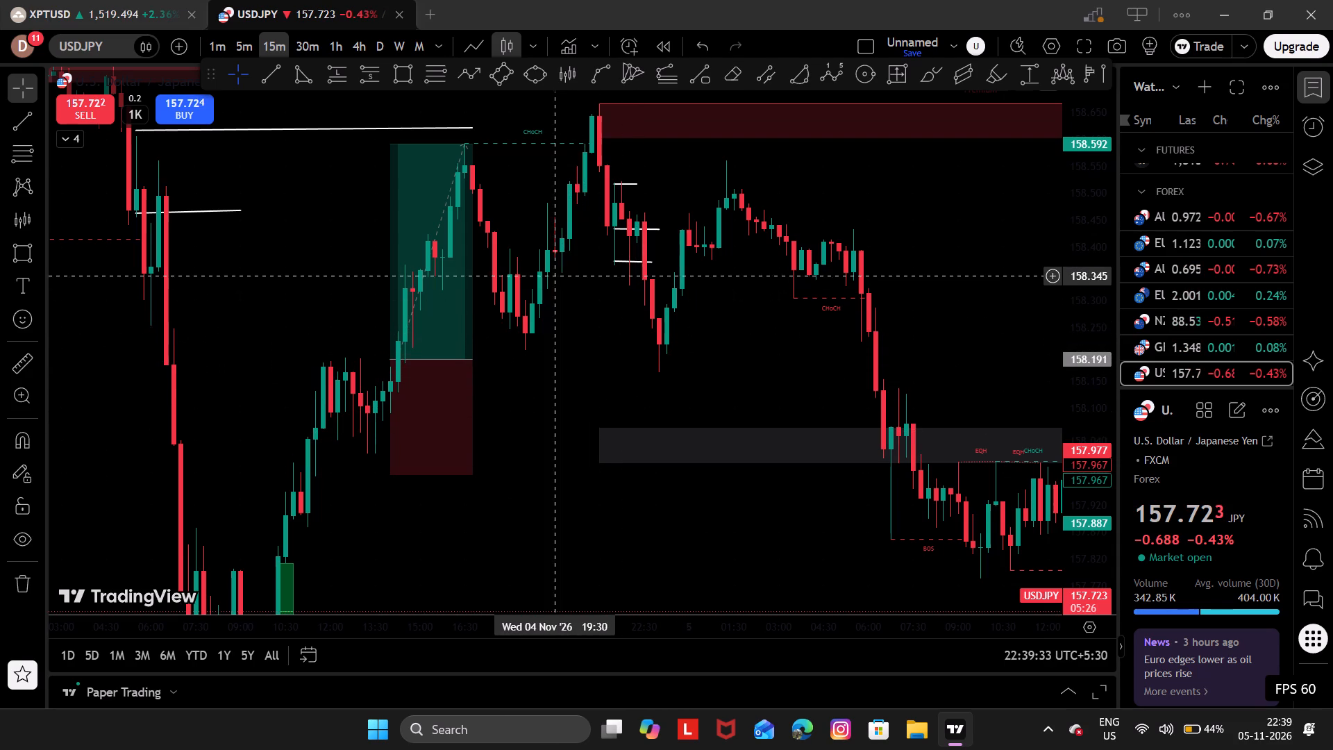
pyautogui.click(563, 314)
pyautogui.moveTo(563, 314); pyautogui.dragTo(562, 315)
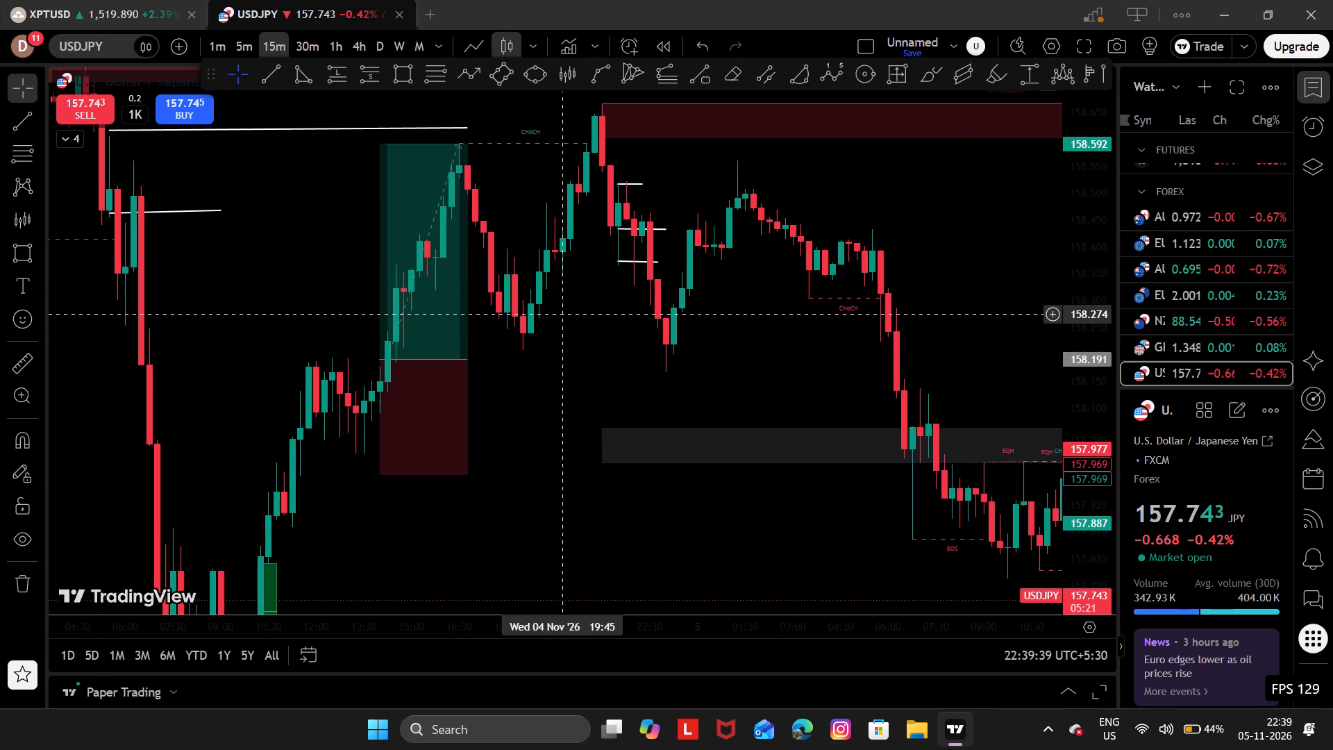
pyautogui.moveTo(562, 315); pyautogui.dragTo(537, 322)
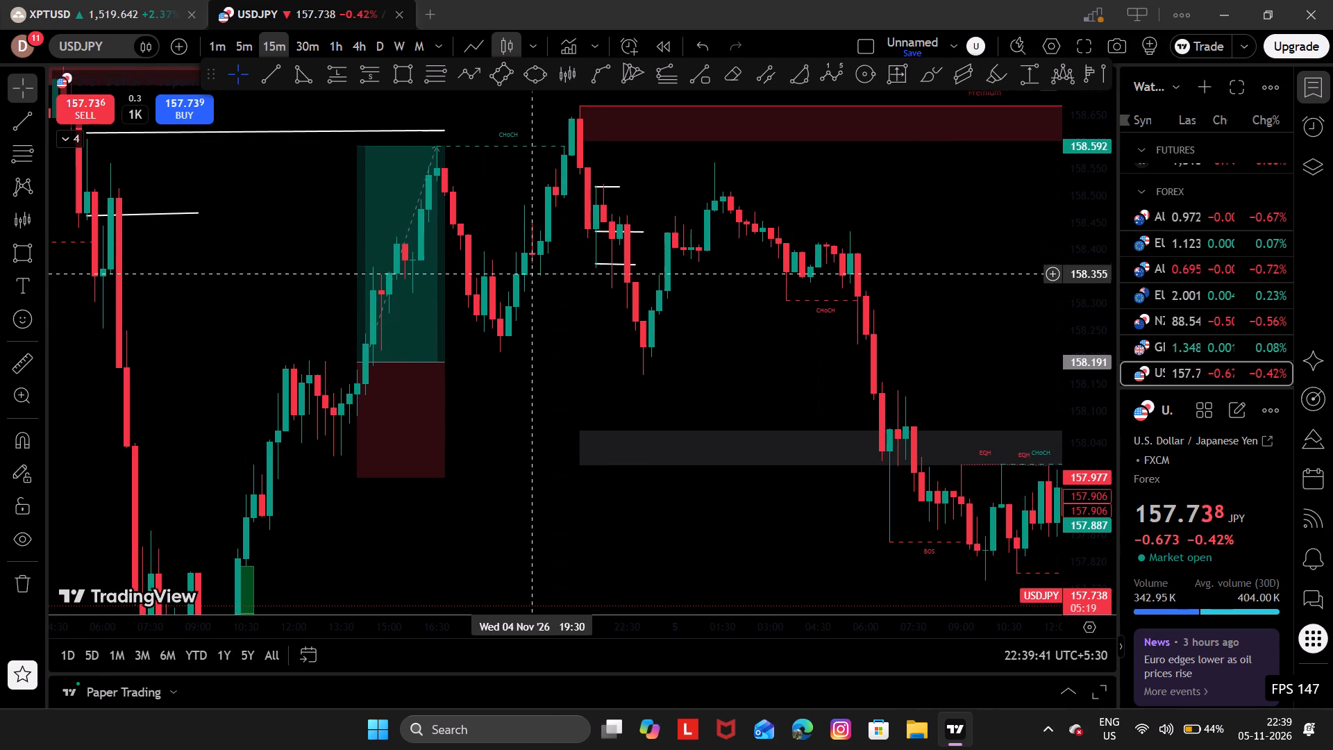
pyautogui.moveTo(541, 295); pyautogui.dragTo(558, 303)
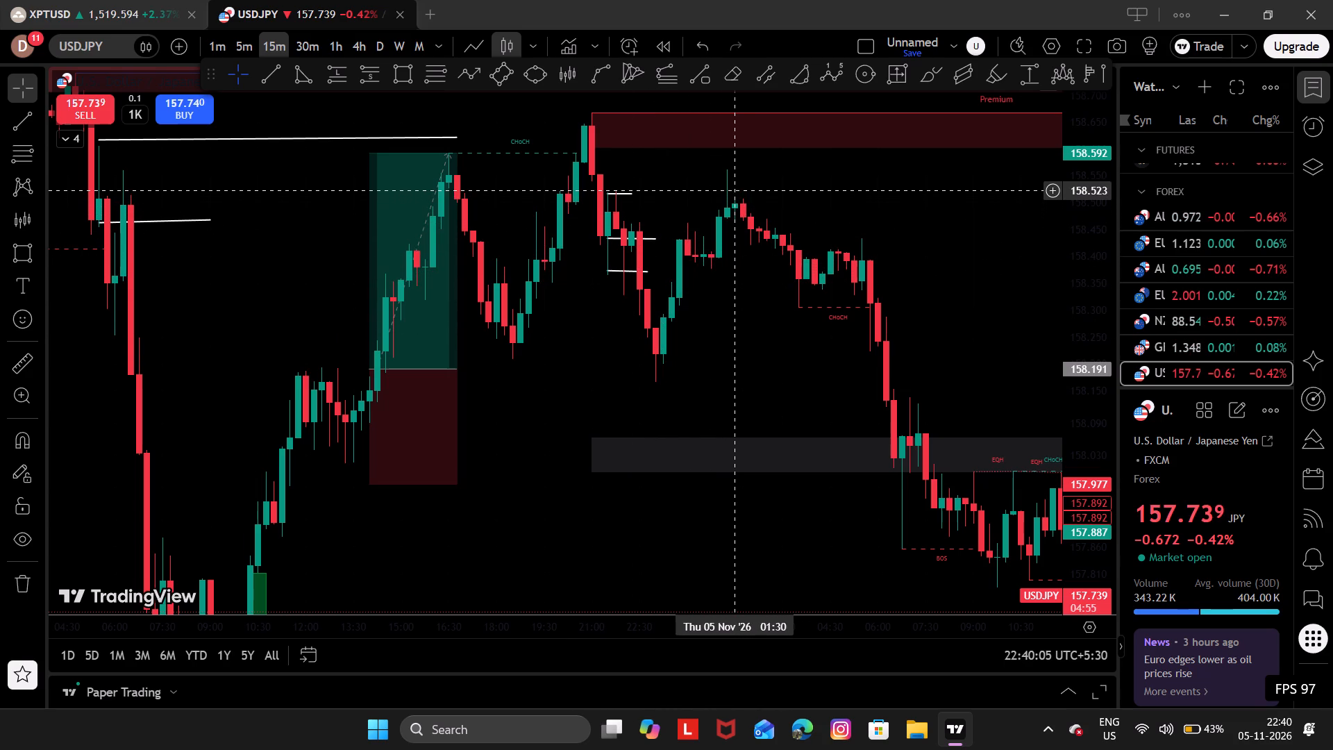
# Examine USDJPY's 4–5 November candles around the three short white lines below the premium zone and through the following swings.
pyautogui.moveTo(737, 190); pyautogui.dragTo(417, 127)
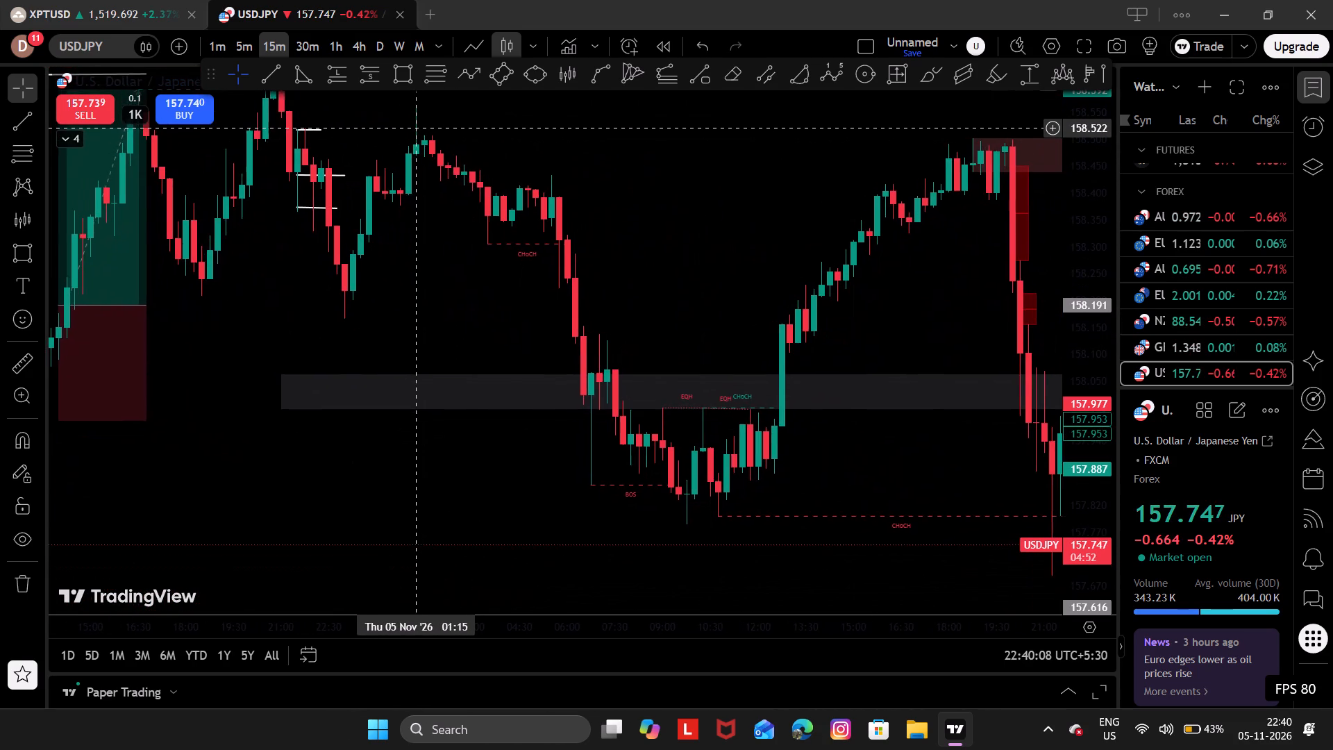
pyautogui.moveTo(417, 127); pyautogui.dragTo(604, 166)
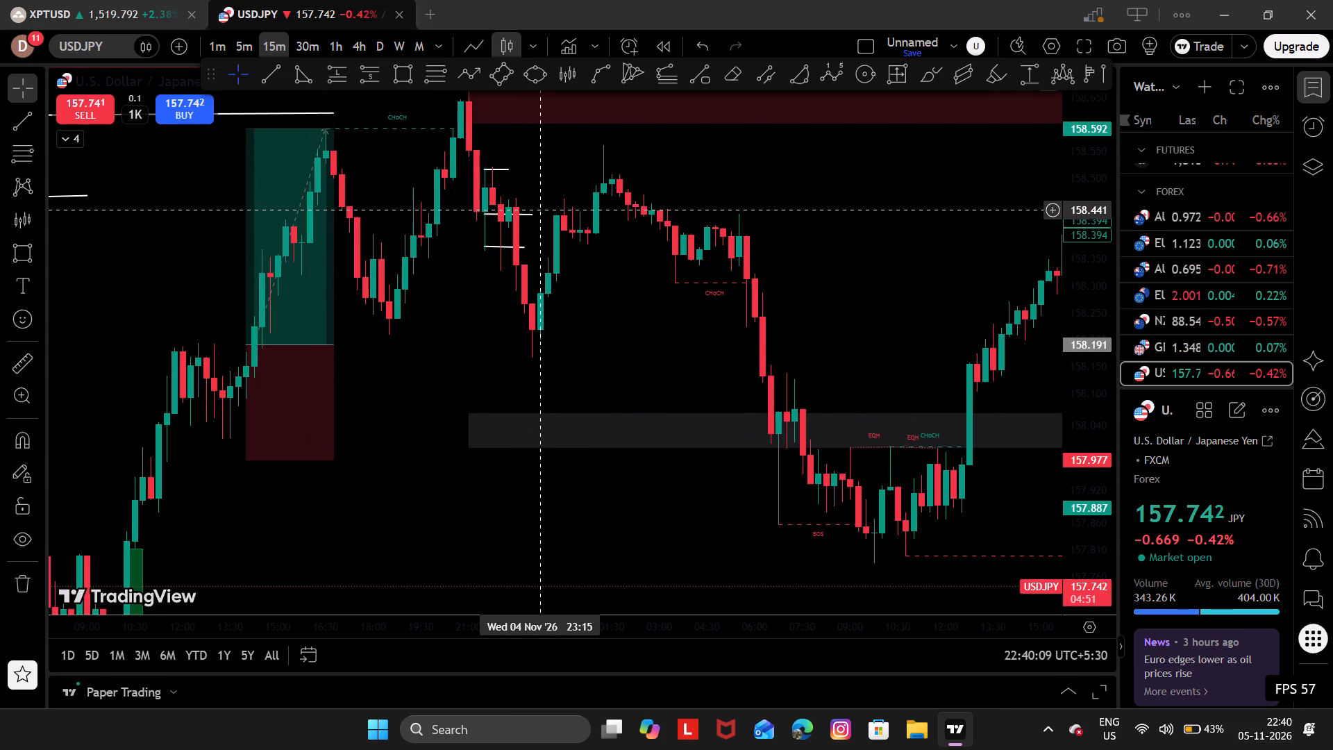
pyautogui.moveTo(583, 169); pyautogui.dragTo(590, 189)
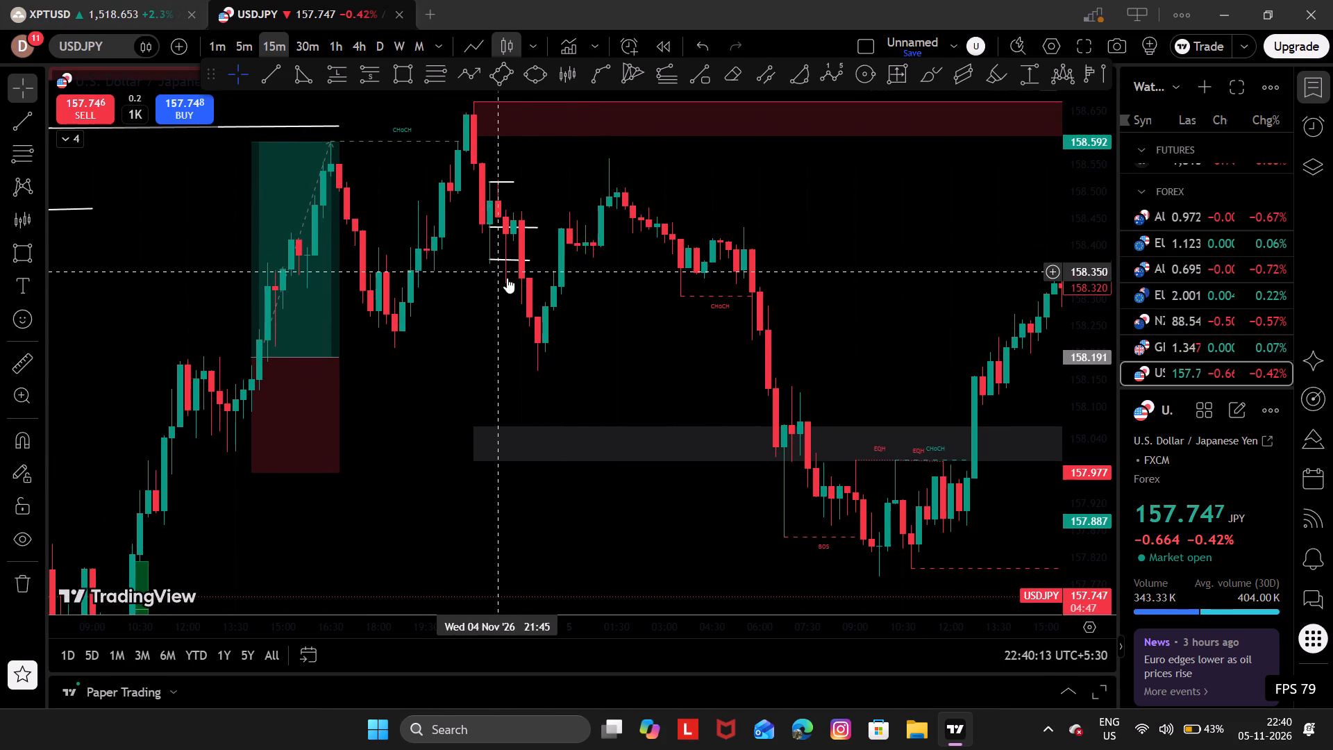
pyautogui.moveTo(686, 306); pyautogui.dragTo(536, 301)
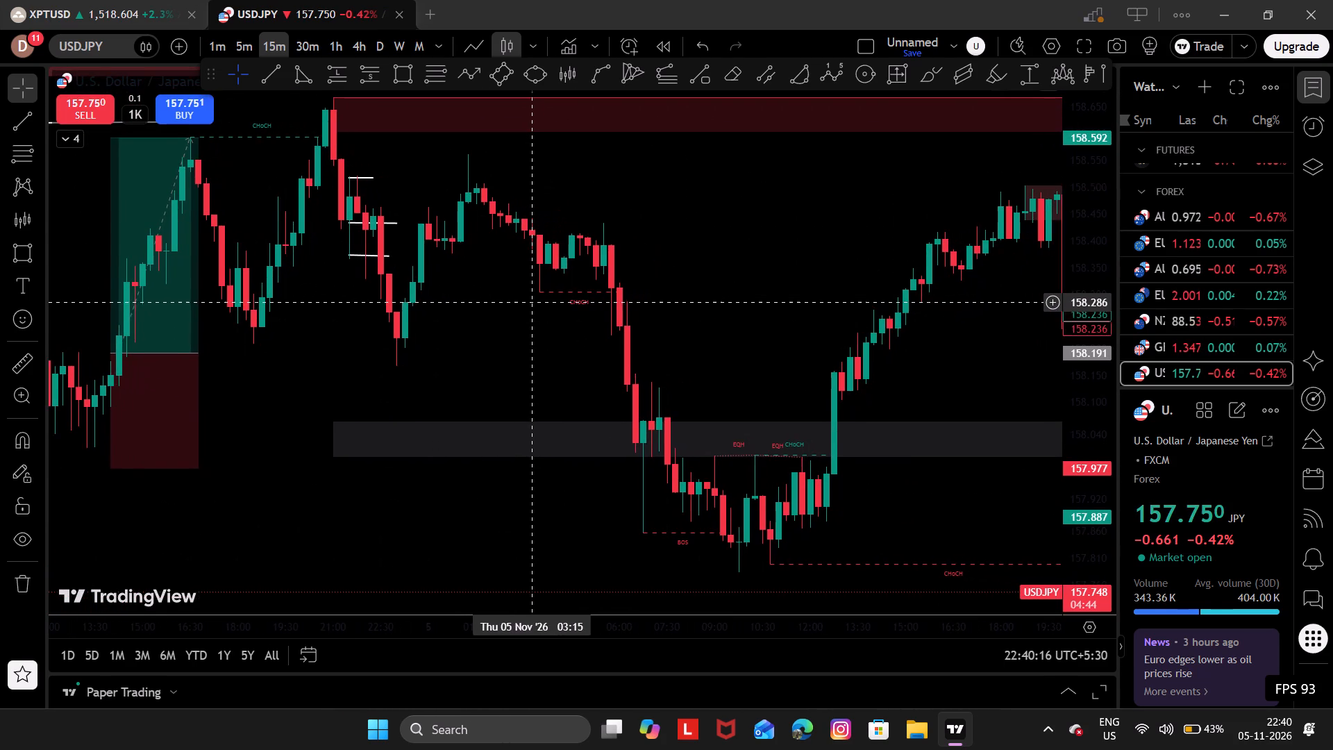
pyautogui.moveTo(536, 301); pyautogui.dragTo(539, 301)
pyautogui.click(539, 301)
pyautogui.moveTo(539, 301); pyautogui.dragTo(521, 307)
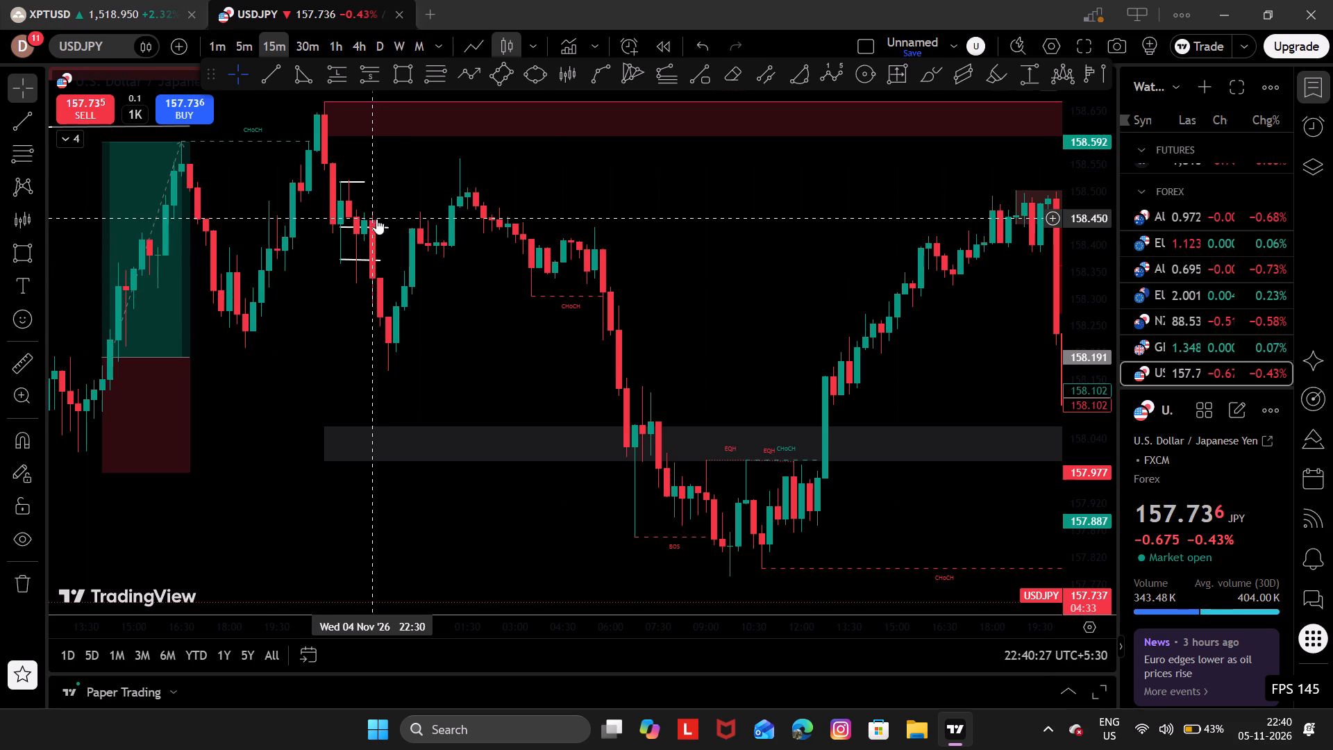
pyautogui.moveTo(403, 356); pyautogui.dragTo(359, 365)
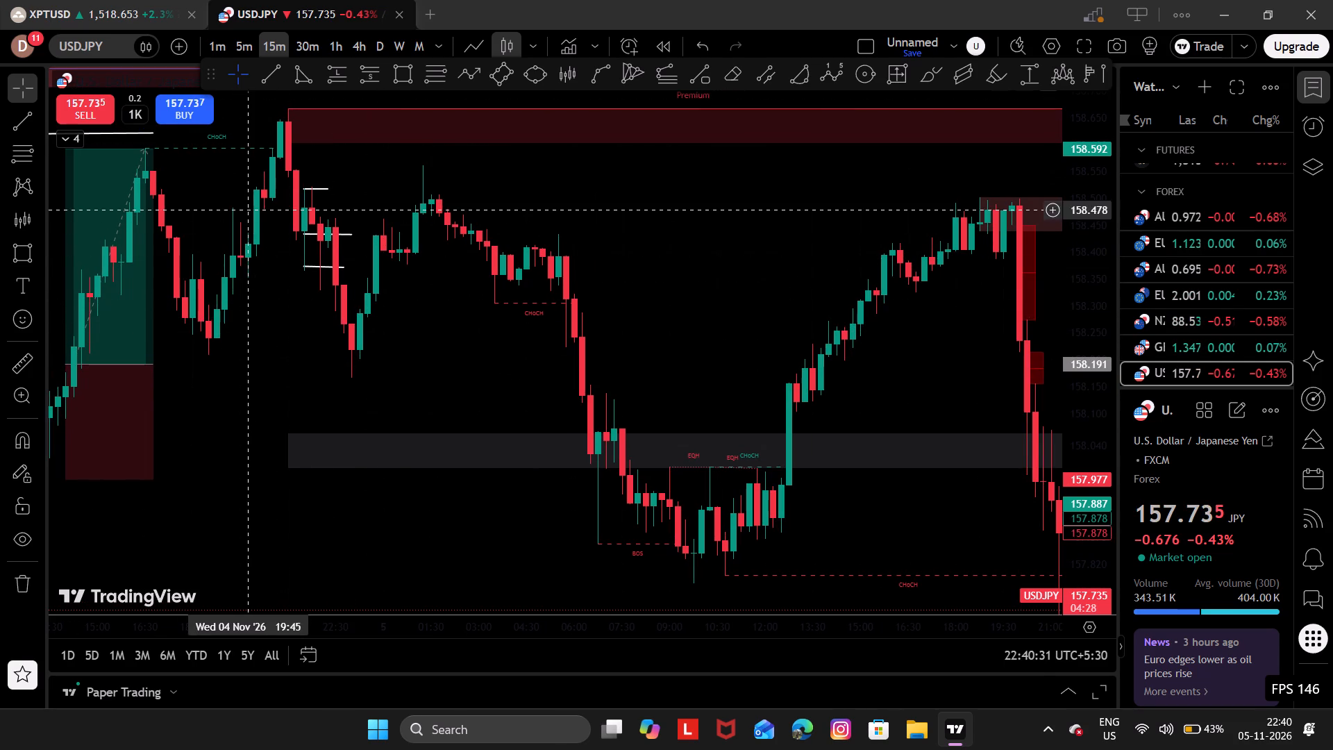
# Draw a vertical trend line at 18:45 on 4 November, from about 158.247 up to about 158.641.
pyautogui.moveTo(270, 341); pyautogui.dragTo(336, 394)
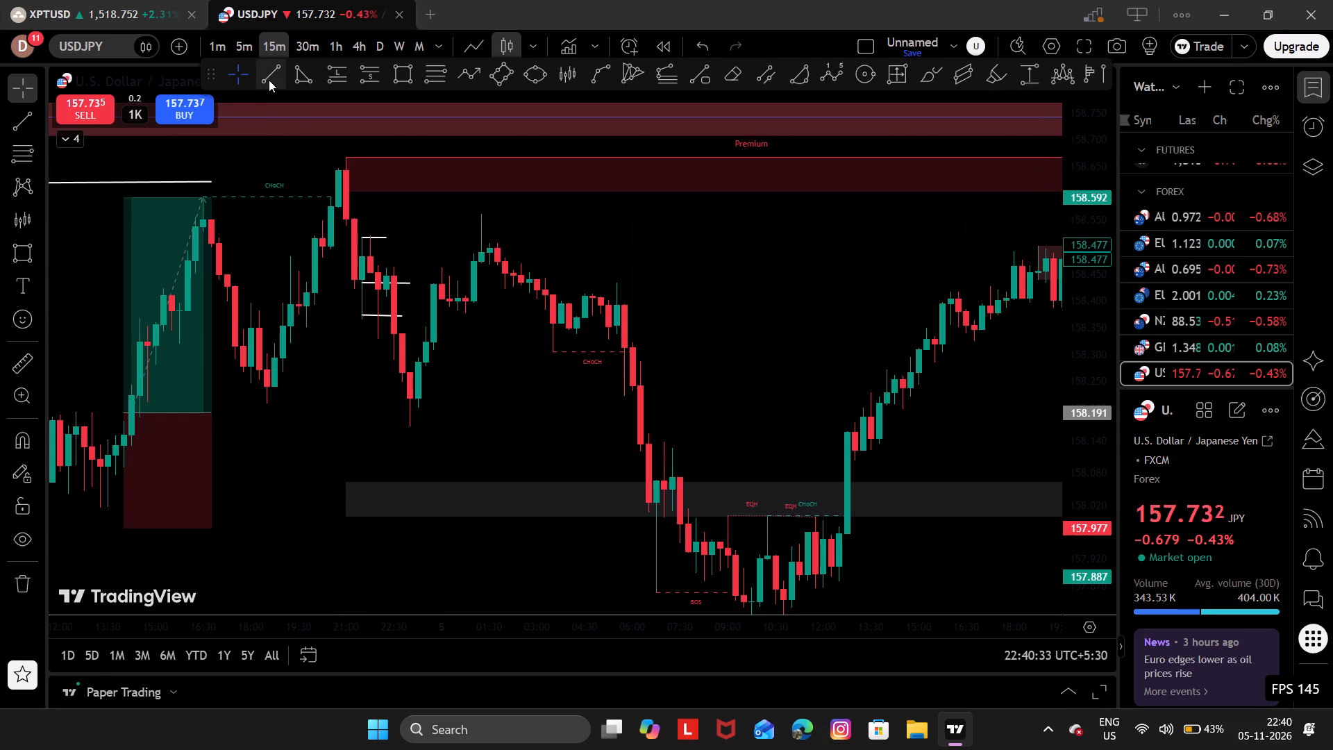
pyautogui.click(271, 80)
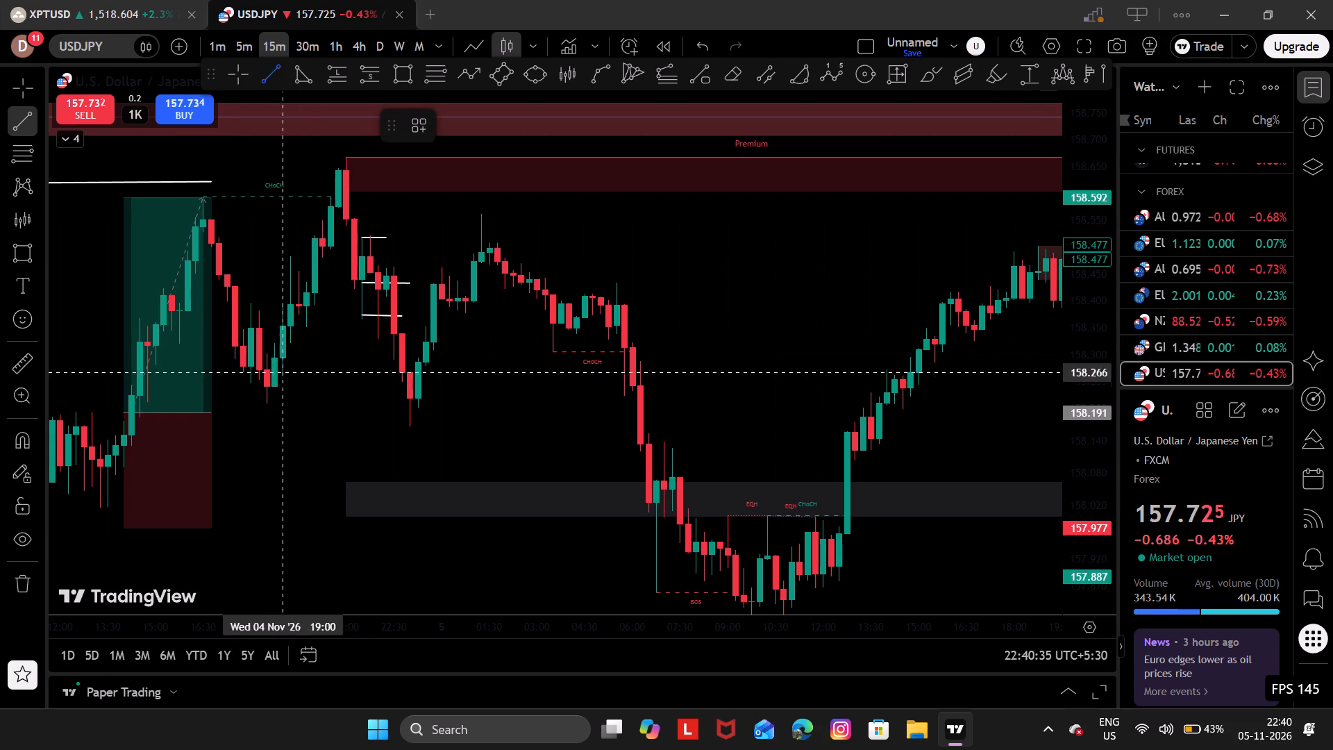
pyautogui.moveTo(278, 382); pyautogui.dragTo(281, 192)
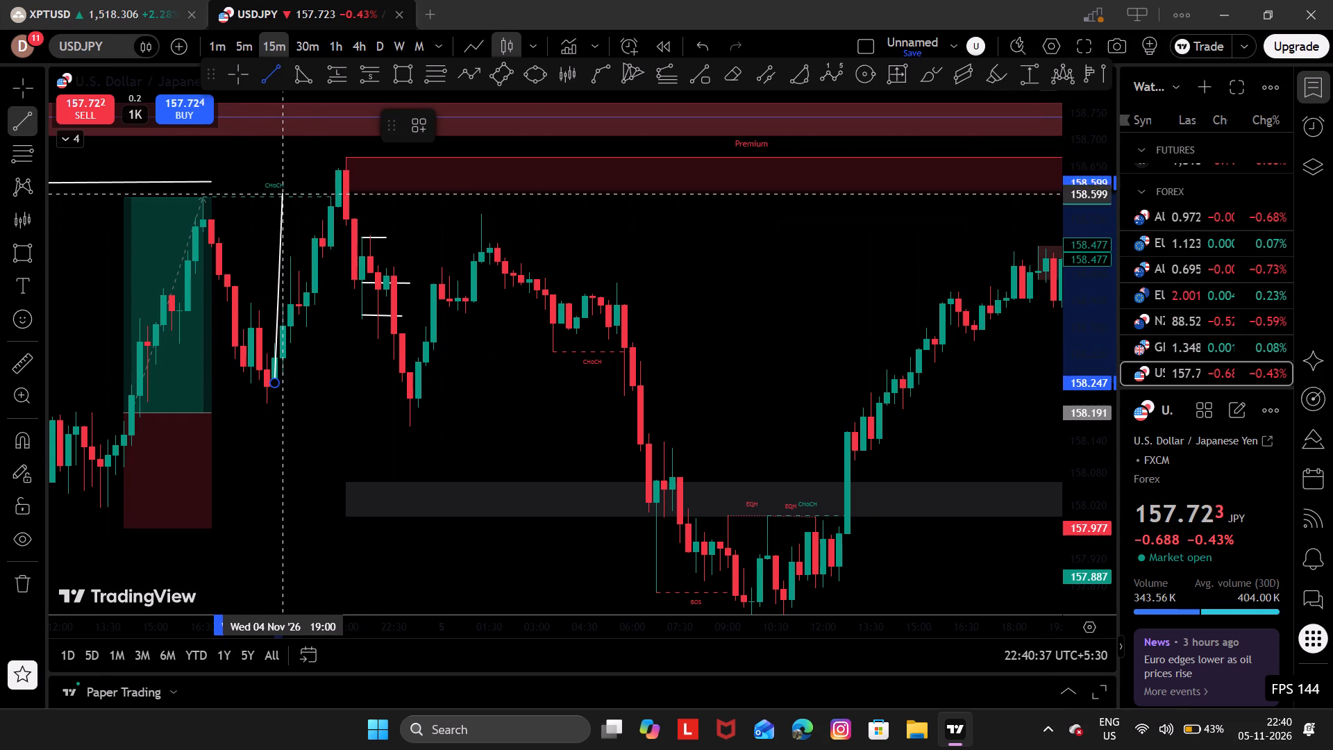
pyautogui.moveTo(281, 192); pyautogui.dragTo(273, 171)
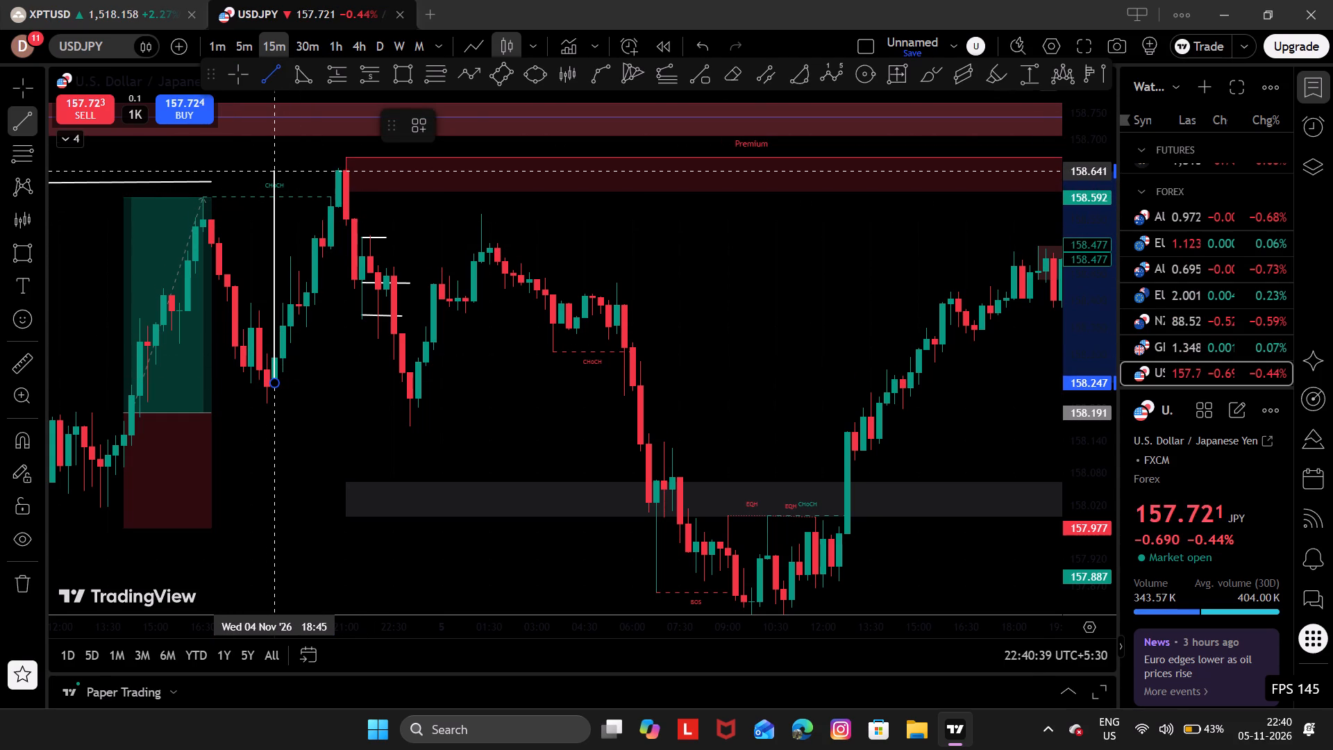
pyautogui.moveTo(273, 171); pyautogui.dragTo(273, 170)
pyautogui.click(273, 170)
# Move the vertical line to the swing low at 23:15 on 4 November, spanning about 158.215 to 158.609.
pyautogui.moveTo(274, 201); pyautogui.dragTo(425, 260)
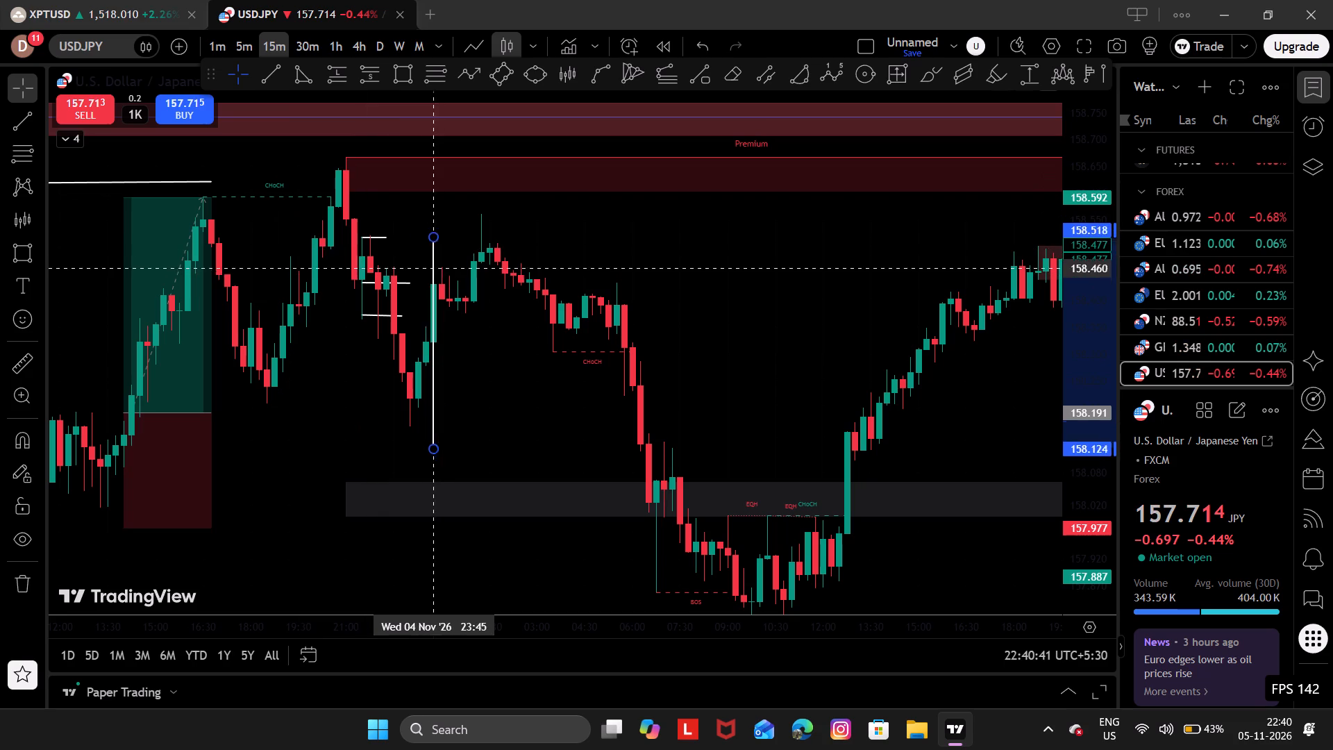
pyautogui.moveTo(425, 260); pyautogui.dragTo(421, 216)
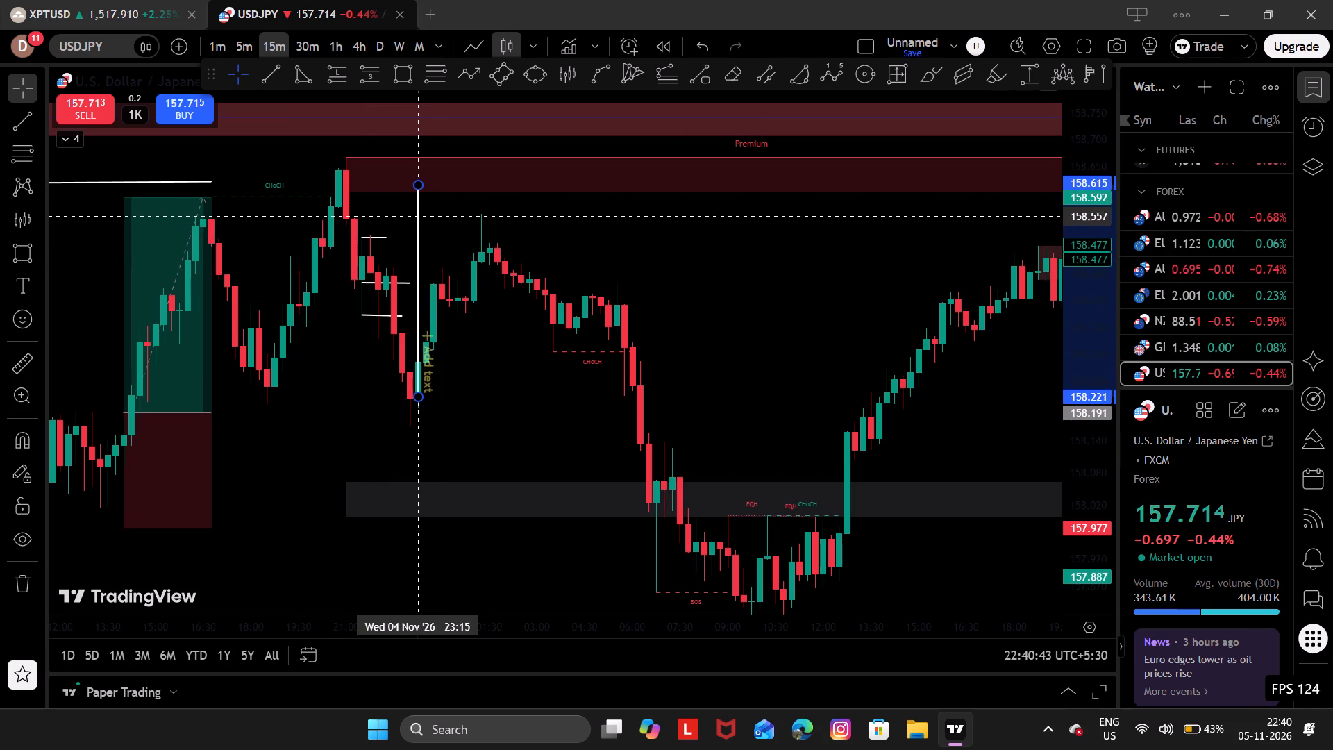
pyautogui.moveTo(421, 216); pyautogui.dragTo(420, 219)
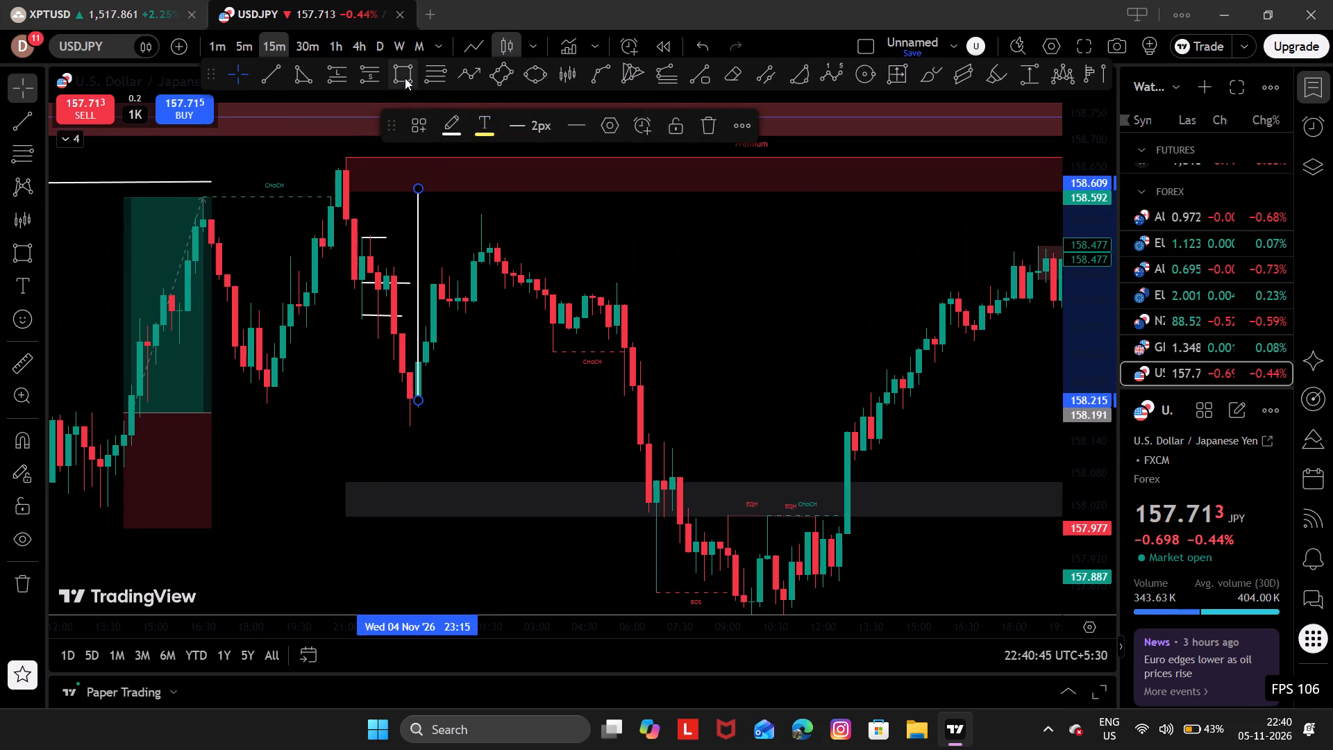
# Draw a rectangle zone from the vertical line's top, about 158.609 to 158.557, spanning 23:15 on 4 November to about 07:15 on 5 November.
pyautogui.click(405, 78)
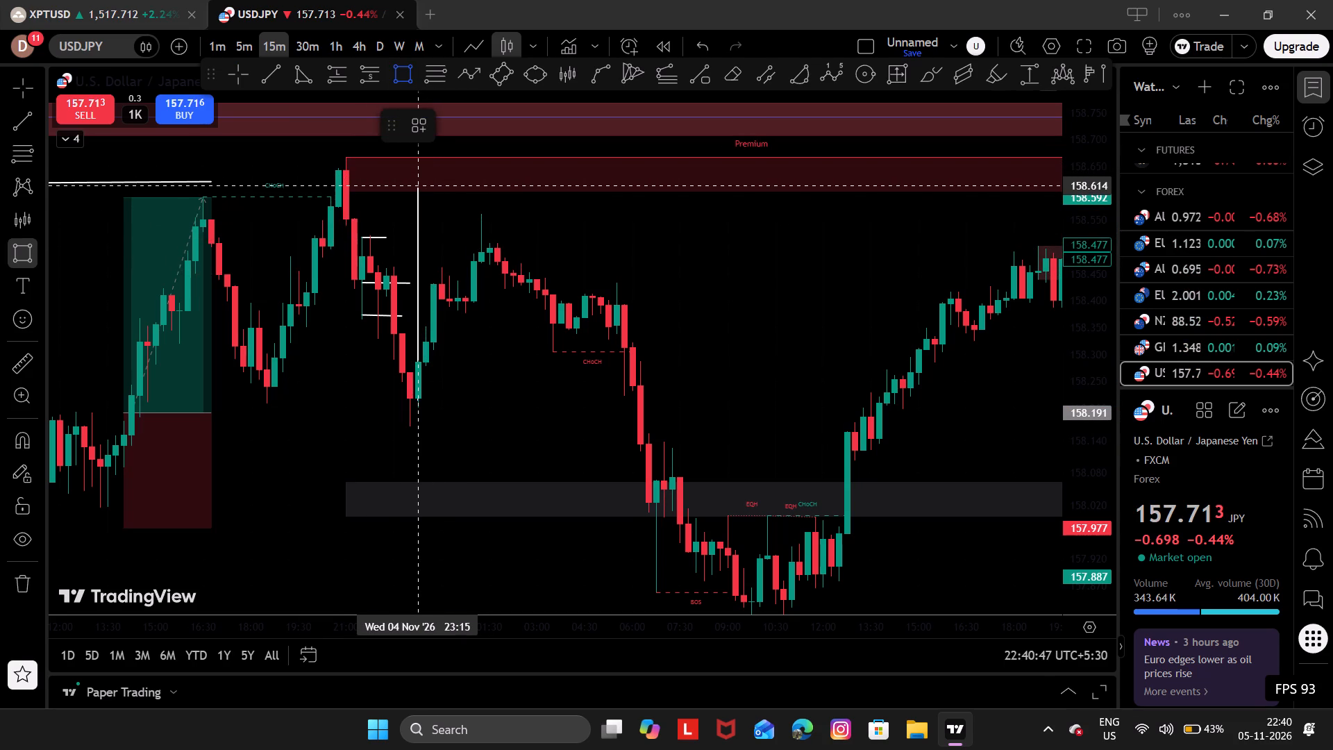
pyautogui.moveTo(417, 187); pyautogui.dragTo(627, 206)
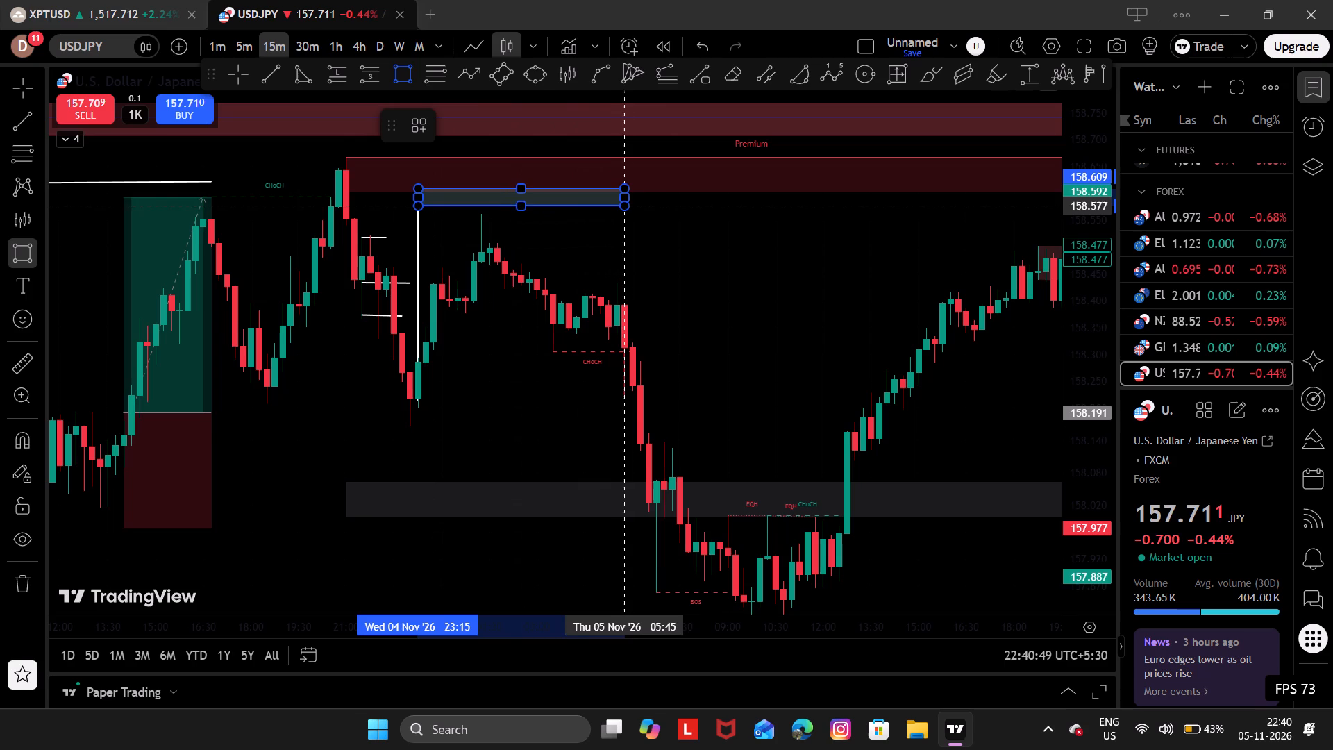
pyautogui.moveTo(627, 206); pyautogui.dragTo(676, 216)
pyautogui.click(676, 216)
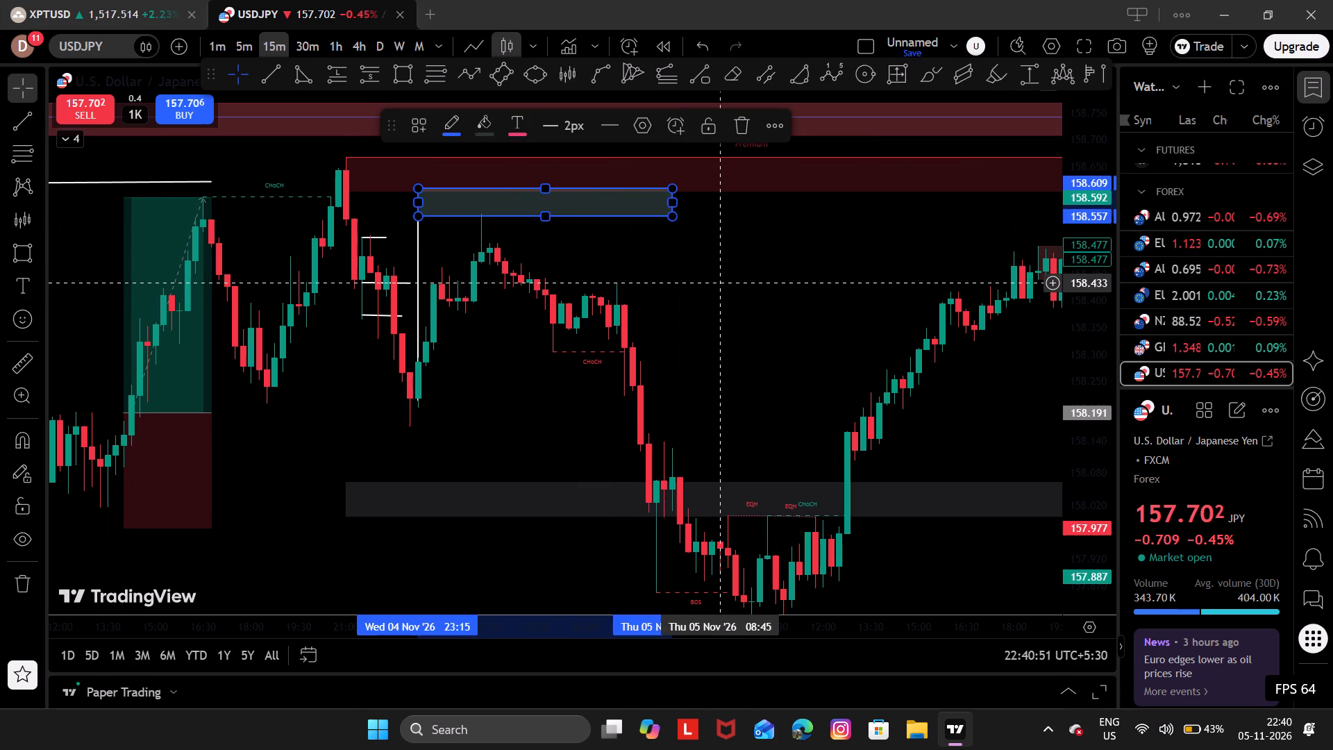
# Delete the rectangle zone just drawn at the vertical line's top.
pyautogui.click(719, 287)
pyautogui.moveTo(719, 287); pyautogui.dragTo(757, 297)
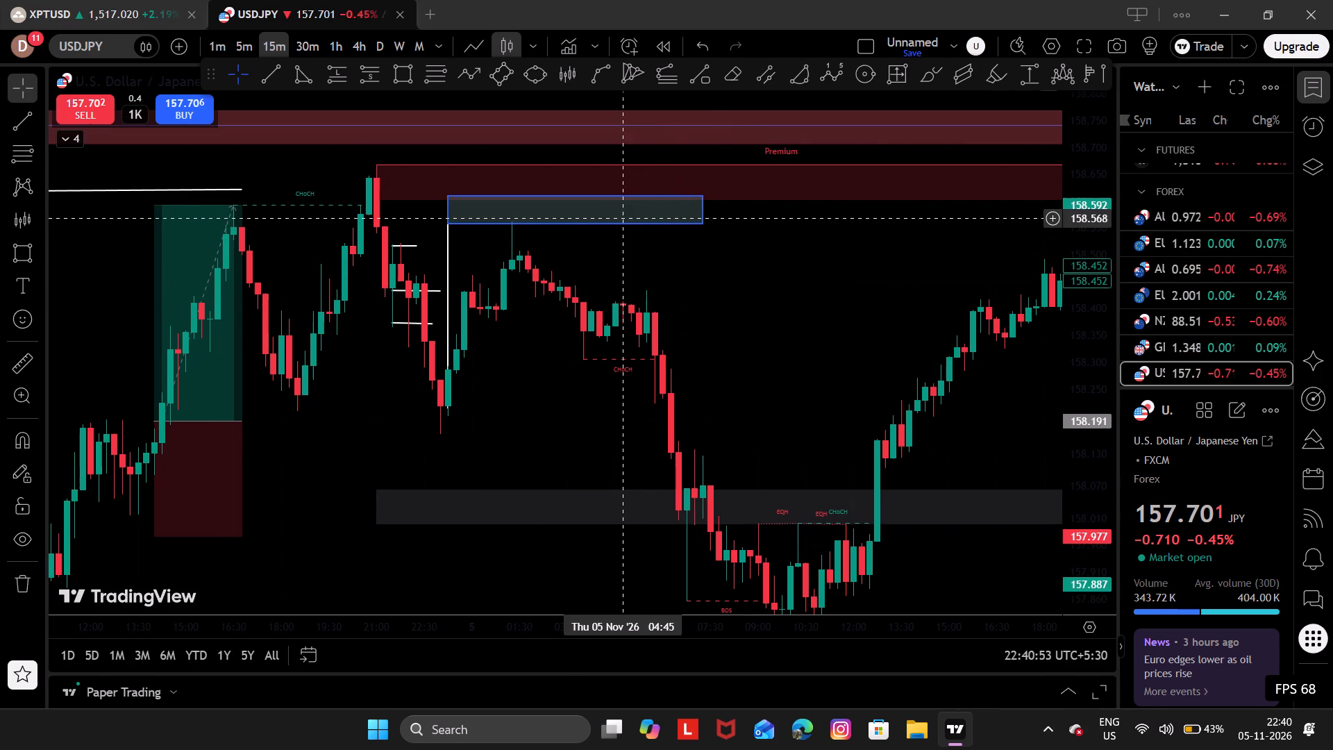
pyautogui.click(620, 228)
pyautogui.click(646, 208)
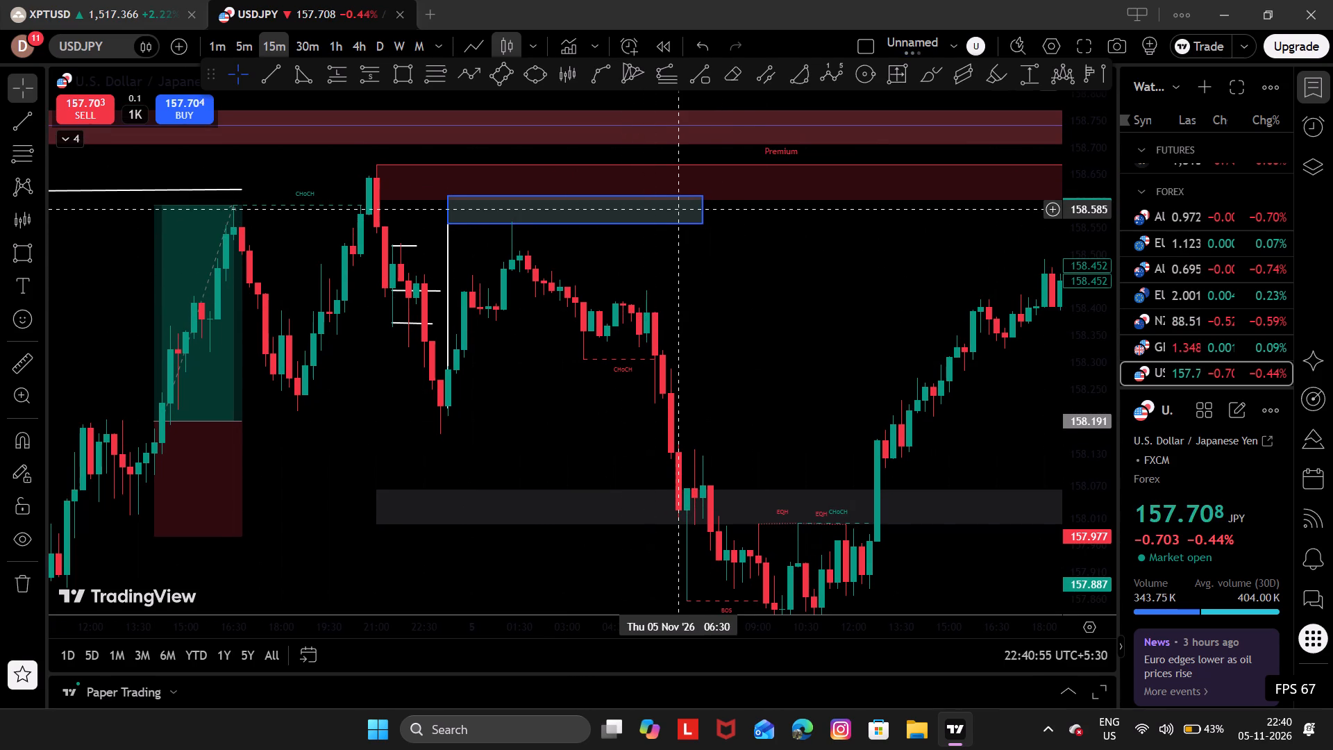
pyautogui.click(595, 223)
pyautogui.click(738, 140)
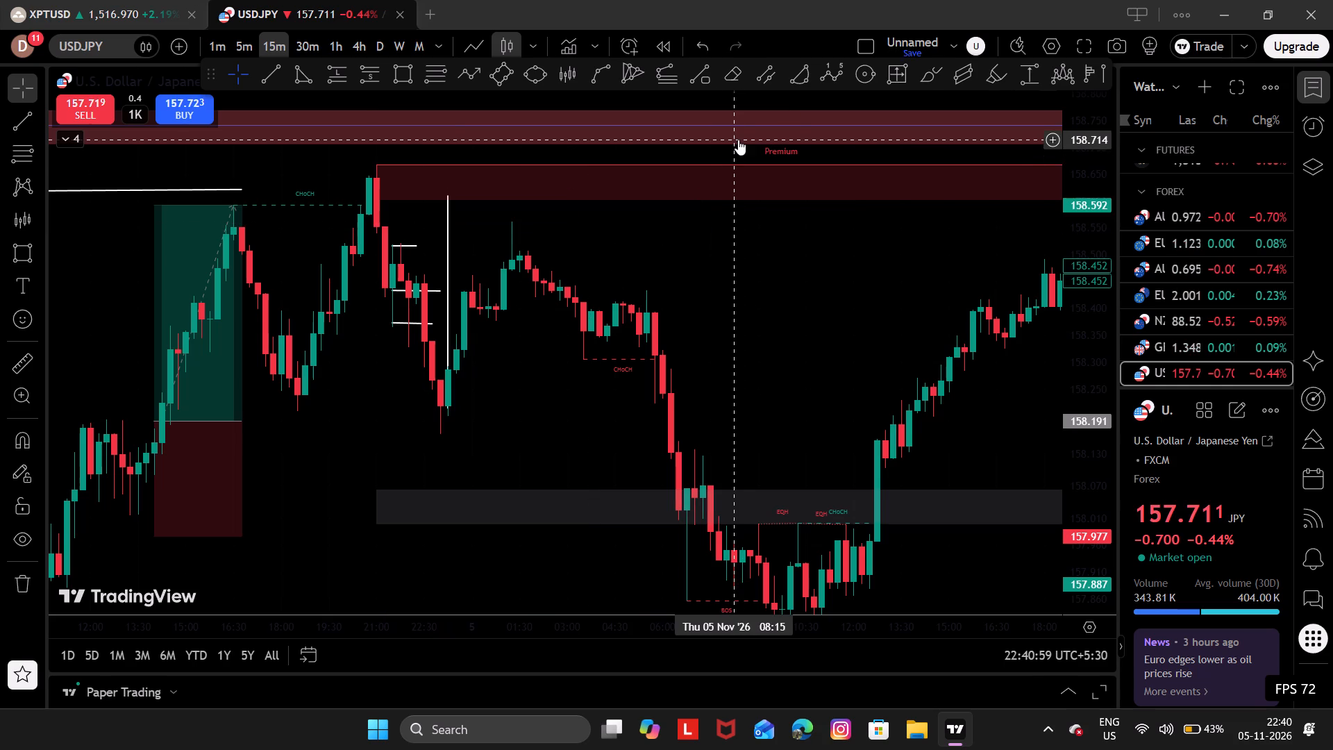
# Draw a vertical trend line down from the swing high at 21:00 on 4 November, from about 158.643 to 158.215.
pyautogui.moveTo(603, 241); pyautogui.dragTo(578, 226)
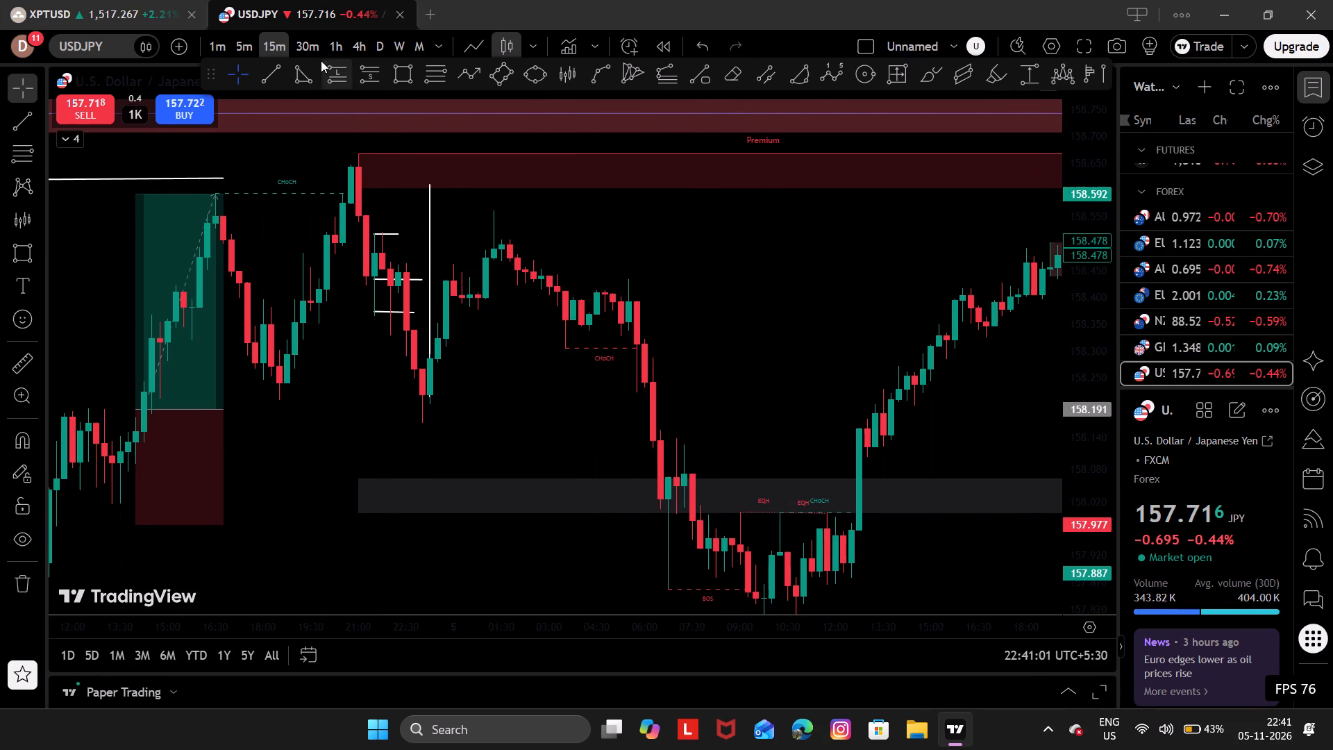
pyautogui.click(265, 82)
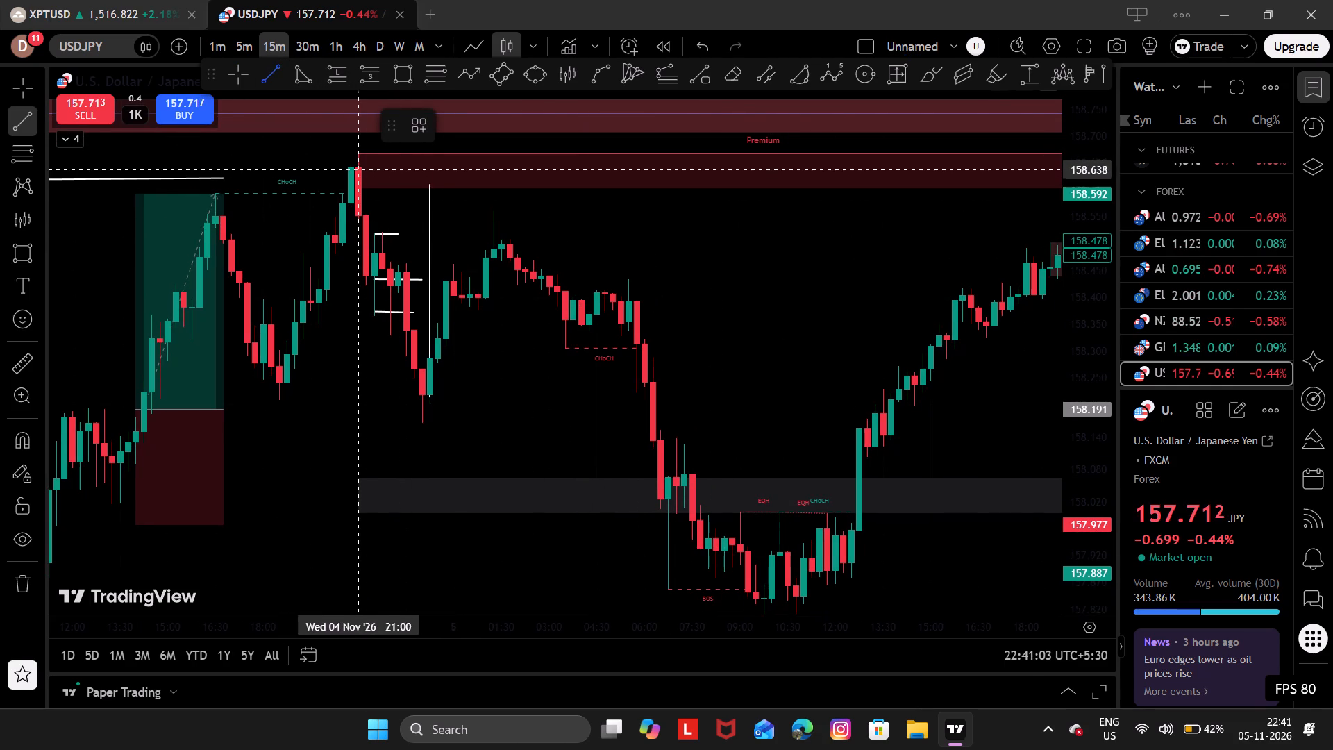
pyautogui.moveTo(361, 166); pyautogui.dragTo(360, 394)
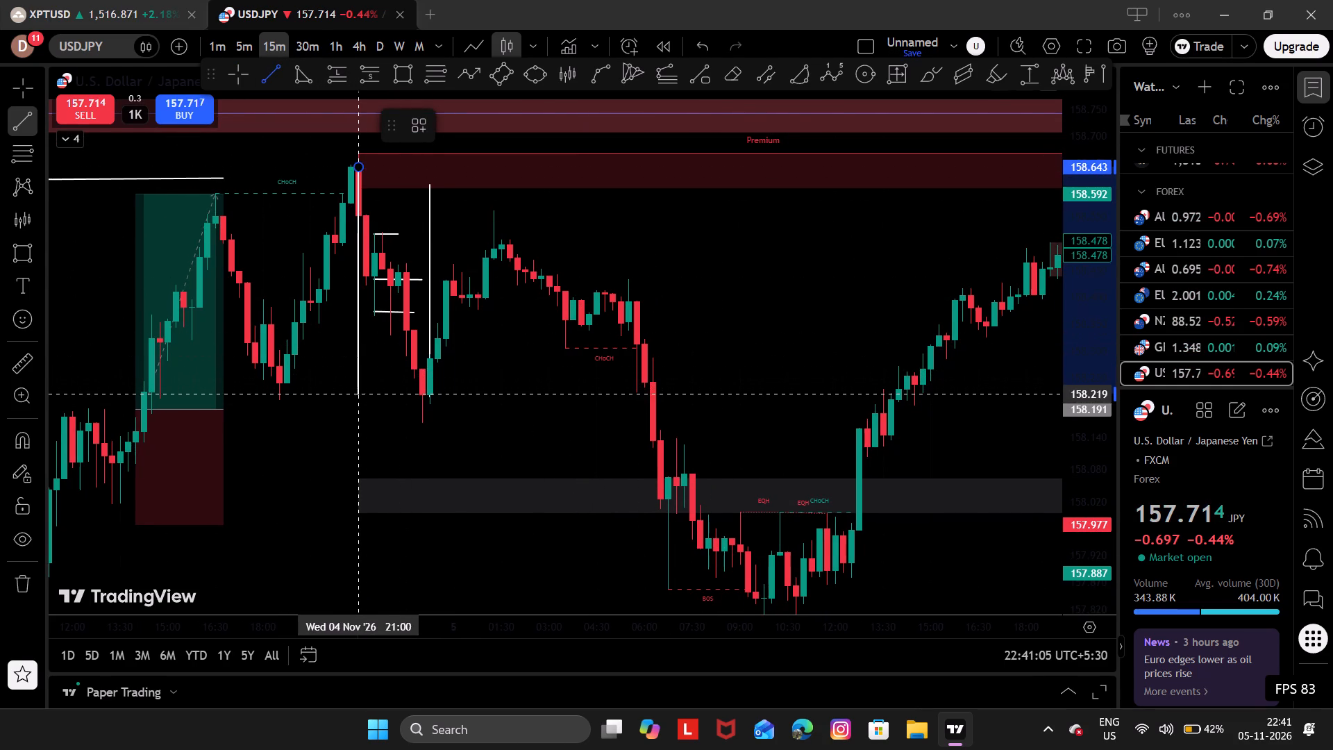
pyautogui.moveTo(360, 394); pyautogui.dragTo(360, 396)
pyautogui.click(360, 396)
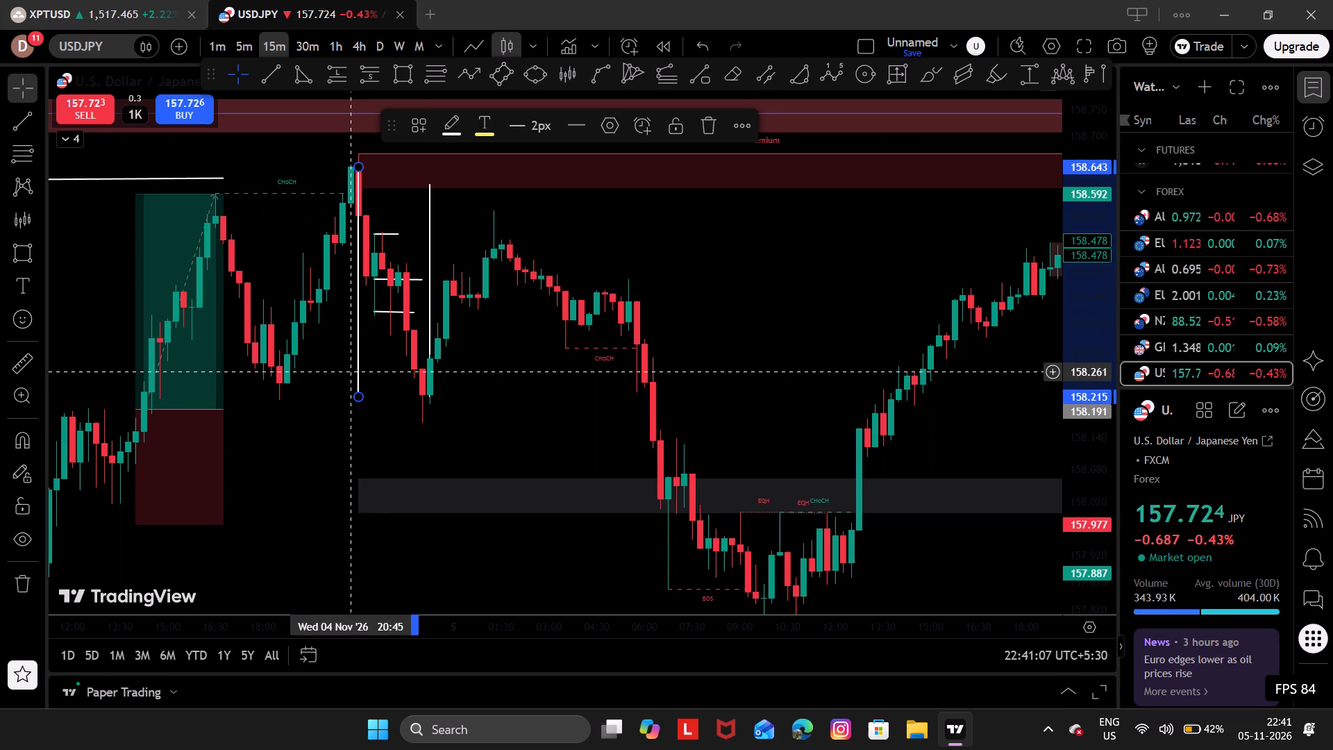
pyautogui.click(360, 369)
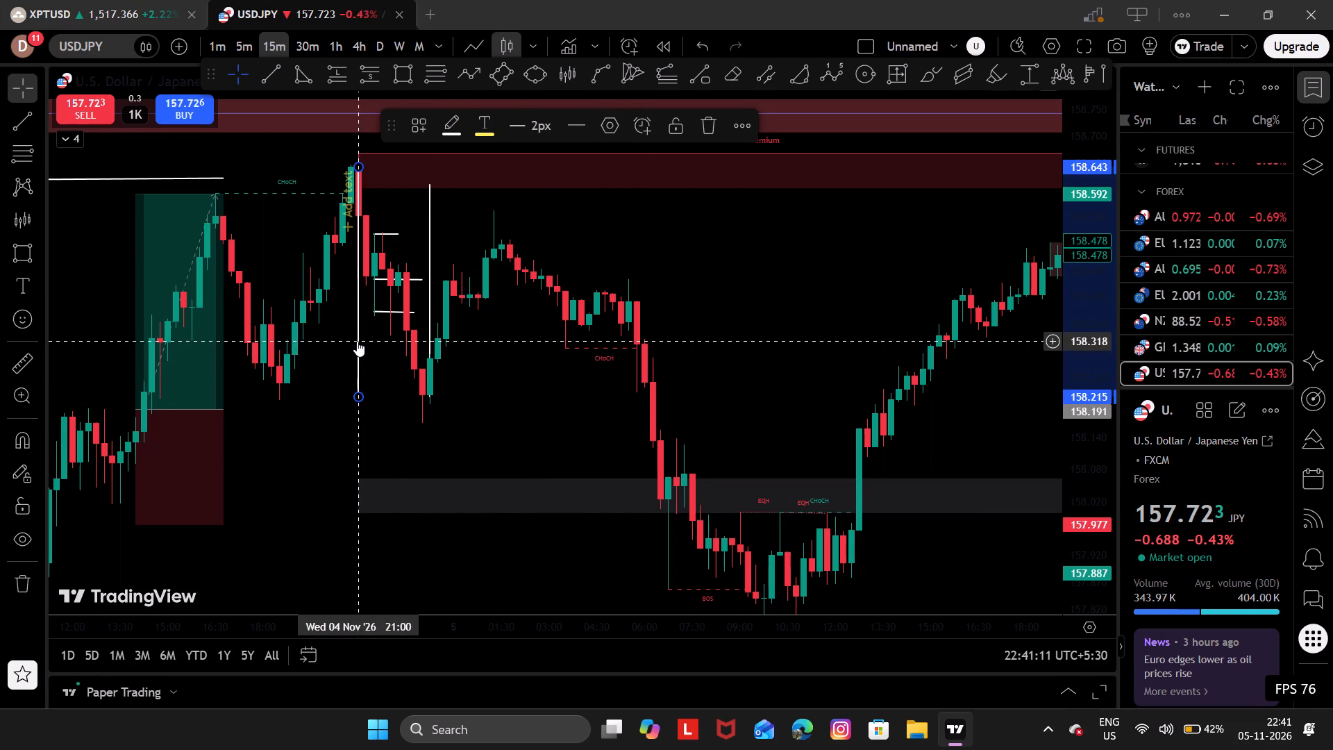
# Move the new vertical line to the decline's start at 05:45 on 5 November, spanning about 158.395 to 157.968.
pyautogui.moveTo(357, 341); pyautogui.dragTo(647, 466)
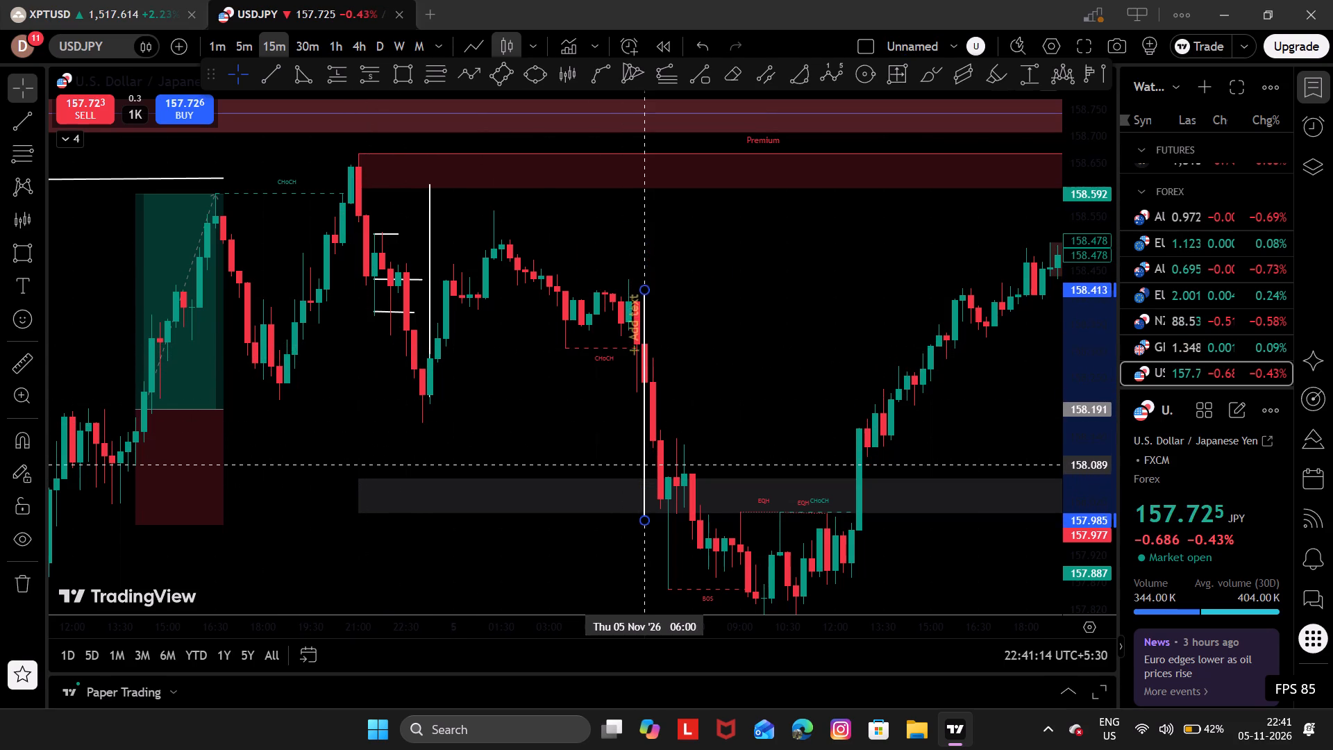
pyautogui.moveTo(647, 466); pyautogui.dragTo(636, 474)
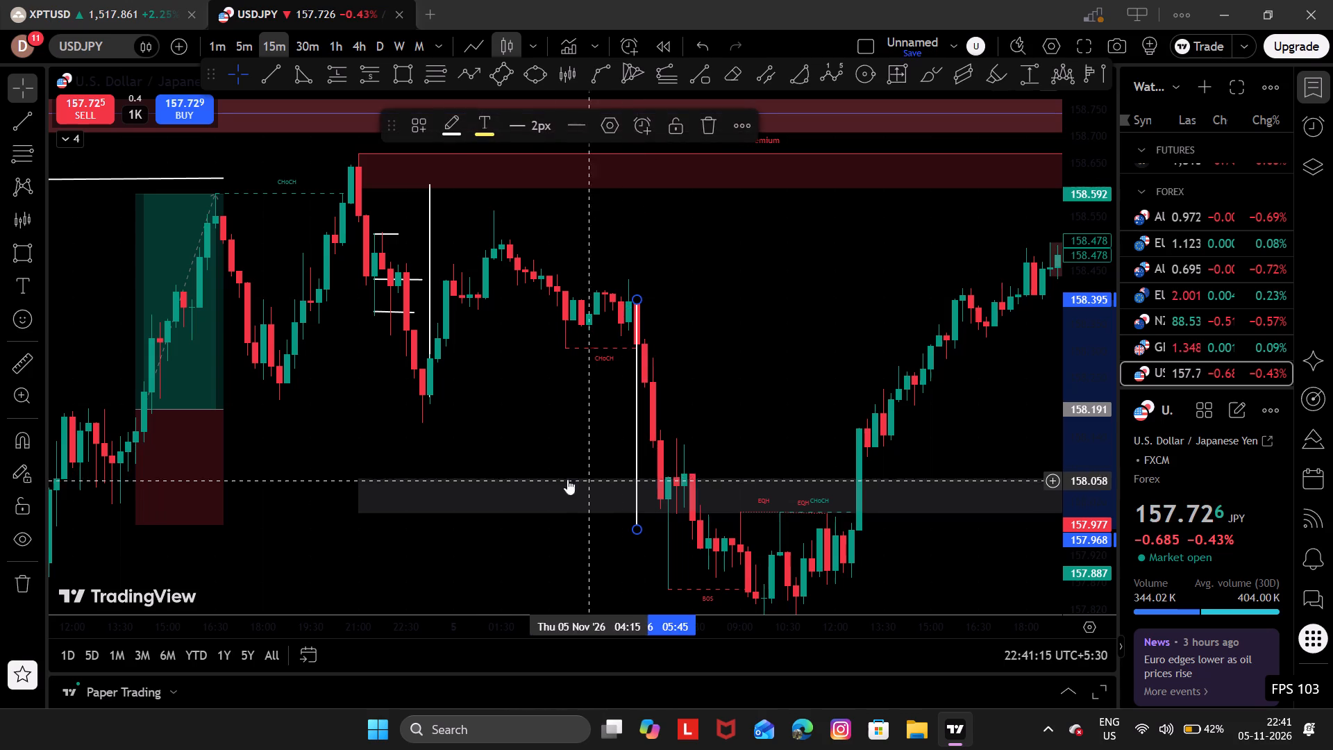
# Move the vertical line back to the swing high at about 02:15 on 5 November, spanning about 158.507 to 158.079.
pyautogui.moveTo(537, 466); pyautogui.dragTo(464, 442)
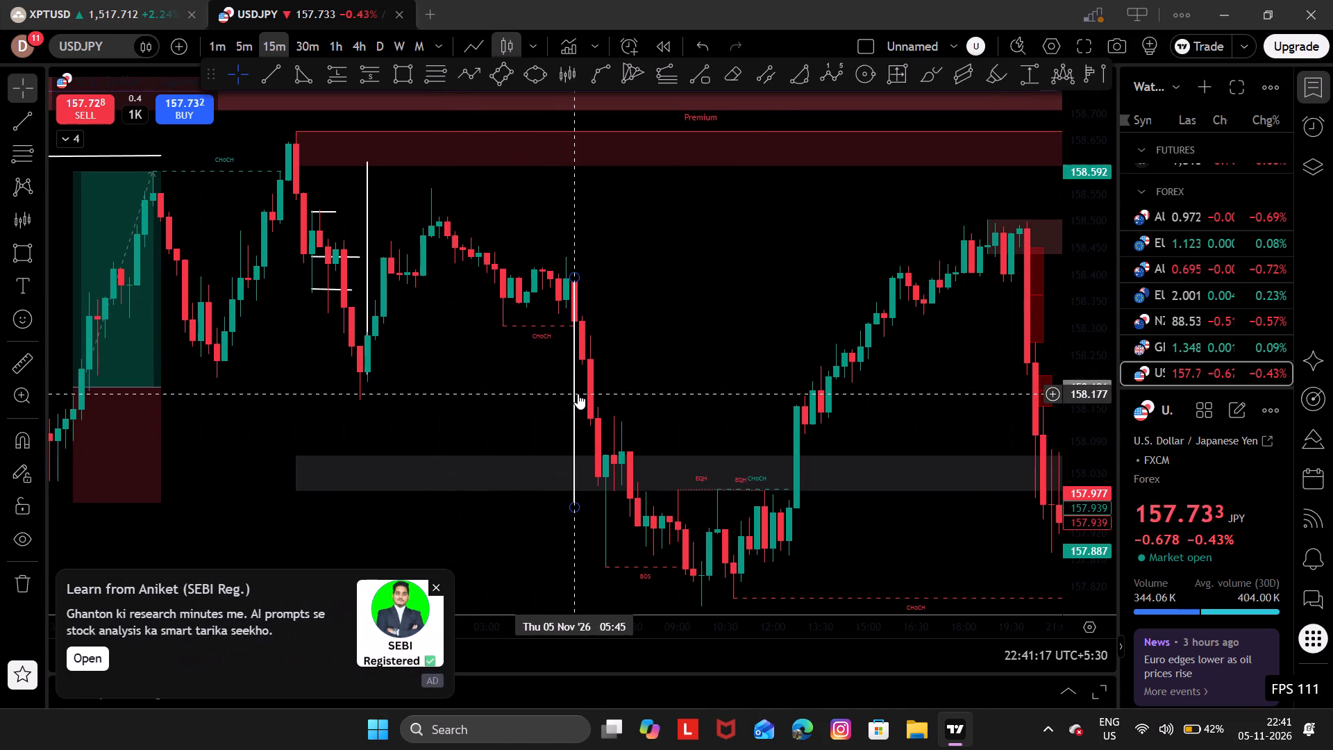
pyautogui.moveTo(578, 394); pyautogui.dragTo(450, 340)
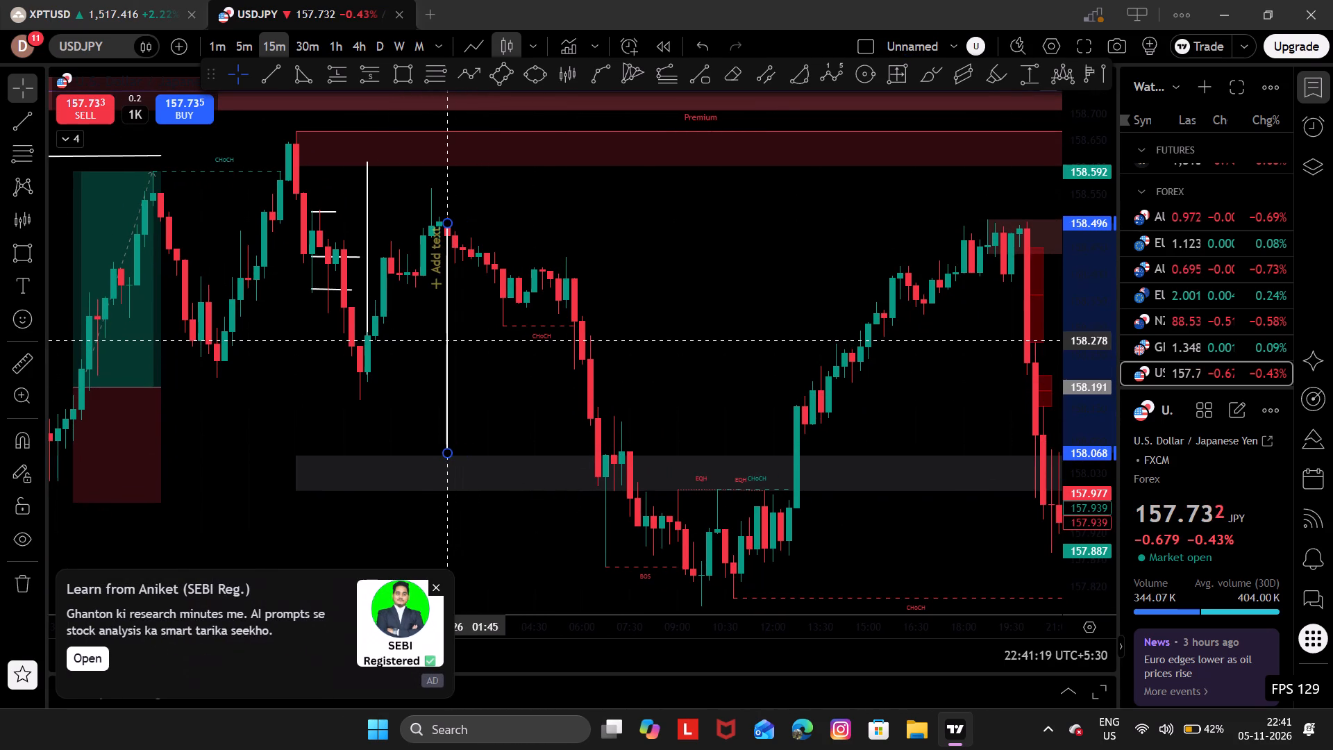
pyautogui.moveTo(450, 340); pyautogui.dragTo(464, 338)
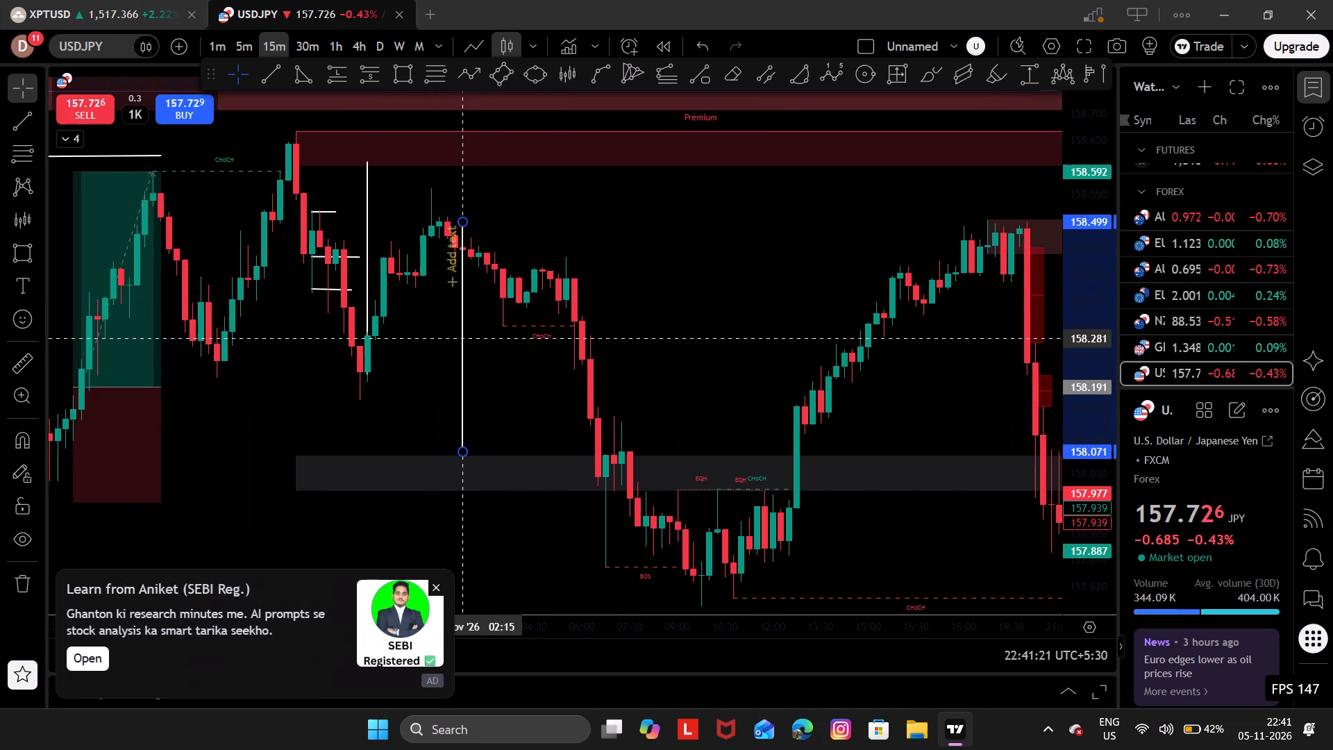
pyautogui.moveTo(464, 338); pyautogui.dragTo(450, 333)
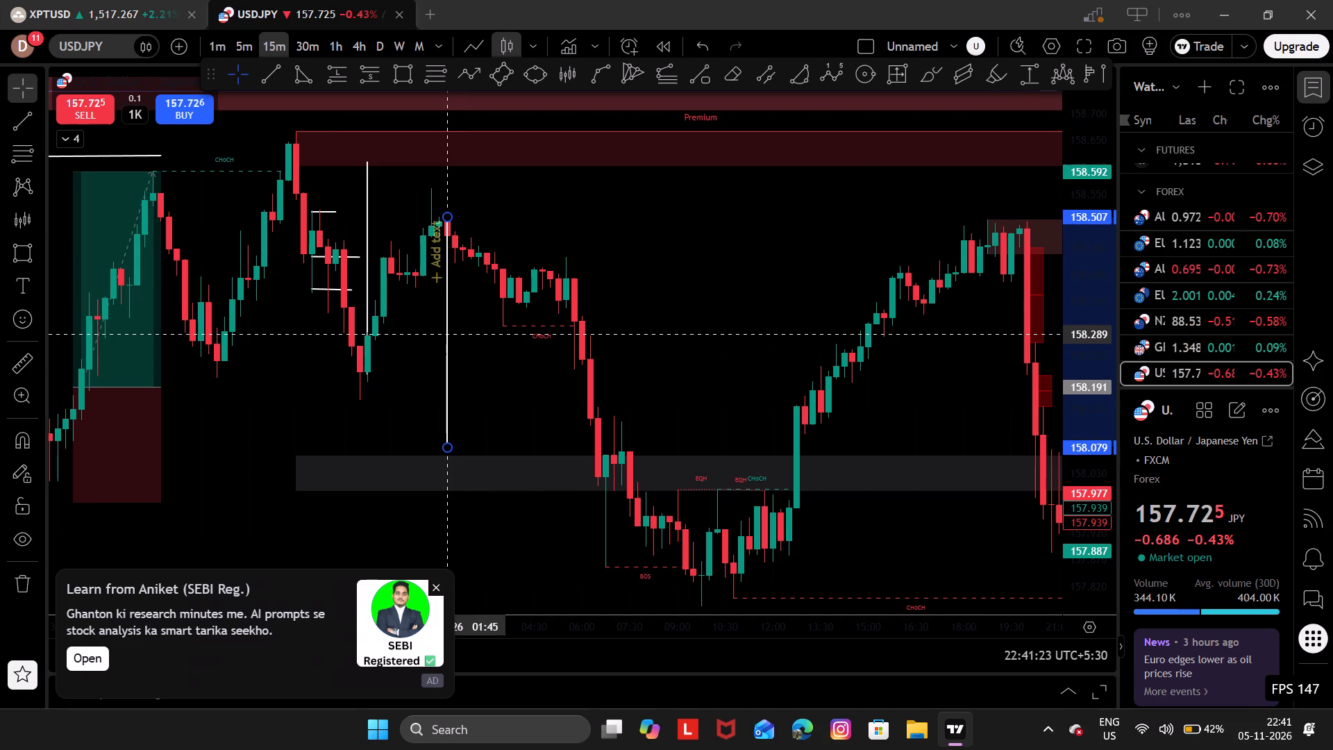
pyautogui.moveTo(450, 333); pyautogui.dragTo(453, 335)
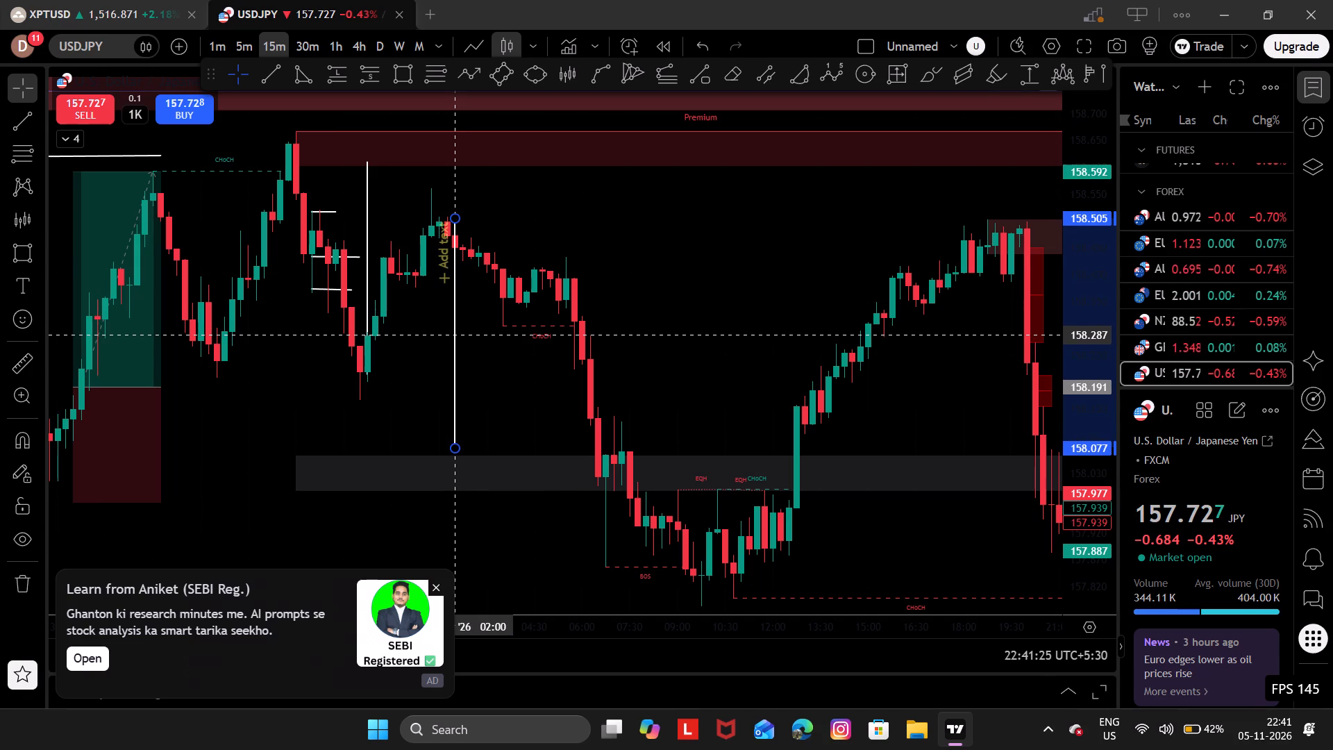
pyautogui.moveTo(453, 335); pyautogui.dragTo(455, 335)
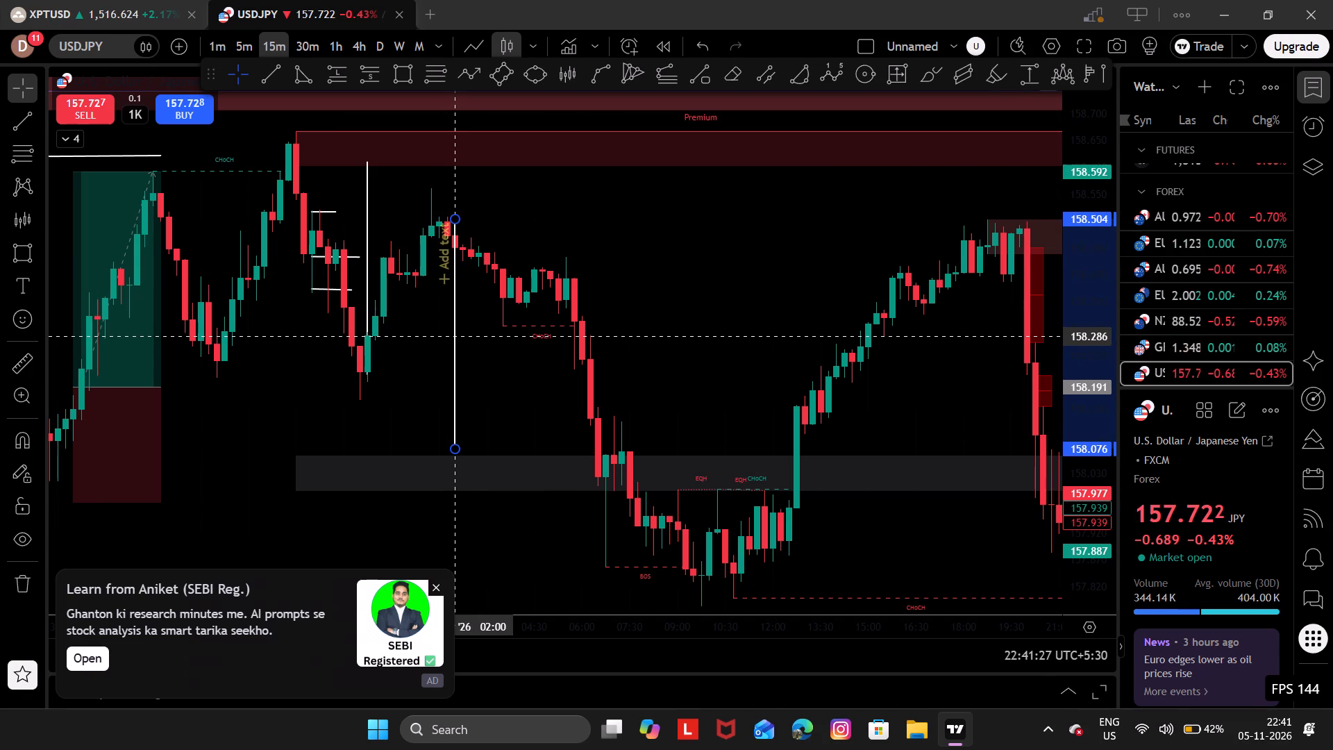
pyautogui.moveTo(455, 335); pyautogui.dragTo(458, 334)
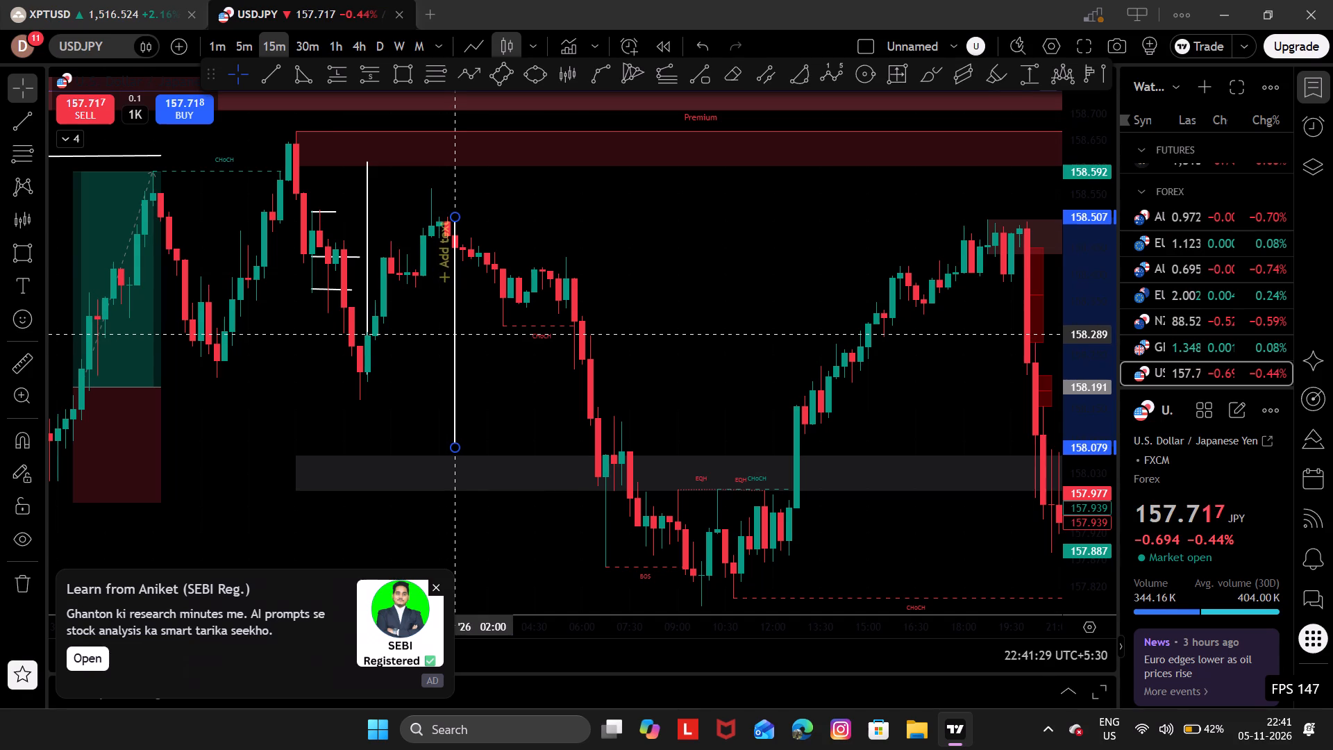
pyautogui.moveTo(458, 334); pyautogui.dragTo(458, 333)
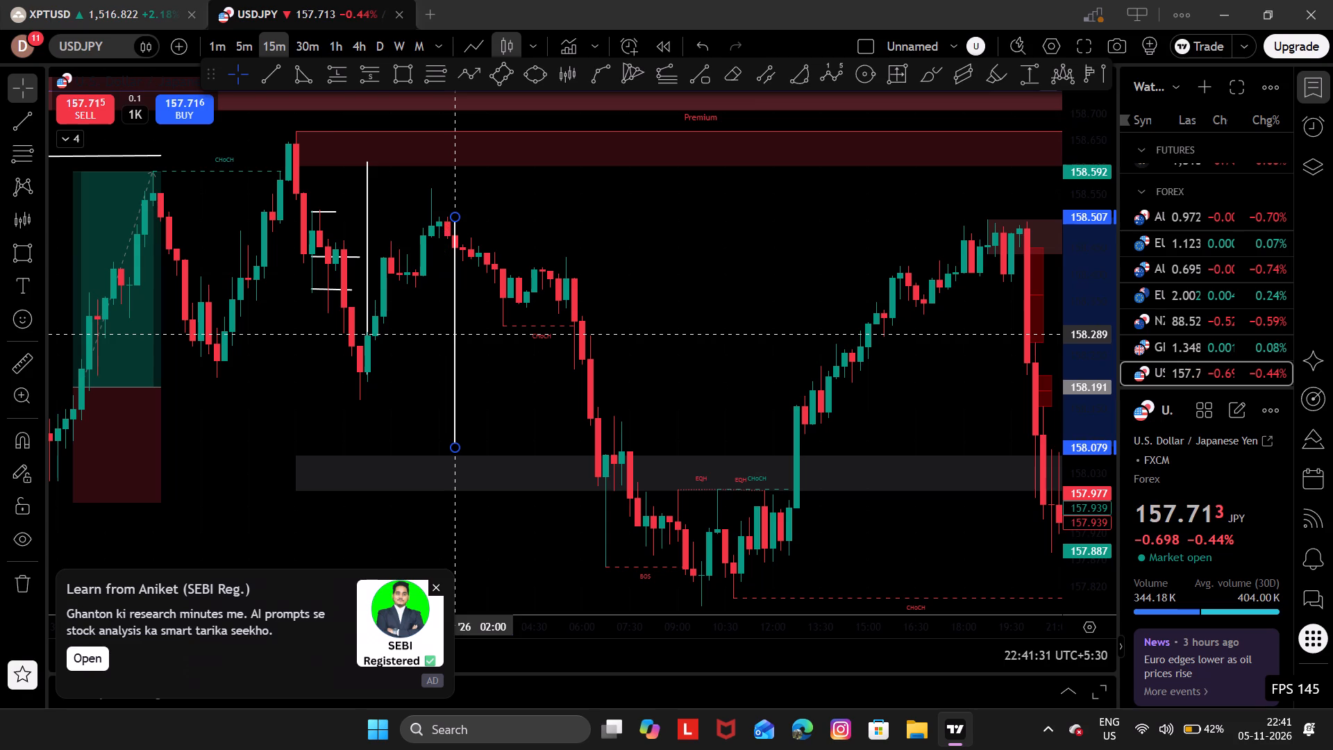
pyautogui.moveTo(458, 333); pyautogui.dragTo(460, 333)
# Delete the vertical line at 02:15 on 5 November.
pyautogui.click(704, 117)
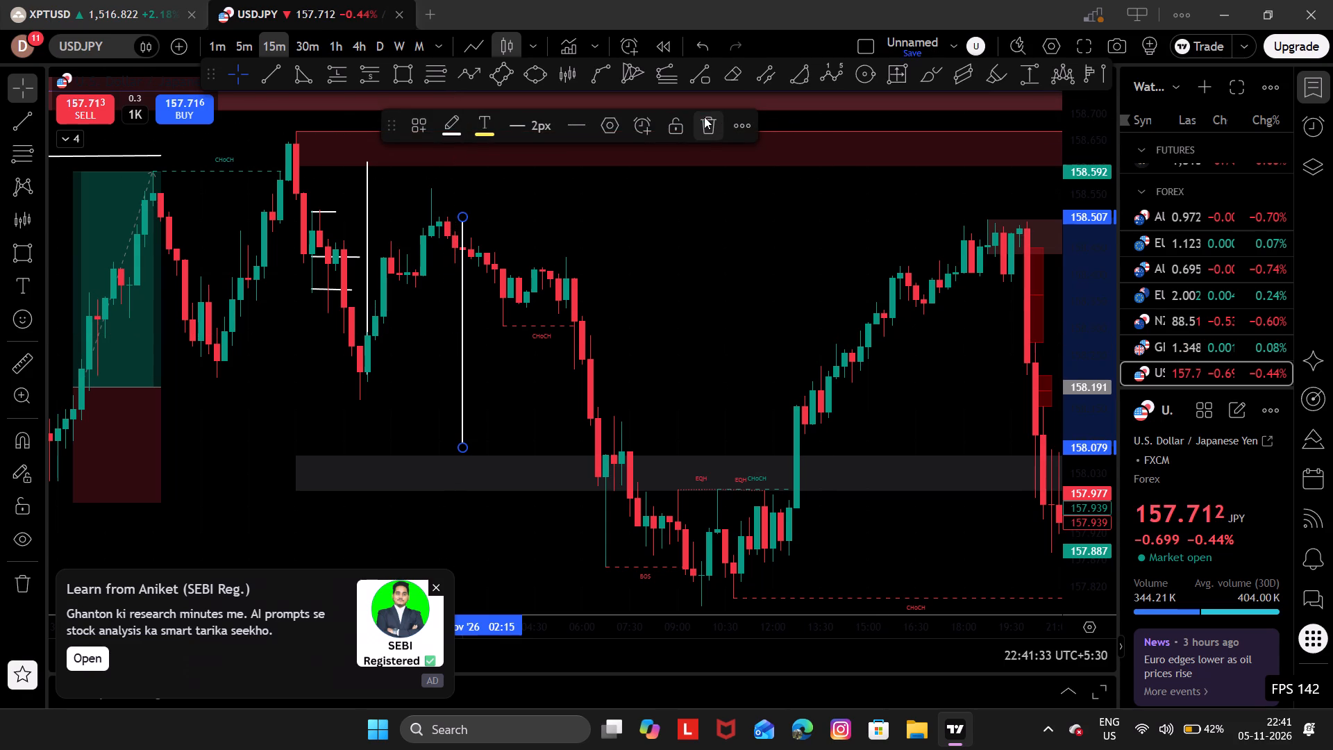
# Examine USDJPY's 5 November candles around the equilibrium zone and the swing lows beneath it, relative to the premium and discount zones.
pyautogui.moveTo(651, 228); pyautogui.dragTo(597, 208)
pyautogui.moveTo(684, 247); pyautogui.dragTo(605, 206)
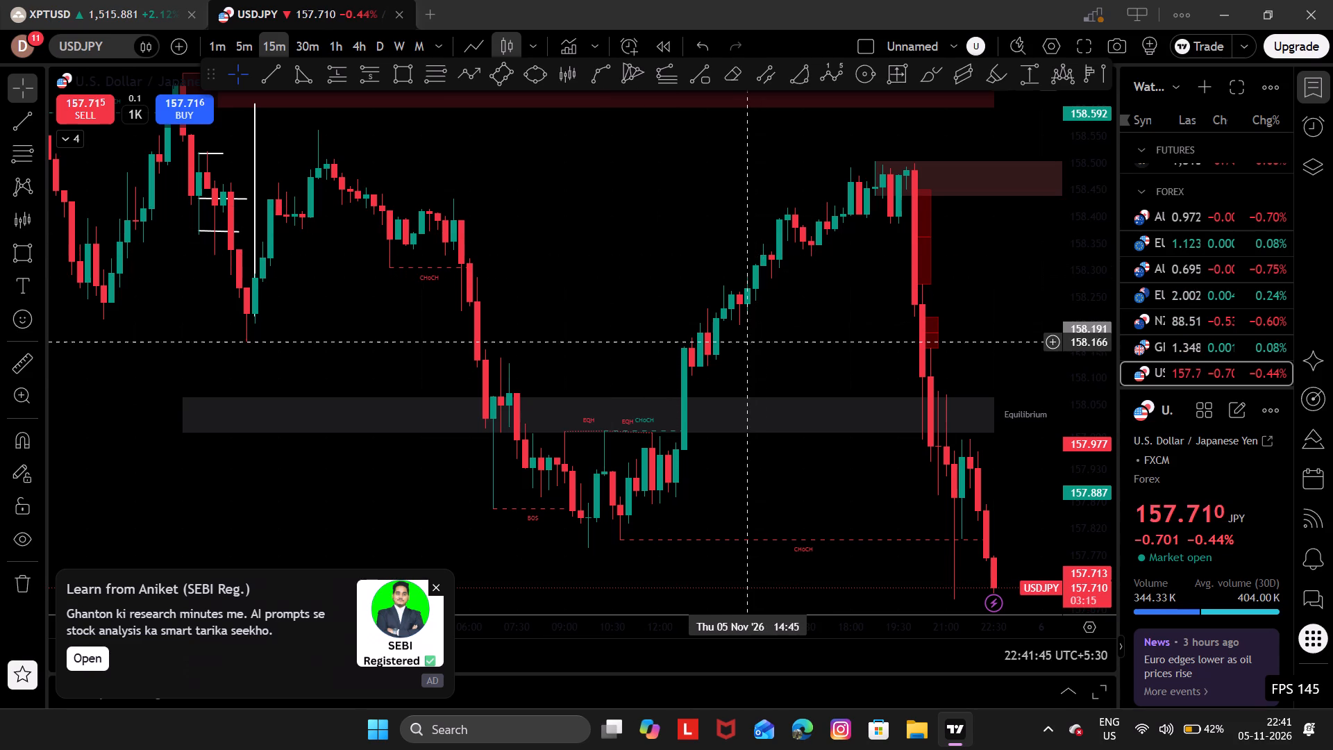
pyautogui.moveTo(753, 417); pyautogui.dragTo(778, 360)
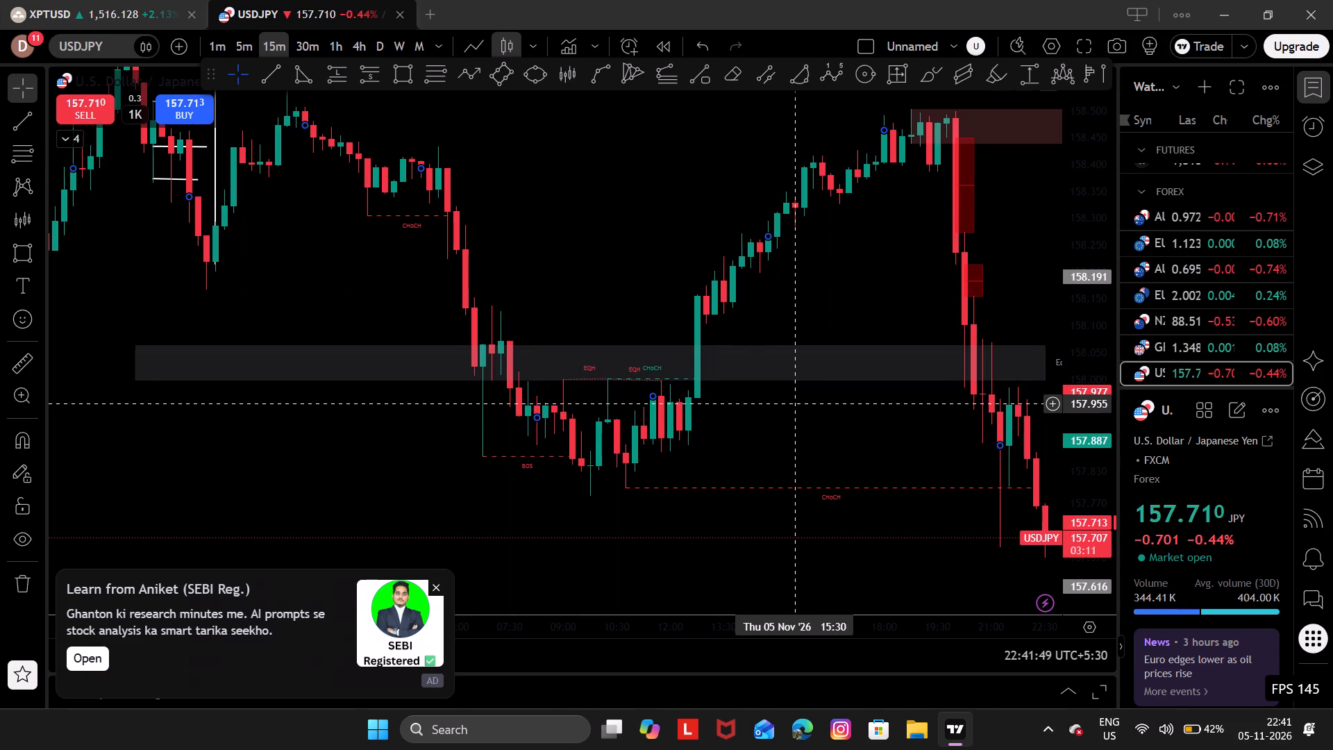
pyautogui.moveTo(1089, 509); pyautogui.dragTo(1057, 244)
pyautogui.moveTo(726, 444); pyautogui.dragTo(723, 360)
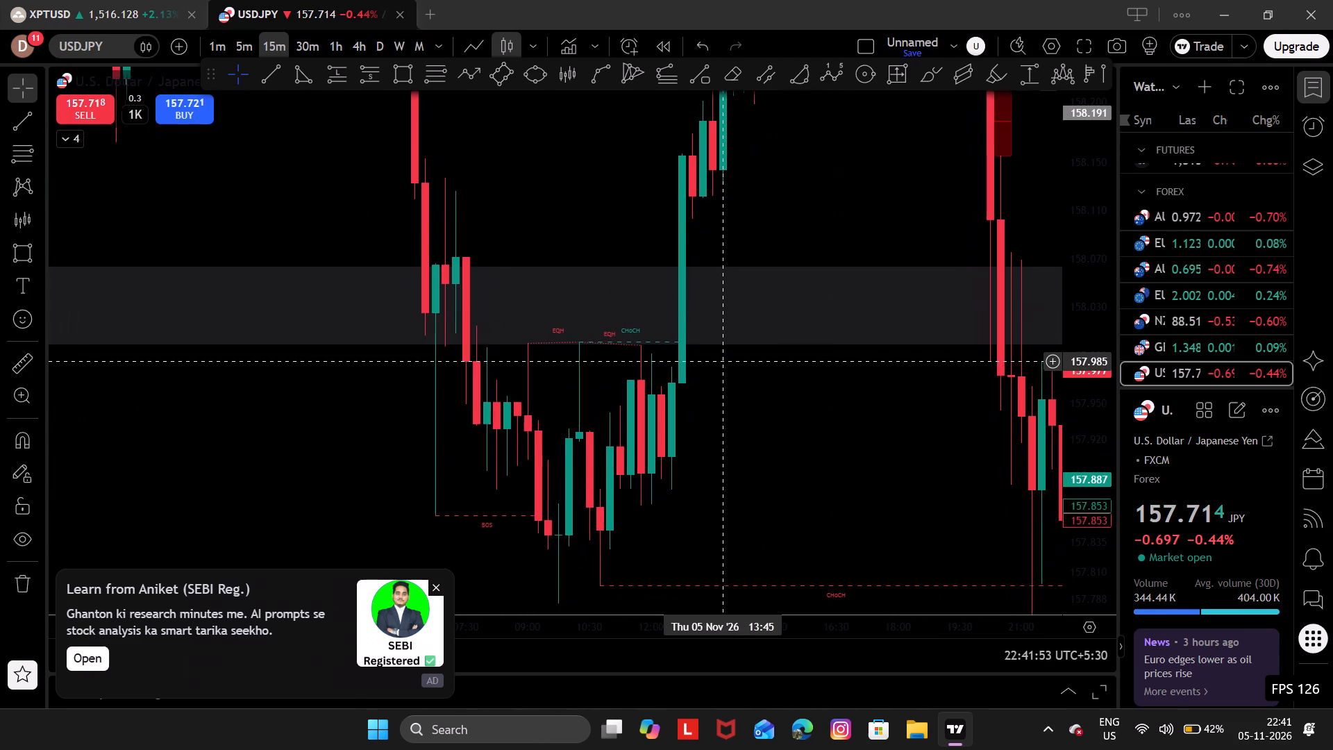
pyautogui.hscroll(-1, 723, 360)
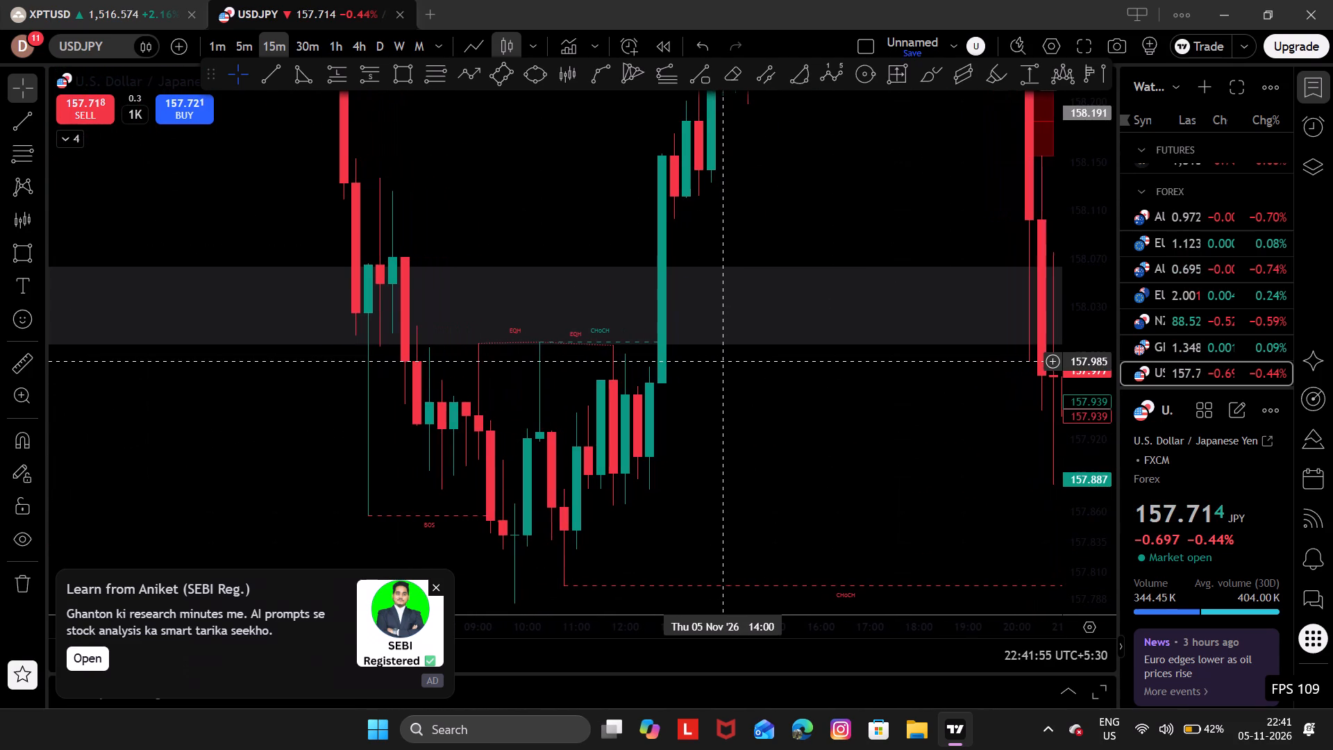
pyautogui.hscroll(-1, 723, 360)
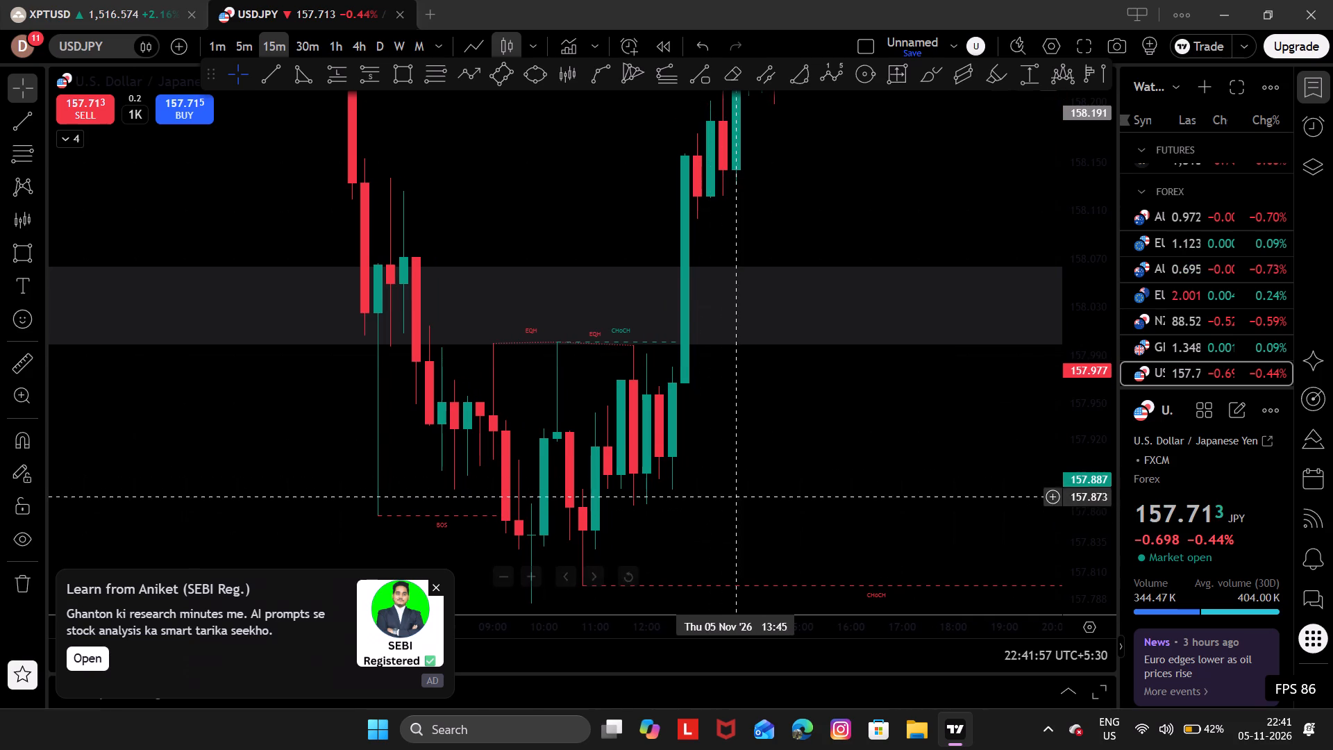
pyautogui.moveTo(1104, 331); pyautogui.dragTo(1051, 674)
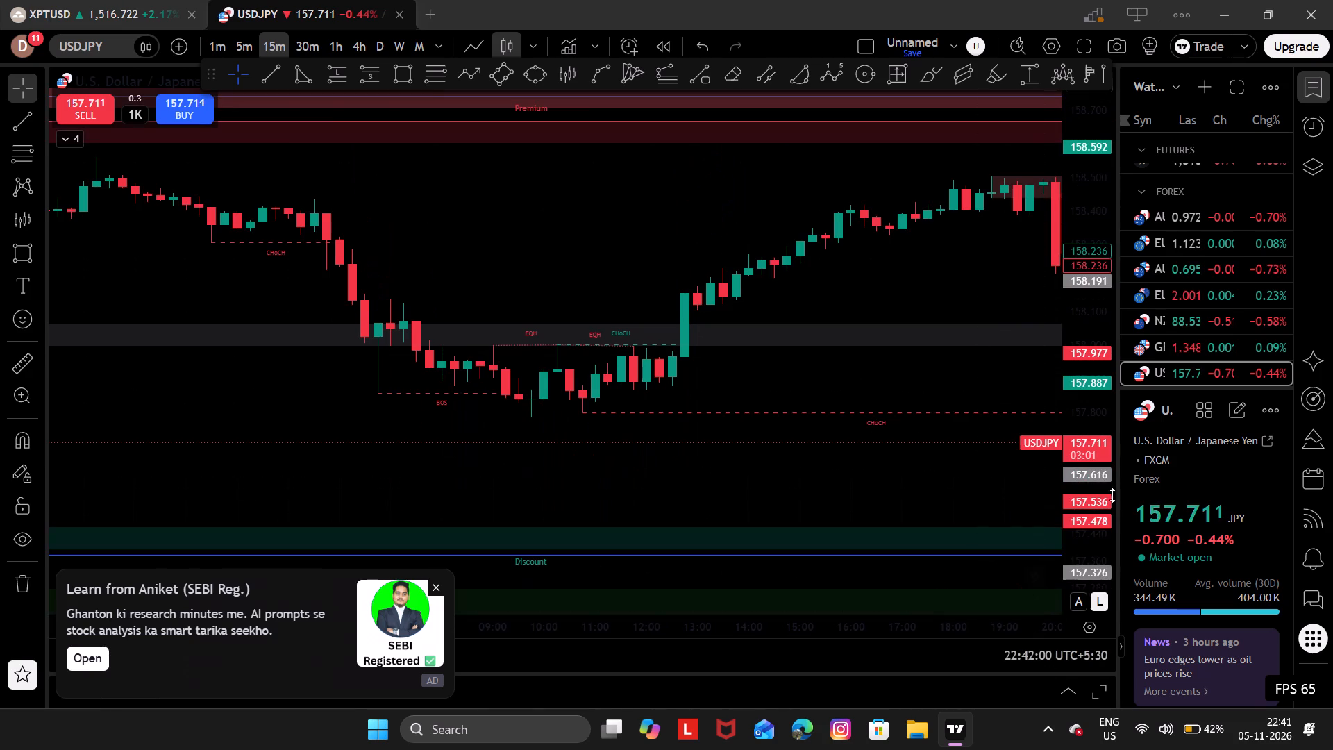
# Examine USDJPY's 5 November rally and sell-off against the equilibrium and supply zones, back to the 4 November swings.
pyautogui.moveTo(1103, 537); pyautogui.dragTo(1111, 295)
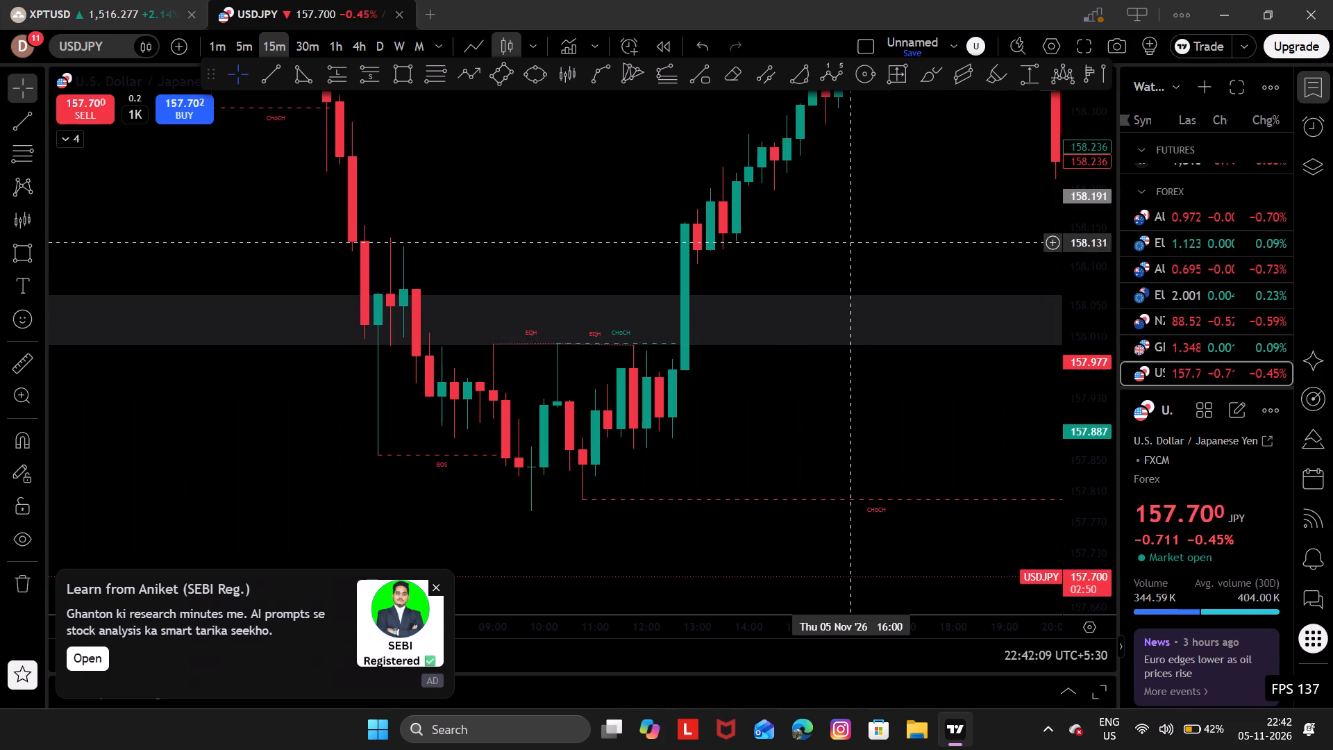
pyautogui.moveTo(869, 290); pyautogui.dragTo(593, 253)
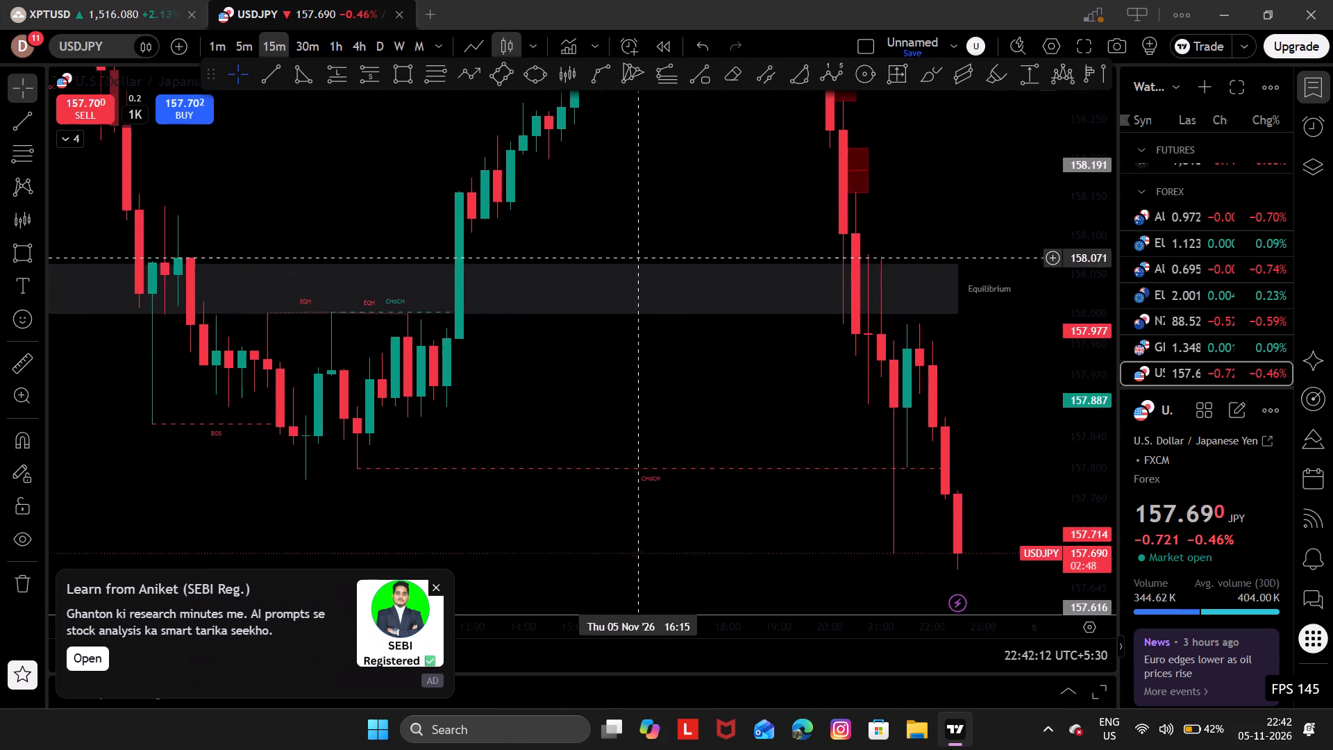
pyautogui.moveTo(593, 253); pyautogui.dragTo(807, 397)
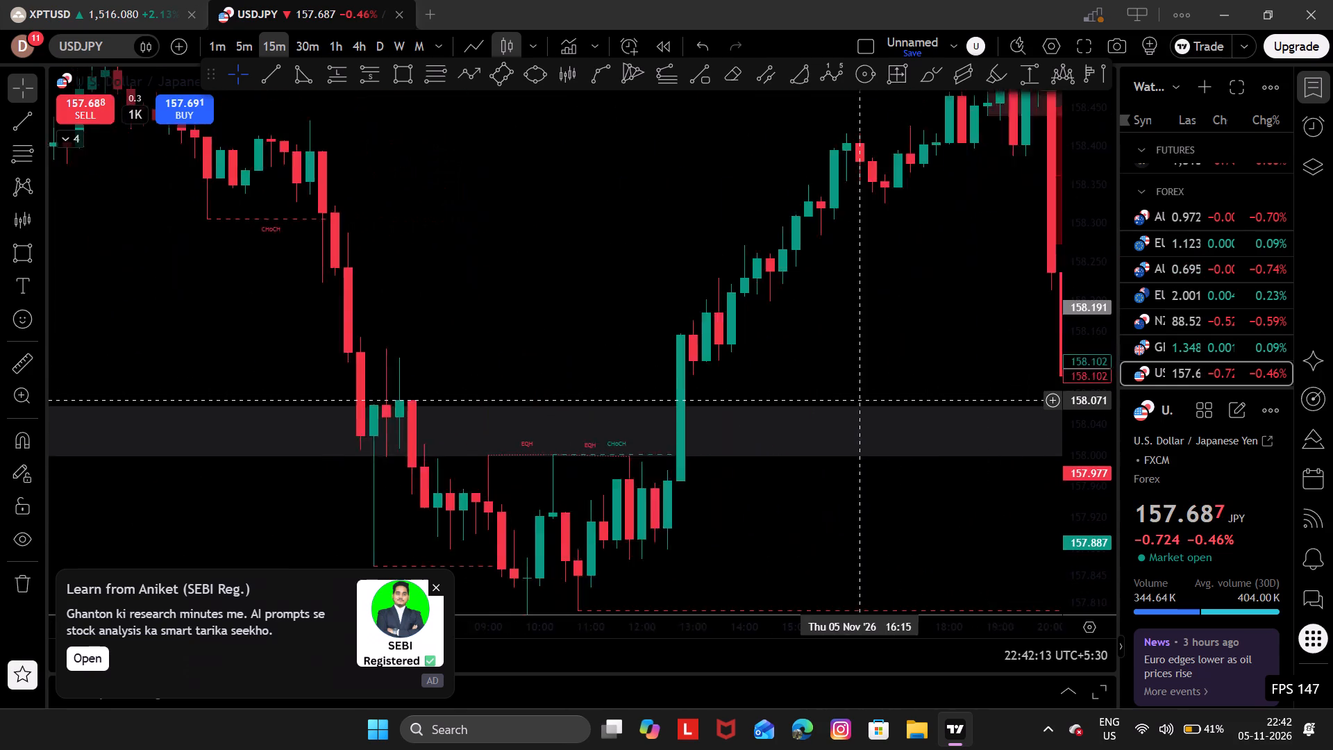
pyautogui.moveTo(807, 397); pyautogui.dragTo(774, 391)
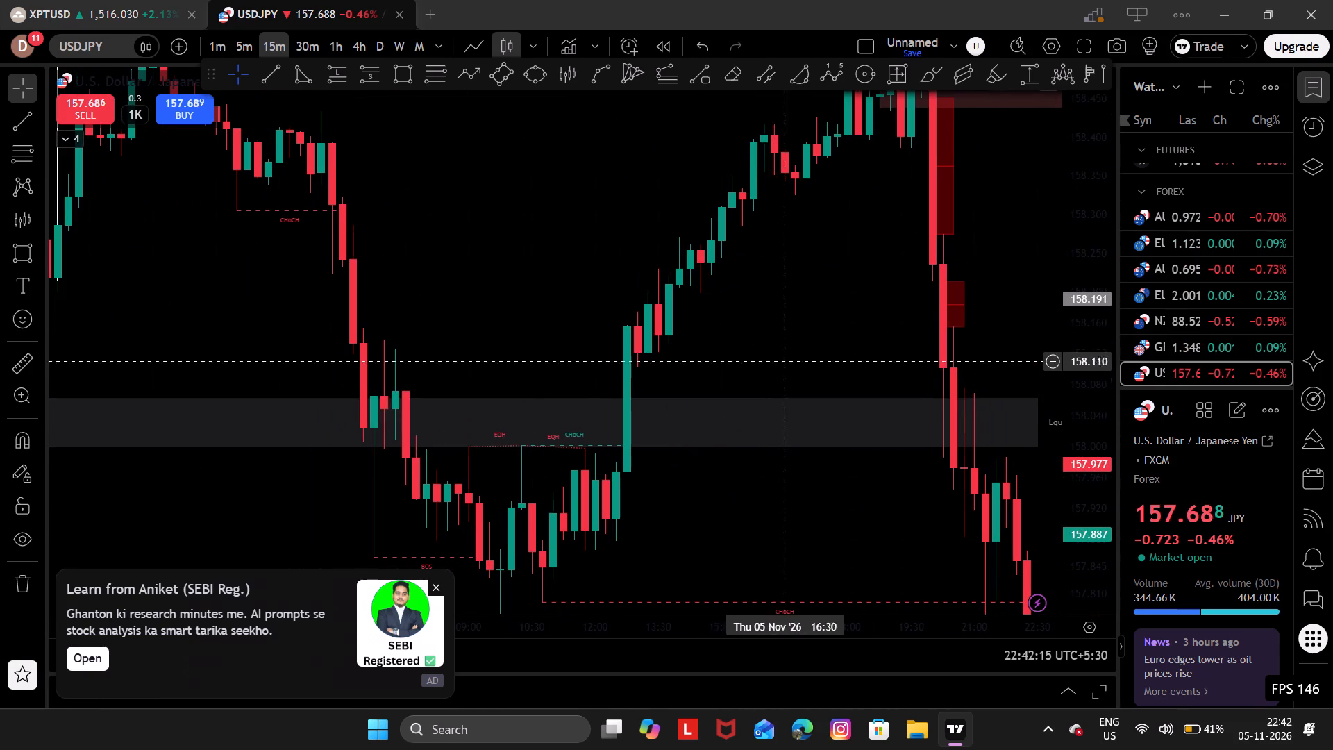
pyautogui.moveTo(770, 279); pyautogui.dragTo(686, 307)
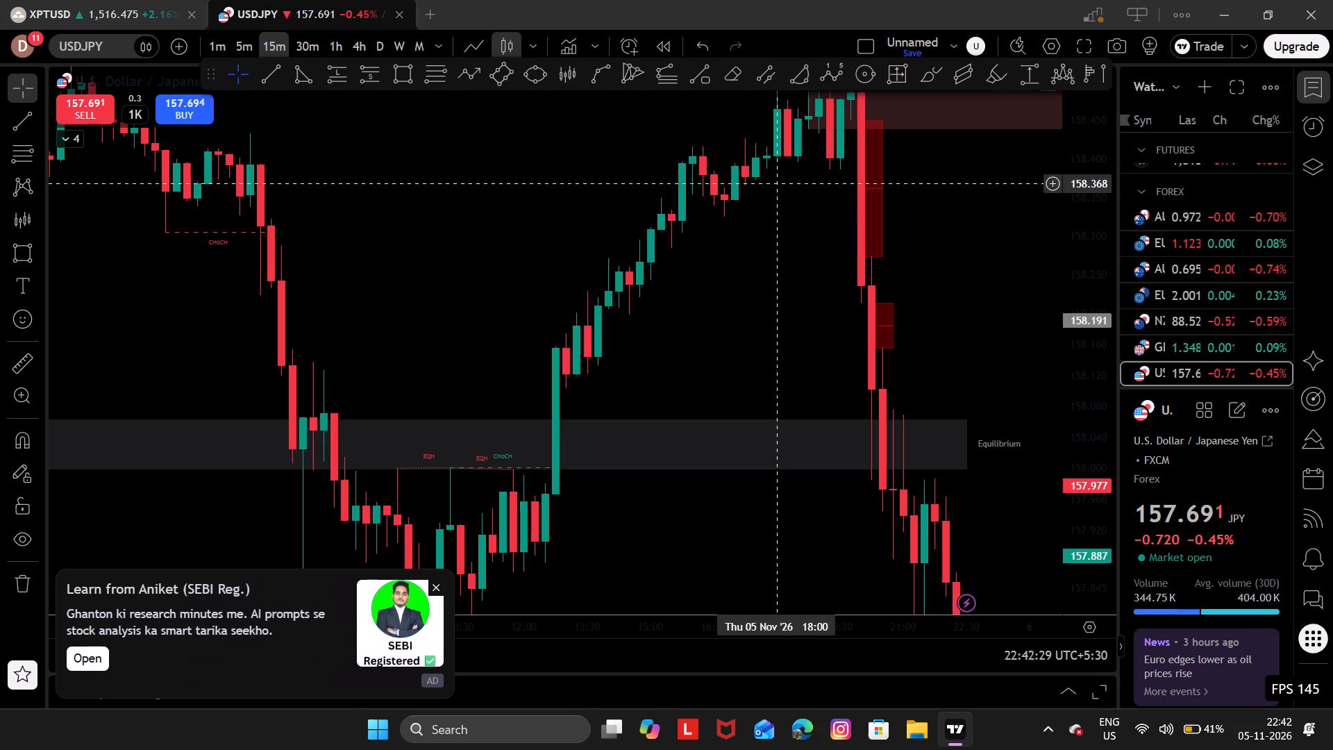
pyautogui.moveTo(766, 171); pyautogui.dragTo(716, 309)
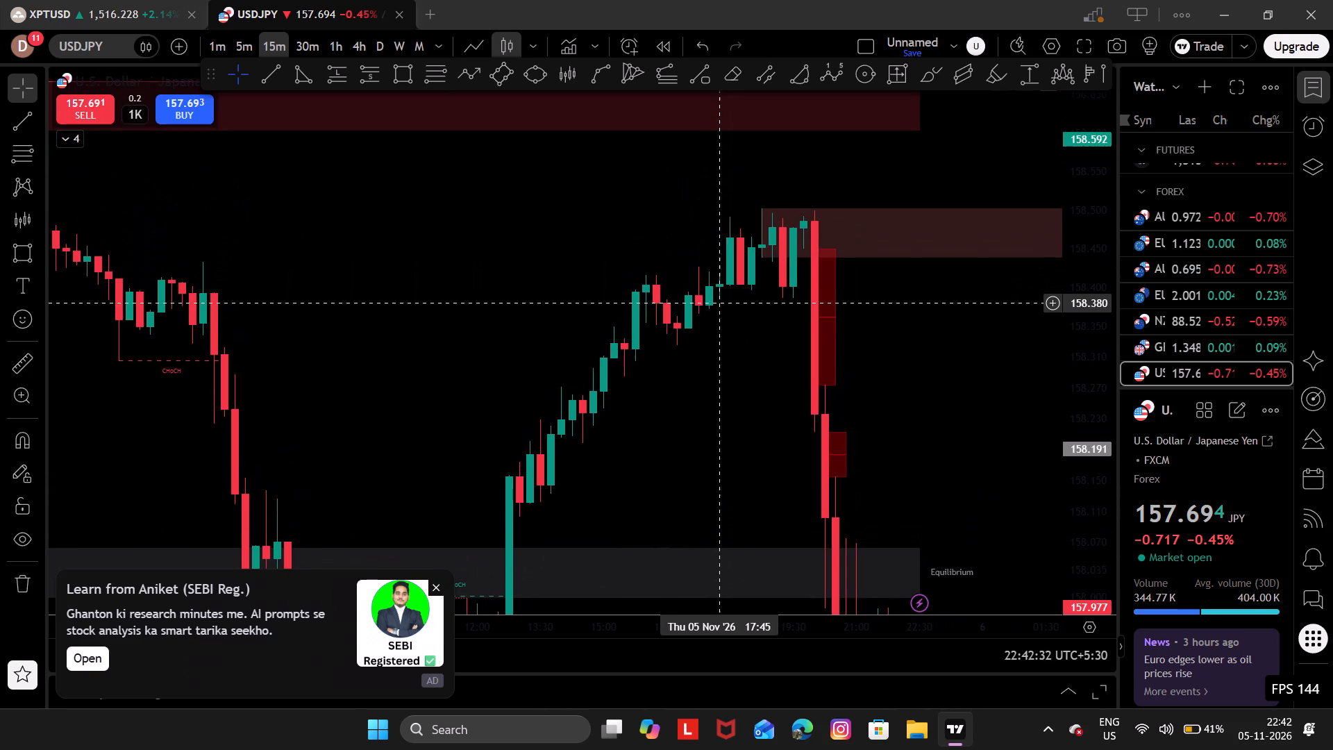
pyautogui.moveTo(716, 309); pyautogui.dragTo(716, 310)
pyautogui.moveTo(814, 194); pyautogui.dragTo(833, 135)
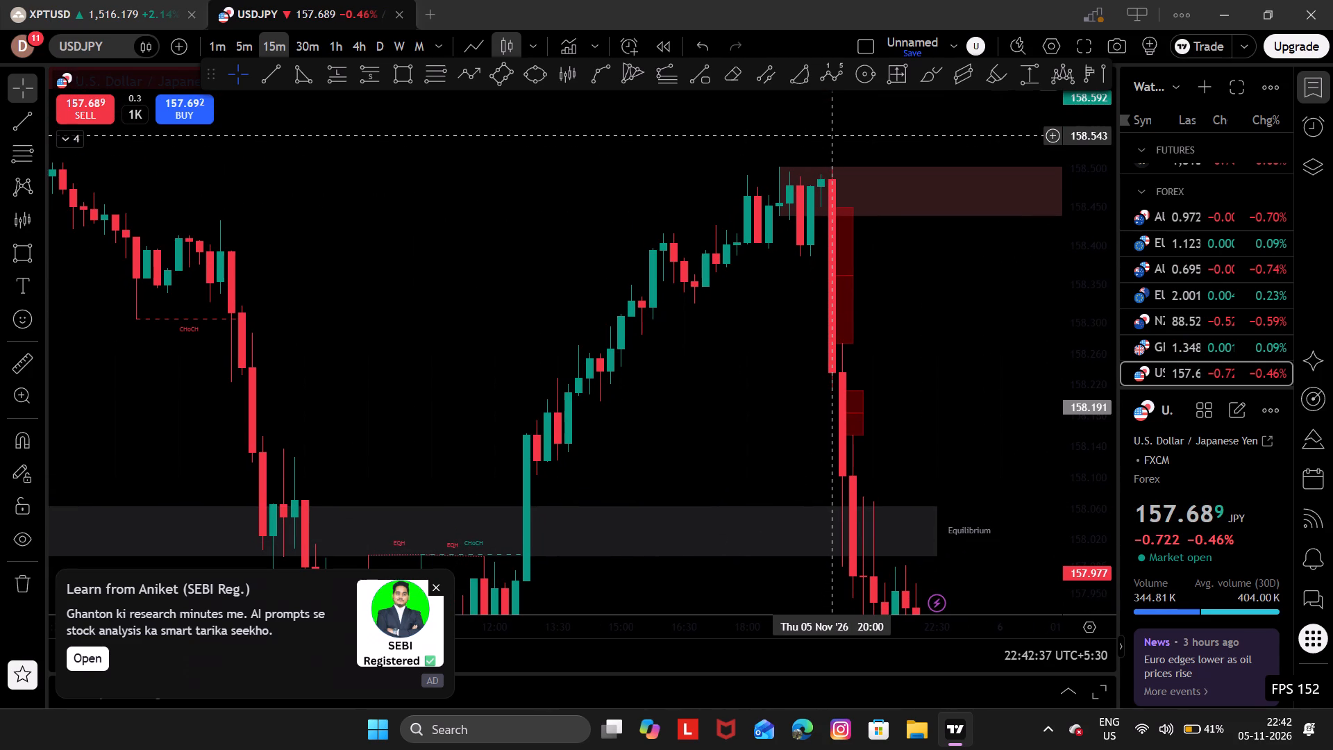
pyautogui.moveTo(336, 214); pyautogui.dragTo(480, 74)
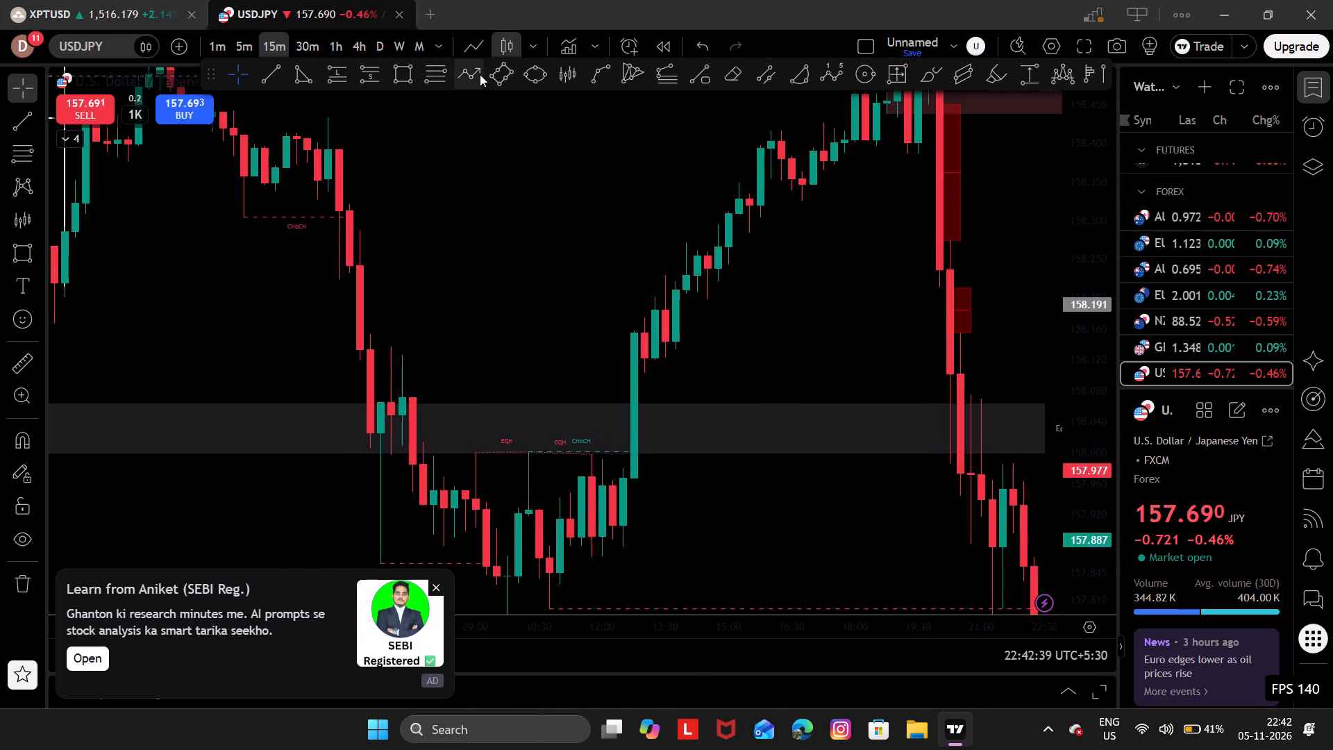
pyautogui.moveTo(480, 74); pyautogui.dragTo(479, 78)
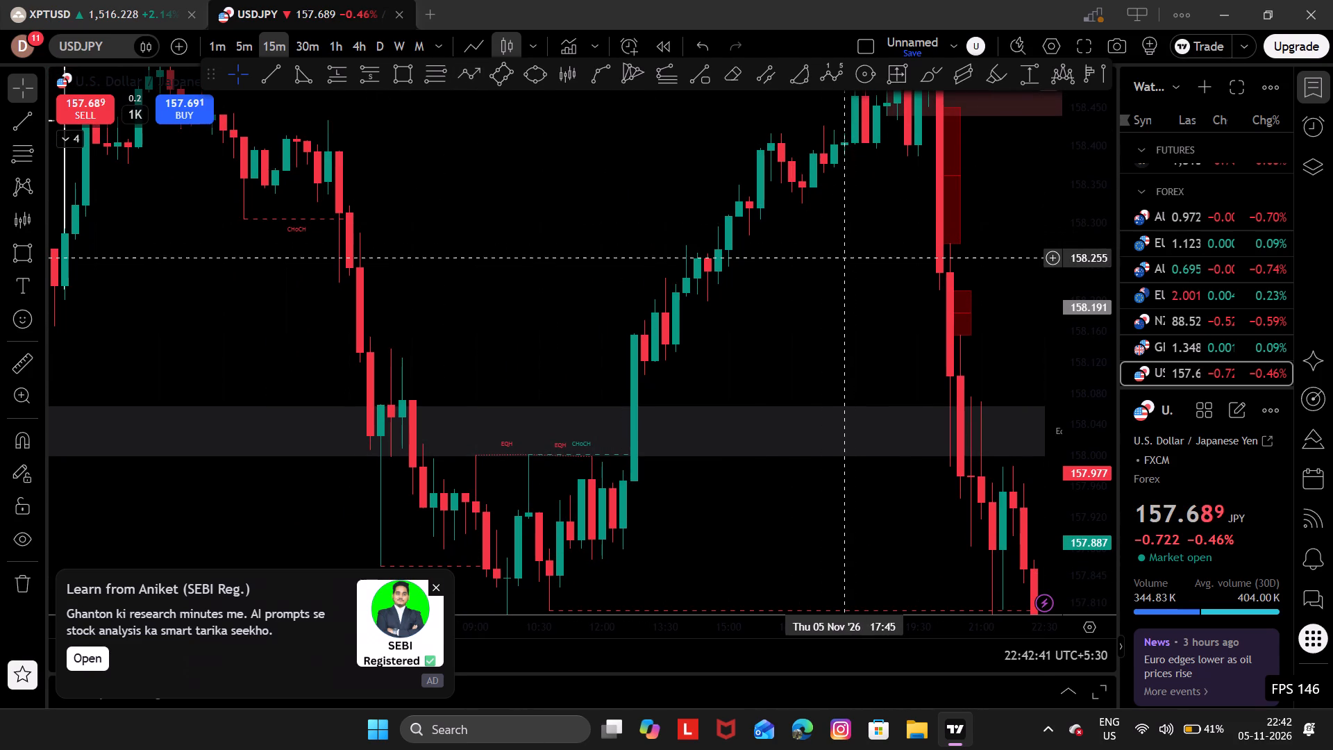
pyautogui.moveTo(851, 258); pyautogui.dragTo(707, 312)
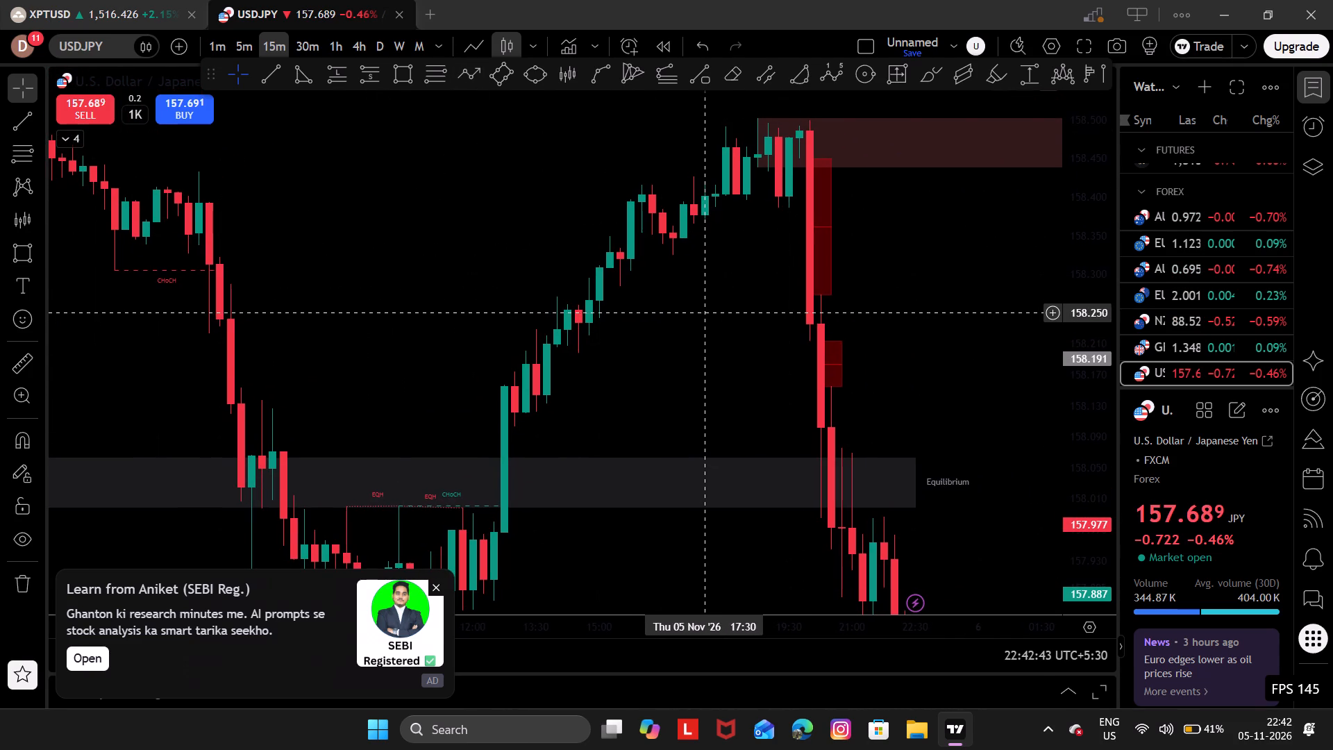
pyautogui.moveTo(377, 281); pyautogui.dragTo(1286, 162)
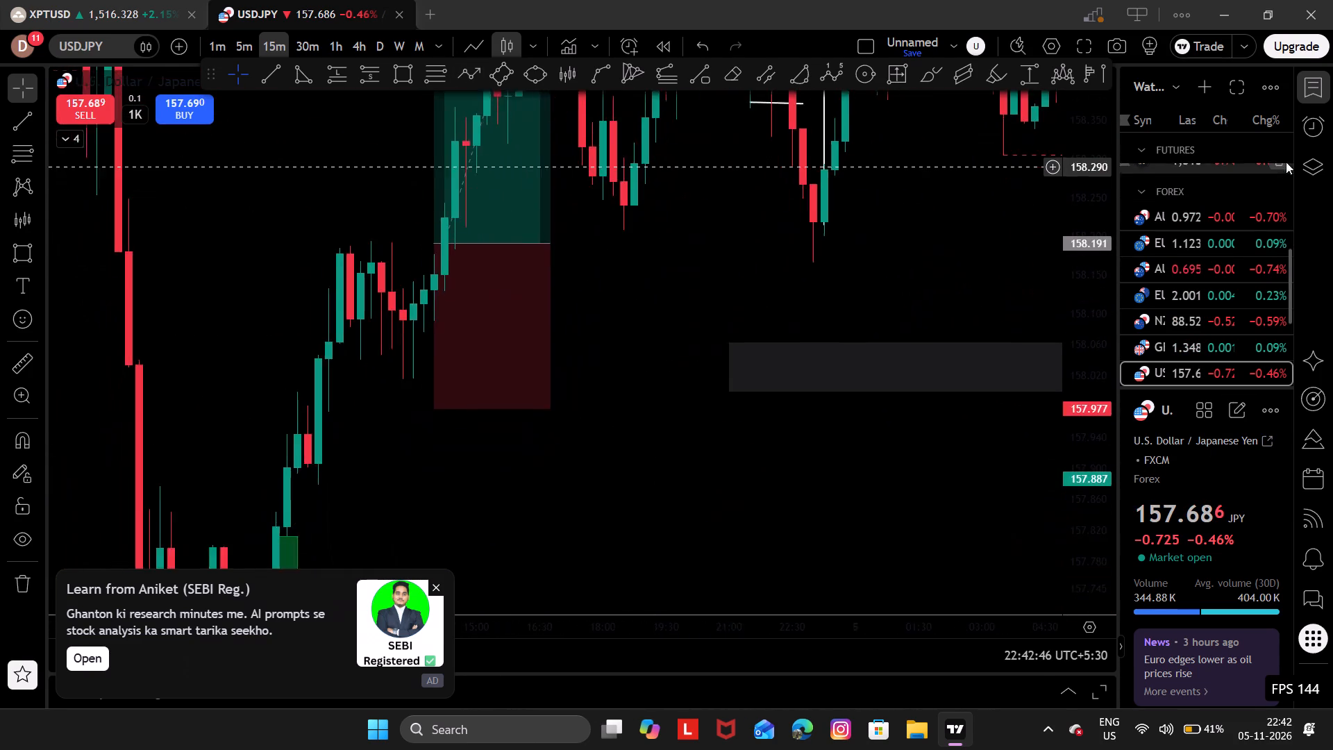
pyautogui.moveTo(1286, 162); pyautogui.dragTo(1118, 353)
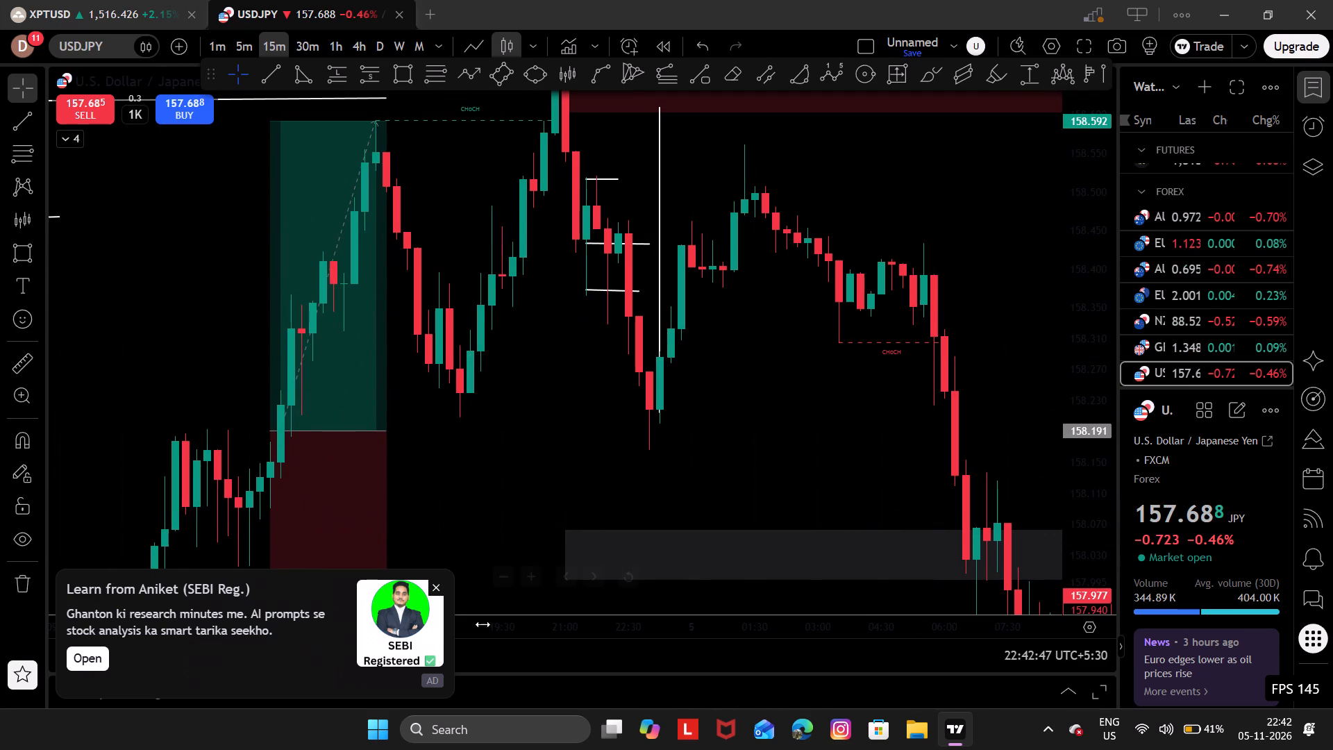
# Close the advertisement covering the lower part of the chart.
pyautogui.click(439, 585)
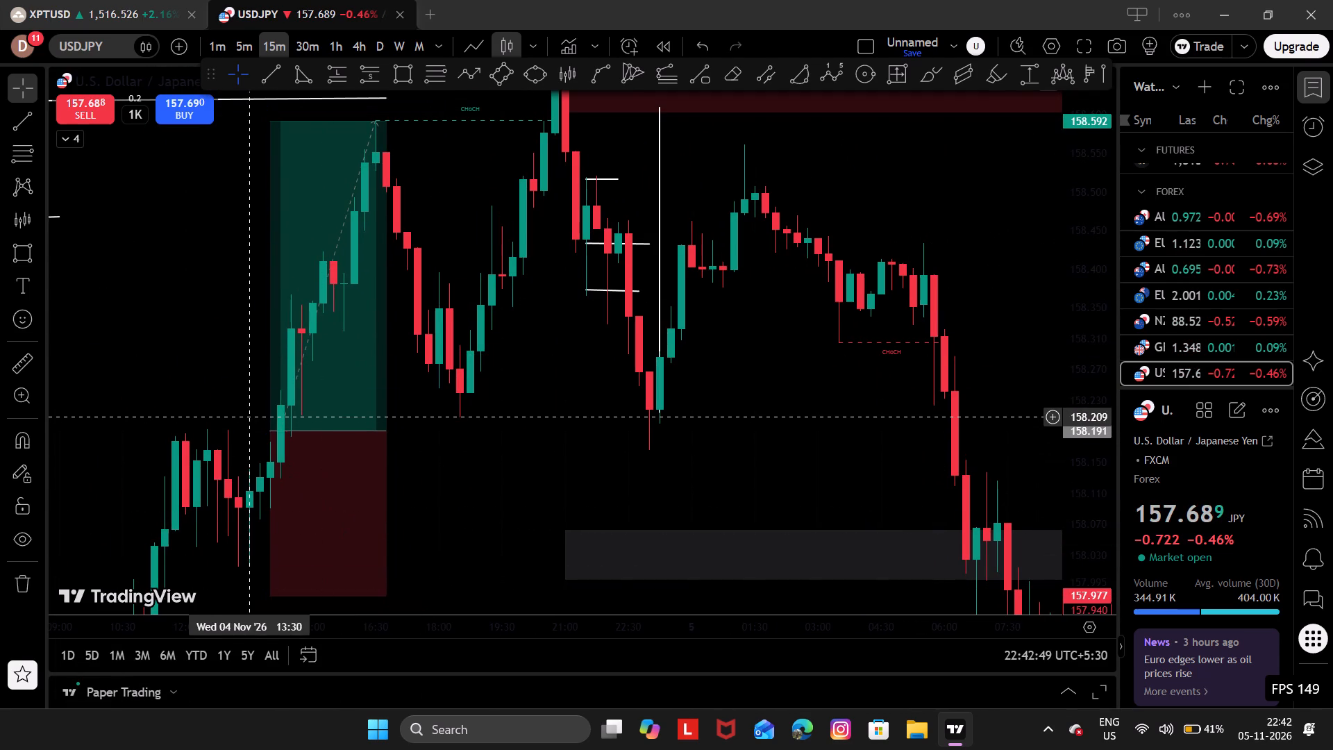
# Examine USDJPY's 4 November swing high and decline around the three short horizontal lines and the 23:15 vertical line.
pyautogui.moveTo(488, 413); pyautogui.dragTo(492, 469)
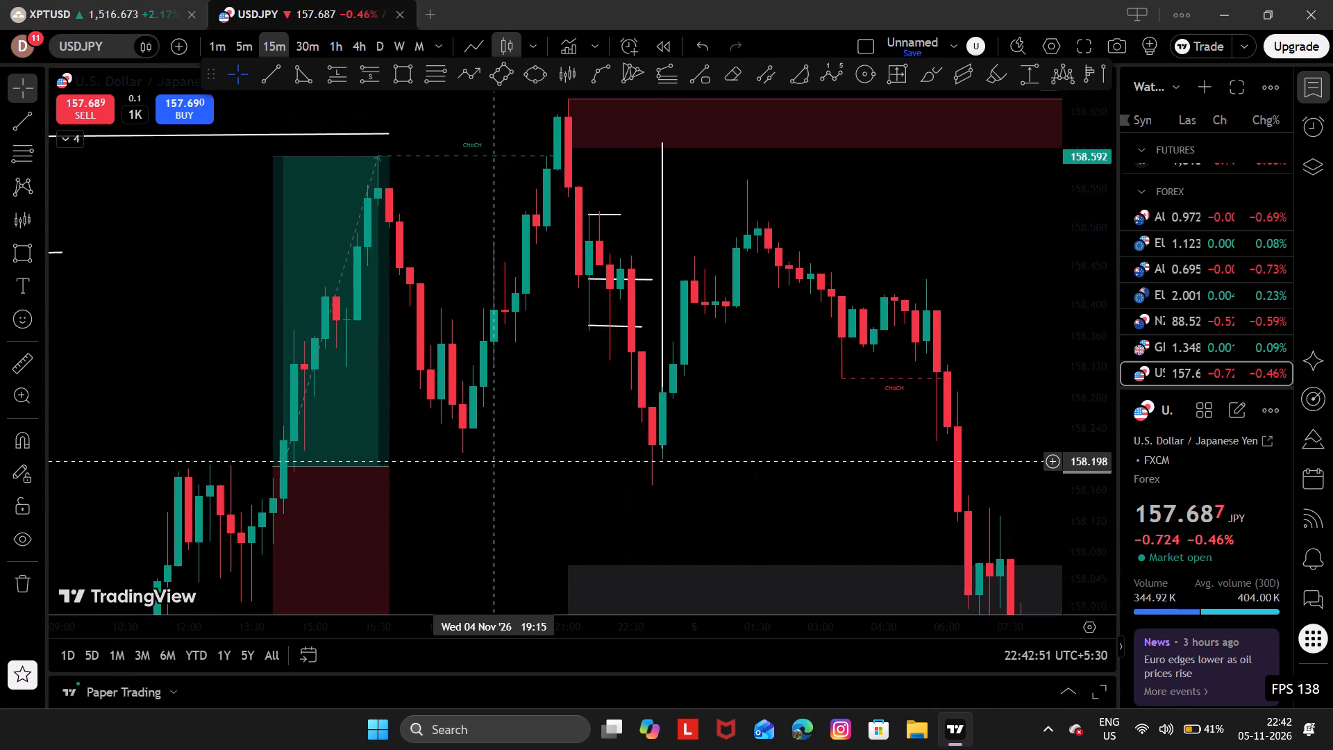
pyautogui.moveTo(492, 469); pyautogui.dragTo(492, 523)
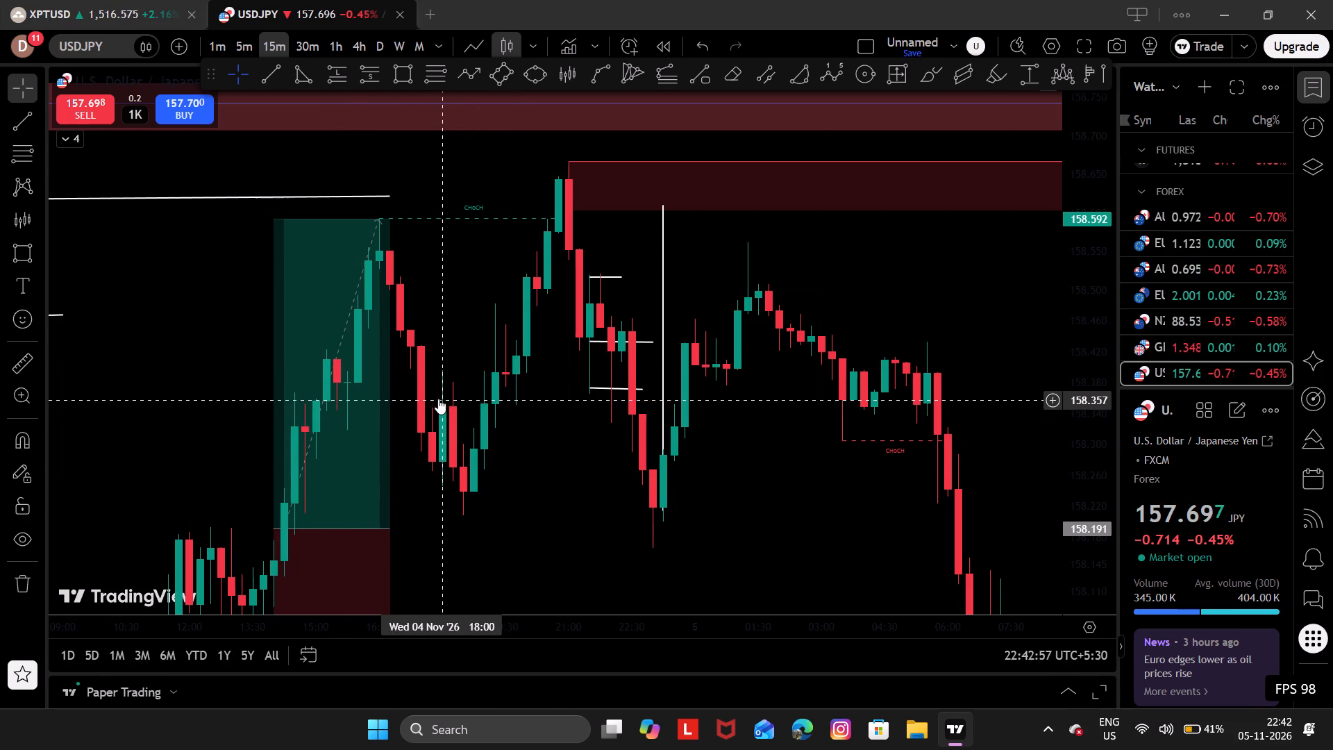
pyautogui.click(445, 474)
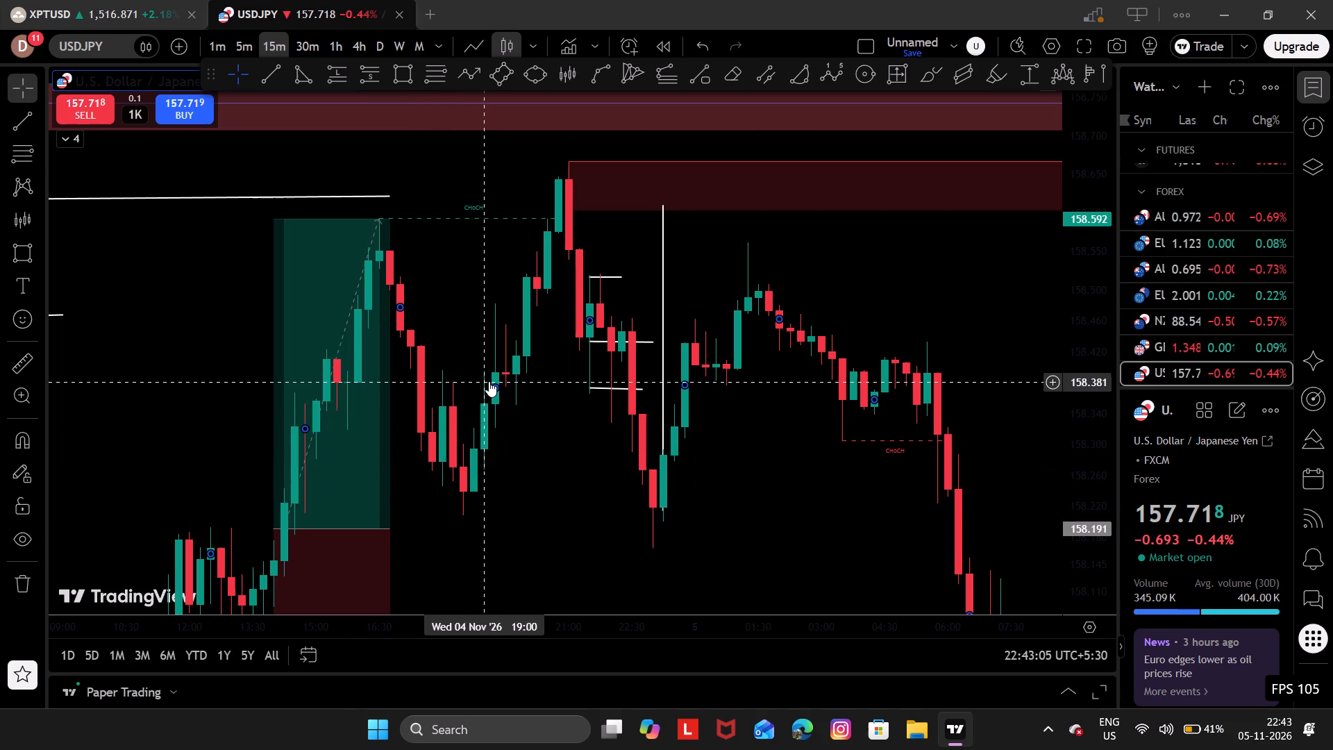
pyautogui.moveTo(481, 427); pyautogui.dragTo(492, 475)
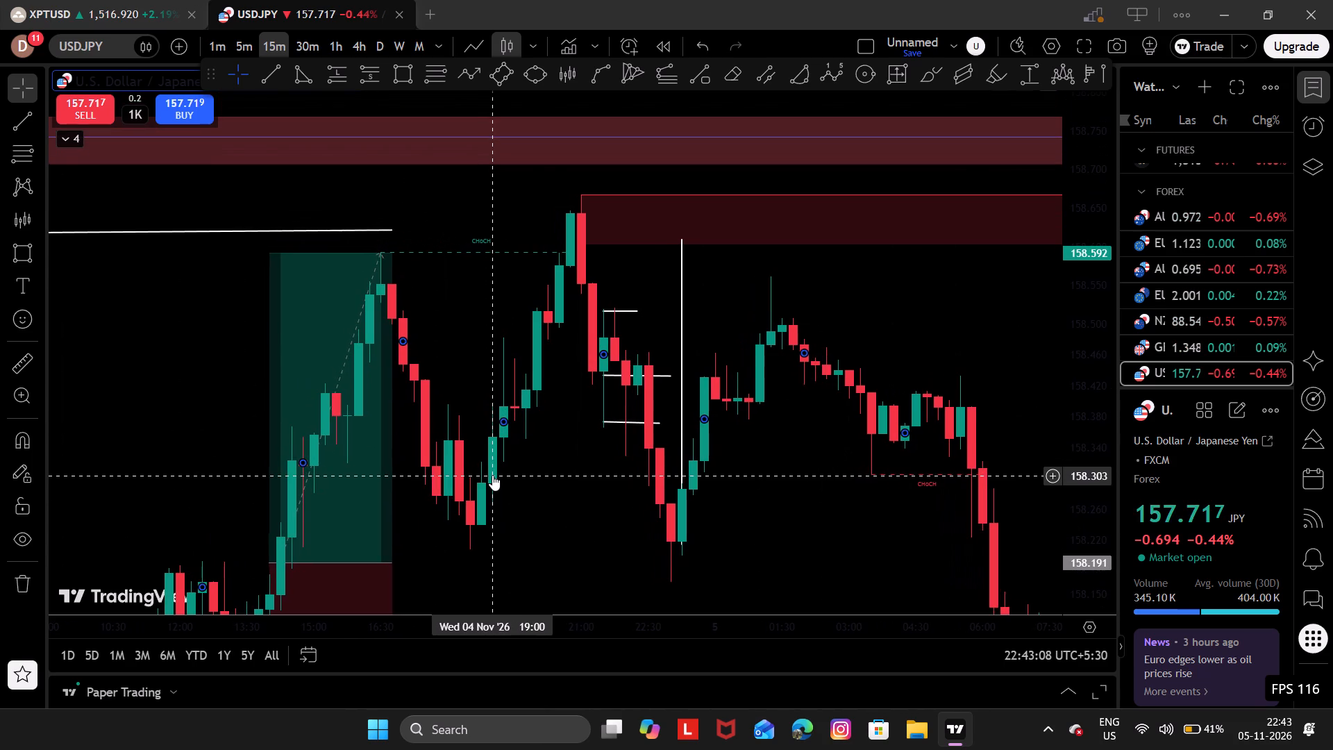
pyautogui.moveTo(544, 469); pyautogui.dragTo(555, 442)
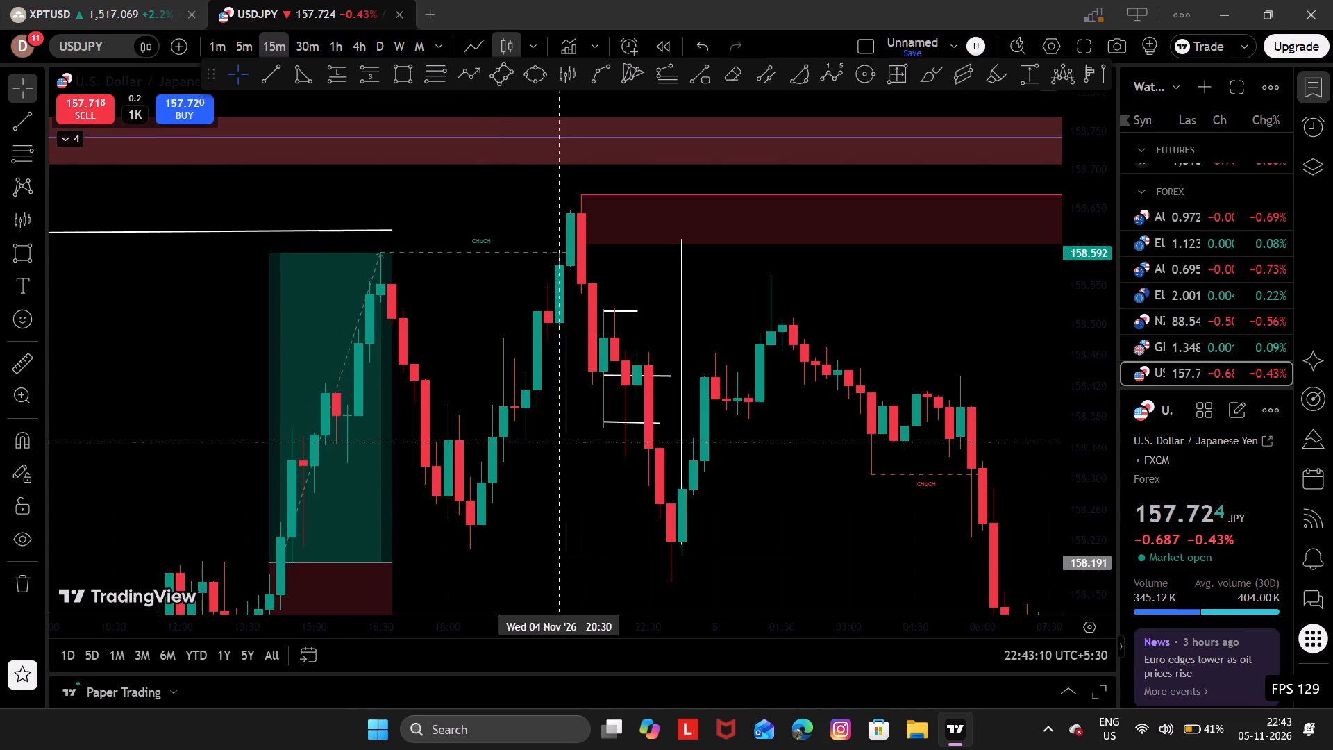
pyautogui.doubleClick(555, 442)
pyautogui.moveTo(555, 442); pyautogui.dragTo(526, 414)
pyautogui.doubleClick(526, 414)
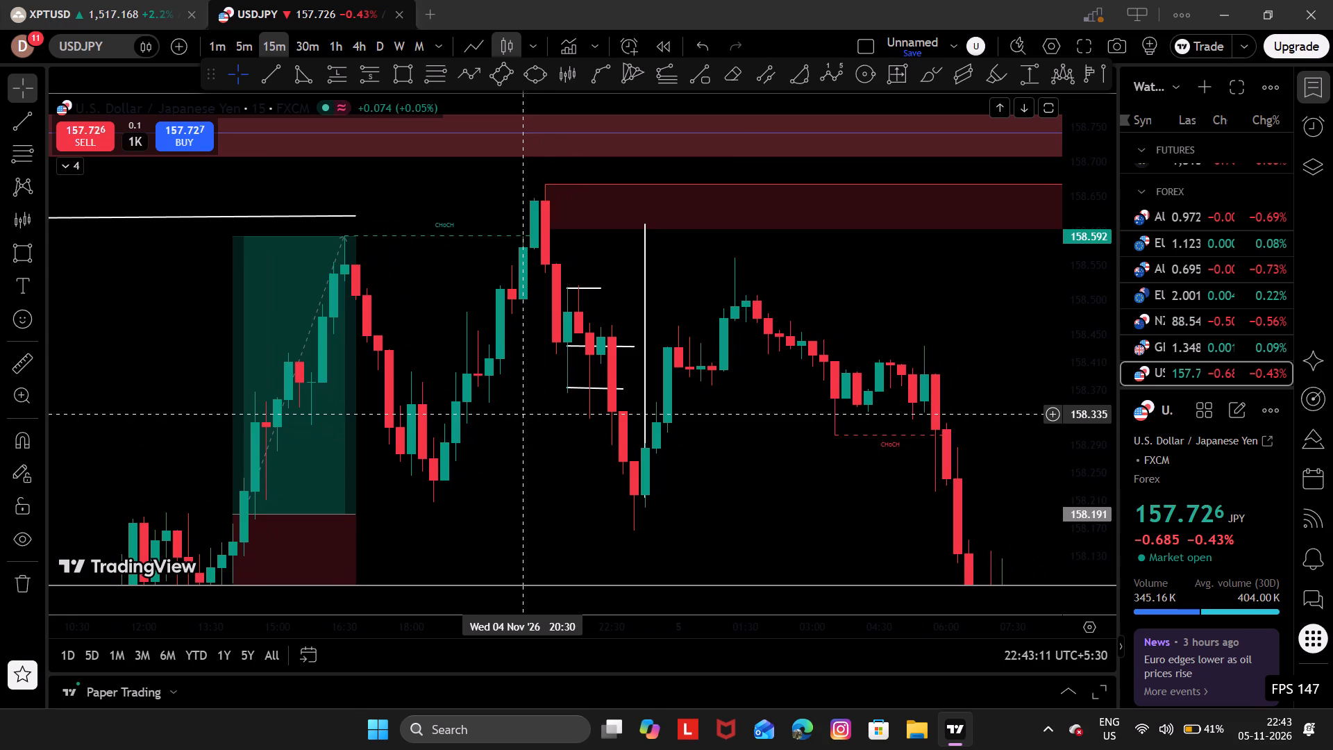
pyautogui.moveTo(532, 447); pyautogui.dragTo(512, 451)
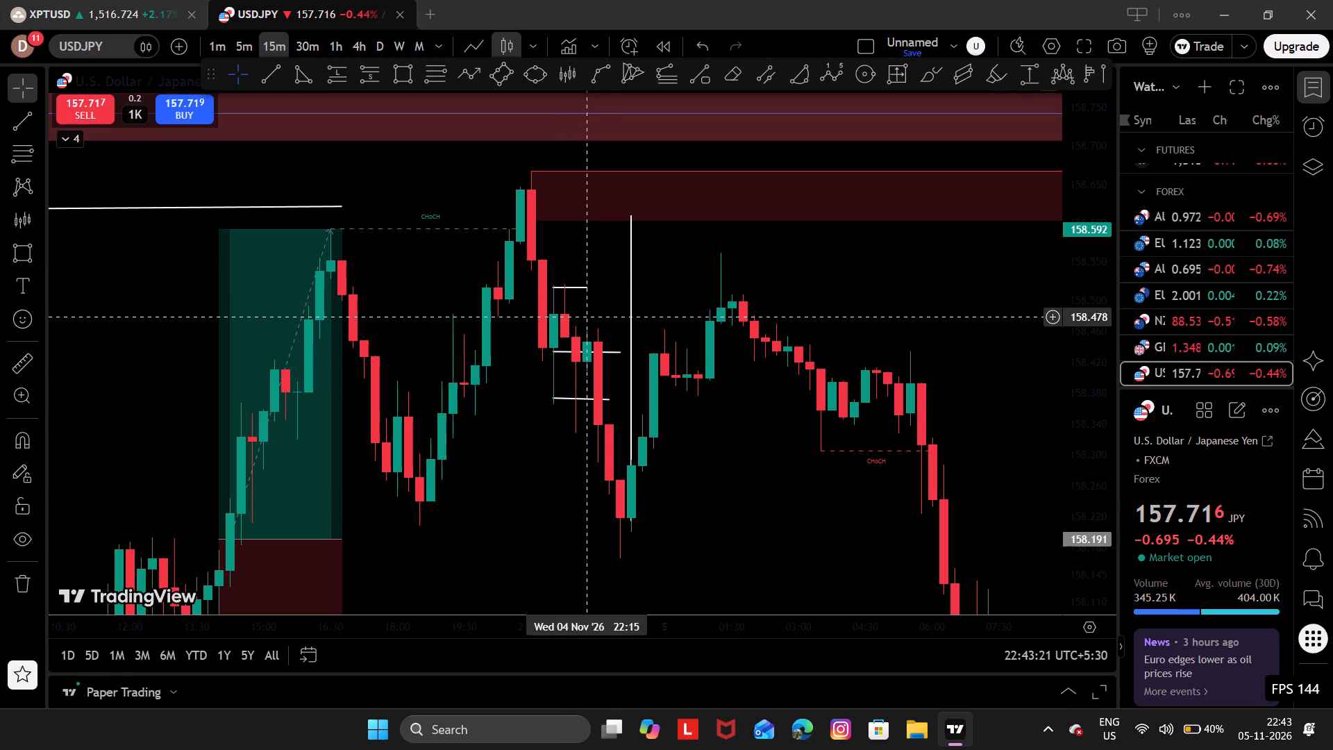
pyautogui.moveTo(605, 313); pyautogui.dragTo(586, 206)
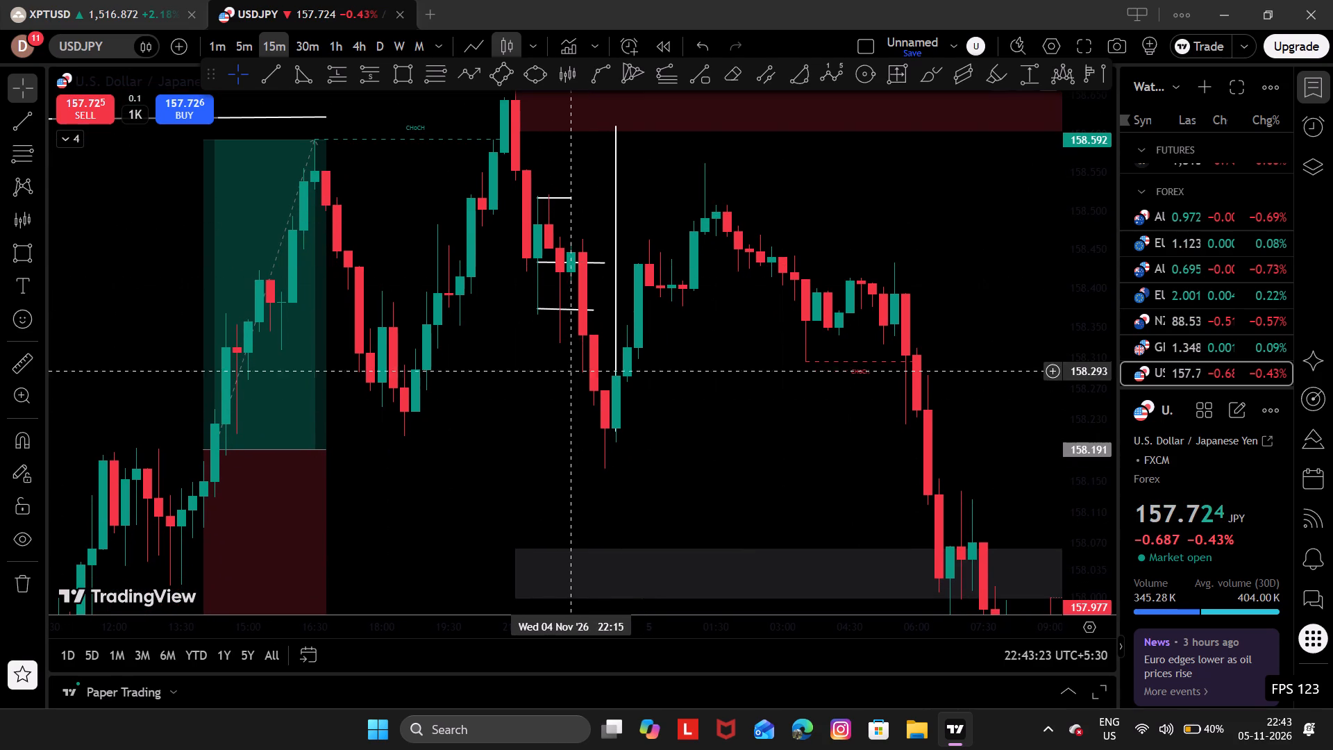
pyautogui.moveTo(527, 360); pyautogui.dragTo(520, 417)
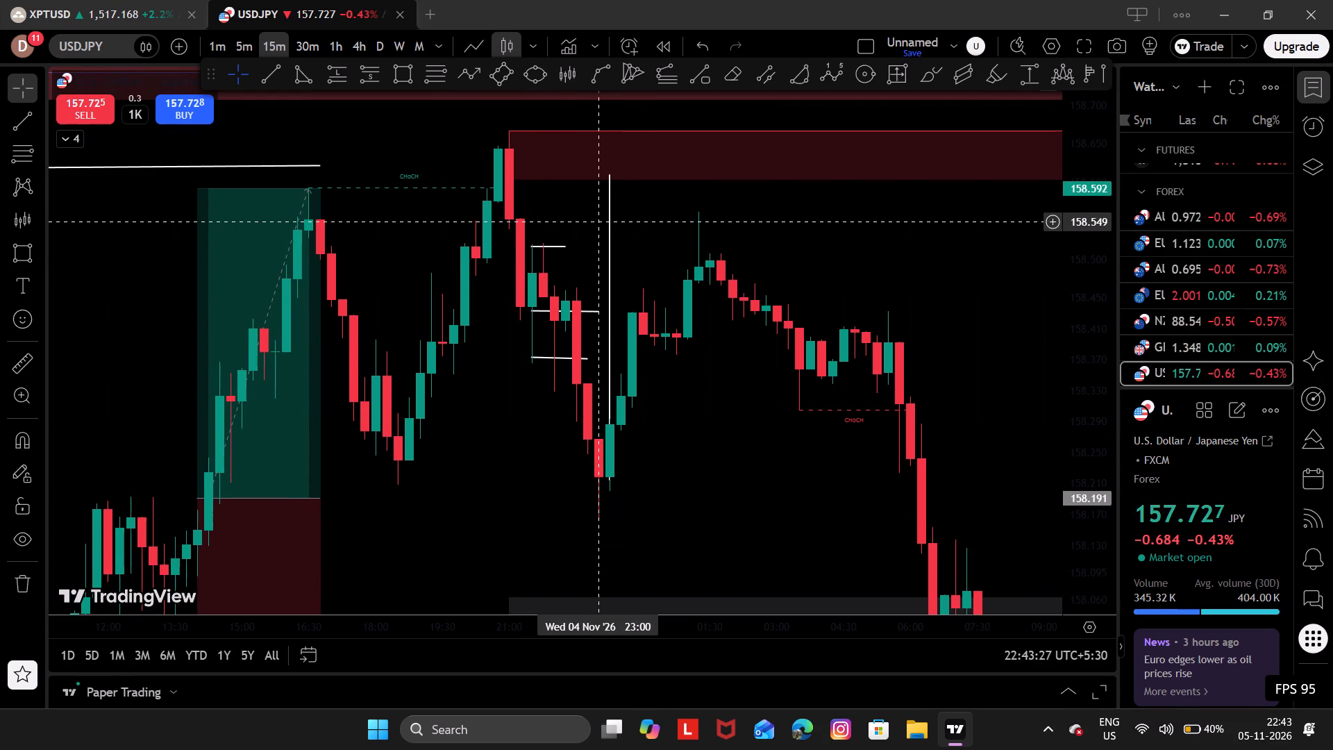
# Extend the uppermost of the three short horizontal trendlines to meet the vertical line at 23:15 on 4 November.
pyautogui.click(604, 275)
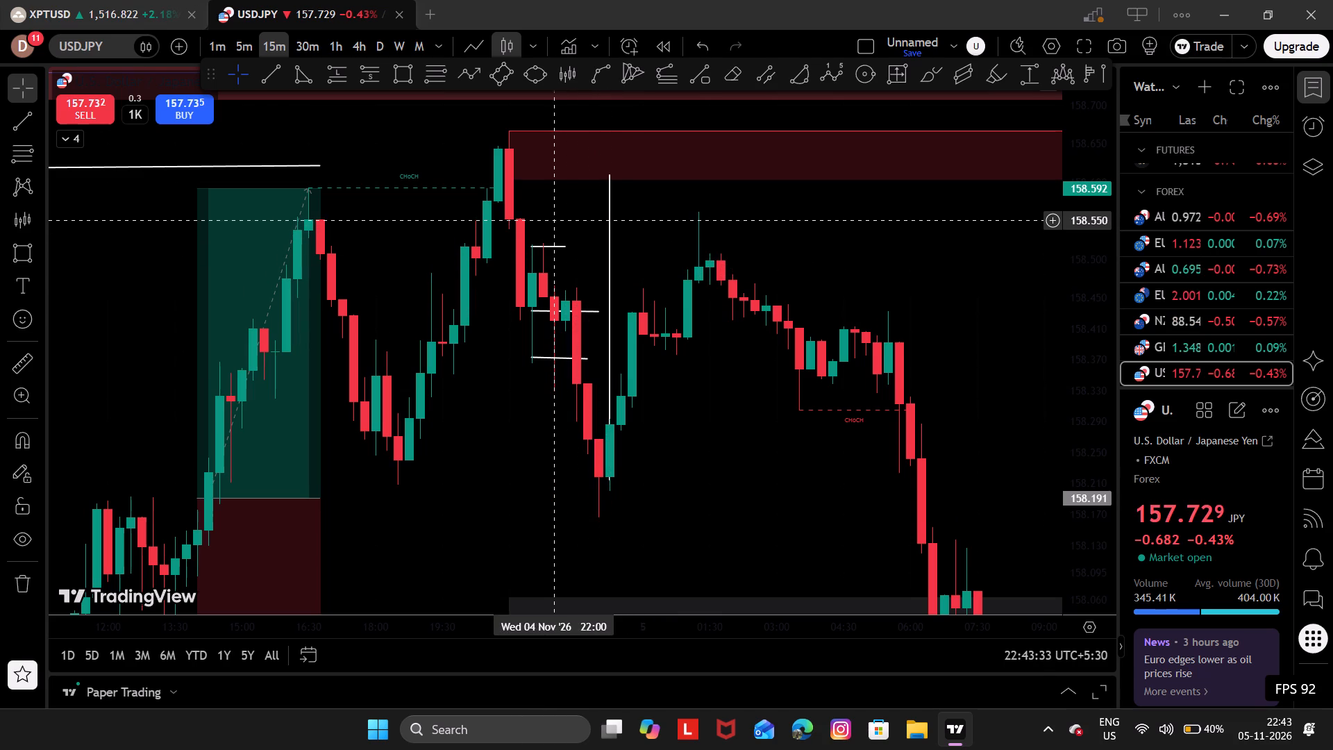
pyautogui.click(578, 247)
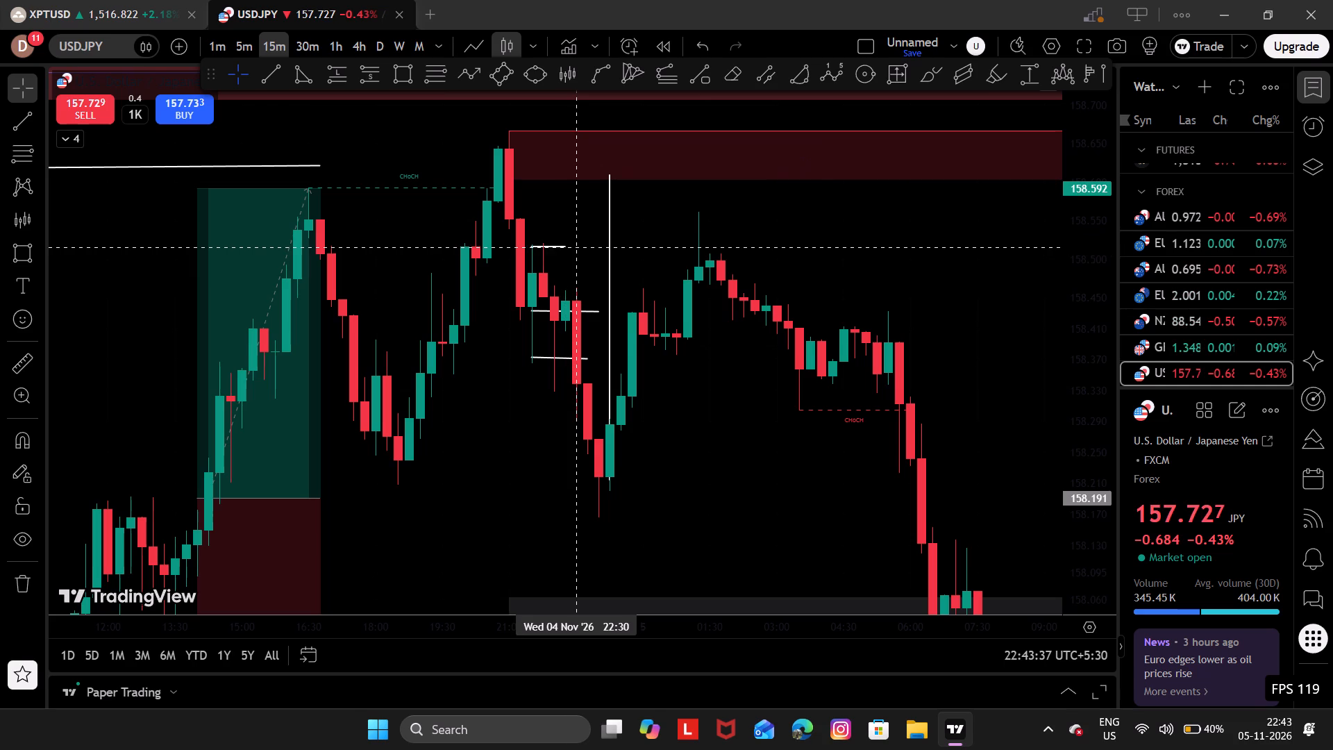
pyautogui.moveTo(567, 247); pyautogui.dragTo(613, 247)
pyautogui.click(673, 268)
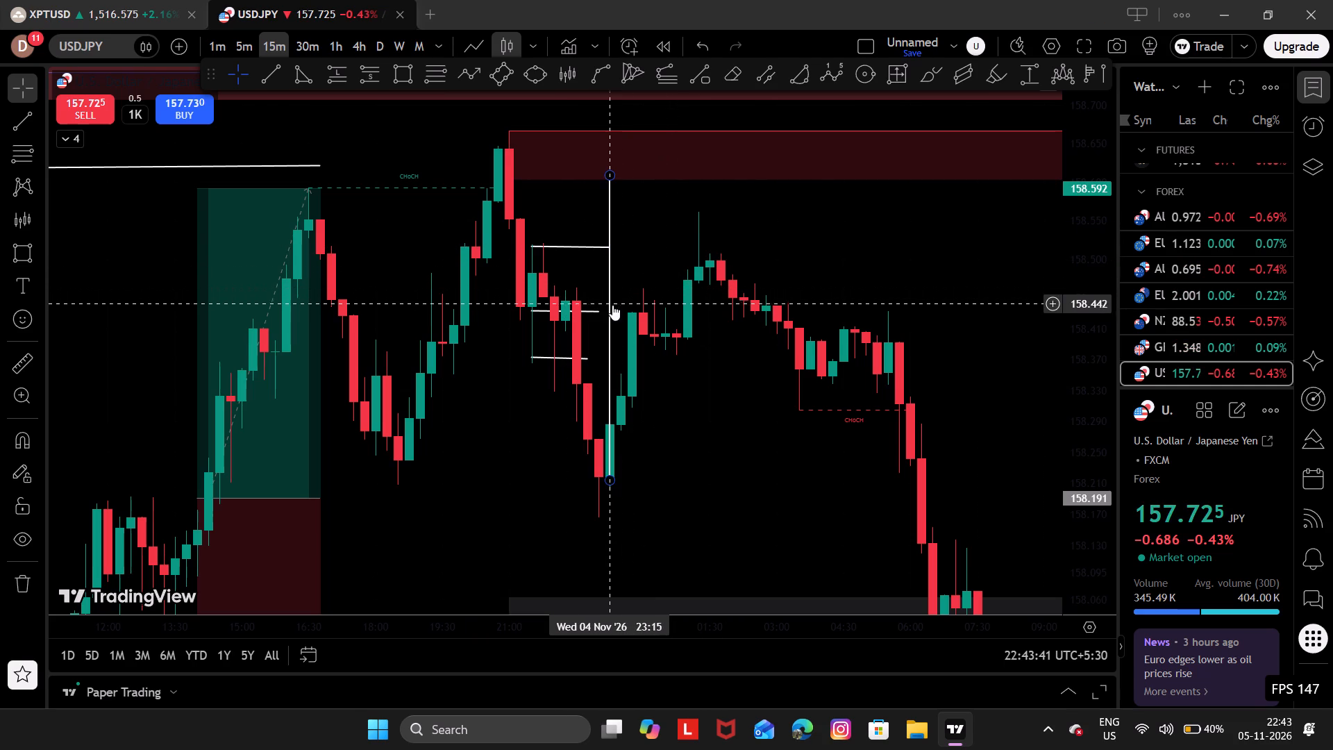
# Extend the middle short trendline to the vertical line at 23:15 on 4 November, ending at about 158.430.
pyautogui.moveTo(602, 308); pyautogui.dragTo(604, 308)
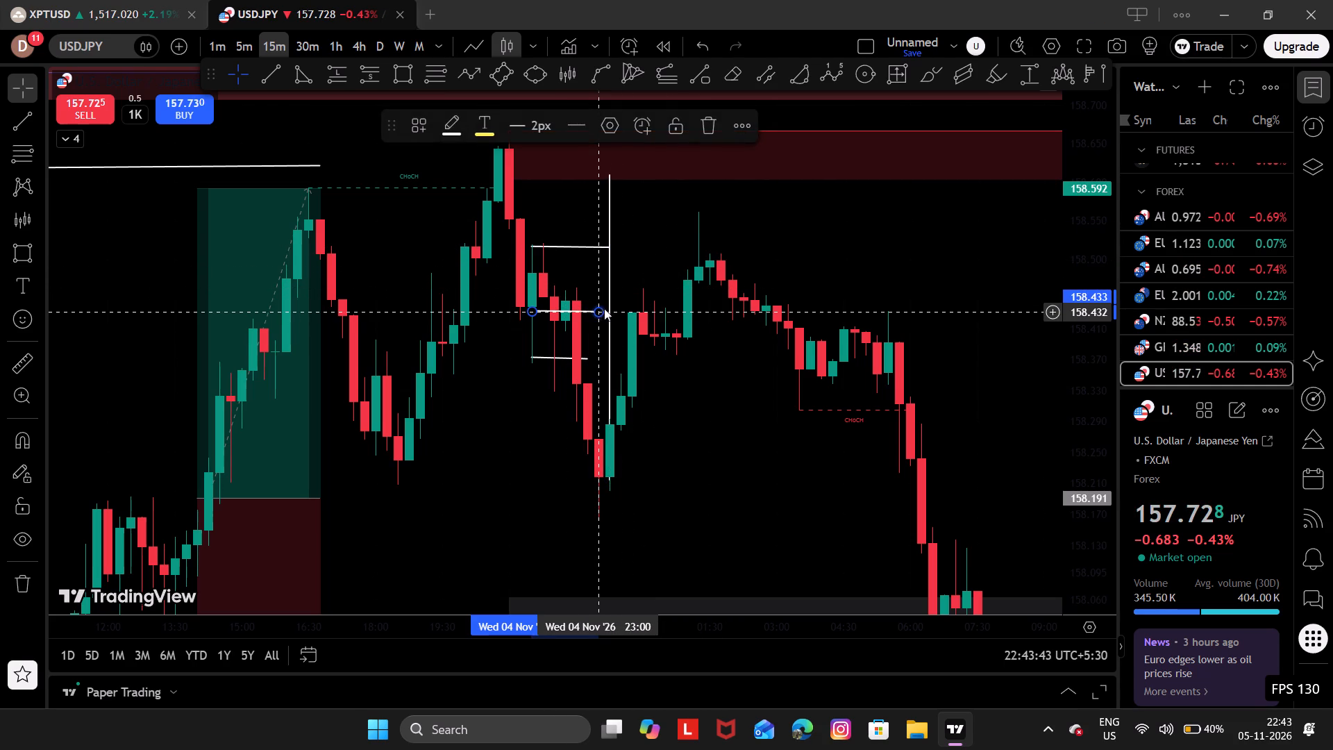
pyautogui.moveTo(604, 308); pyautogui.dragTo(612, 311)
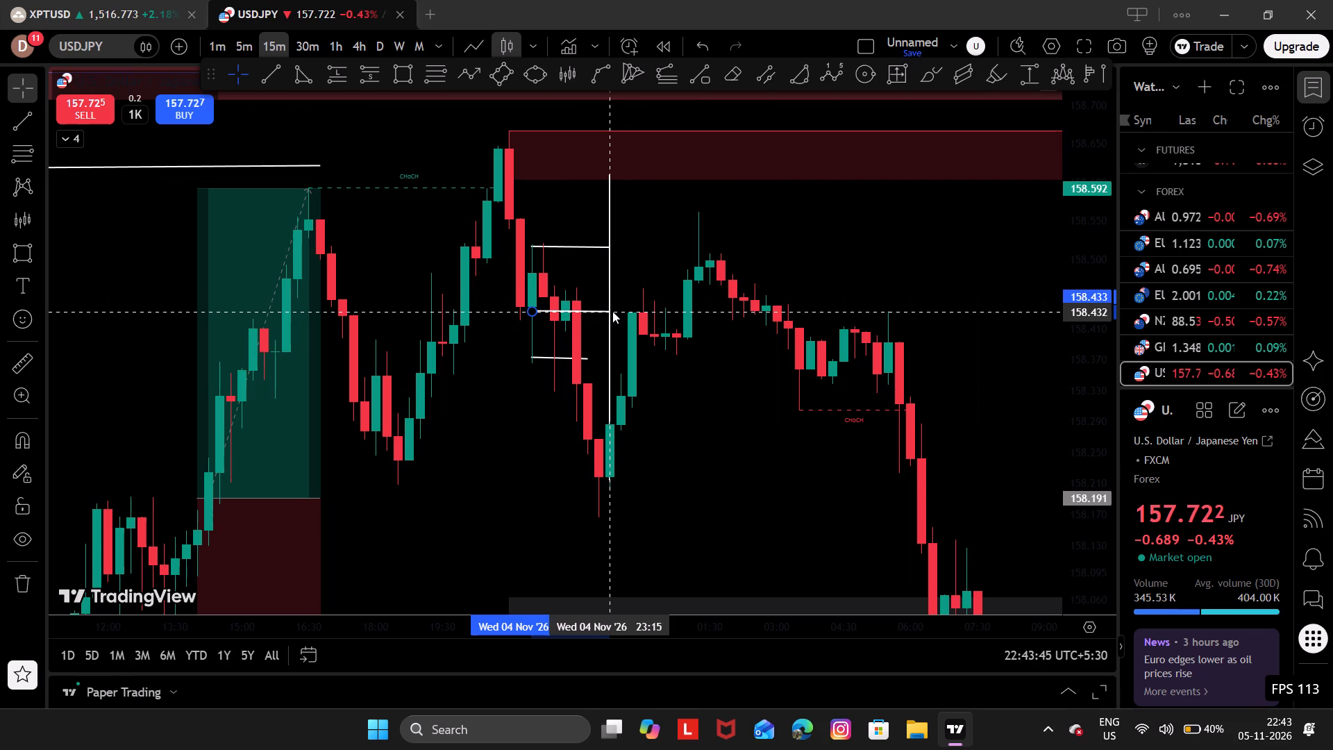
pyautogui.moveTo(612, 311); pyautogui.dragTo(612, 309)
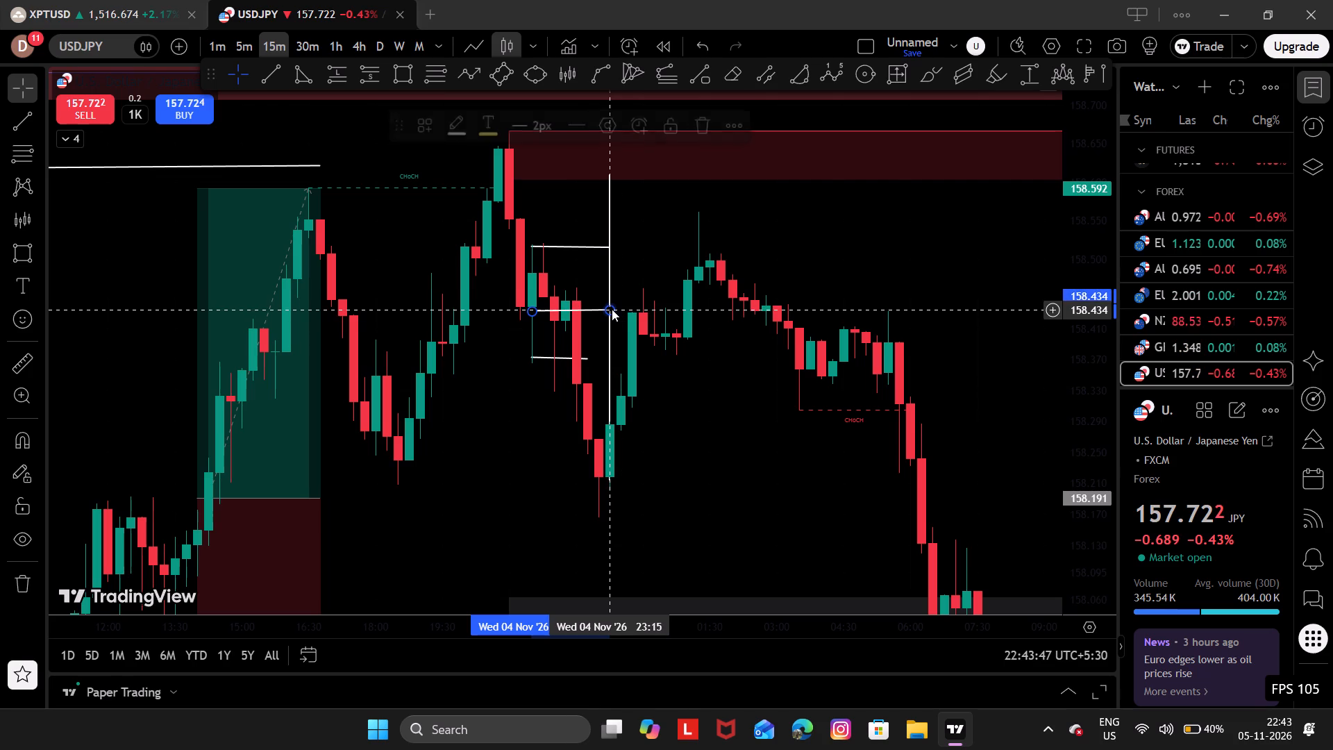
pyautogui.moveTo(612, 309); pyautogui.dragTo(669, 296)
pyautogui.doubleClick(669, 296)
pyautogui.moveTo(669, 296); pyautogui.dragTo(627, 314)
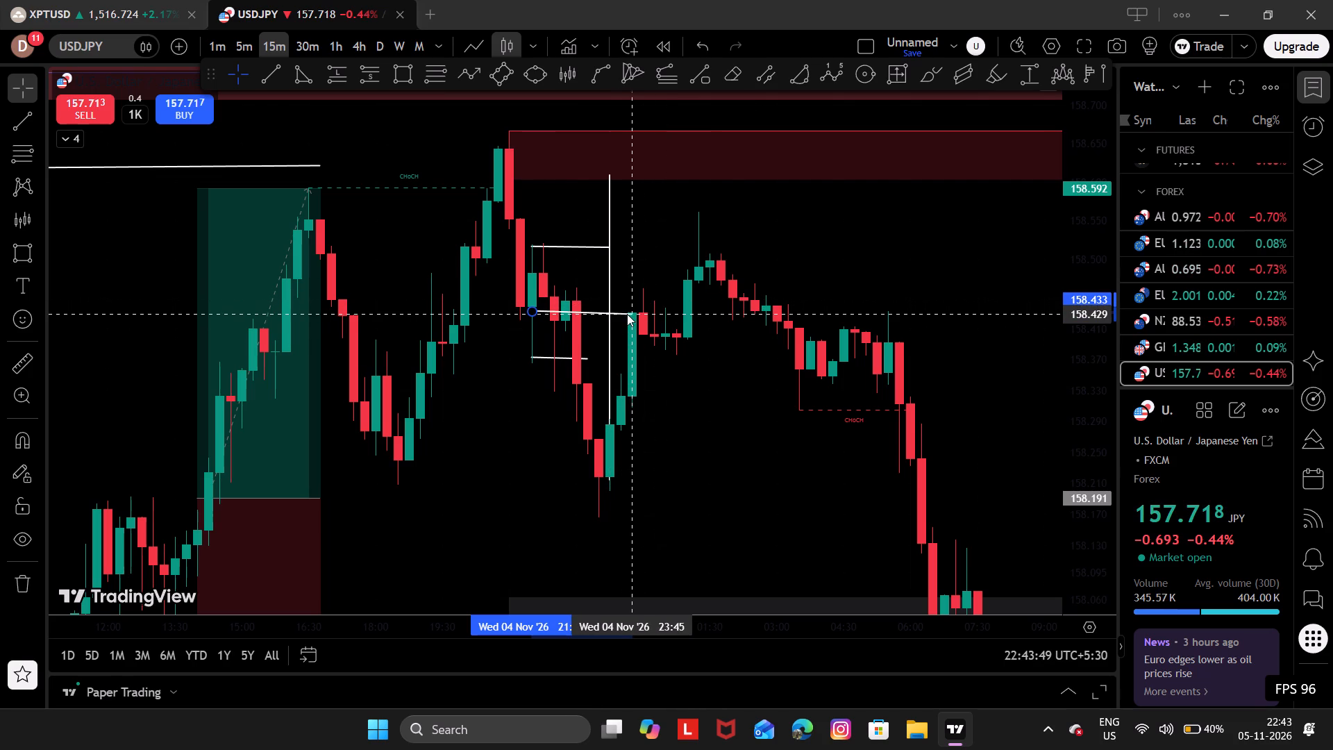
pyautogui.moveTo(627, 314); pyautogui.dragTo(619, 313)
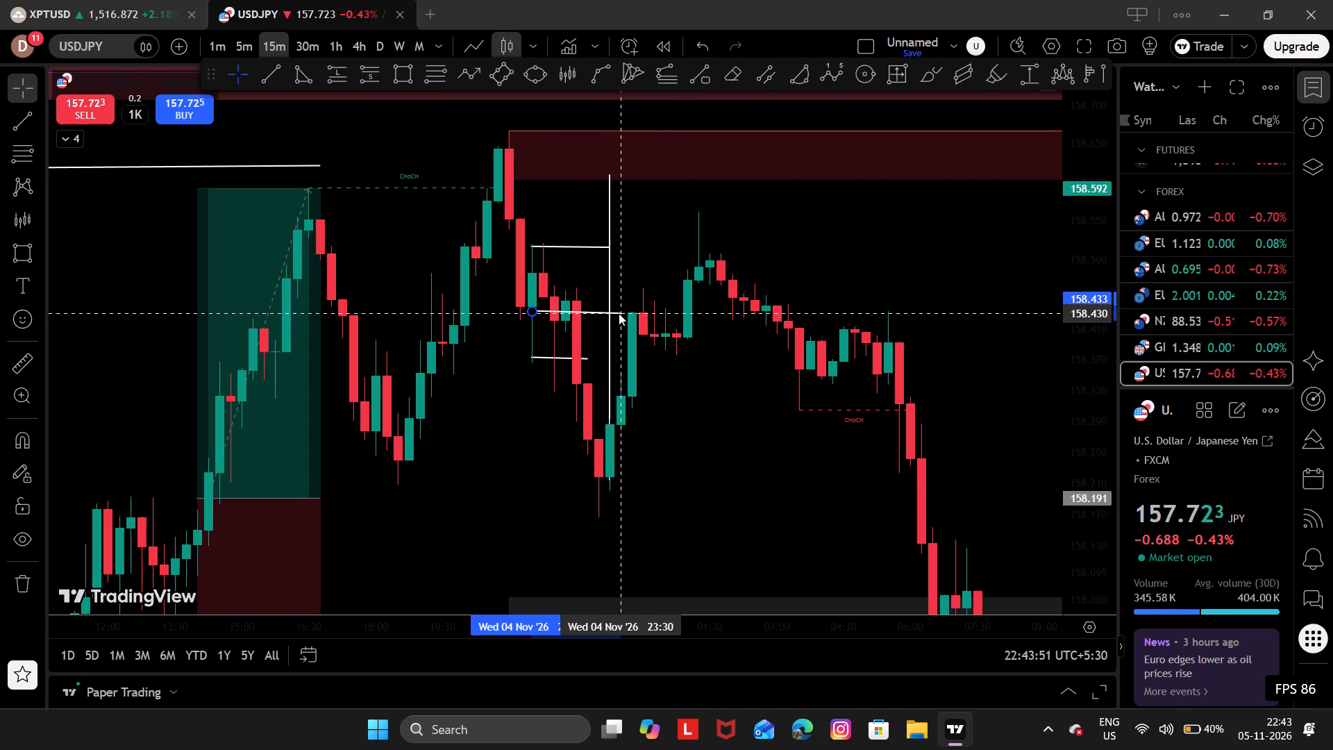
pyautogui.moveTo(619, 313); pyautogui.dragTo(615, 313)
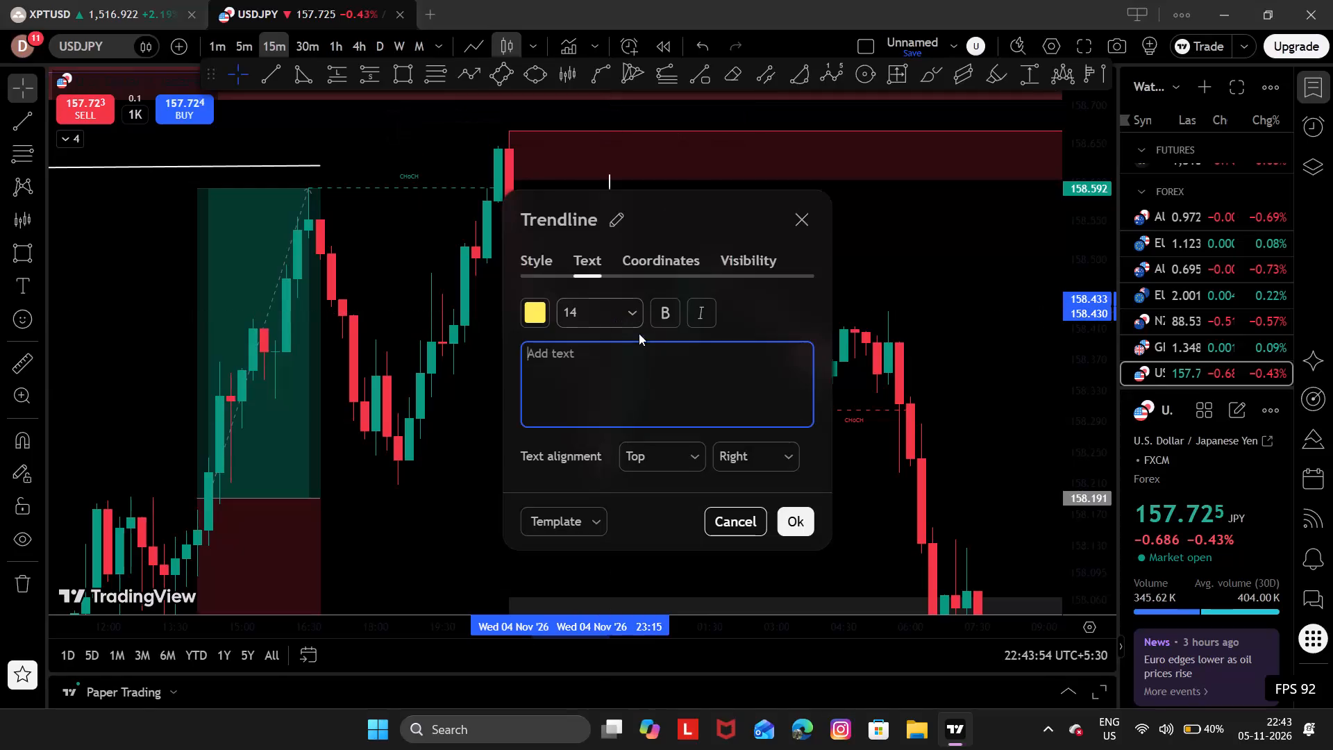
pyautogui.click(796, 226)
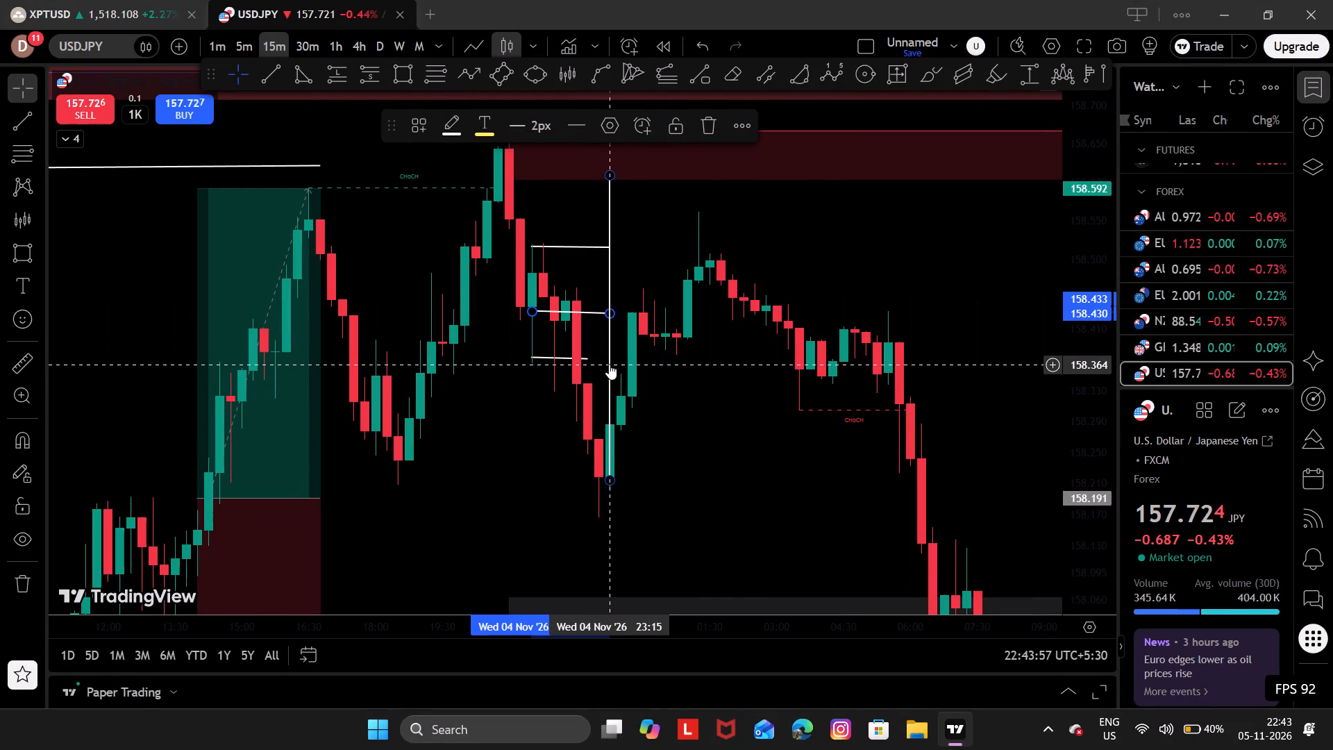
# Extend the lowest short trendline to the vertical line at 23:15 on 4 November, ending at about 158.369.
pyautogui.moveTo(589, 361); pyautogui.dragTo(601, 360)
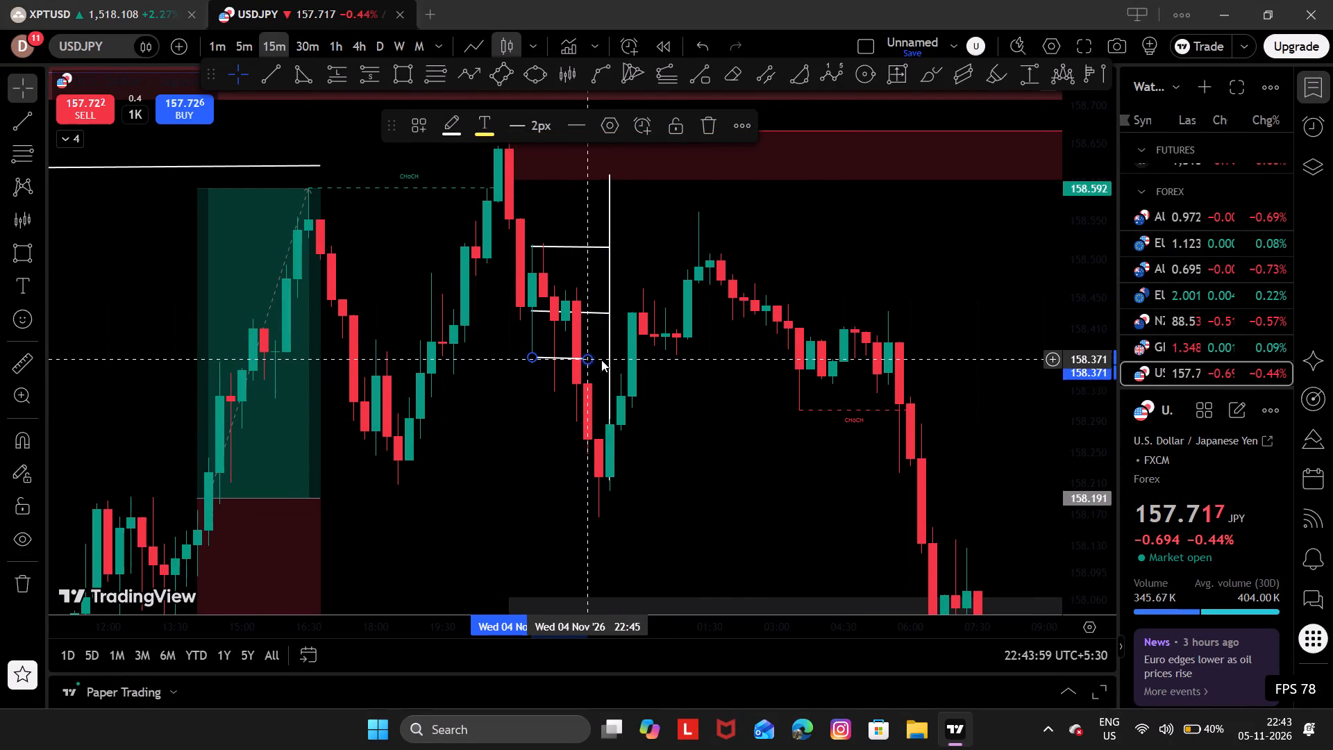
pyautogui.moveTo(601, 360); pyautogui.dragTo(609, 360)
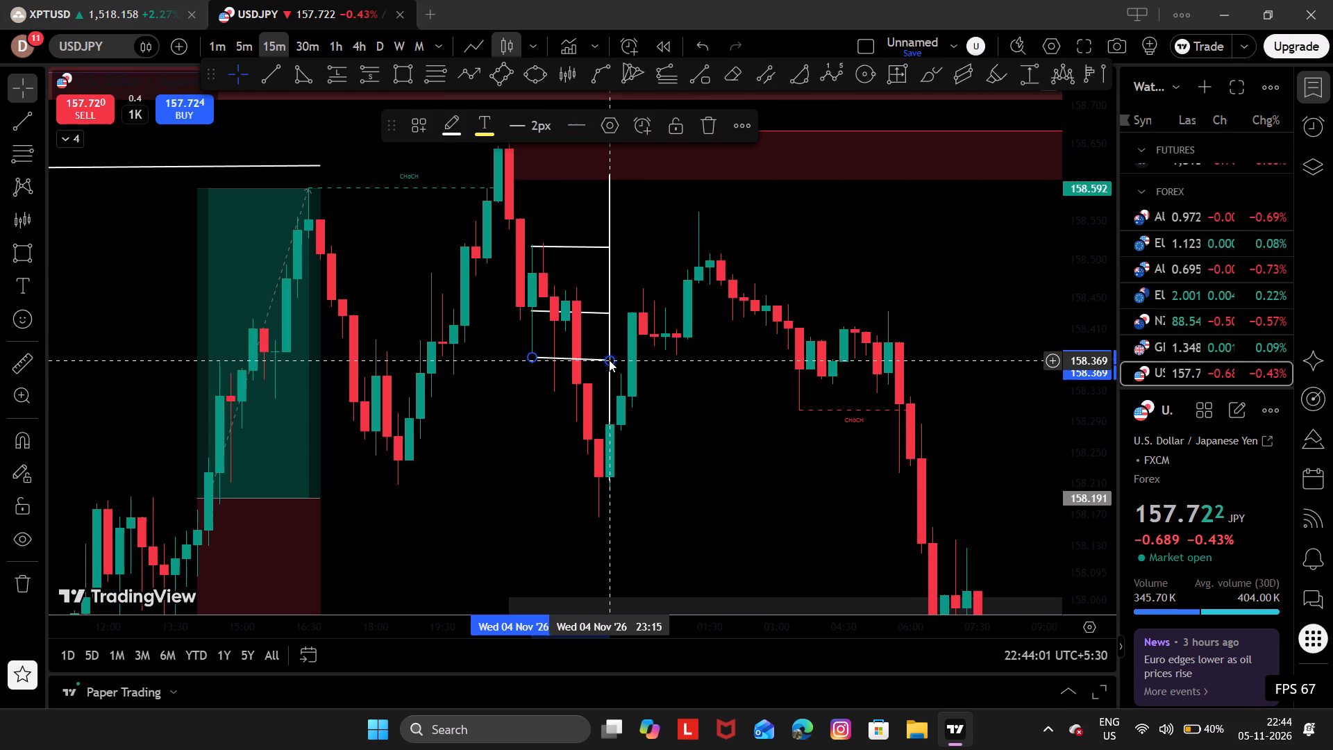
pyautogui.moveTo(544, 386); pyautogui.dragTo(516, 401)
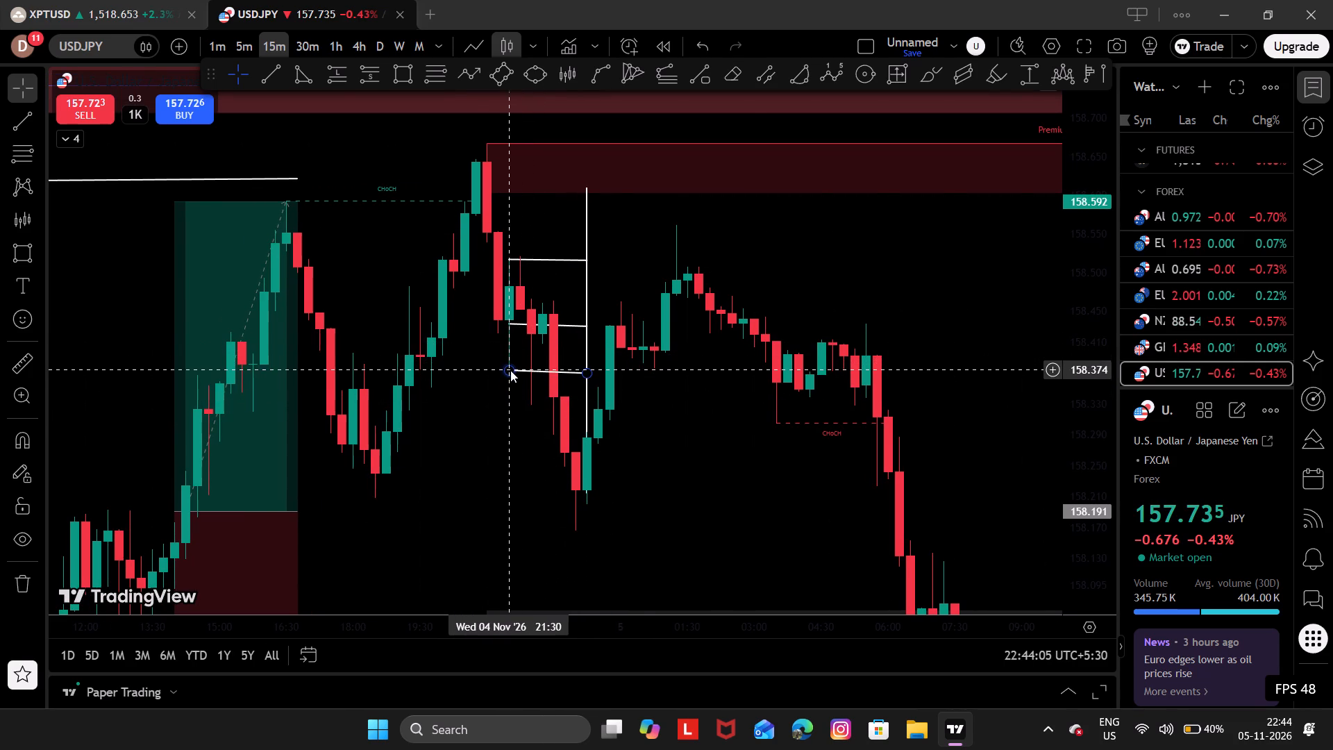
# Lower the start of the lowest short trendline at 21:30 on 4 November to about 158.366.
pyautogui.click(510, 370)
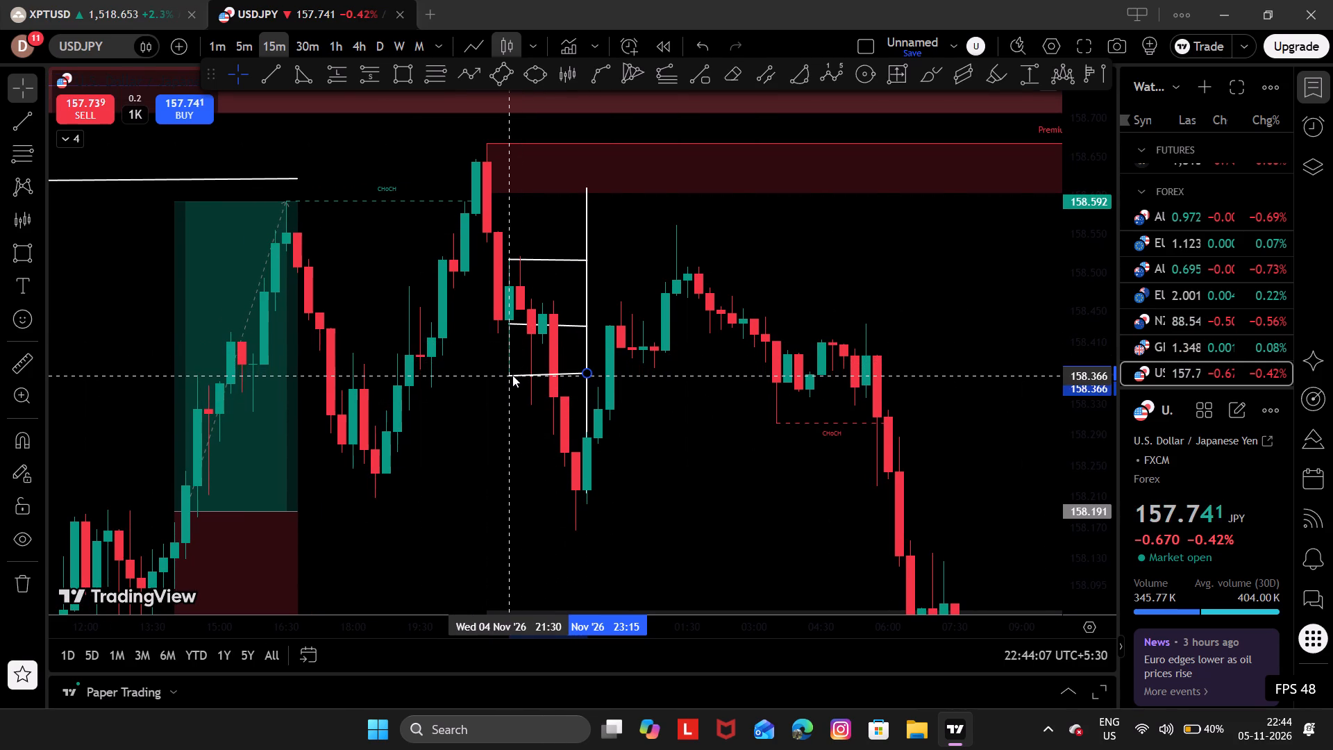
pyautogui.click(528, 409)
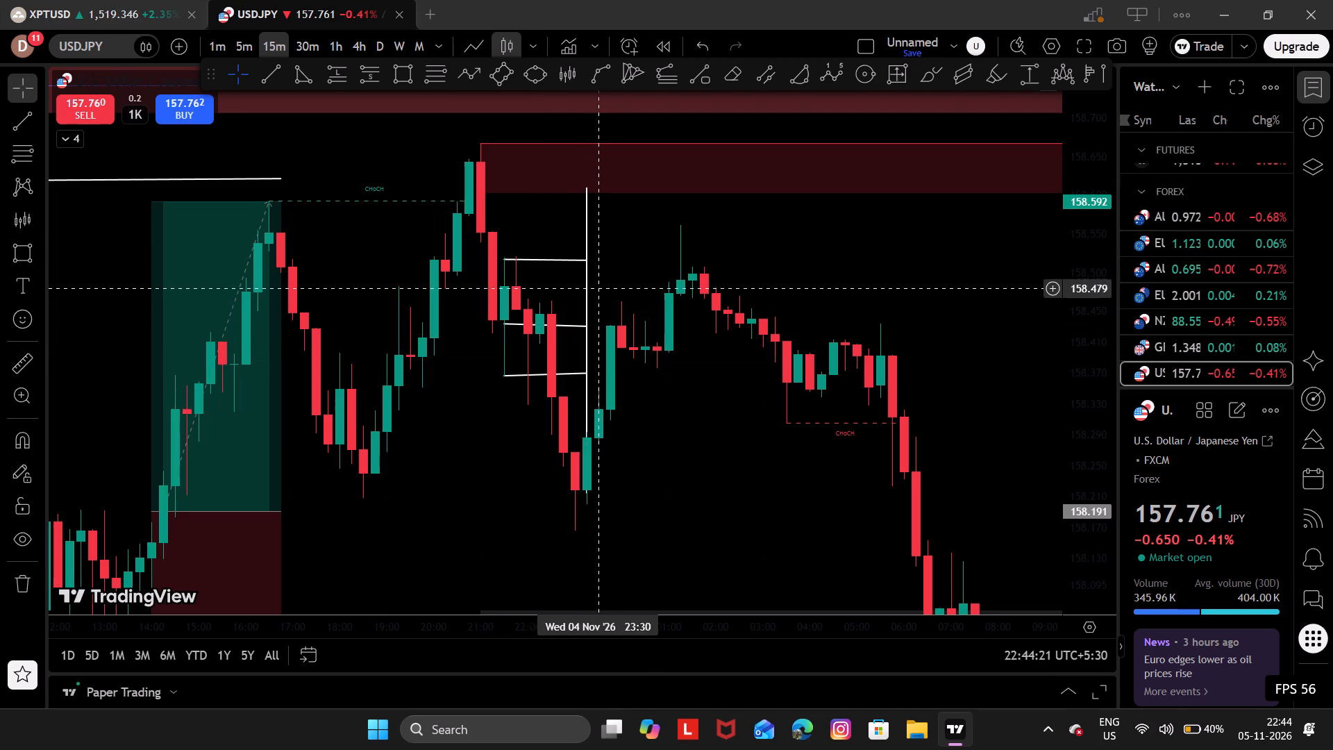
# Place a short position at 22:30 on 4 November with entry about 158.438 and stop about 158.513.
pyautogui.moveTo(436, 419); pyautogui.dragTo(392, 365)
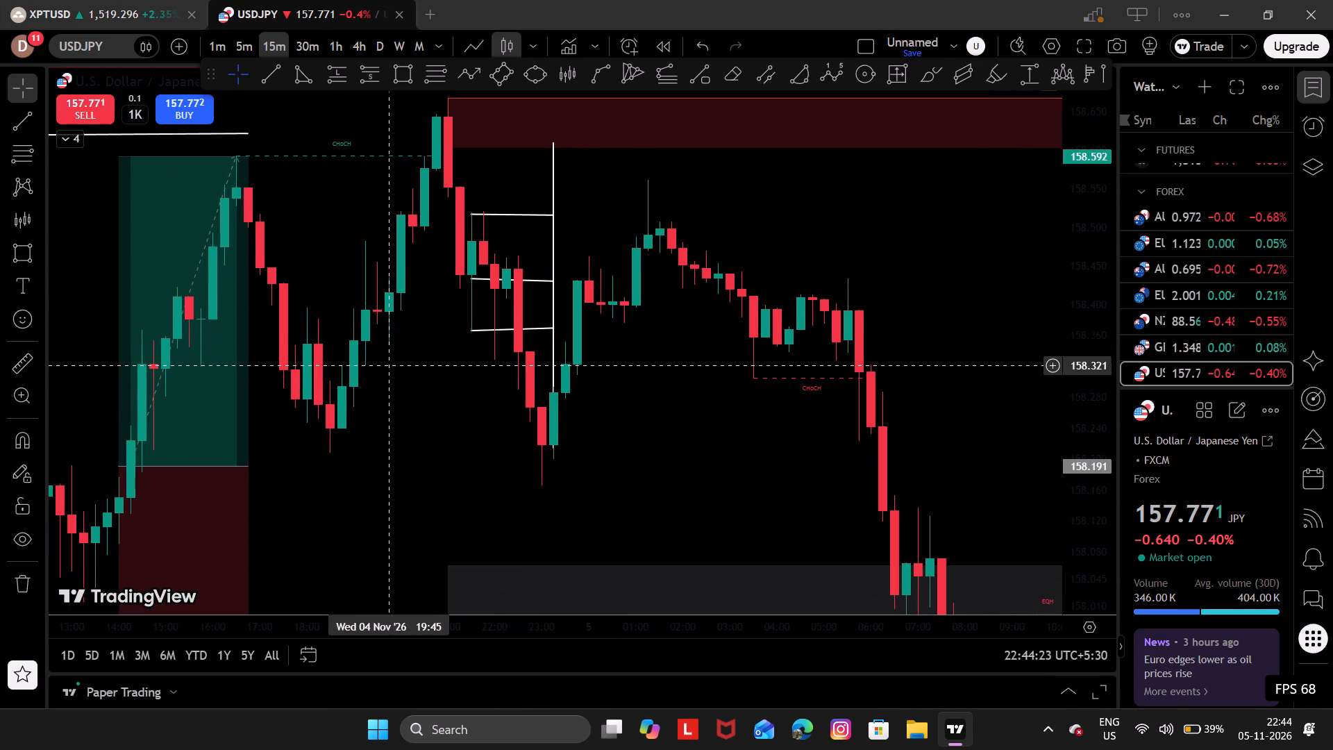
pyautogui.click(373, 78)
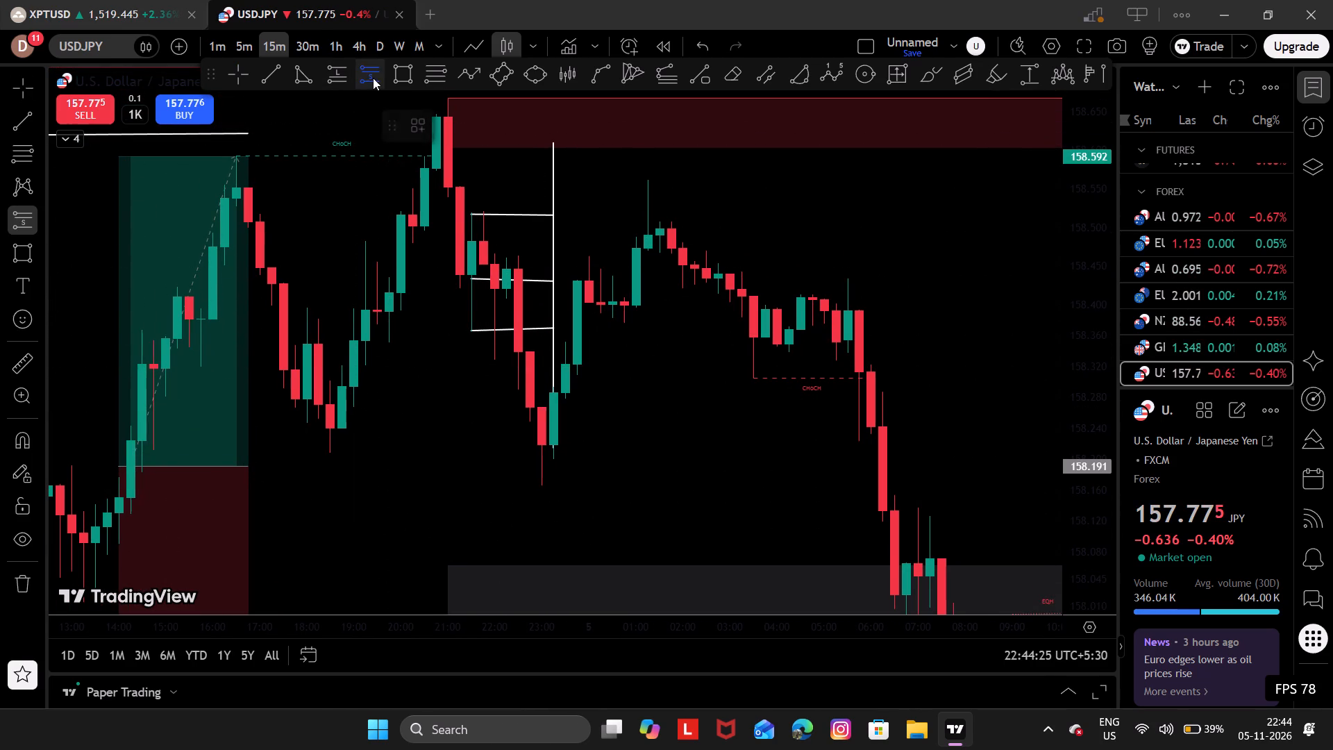
pyautogui.click(518, 274)
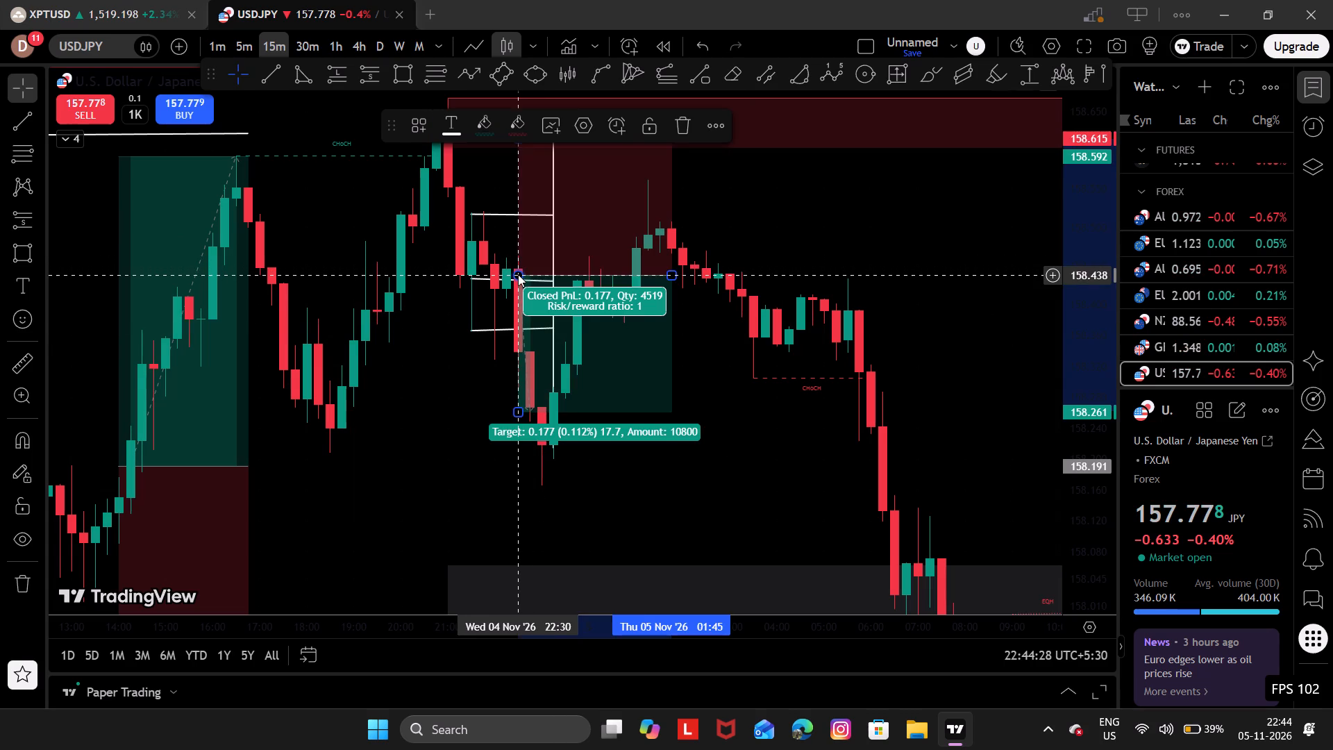
pyautogui.moveTo(714, 394); pyautogui.dragTo(706, 496)
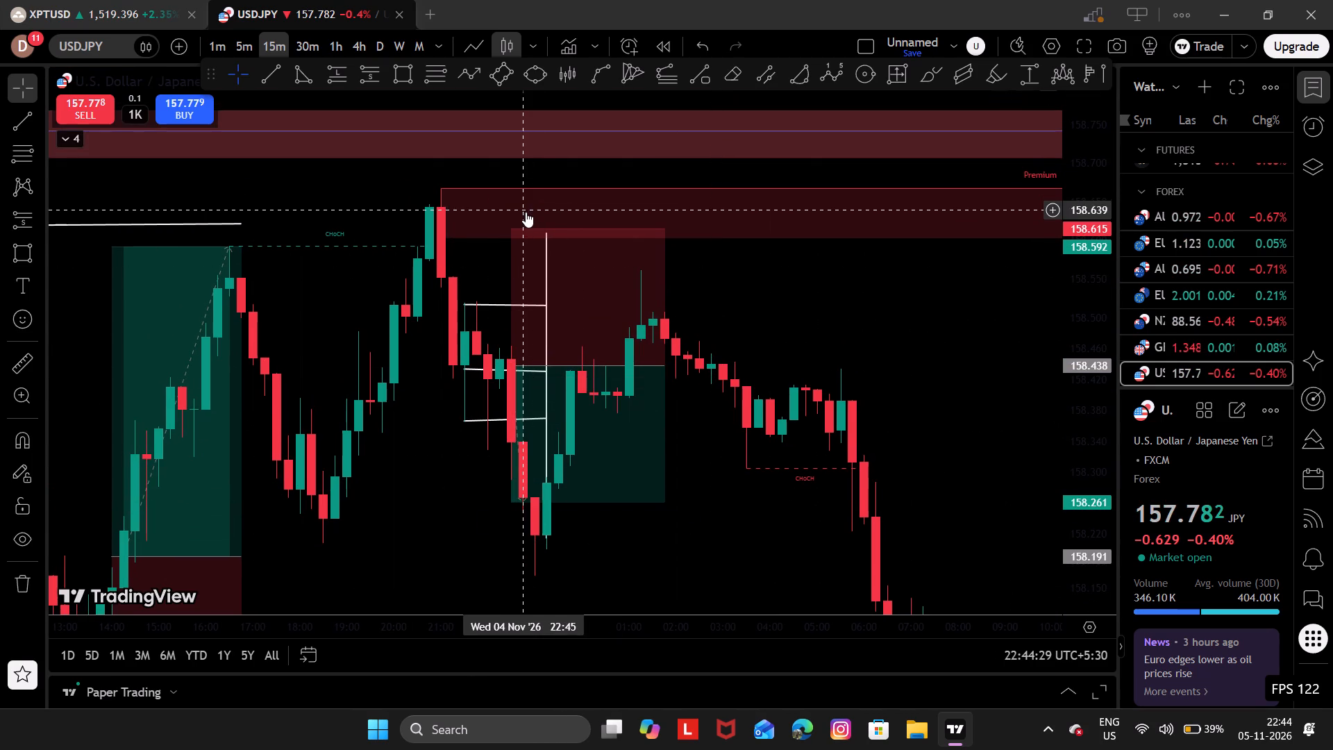
pyautogui.moveTo(512, 223); pyautogui.dragTo(520, 308)
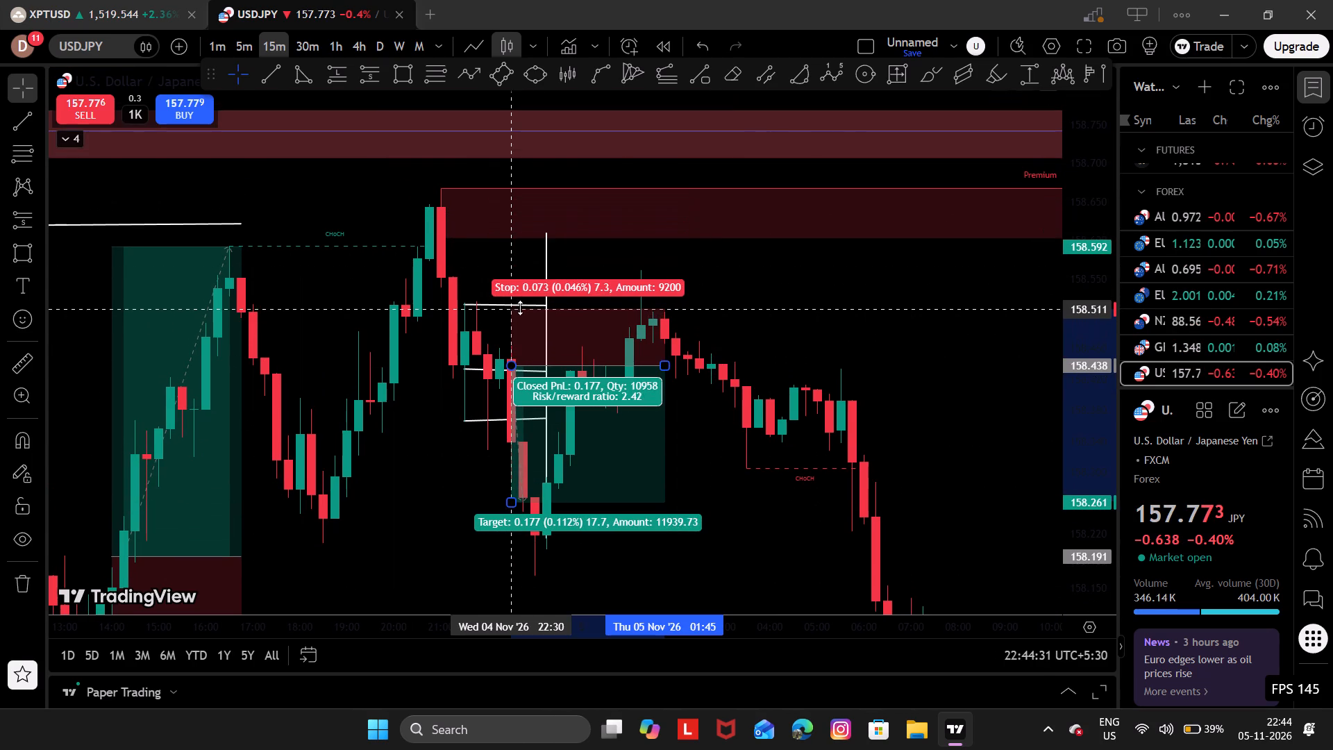
pyautogui.moveTo(520, 308); pyautogui.dragTo(520, 307)
# Shorten the short position to end at 23:45 on 4 November and move its target to about 158.168.
pyautogui.moveTo(659, 365); pyautogui.dragTo(630, 374)
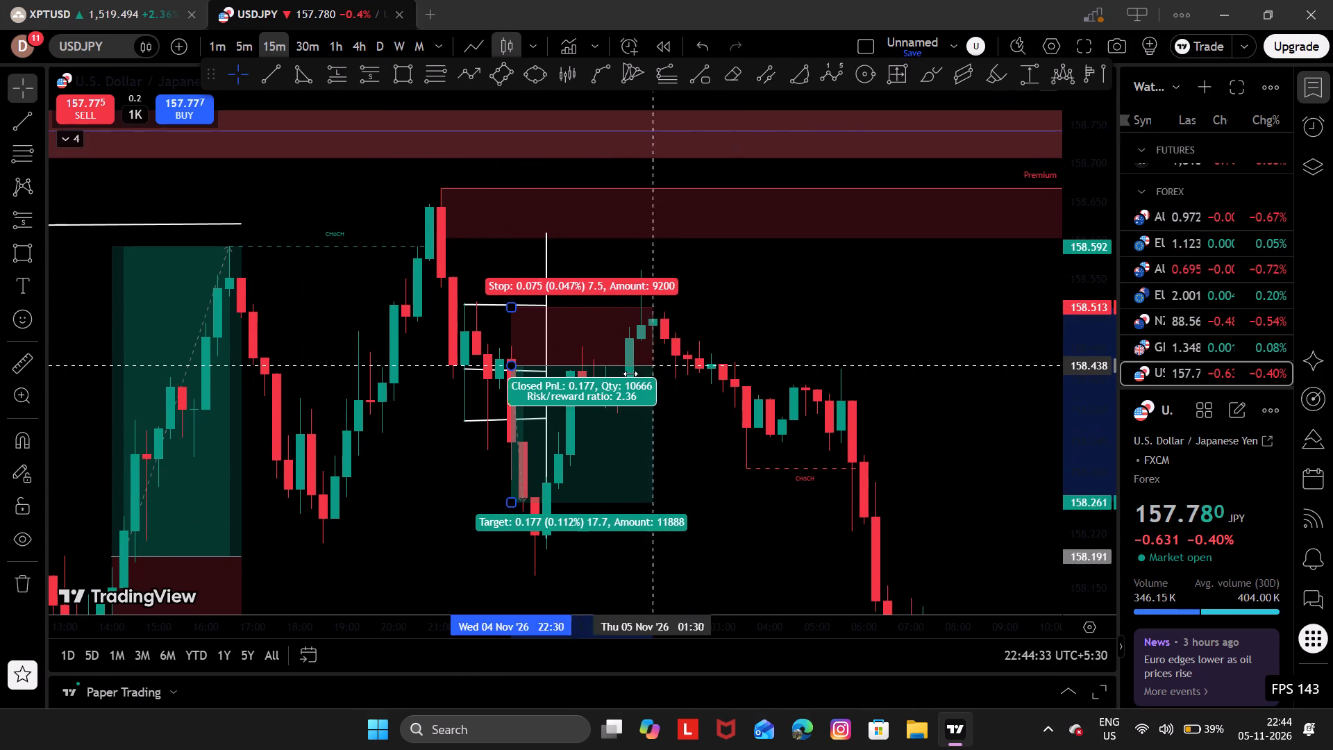
pyautogui.moveTo(630, 374); pyautogui.dragTo(567, 392)
pyautogui.moveTo(637, 484); pyautogui.dragTo(635, 360)
pyautogui.moveTo(510, 394); pyautogui.dragTo(510, 439)
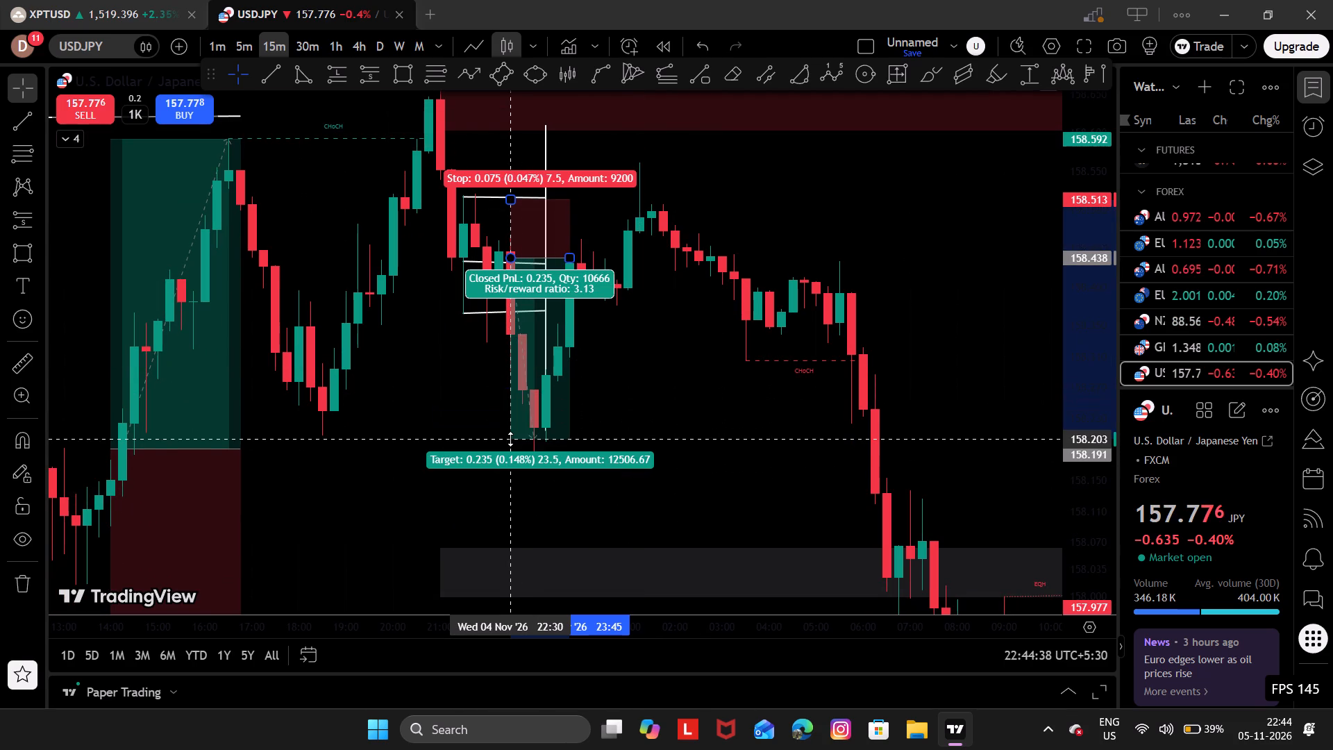
pyautogui.moveTo(510, 439); pyautogui.dragTo(510, 469)
pyautogui.click(510, 469)
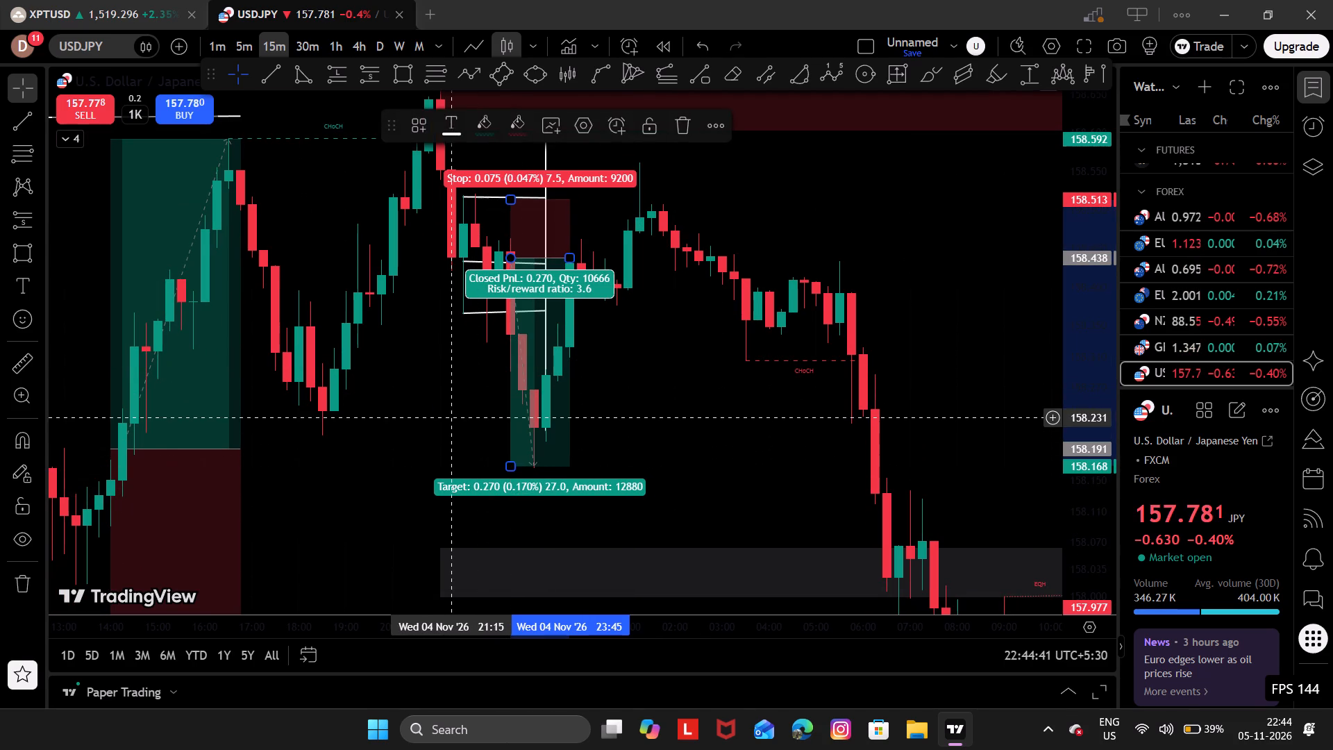
# Examine USDJPY's price action after the 4 November short position, including the 5 November decline and its CHoCH, BOS and EQH markings.
pyautogui.moveTo(451, 417); pyautogui.dragTo(433, 440)
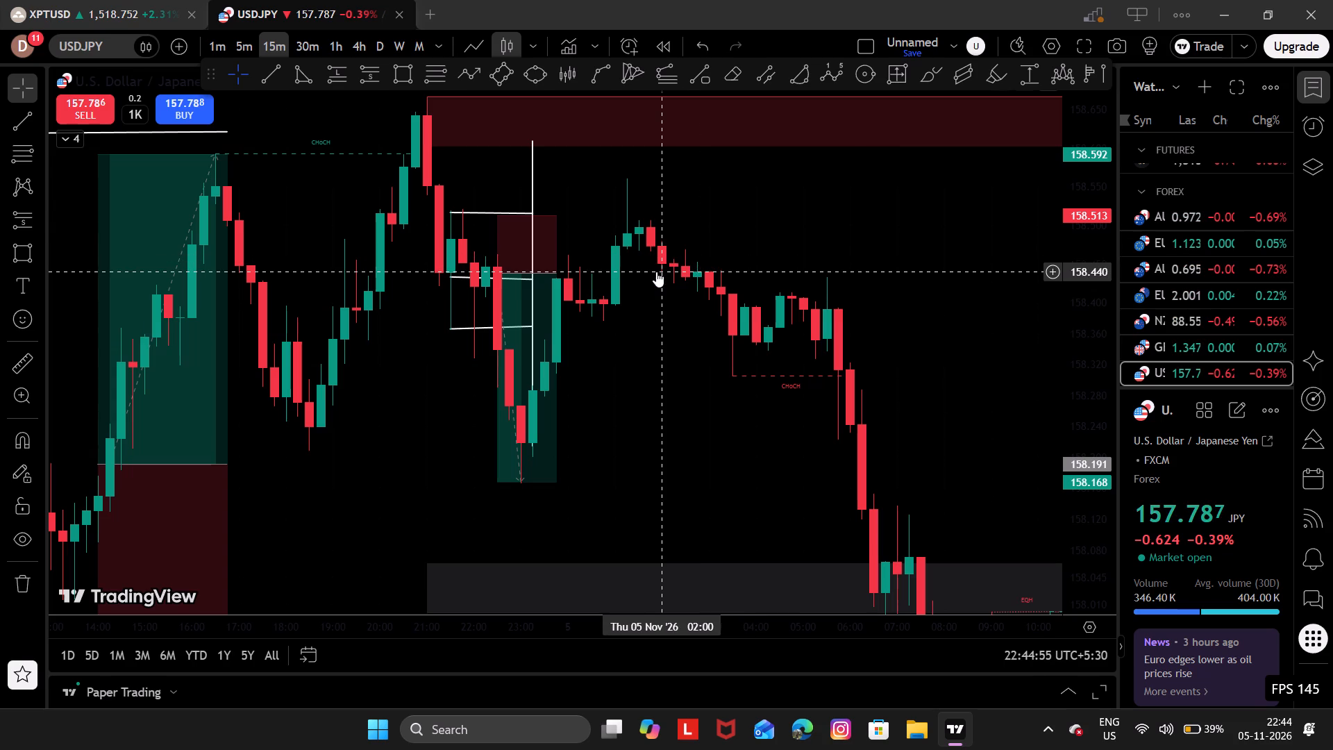
pyautogui.click(616, 286)
pyautogui.moveTo(616, 286); pyautogui.dragTo(530, 292)
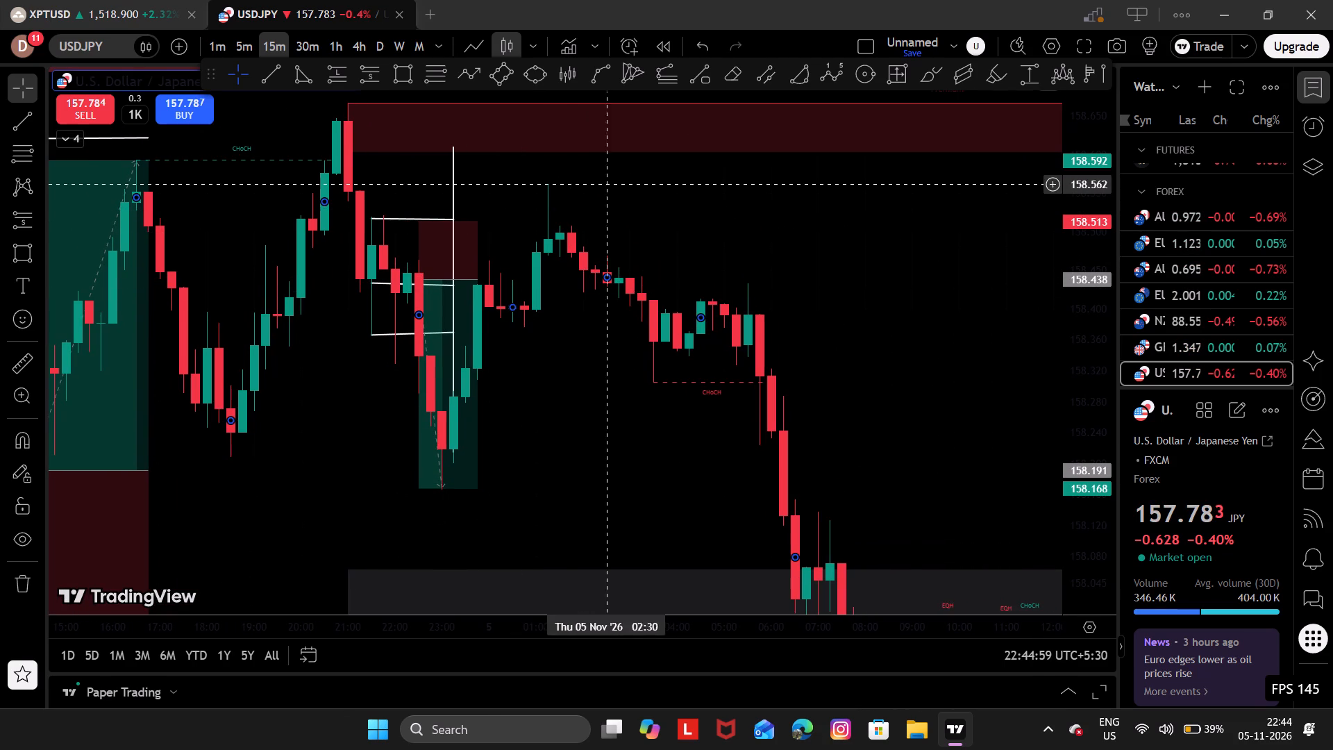
pyautogui.moveTo(539, 440); pyautogui.dragTo(421, 199)
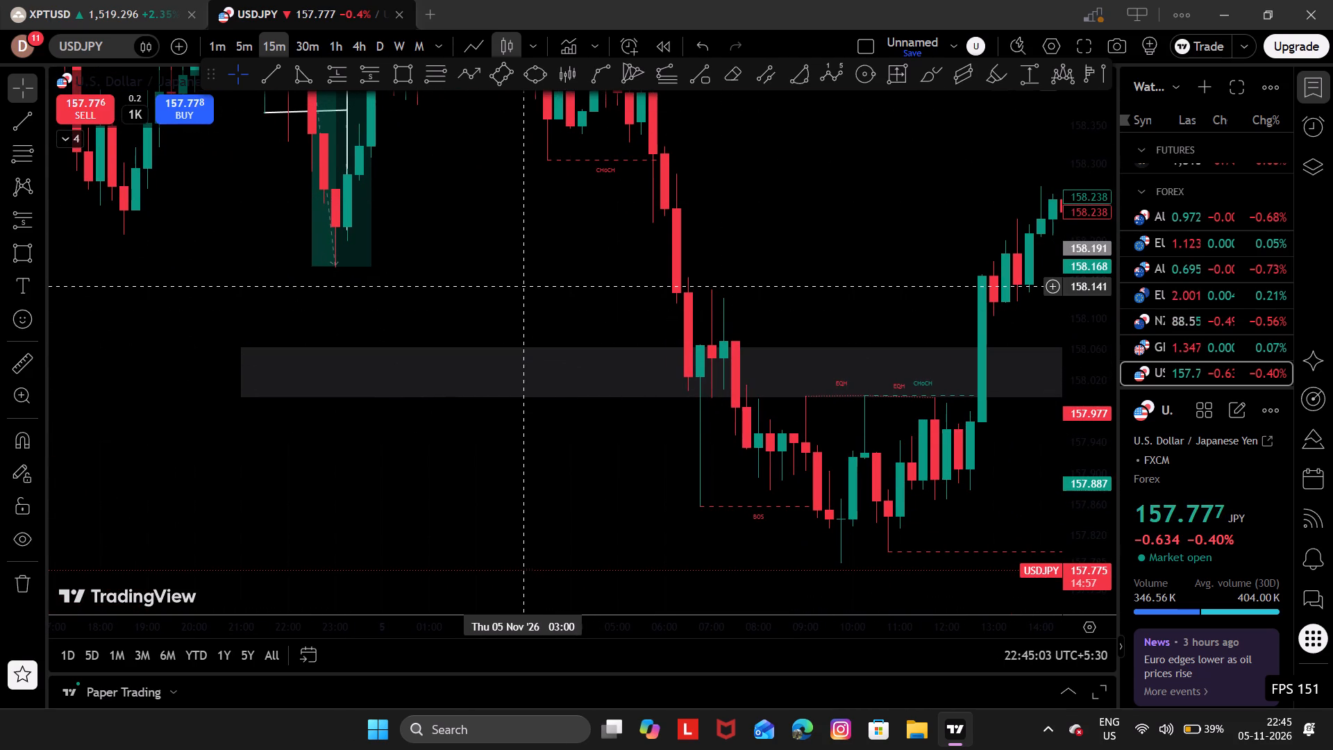
pyautogui.moveTo(519, 286); pyautogui.dragTo(397, 392)
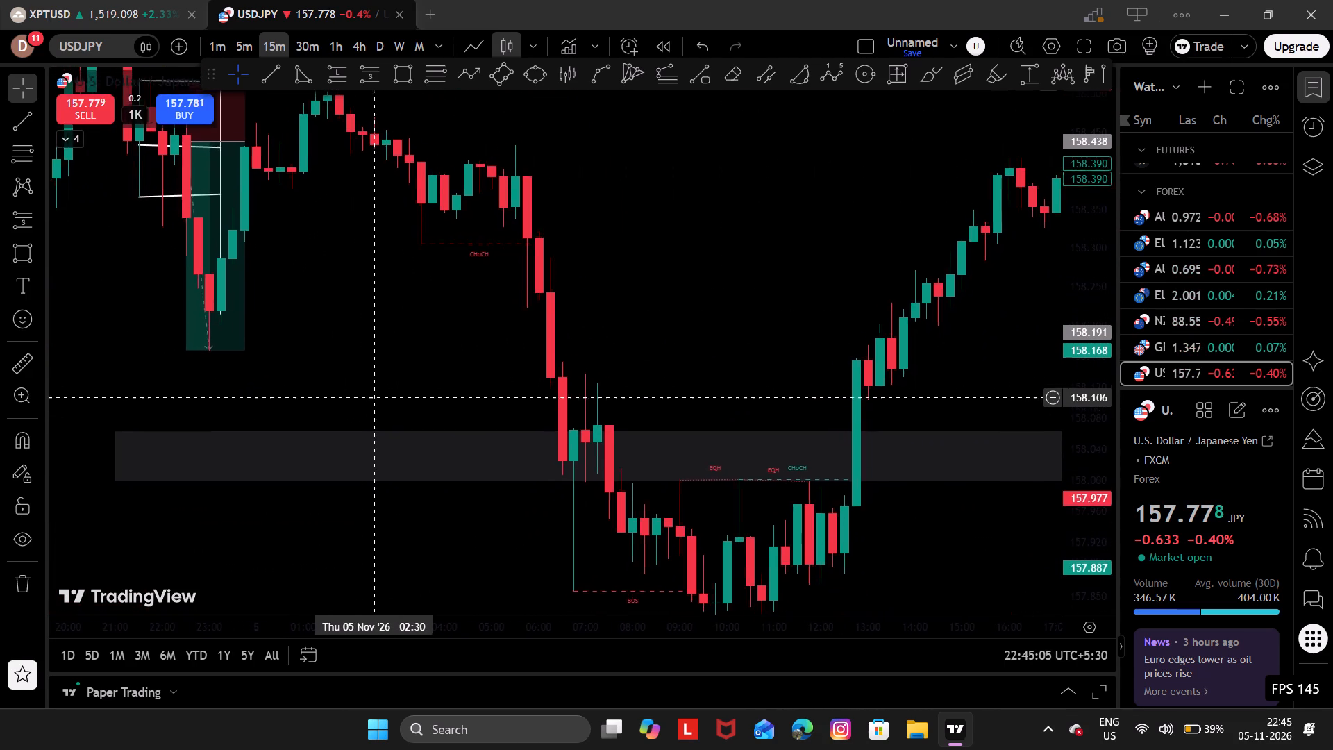
pyautogui.moveTo(397, 392); pyautogui.dragTo(401, 406)
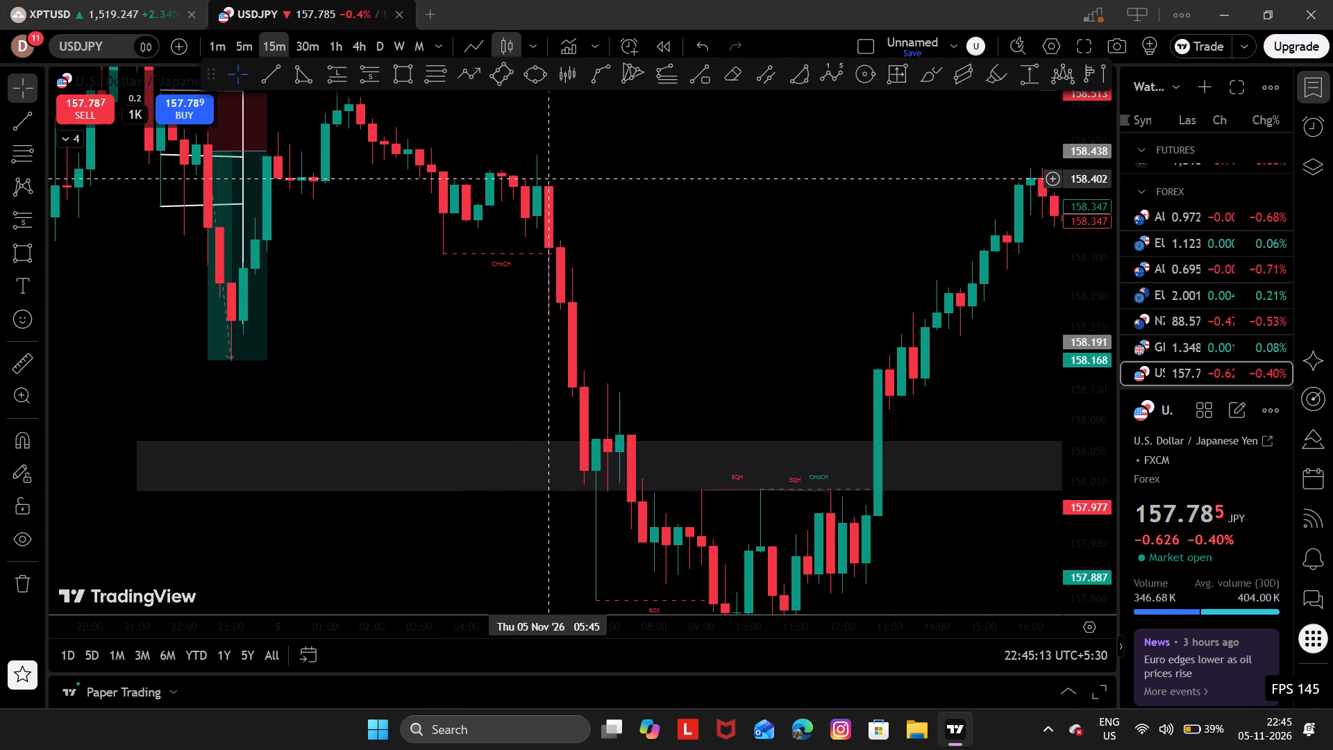
pyautogui.moveTo(515, 185); pyautogui.dragTo(451, 192)
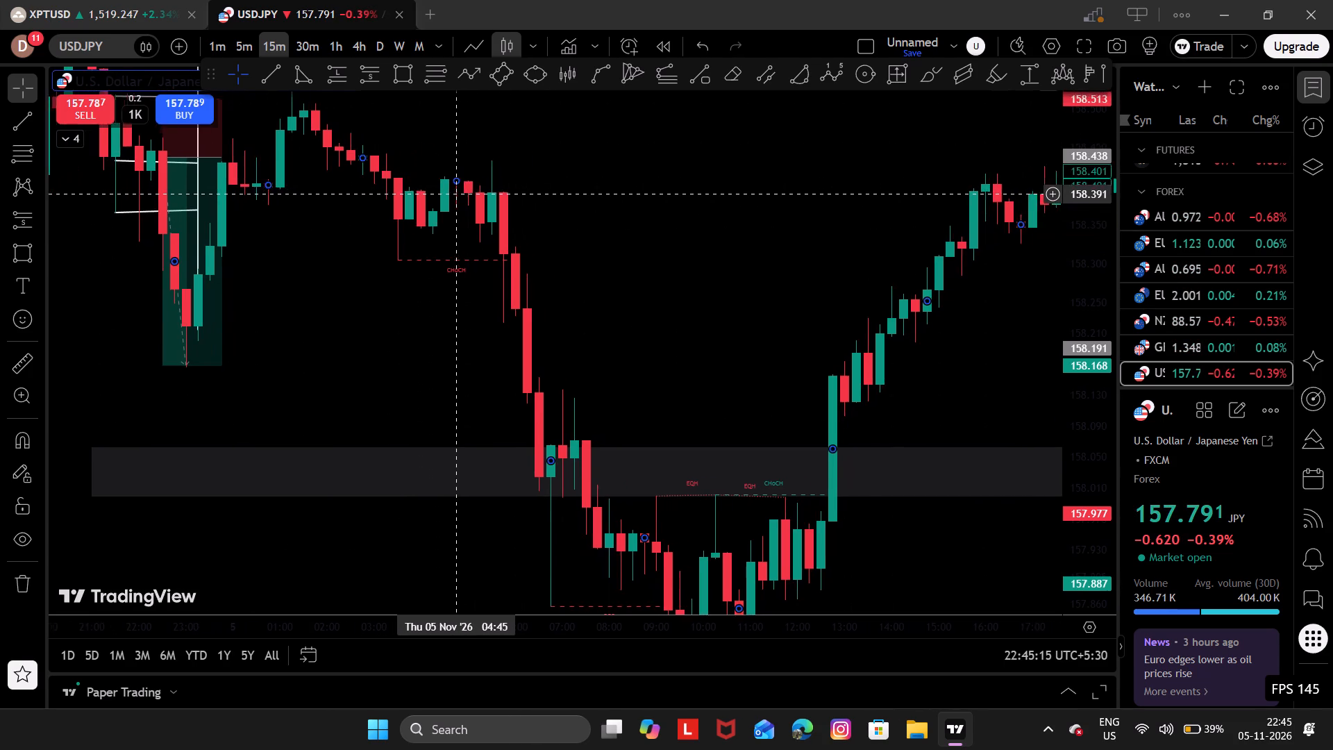
pyautogui.moveTo(451, 192); pyautogui.dragTo(301, 115)
pyautogui.moveTo(451, 303); pyautogui.dragTo(487, 208)
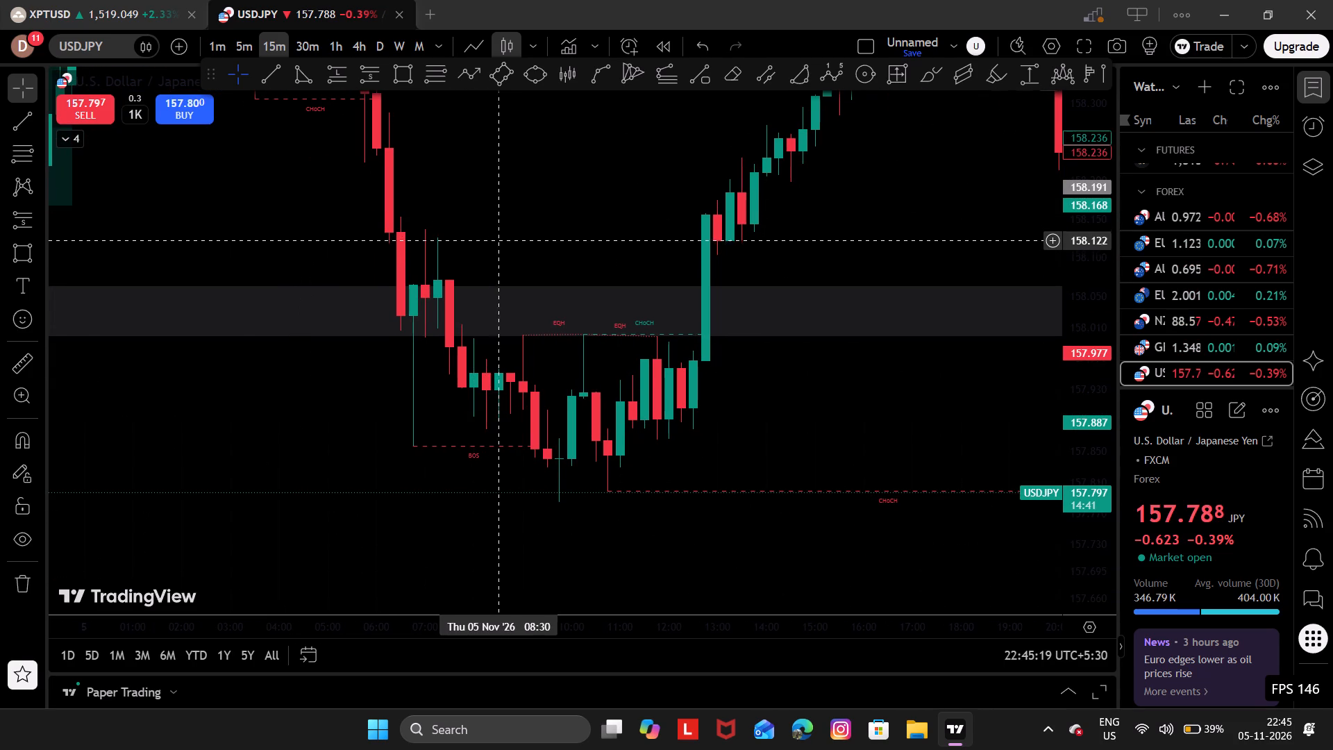
pyautogui.moveTo(578, 259); pyautogui.dragTo(475, 125)
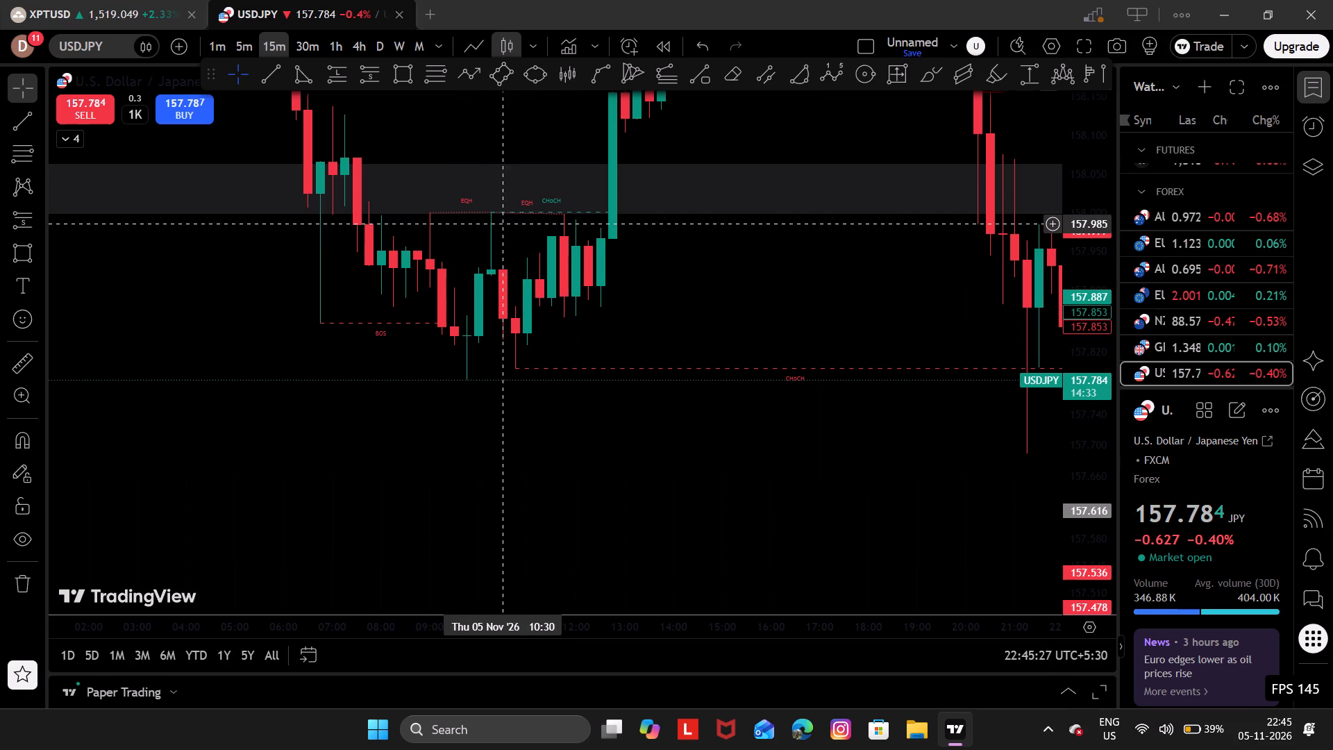
pyautogui.click(479, 251)
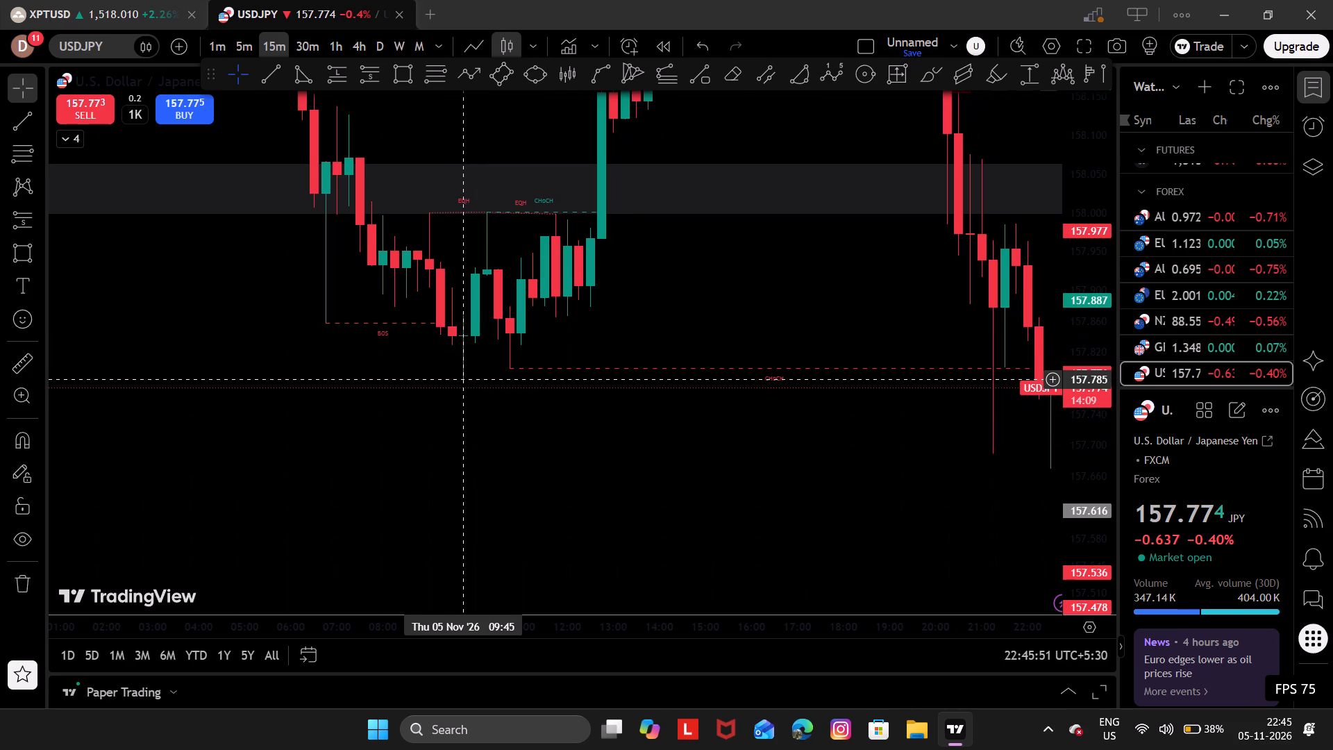
# Examine USDJPY's latest 5 November drop against the Equilibrium and Premium zones and the red imbalance boxes.
pyautogui.moveTo(646, 372); pyautogui.dragTo(598, 469)
pyautogui.moveTo(699, 354); pyautogui.dragTo(654, 392)
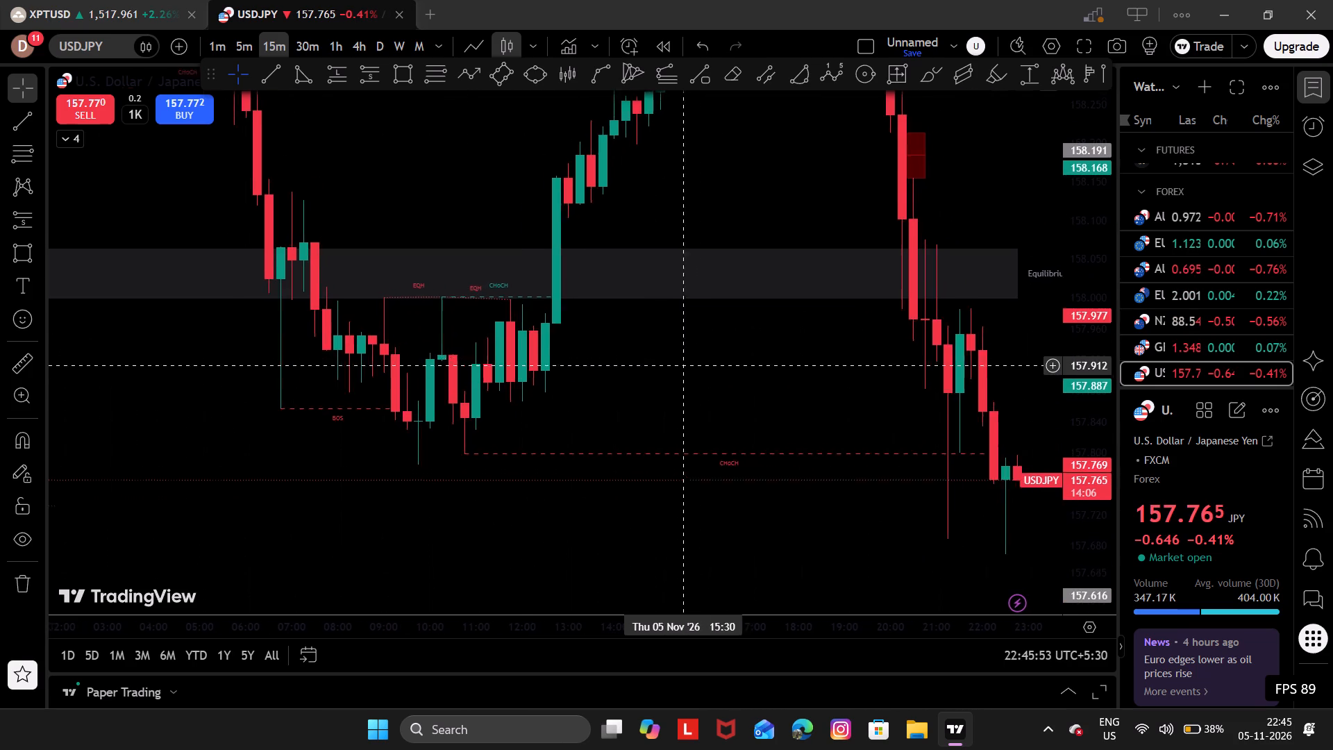
pyautogui.moveTo(654, 392); pyautogui.dragTo(642, 399)
pyautogui.hscroll(-1, 642, 399)
pyautogui.moveTo(758, 358); pyautogui.dragTo(690, 404)
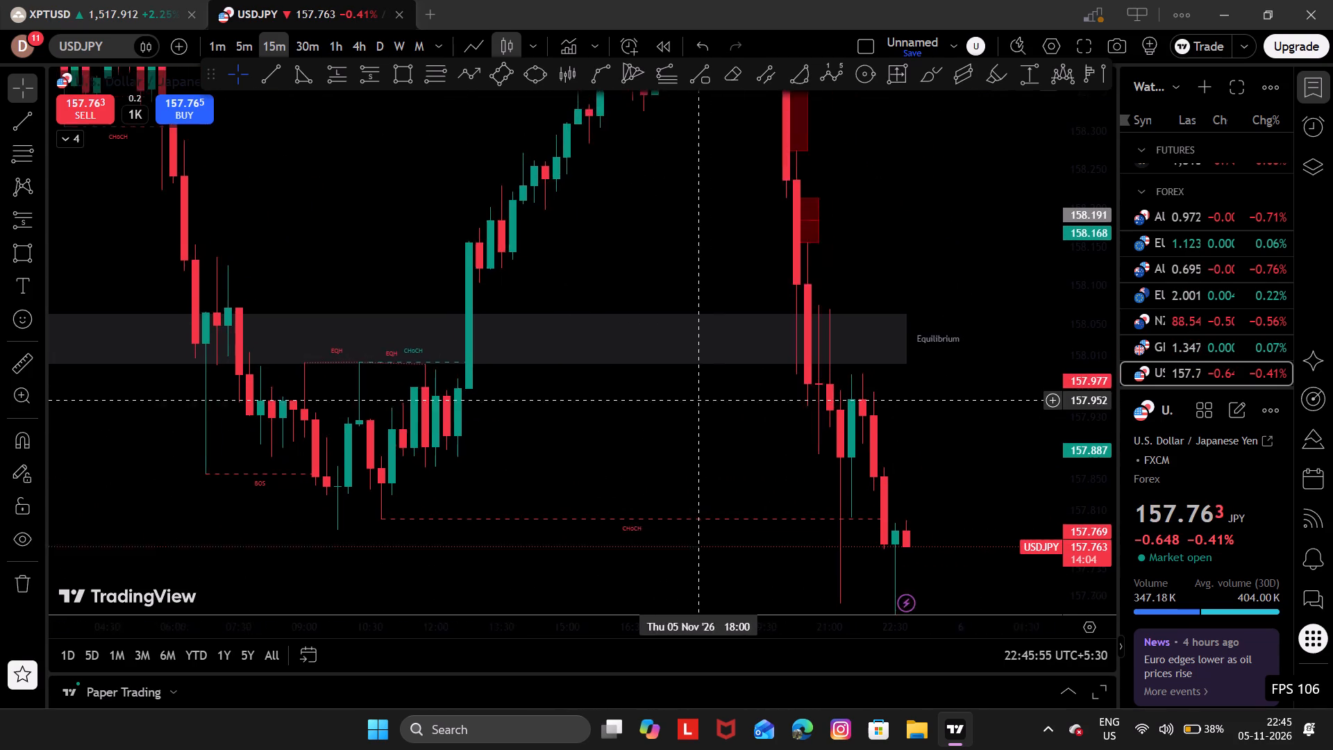
pyautogui.moveTo(690, 404); pyautogui.dragTo(403, 340)
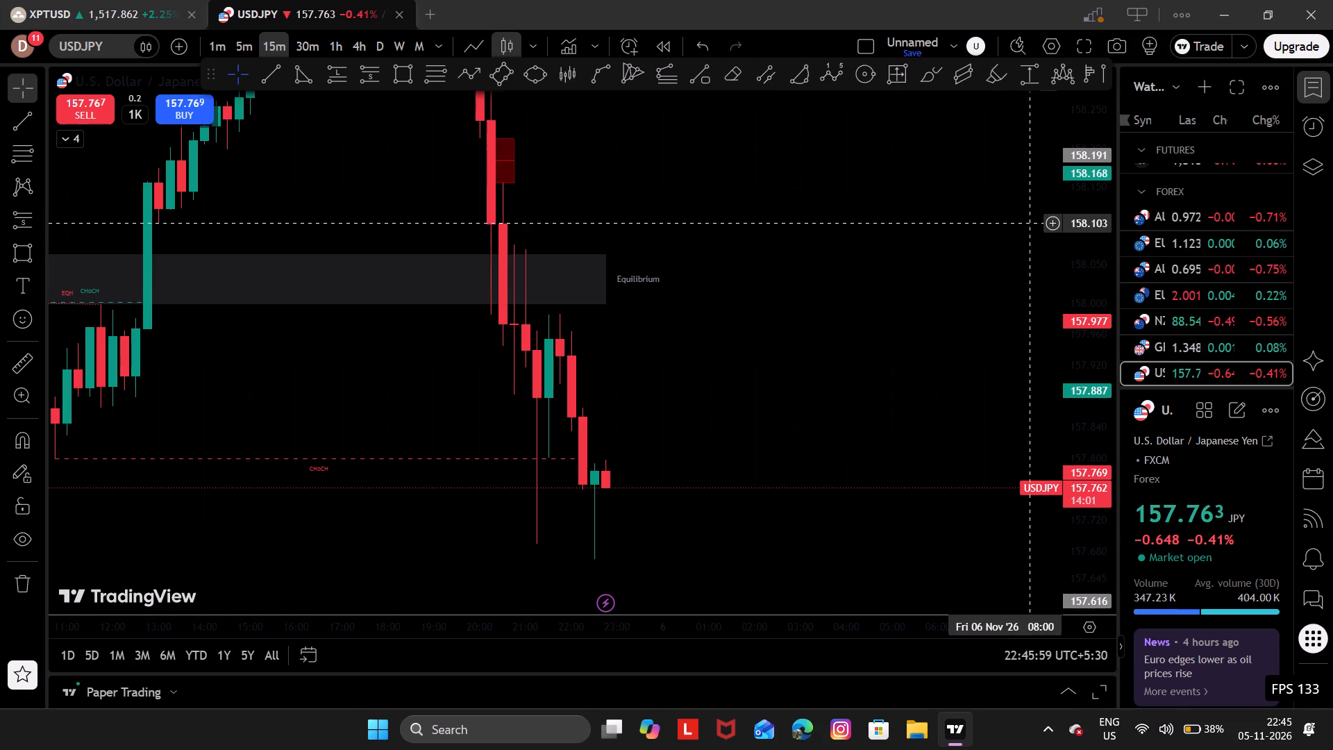
pyautogui.moveTo(1093, 205); pyautogui.dragTo(1088, 337)
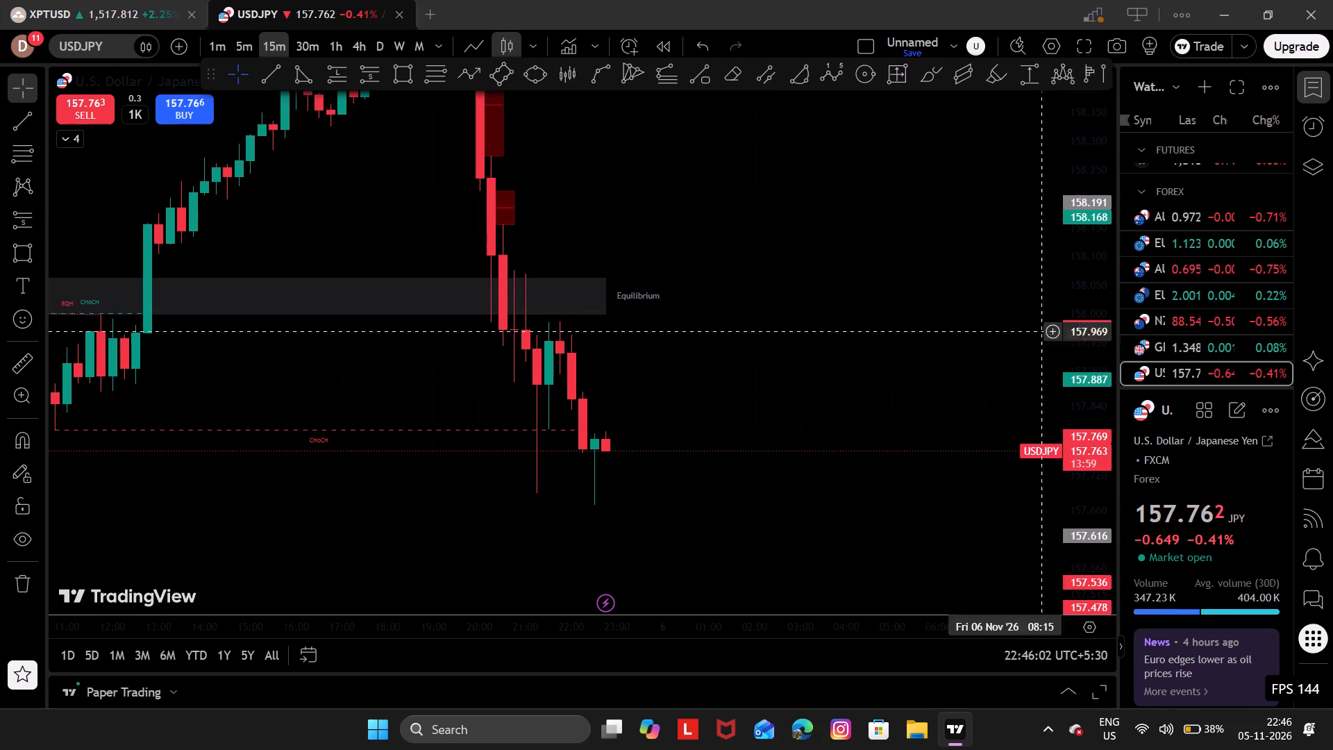
pyautogui.moveTo(817, 185); pyautogui.dragTo(779, 348)
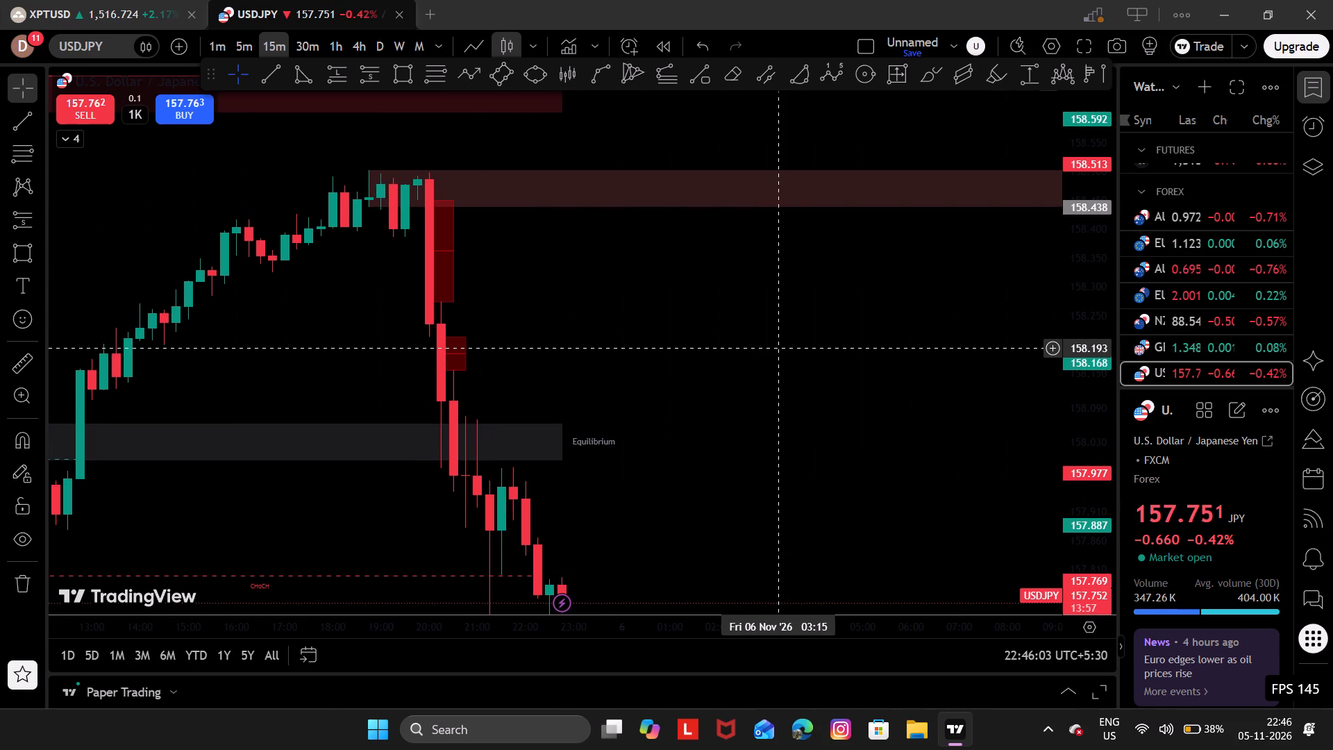
pyautogui.moveTo(736, 525); pyautogui.dragTo(826, 453)
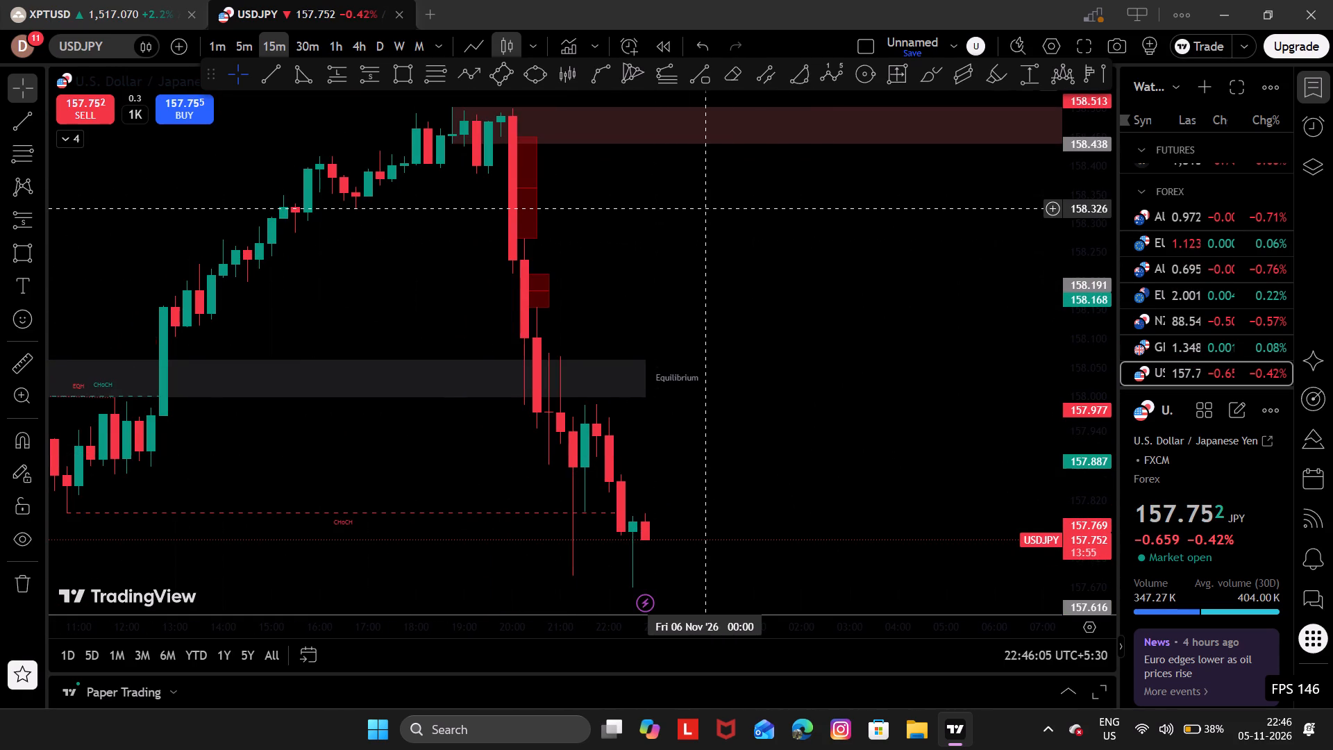
pyautogui.moveTo(707, 208); pyautogui.dragTo(807, 383)
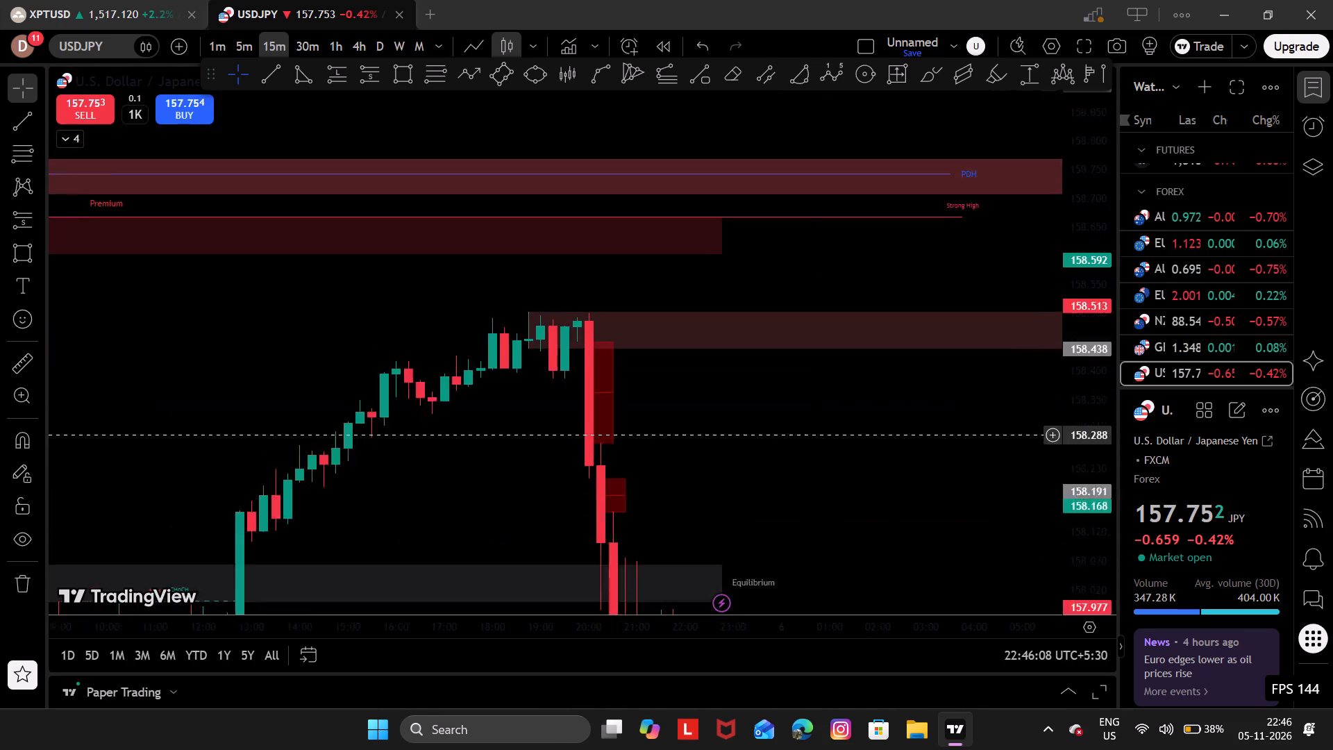
pyautogui.moveTo(807, 383); pyautogui.dragTo(505, 89)
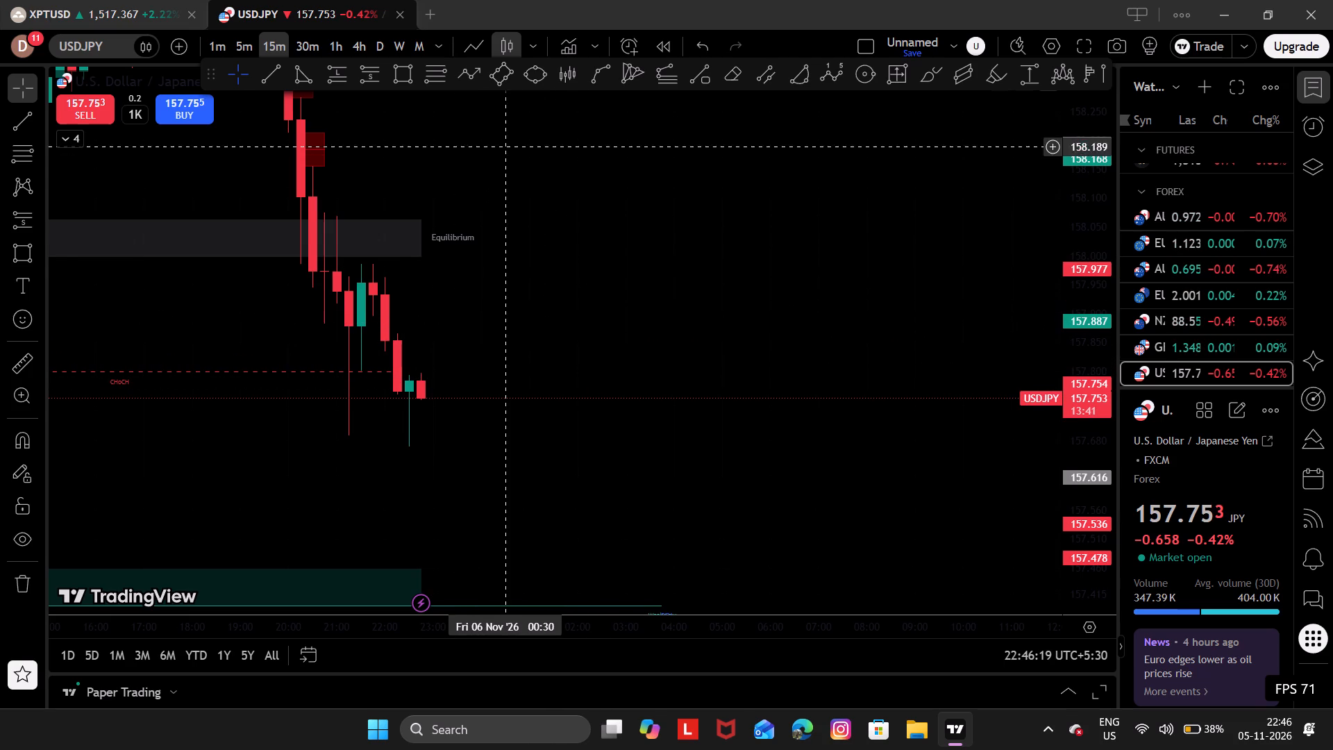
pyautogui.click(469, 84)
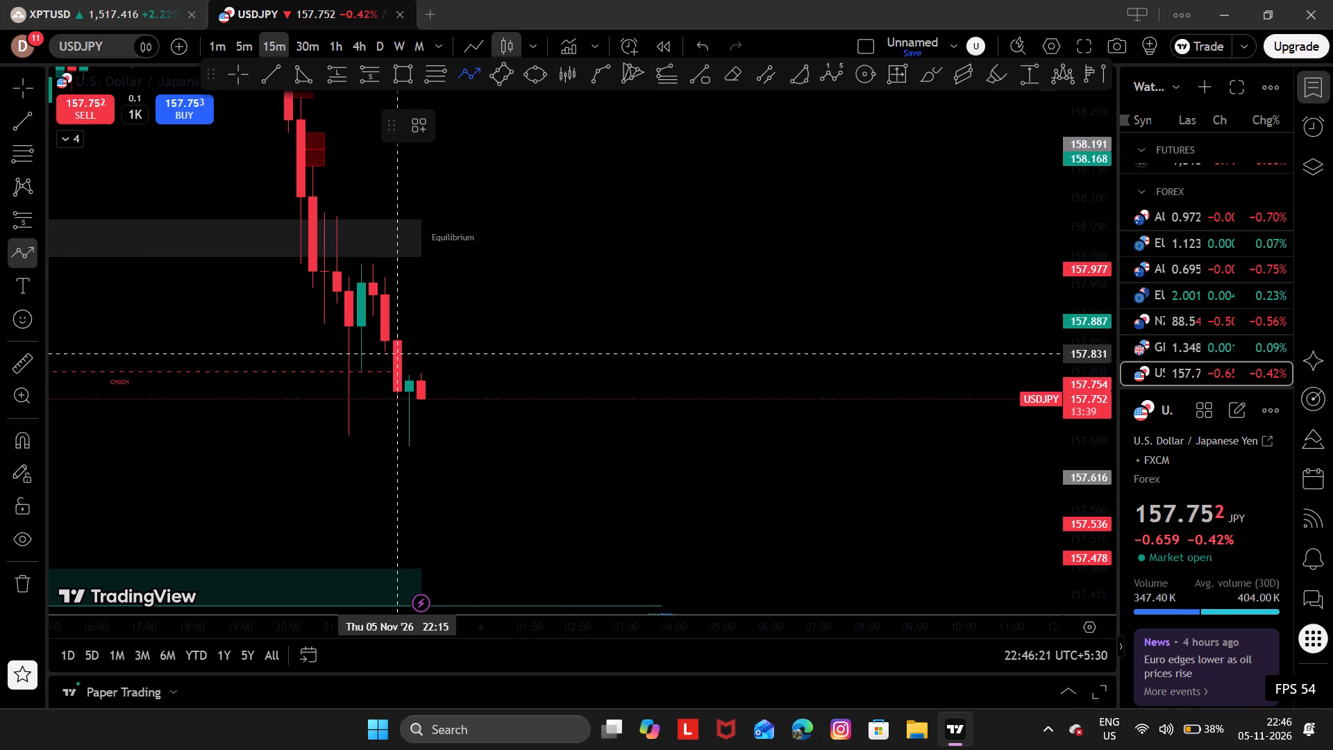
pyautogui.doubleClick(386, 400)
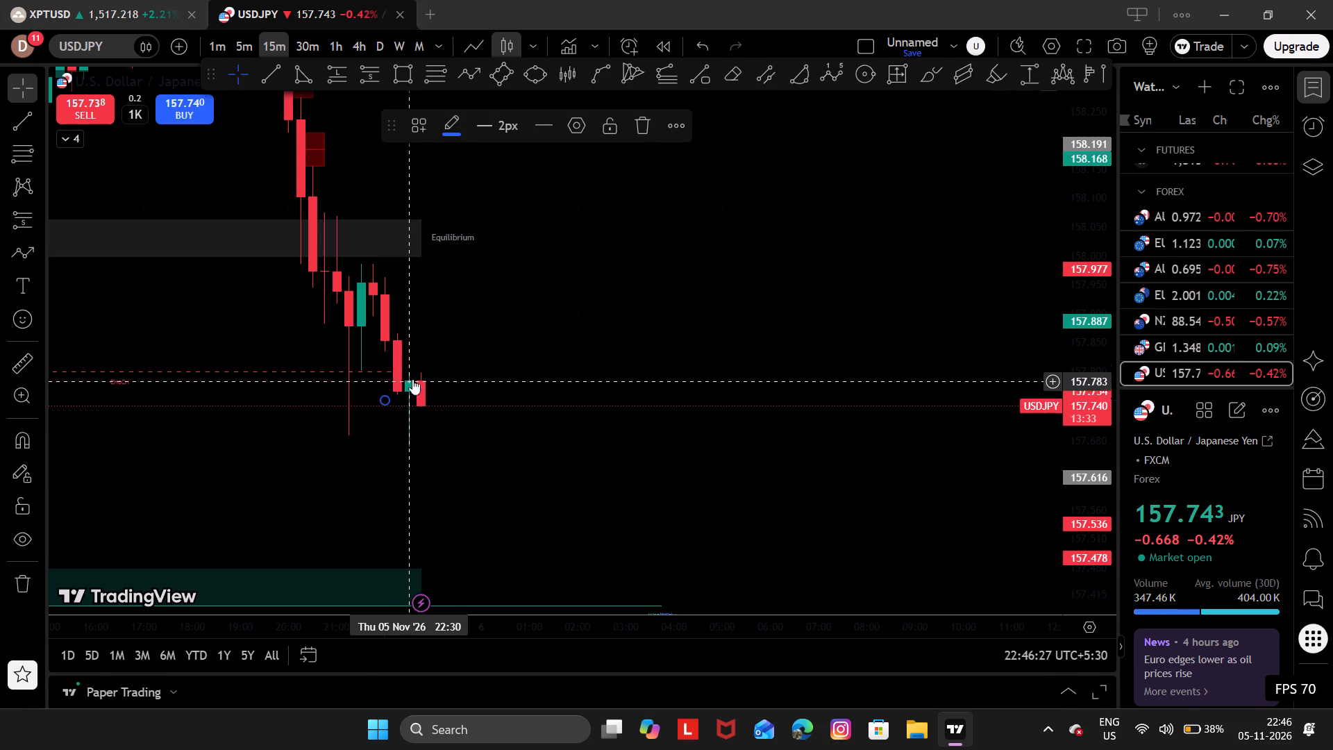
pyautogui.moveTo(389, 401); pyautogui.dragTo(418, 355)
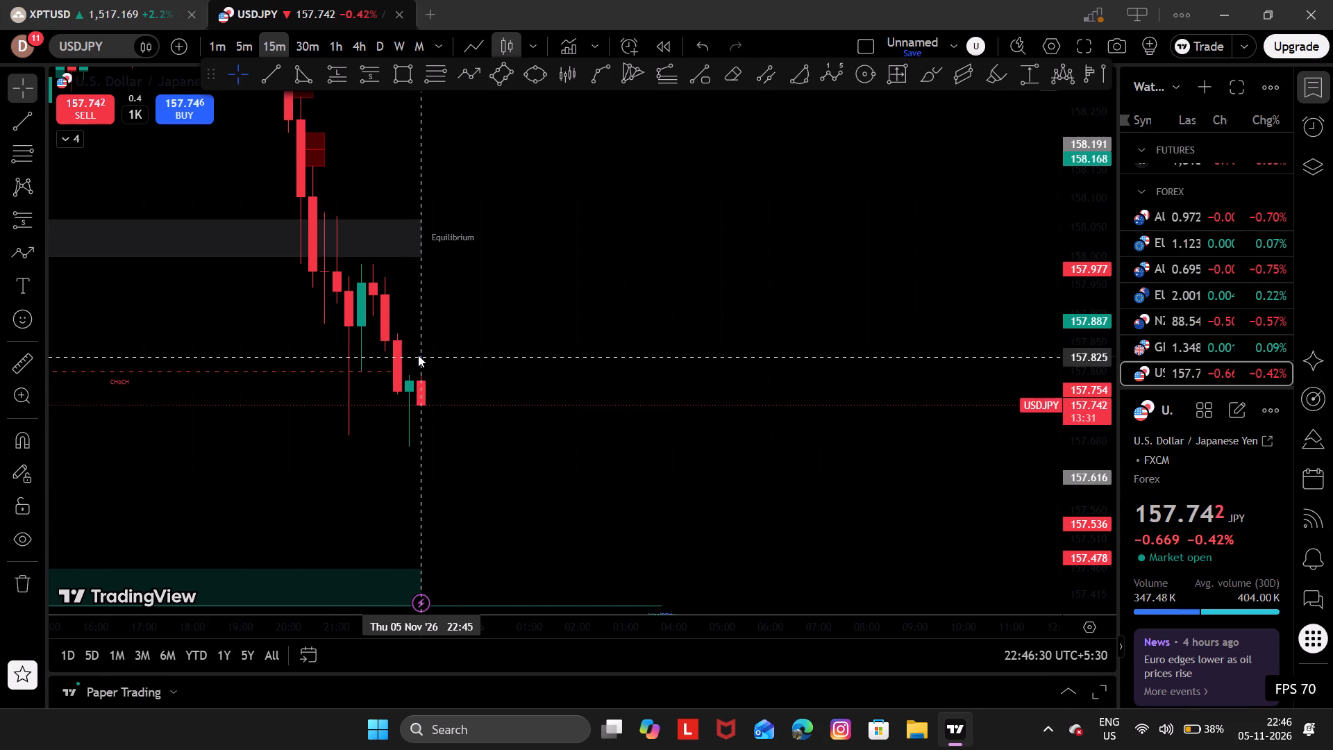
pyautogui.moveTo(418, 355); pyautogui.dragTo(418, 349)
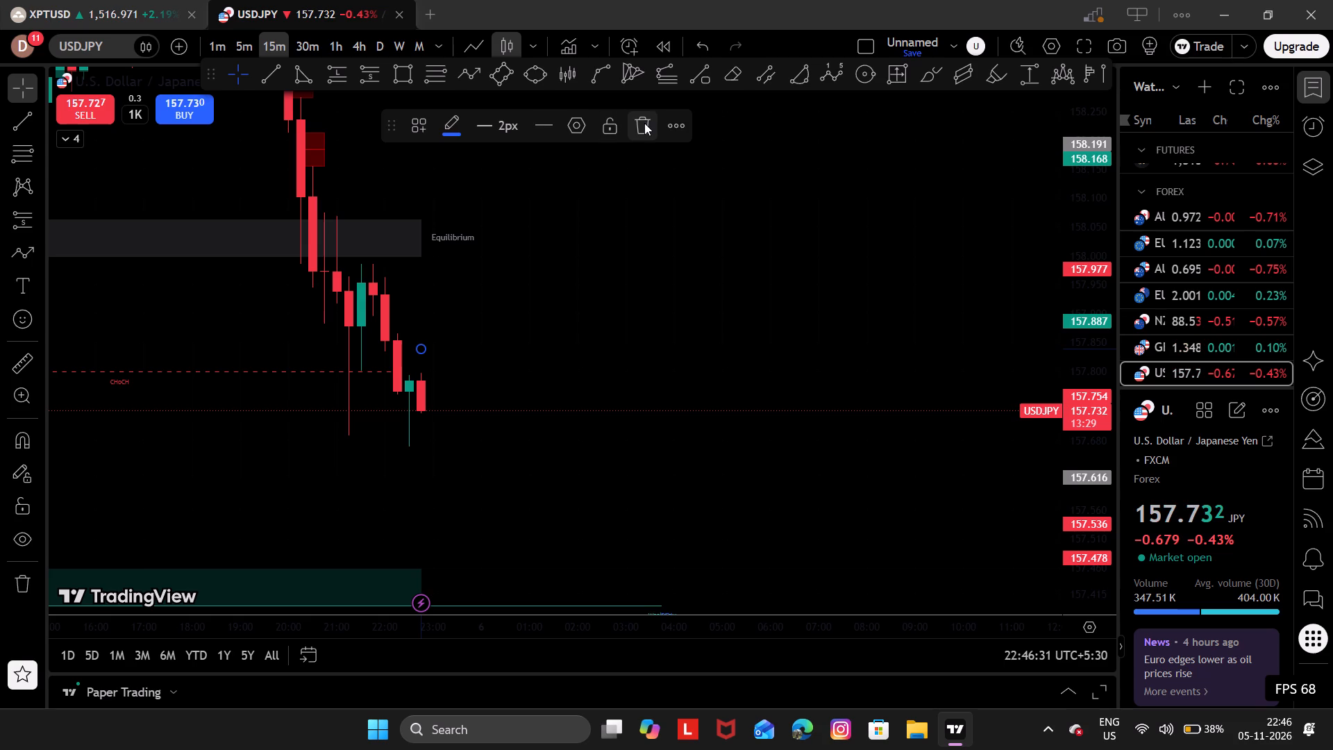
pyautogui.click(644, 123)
# Draw a projected price path from 5 November 21:45, dipping at 22:30, rising to about 157.85 at 23:15, and falling to about 157.481 at 23:30.
pyautogui.click(482, 67)
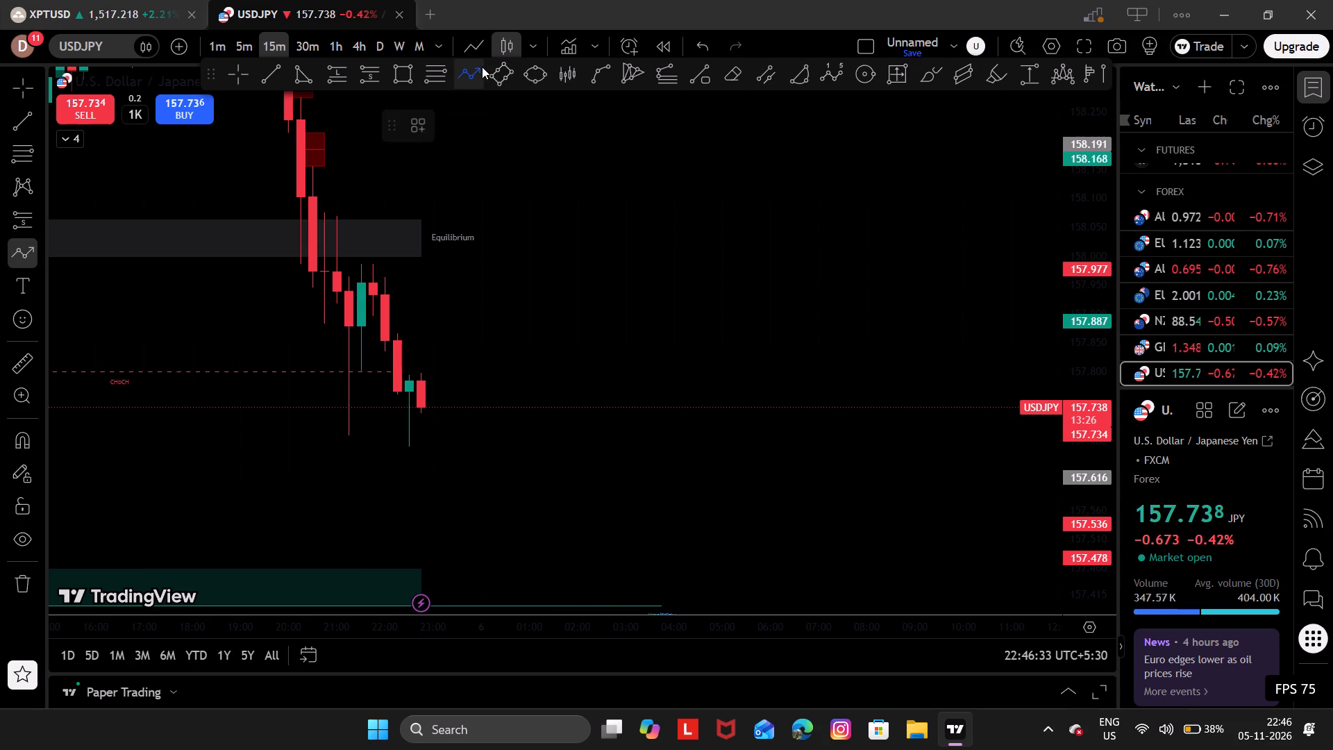
pyautogui.moveTo(376, 276); pyautogui.dragTo(410, 412)
pyautogui.moveTo(410, 412); pyautogui.dragTo(445, 343)
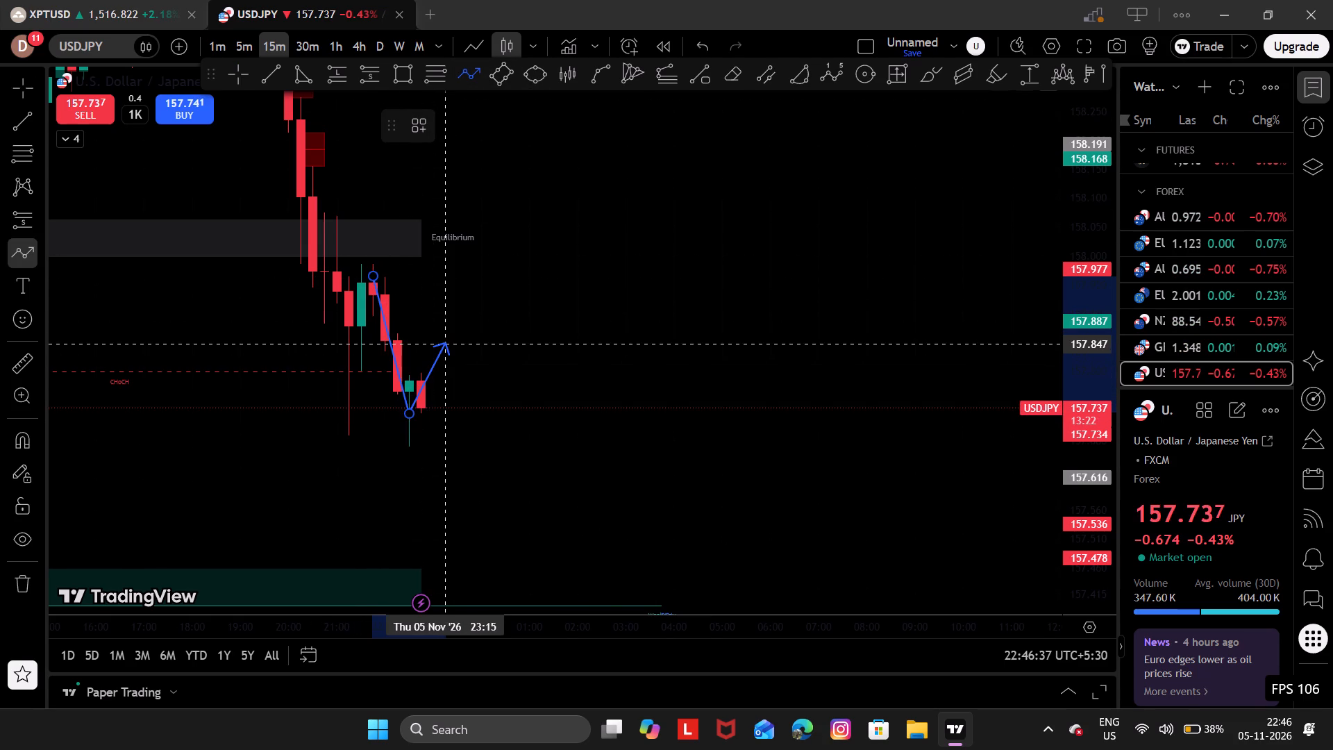
pyautogui.moveTo(445, 343); pyautogui.dragTo(448, 327)
pyautogui.moveTo(448, 327); pyautogui.dragTo(456, 428)
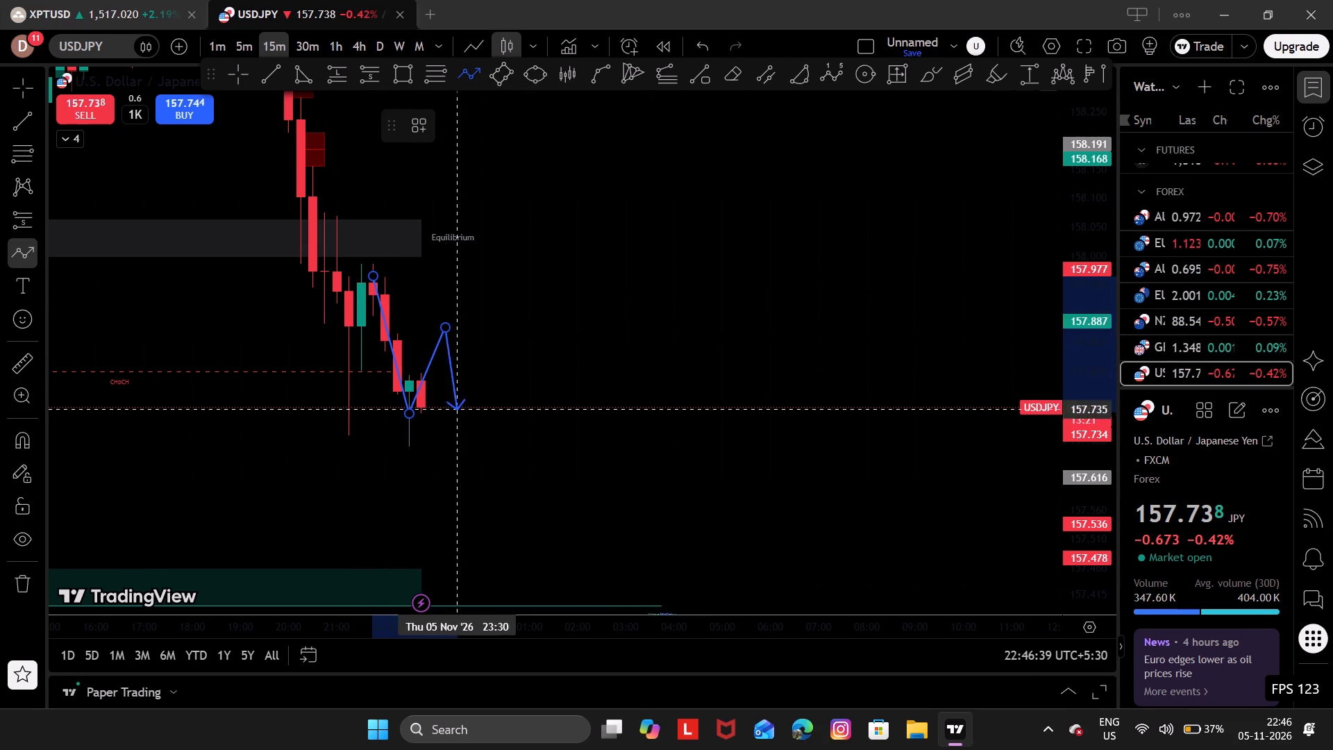
pyautogui.moveTo(456, 428); pyautogui.dragTo(462, 555)
pyautogui.click(462, 555)
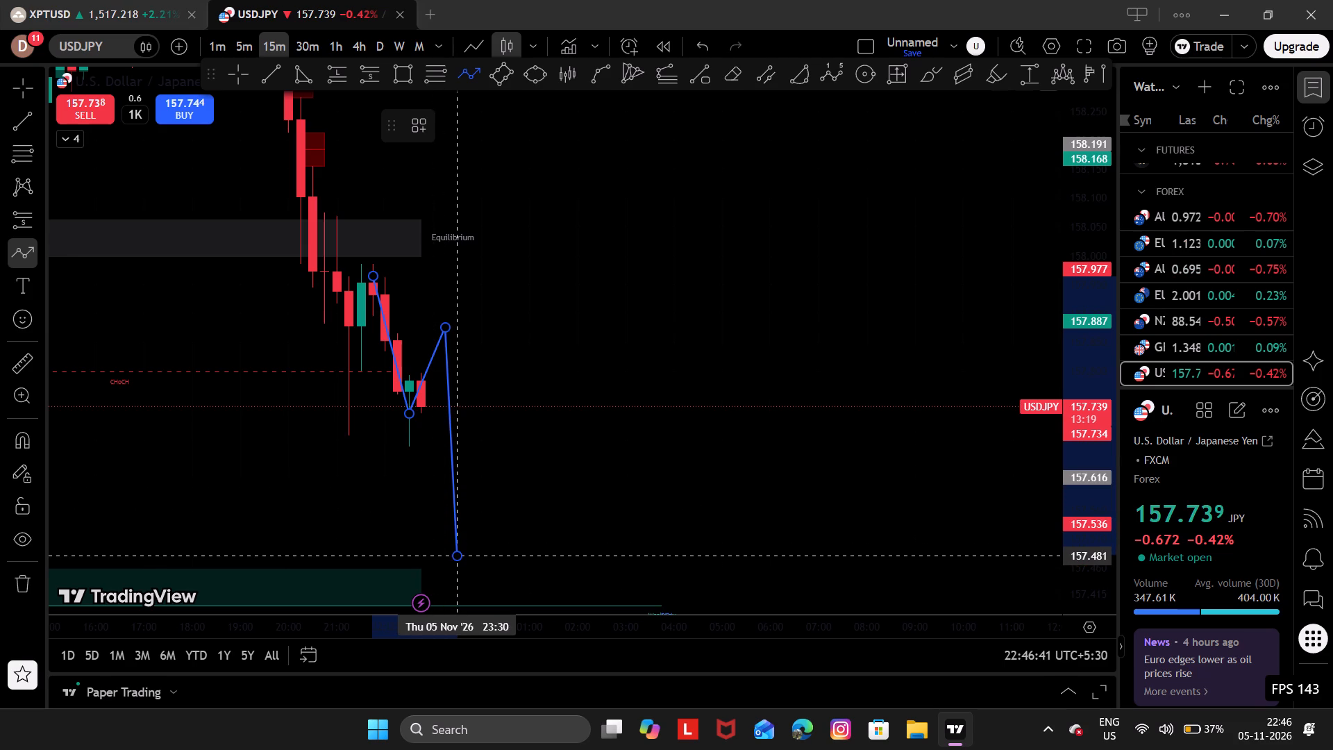
pyautogui.click(462, 555)
# Draw a near-horizontal trendline through the path's retracement high, from 21:30 at about 157.874 to 00:30 on 6 November at about 157.880.
pyautogui.moveTo(548, 538); pyautogui.dragTo(703, 521)
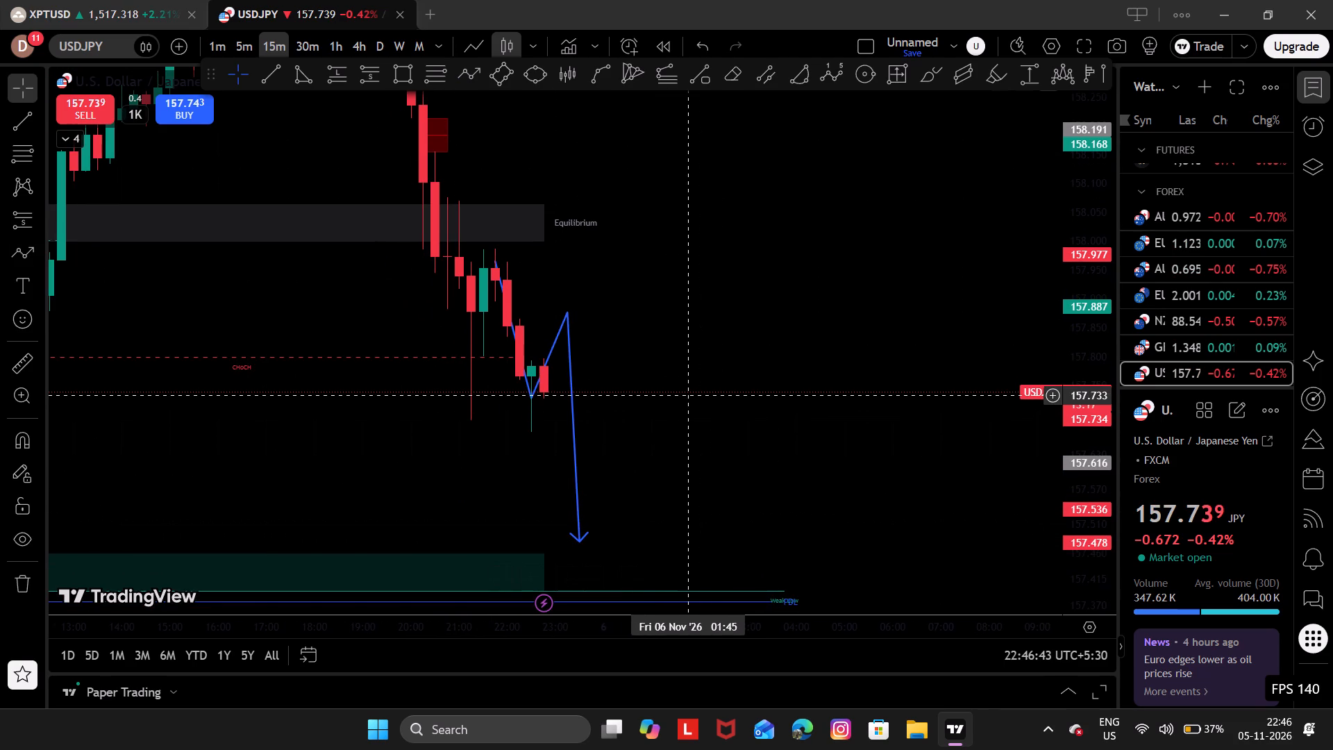
pyautogui.click(285, 58)
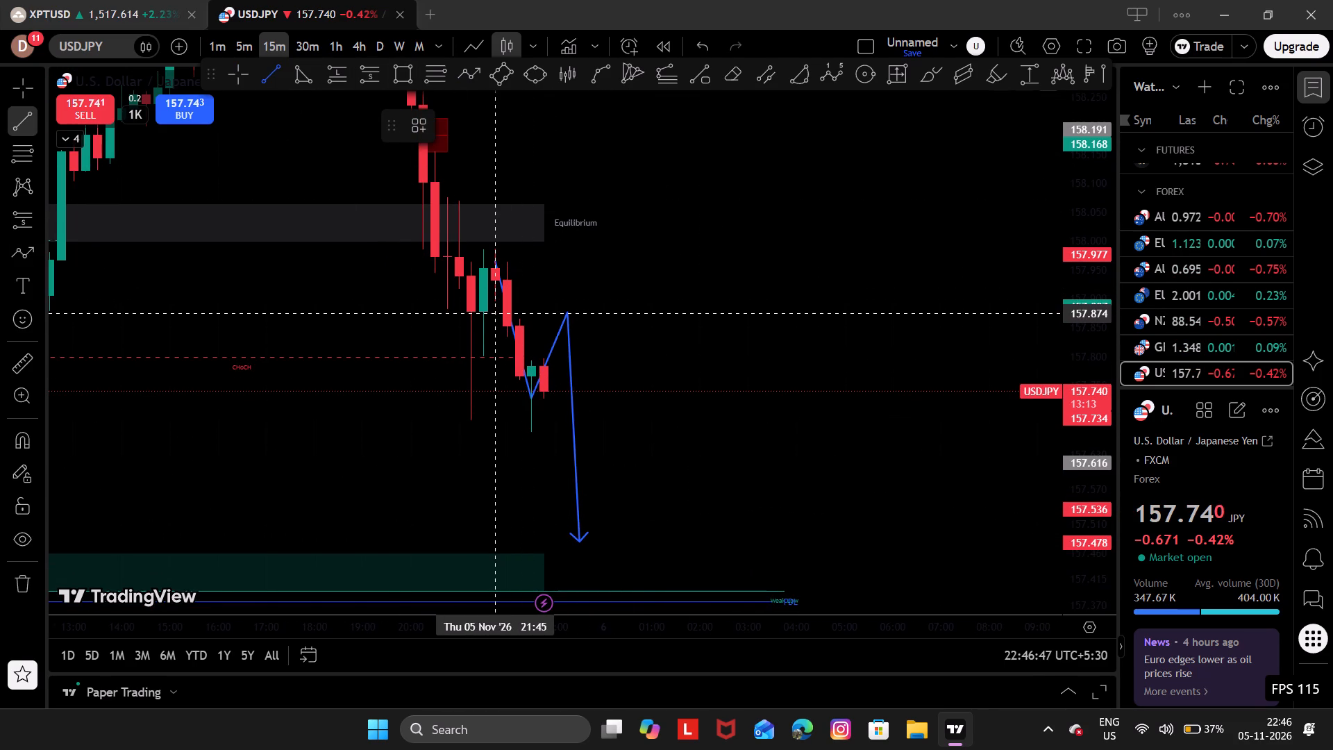
pyautogui.moveTo(482, 313); pyautogui.dragTo(631, 310)
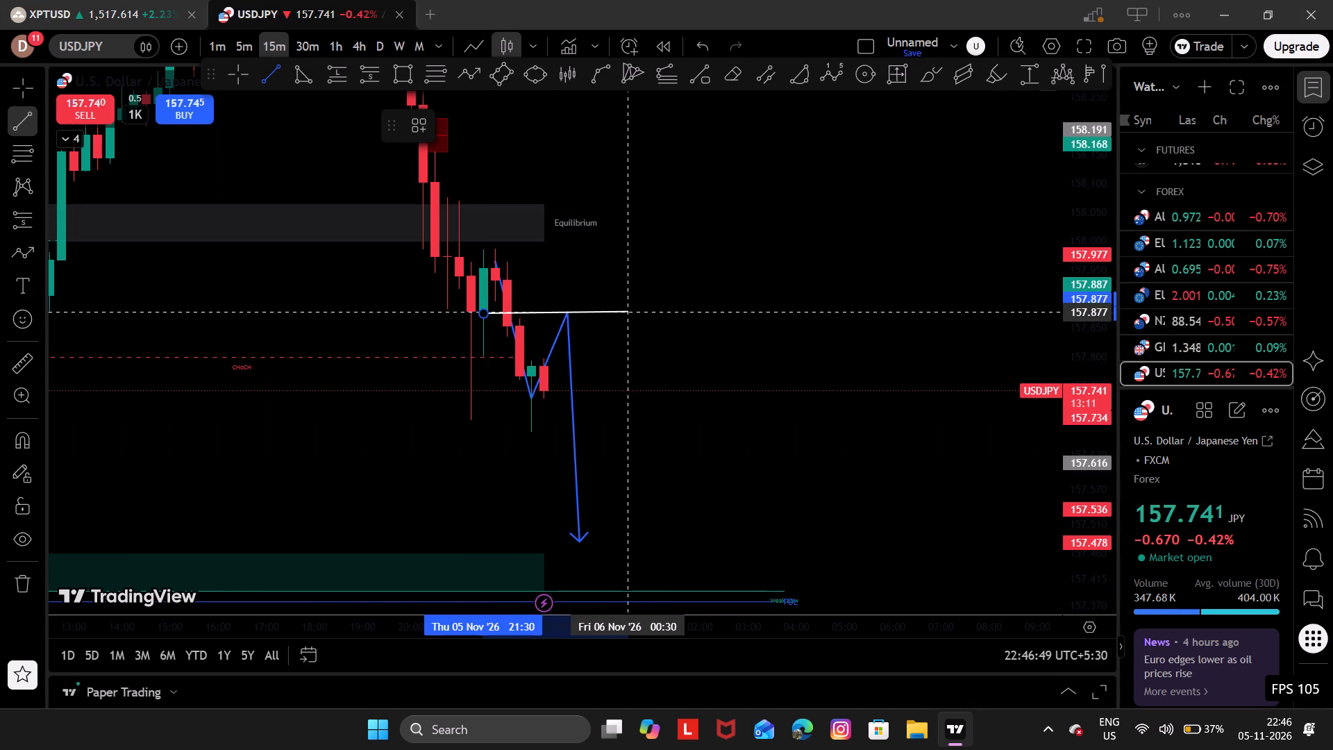
pyautogui.moveTo(631, 310); pyautogui.dragTo(631, 309)
pyautogui.click(631, 309)
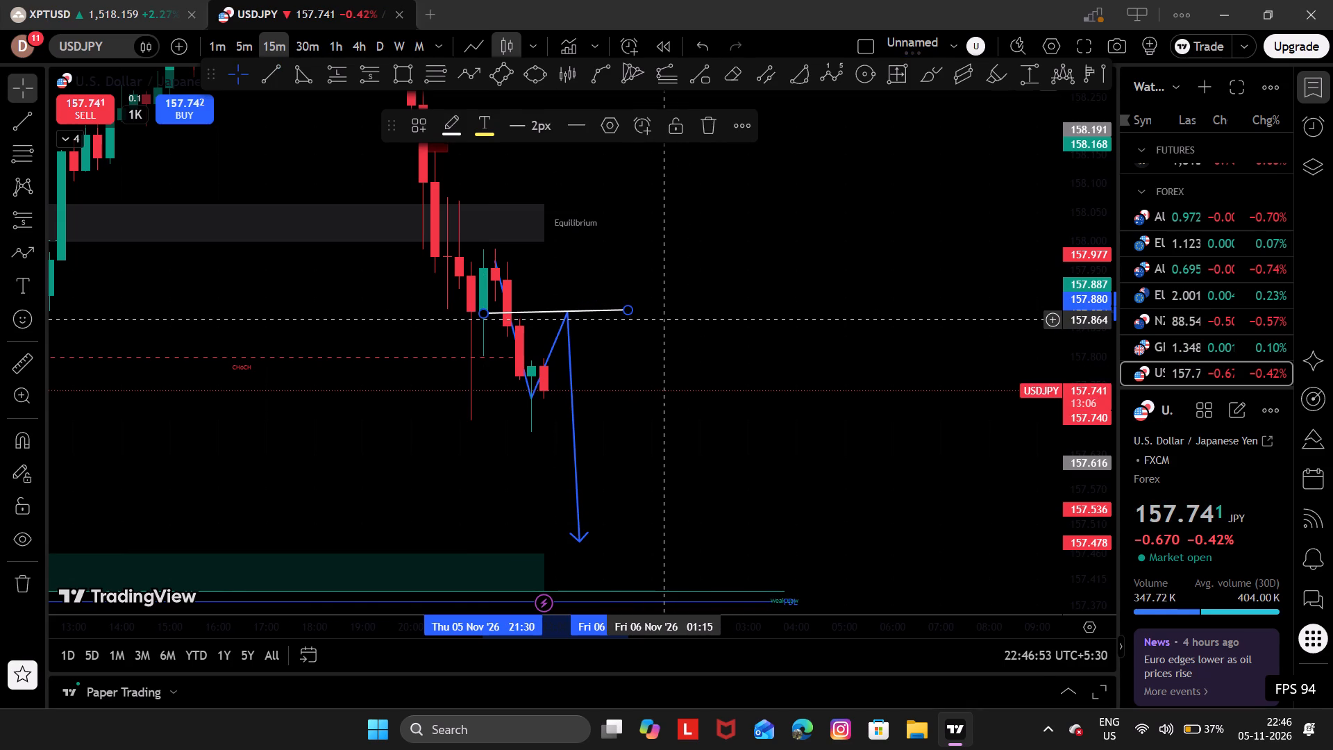
# Draw a trendline from 21:30 below the Equilibrium zone and lower it onto the recent swing high at about 157.98.
pyautogui.click(279, 76)
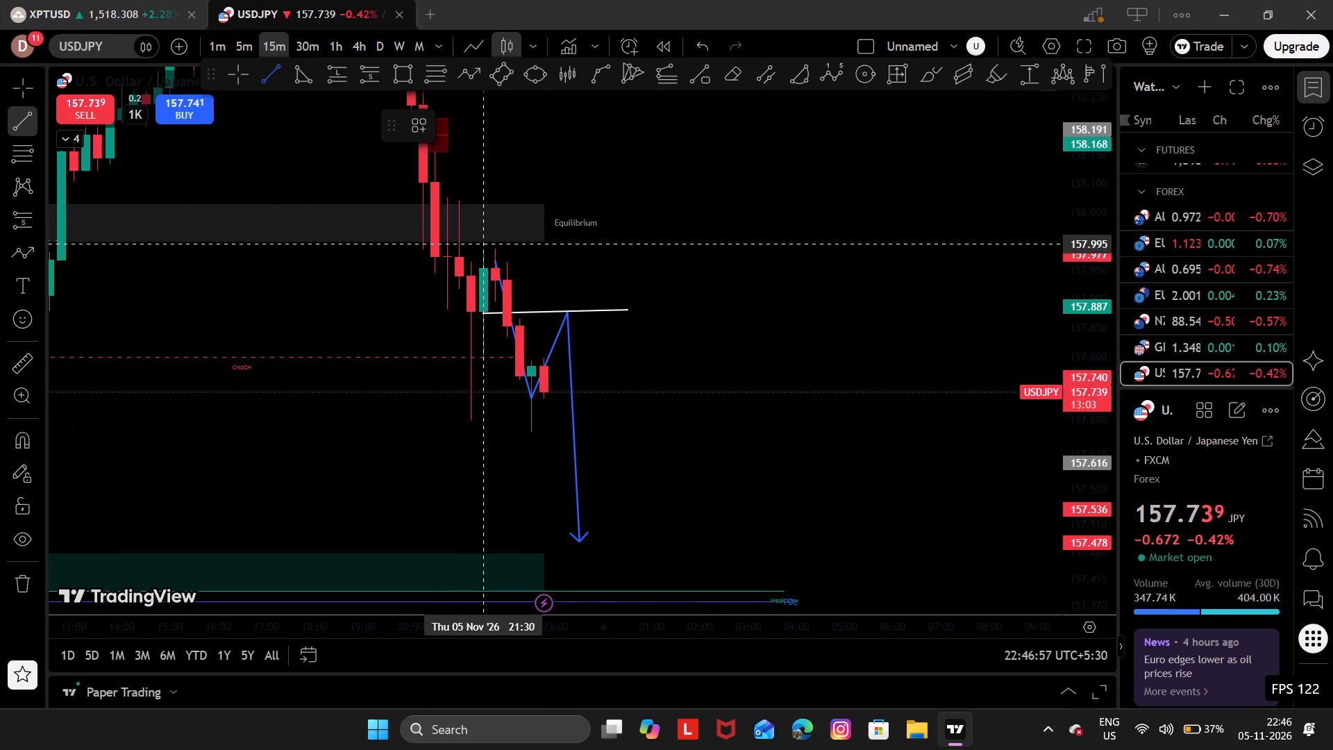
pyautogui.moveTo(484, 246); pyautogui.dragTo(579, 244)
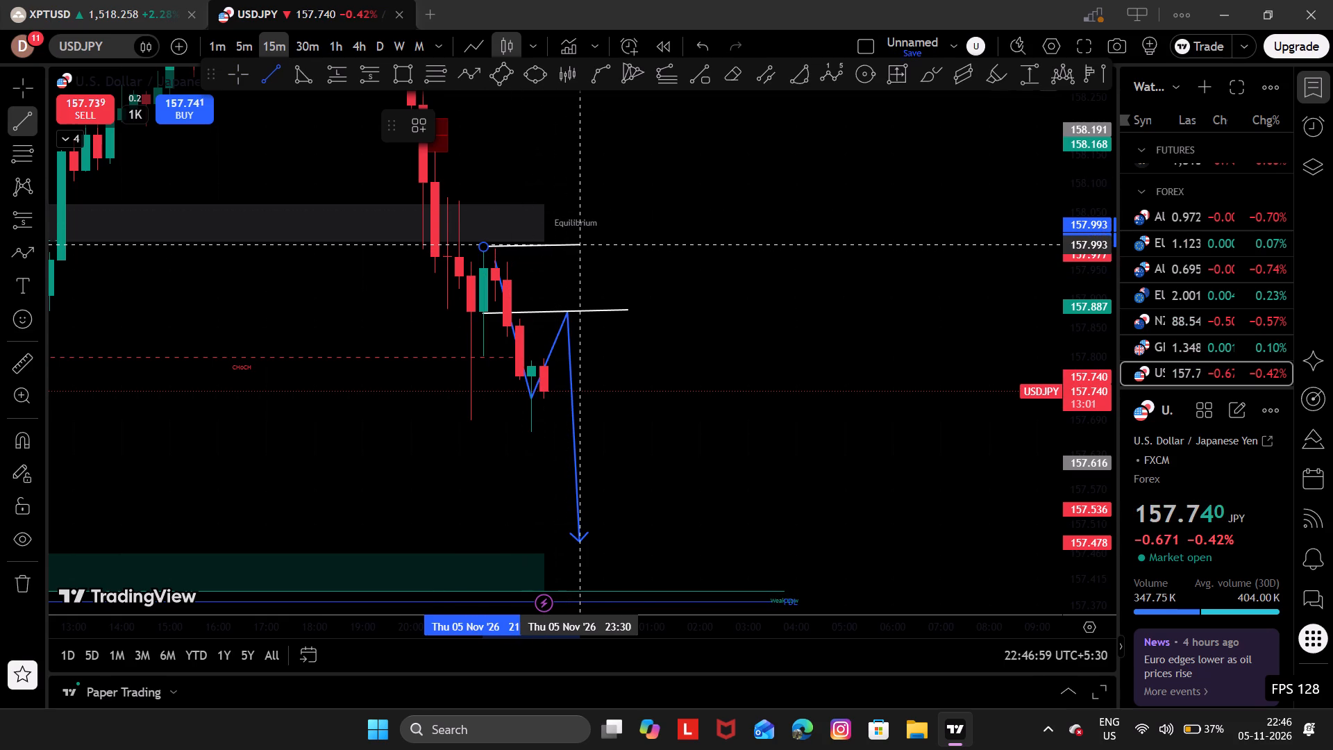
pyautogui.moveTo(579, 244); pyautogui.dragTo(587, 248)
pyautogui.click(587, 248)
pyautogui.doubleClick(635, 283)
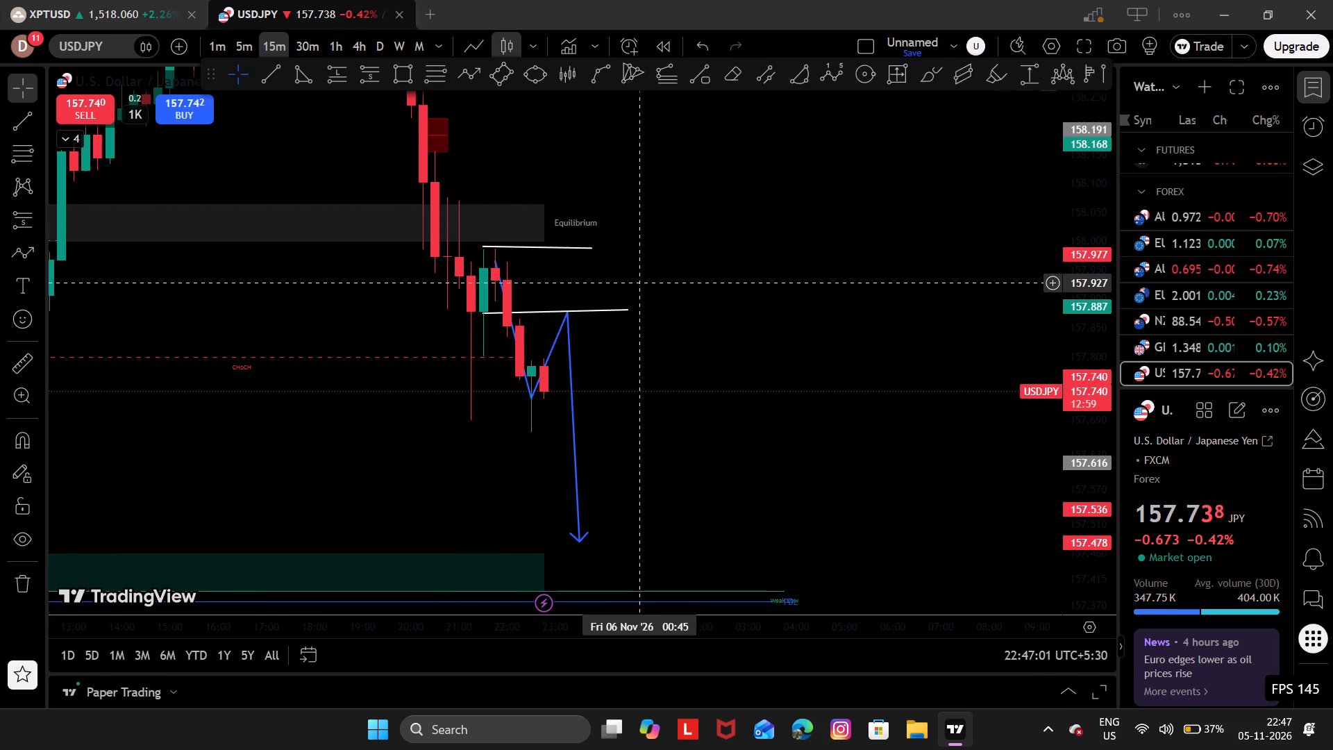
pyautogui.click(548, 247)
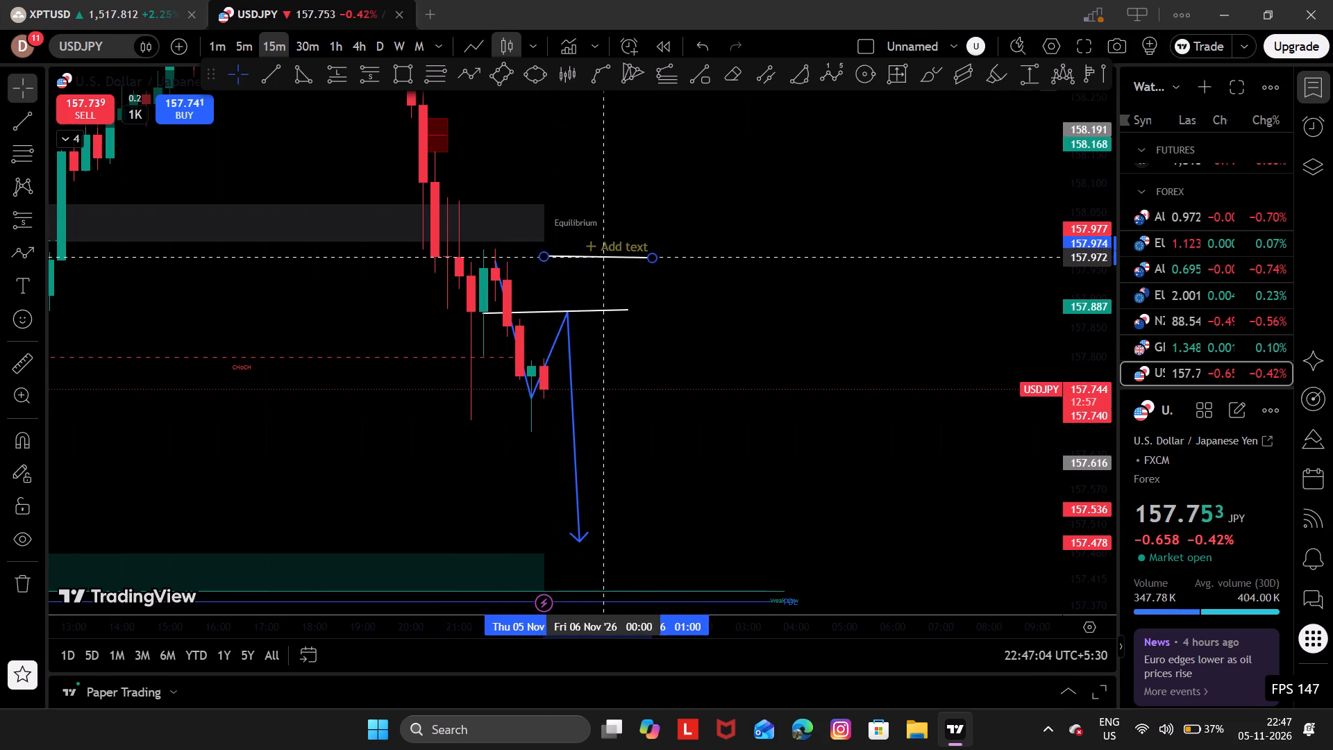
pyautogui.click(662, 301)
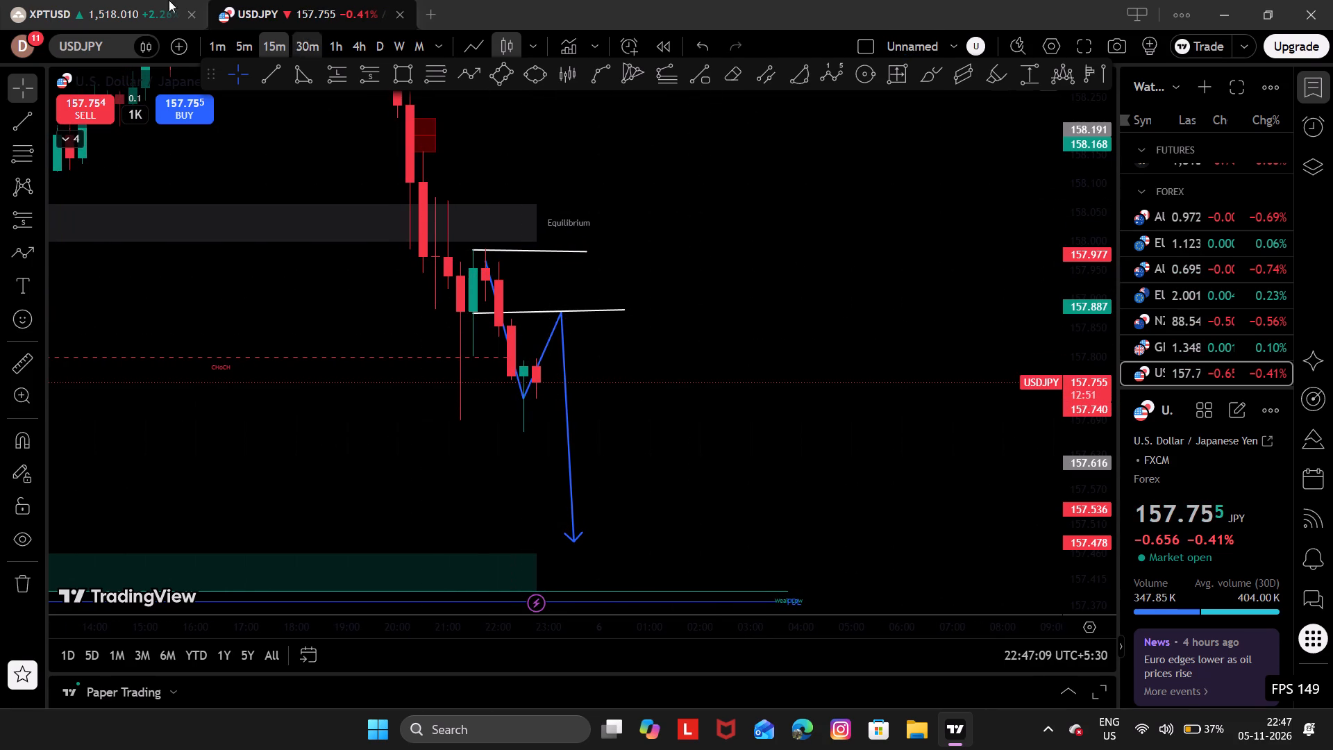
# Draw a third near-horizontal trendline from the 21:30 candle's low at about 157.80, extending it into 6 November.
pyautogui.click(278, 78)
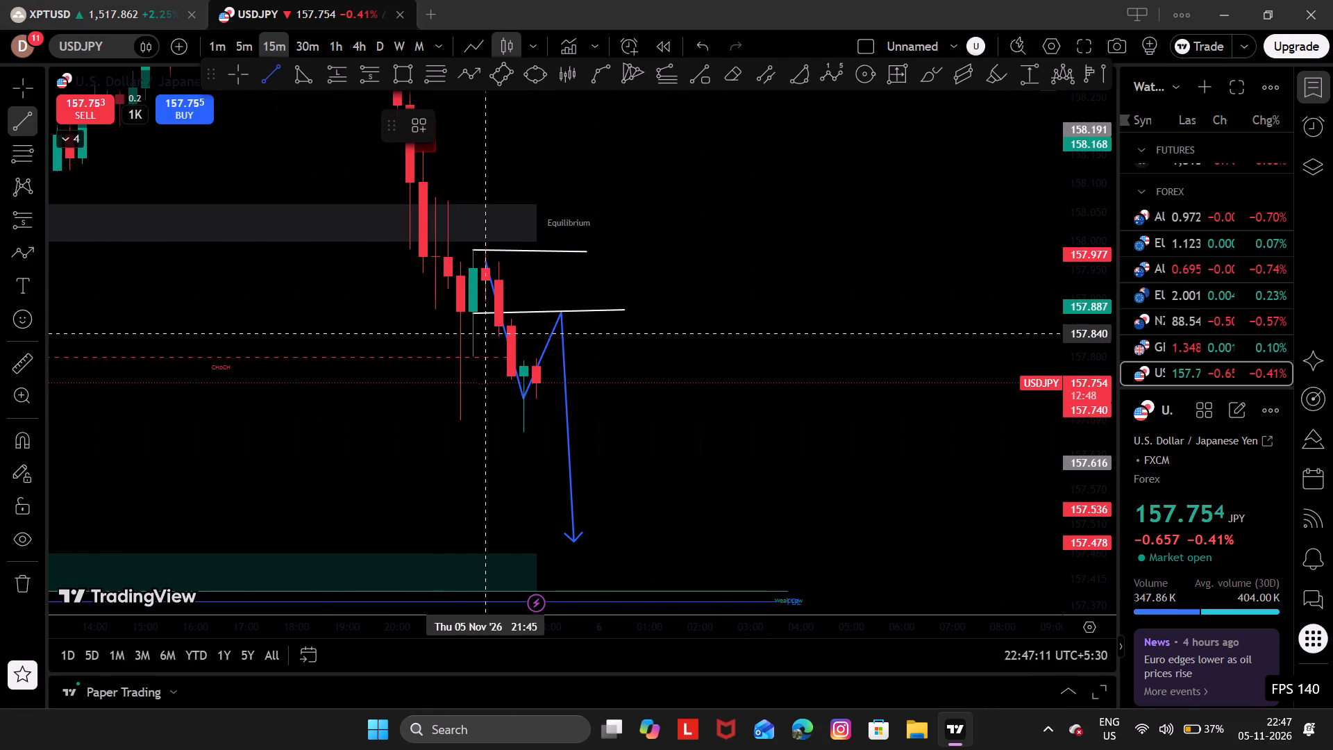
pyautogui.moveTo(472, 356); pyautogui.dragTo(675, 359)
pyautogui.click(675, 359)
pyautogui.click(721, 446)
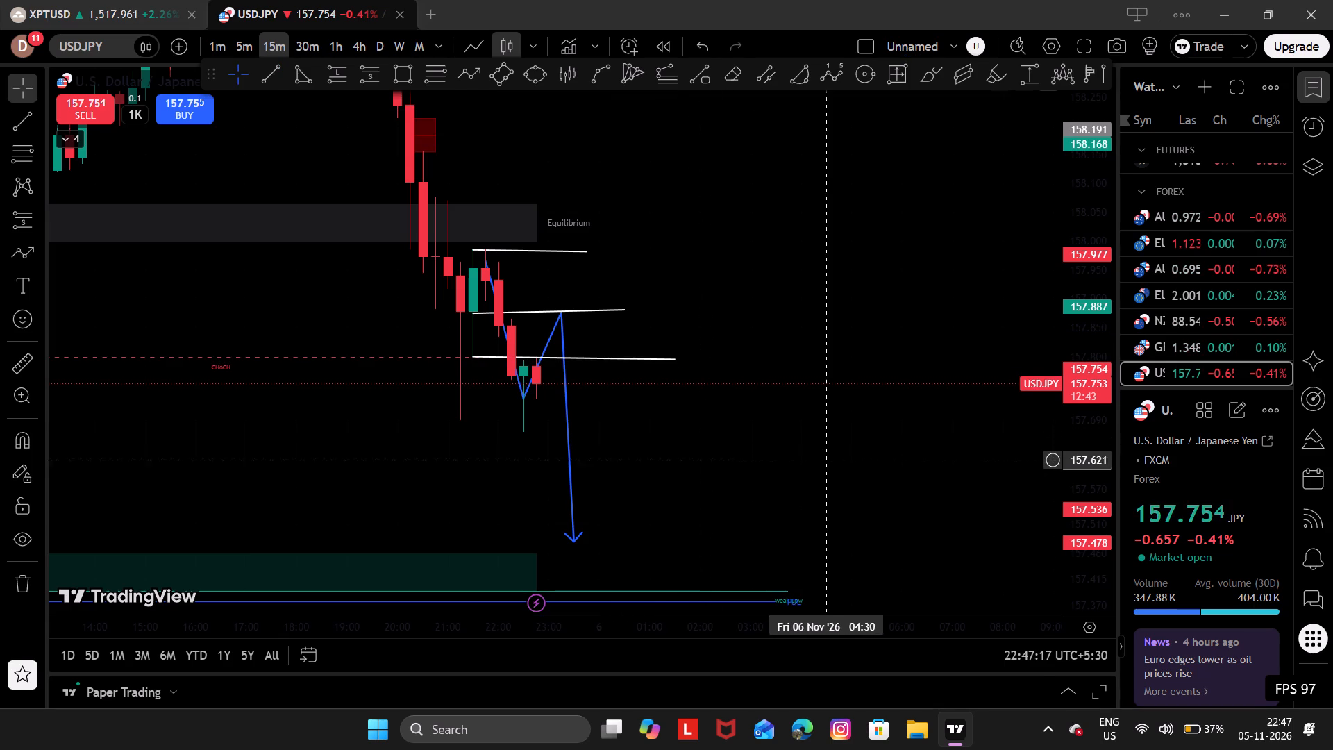
# Switch the chart to BTCUSD from the watchlist.
pyautogui.moveTo(815, 467); pyautogui.dragTo(728, 462)
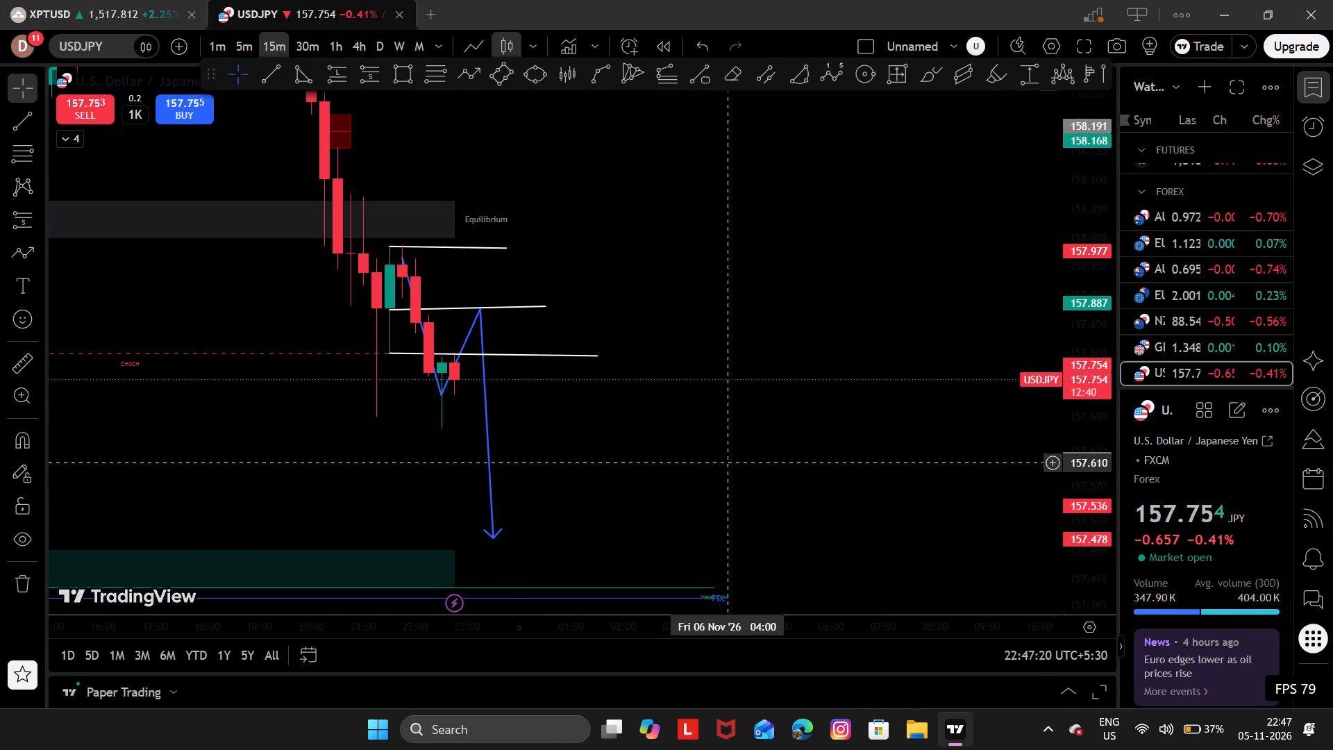
pyautogui.press('space')
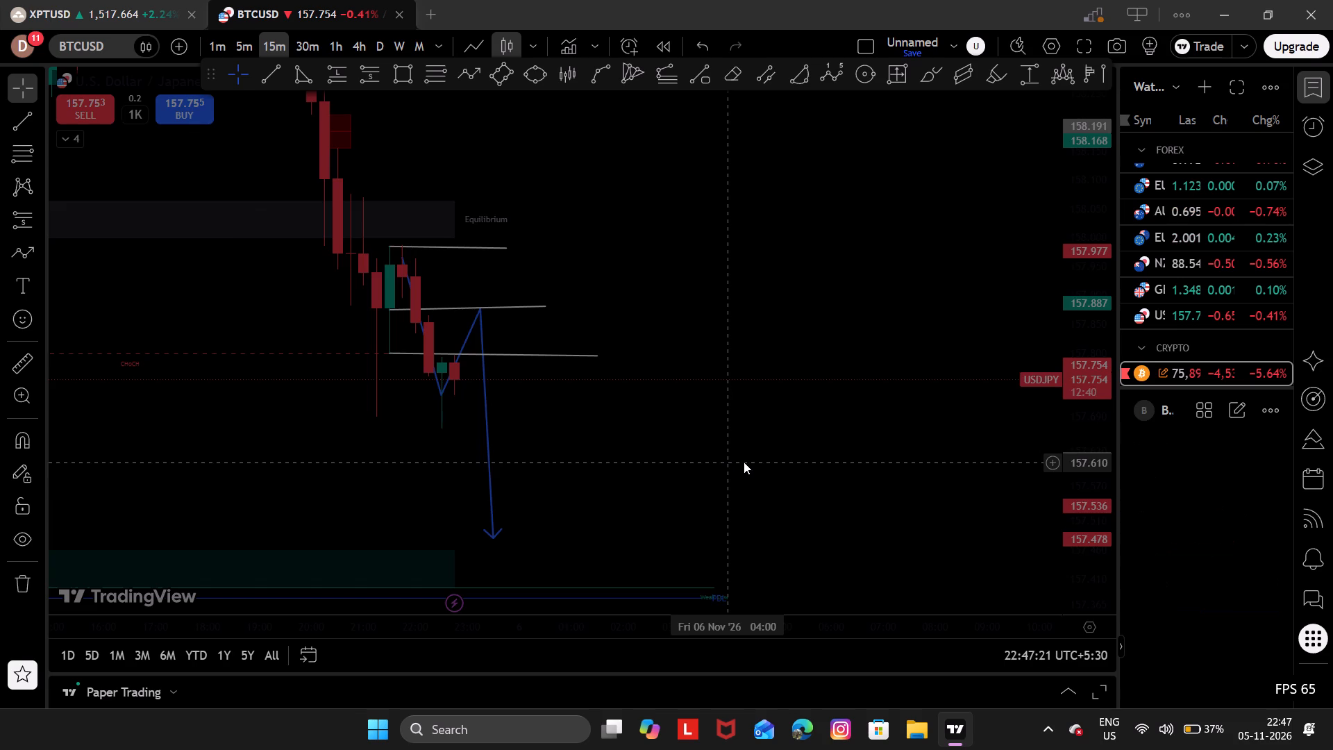
# Examine BTCUSD's 15-minute decline, tracing it back through the Equilibrium and Premium zones to the 4 November rise.
pyautogui.click(555, 384)
pyautogui.moveTo(555, 384); pyautogui.dragTo(812, 374)
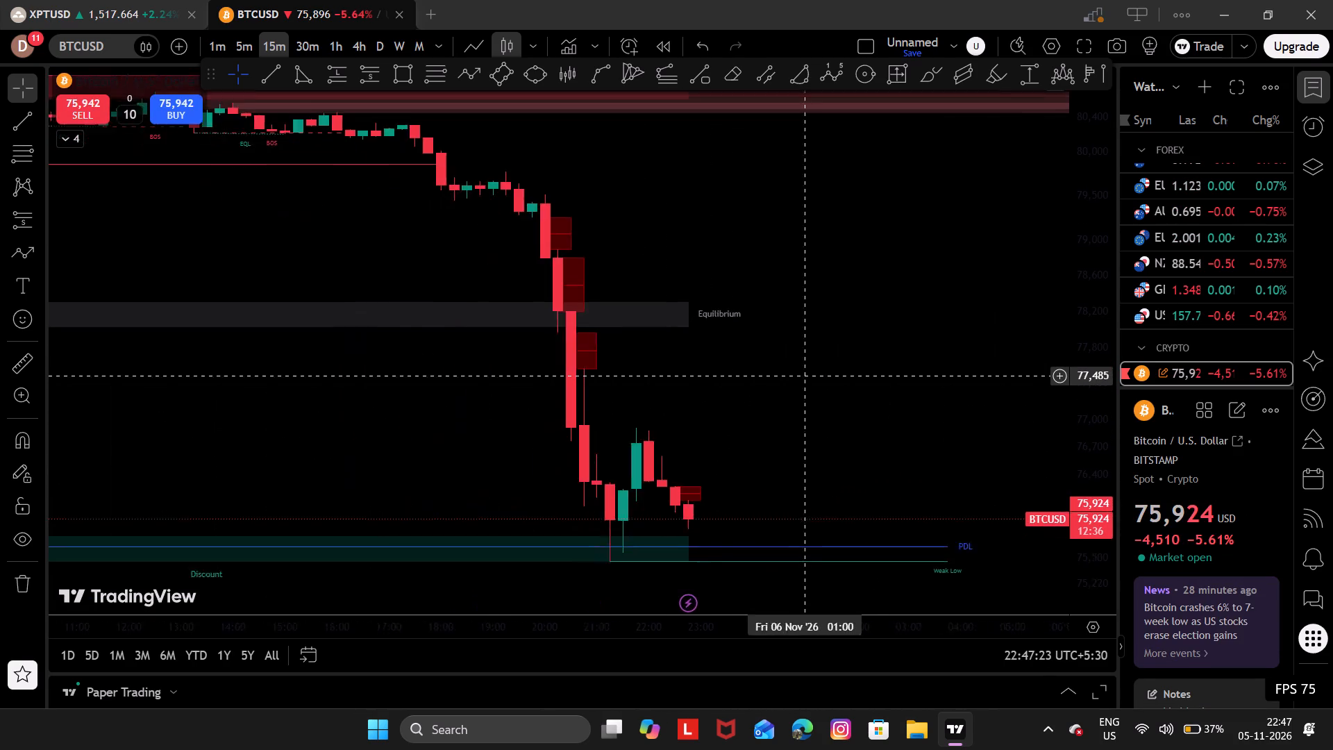
pyautogui.moveTo(812, 374); pyautogui.dragTo(994, 537)
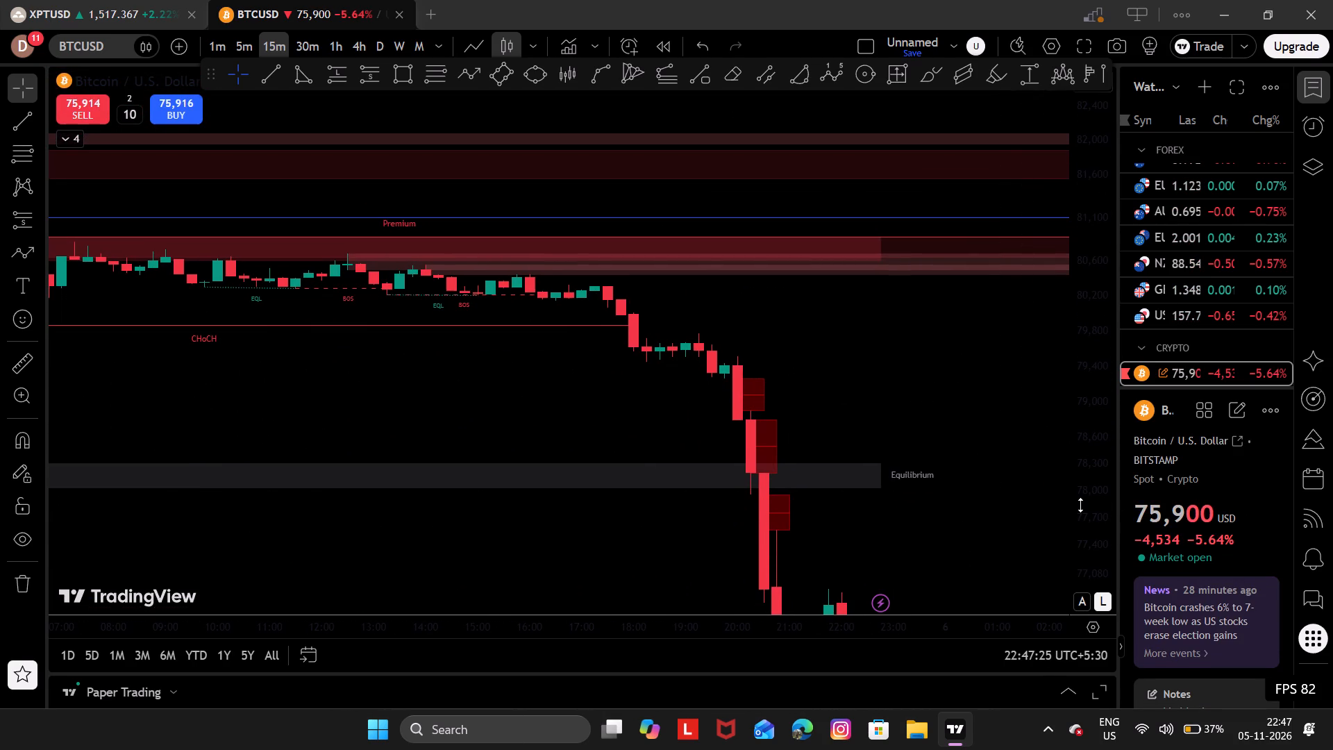
pyautogui.moveTo(1080, 505); pyautogui.dragTo(1043, 3)
pyautogui.moveTo(316, 295); pyautogui.dragTo(864, 298)
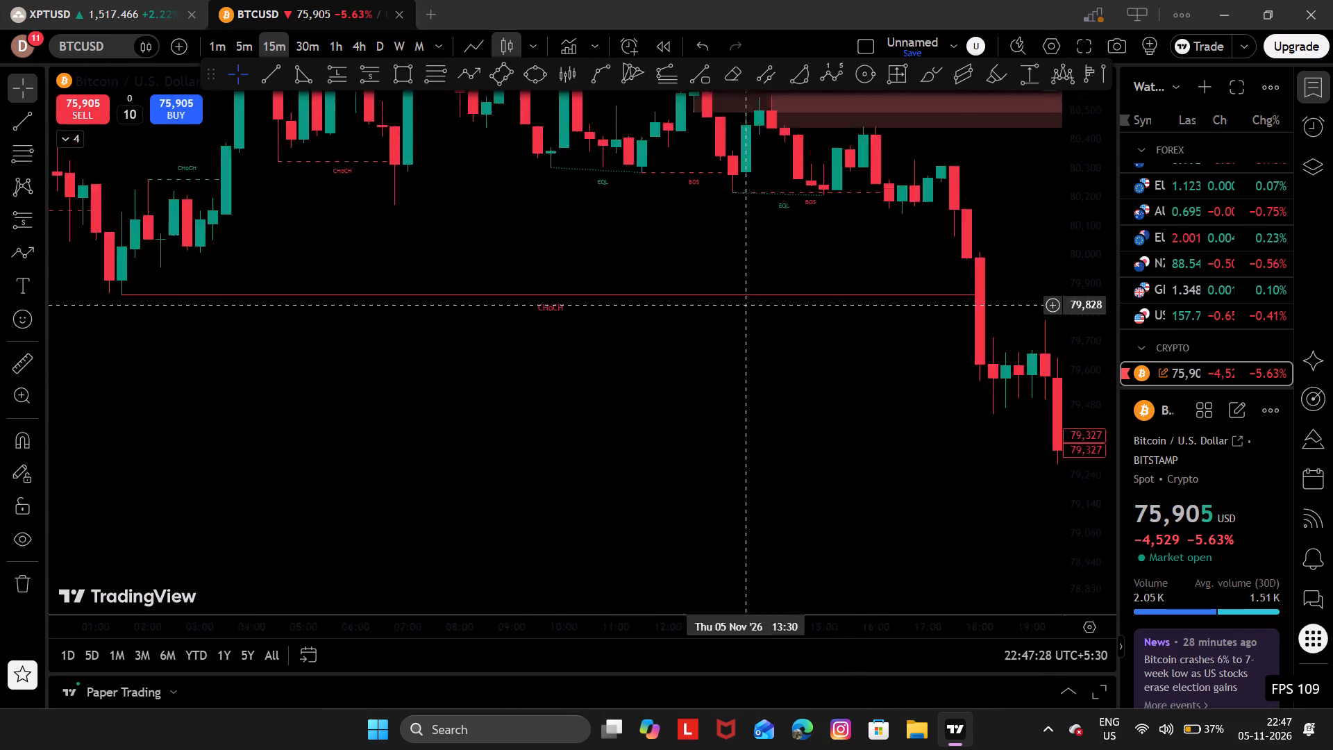
pyautogui.moveTo(864, 298); pyautogui.dragTo(1155, 6)
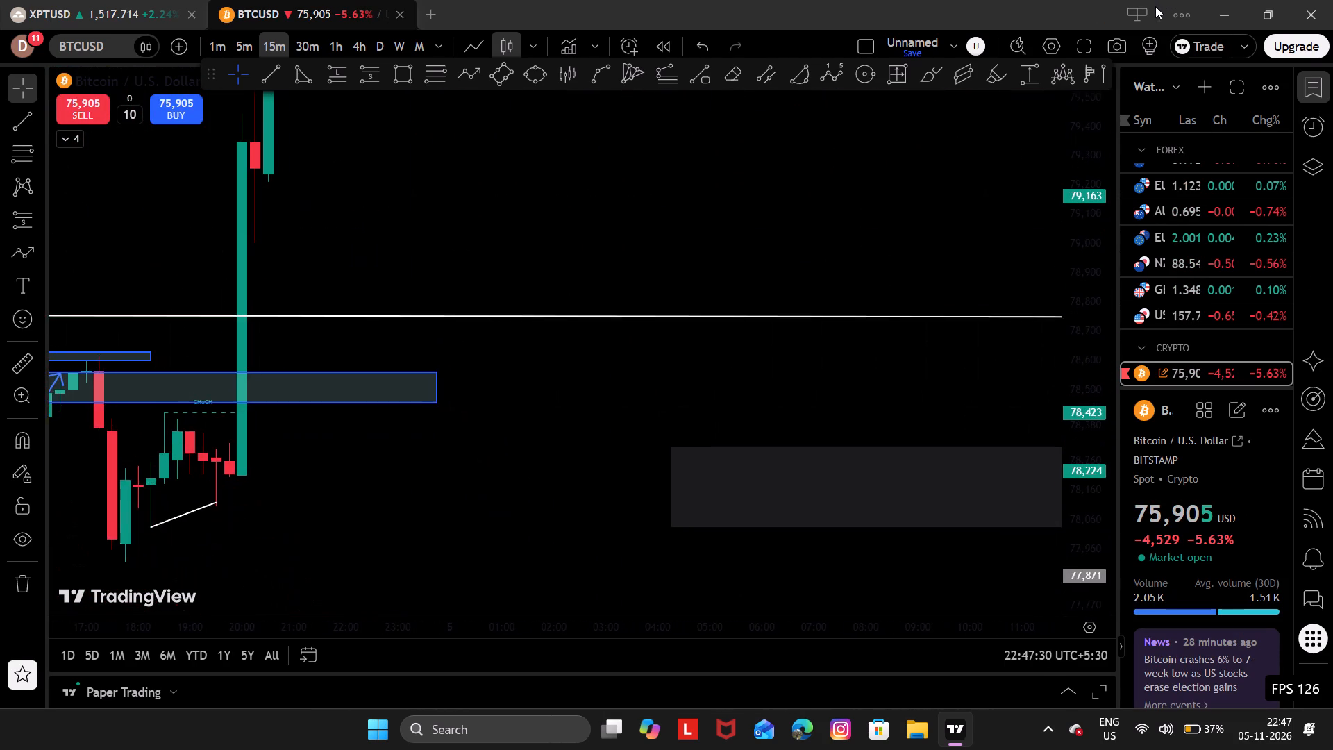
pyautogui.moveTo(1155, 6); pyautogui.dragTo(847, 471)
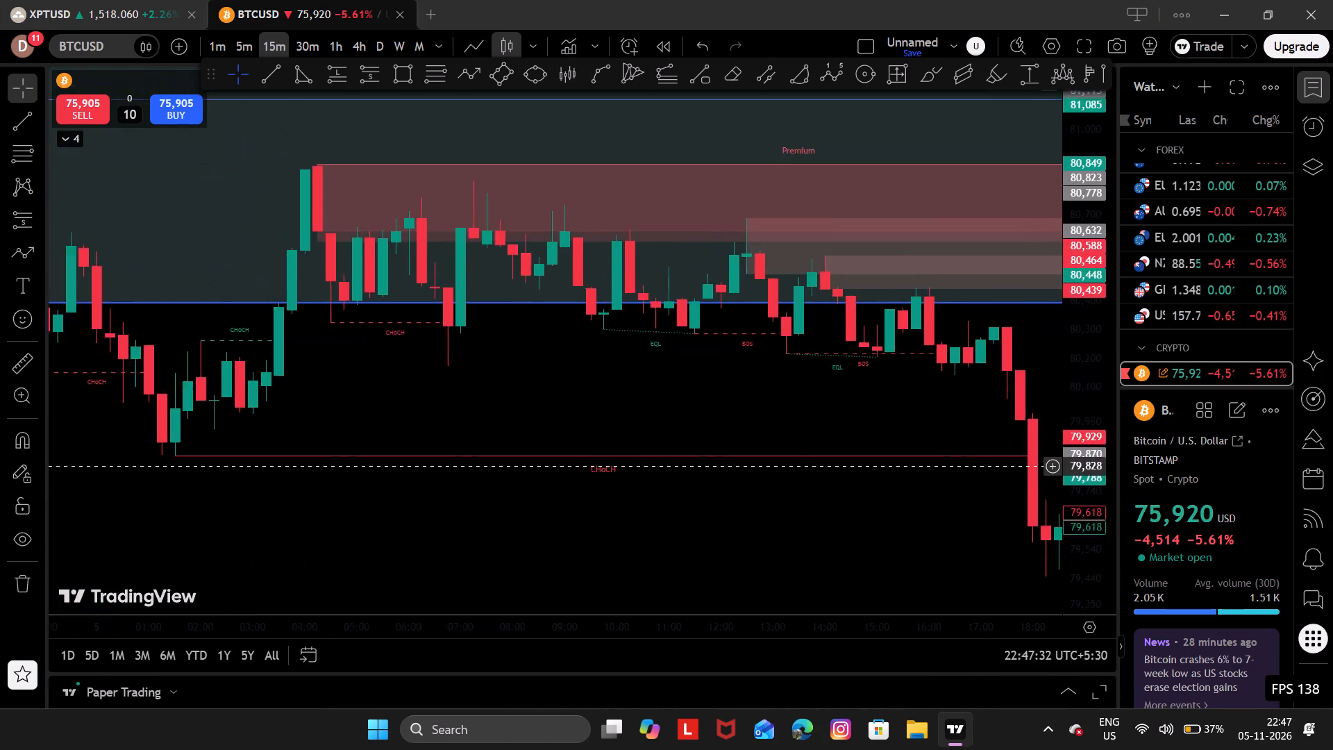
pyautogui.moveTo(847, 471); pyautogui.dragTo(1116, 477)
pyautogui.moveTo(1116, 477); pyautogui.dragTo(596, 369)
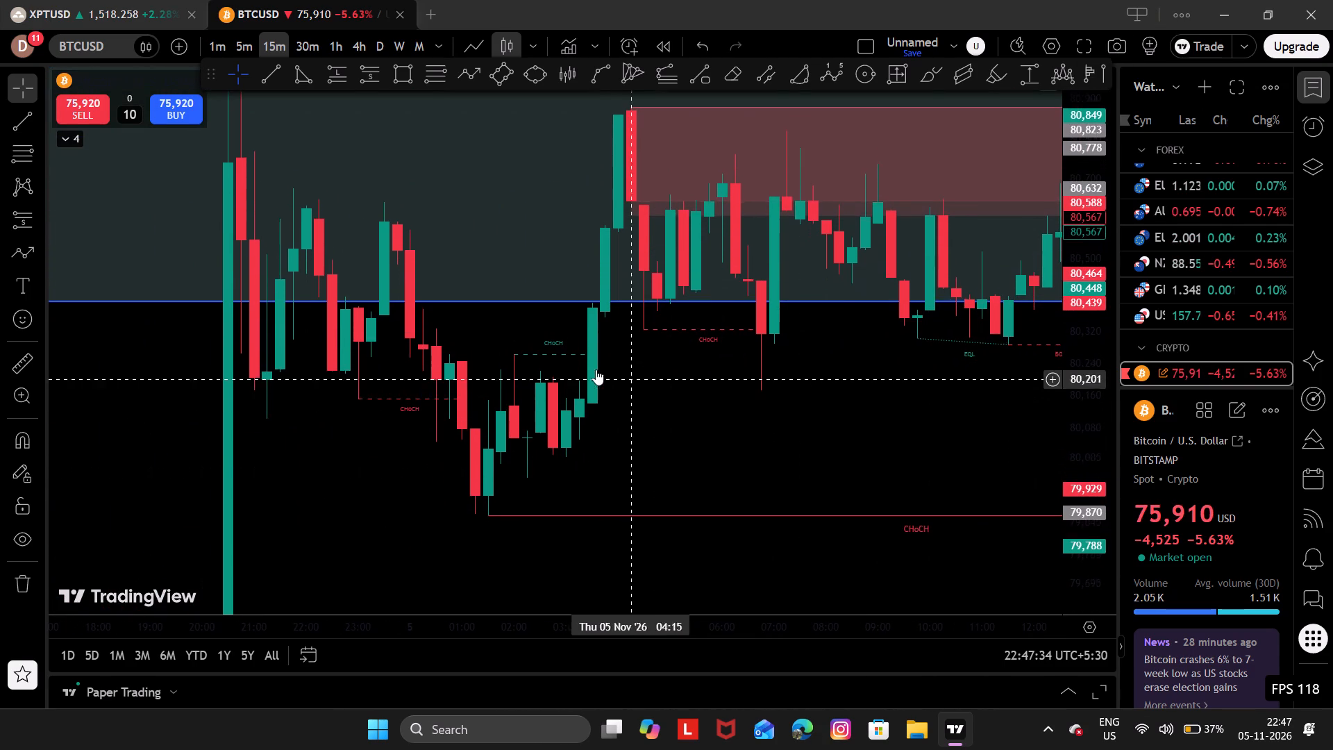
pyautogui.moveTo(596, 369); pyautogui.dragTo(595, 370)
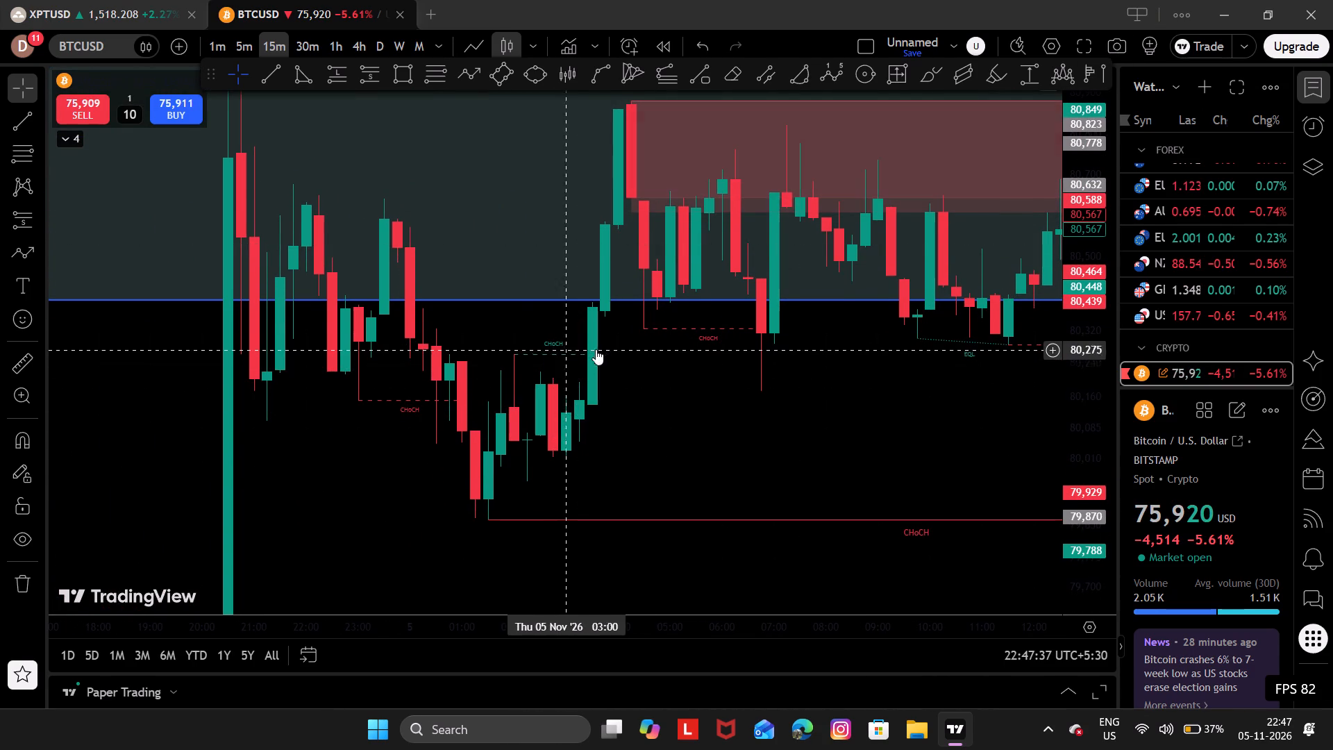
pyautogui.moveTo(370, 503); pyautogui.dragTo(376, 646)
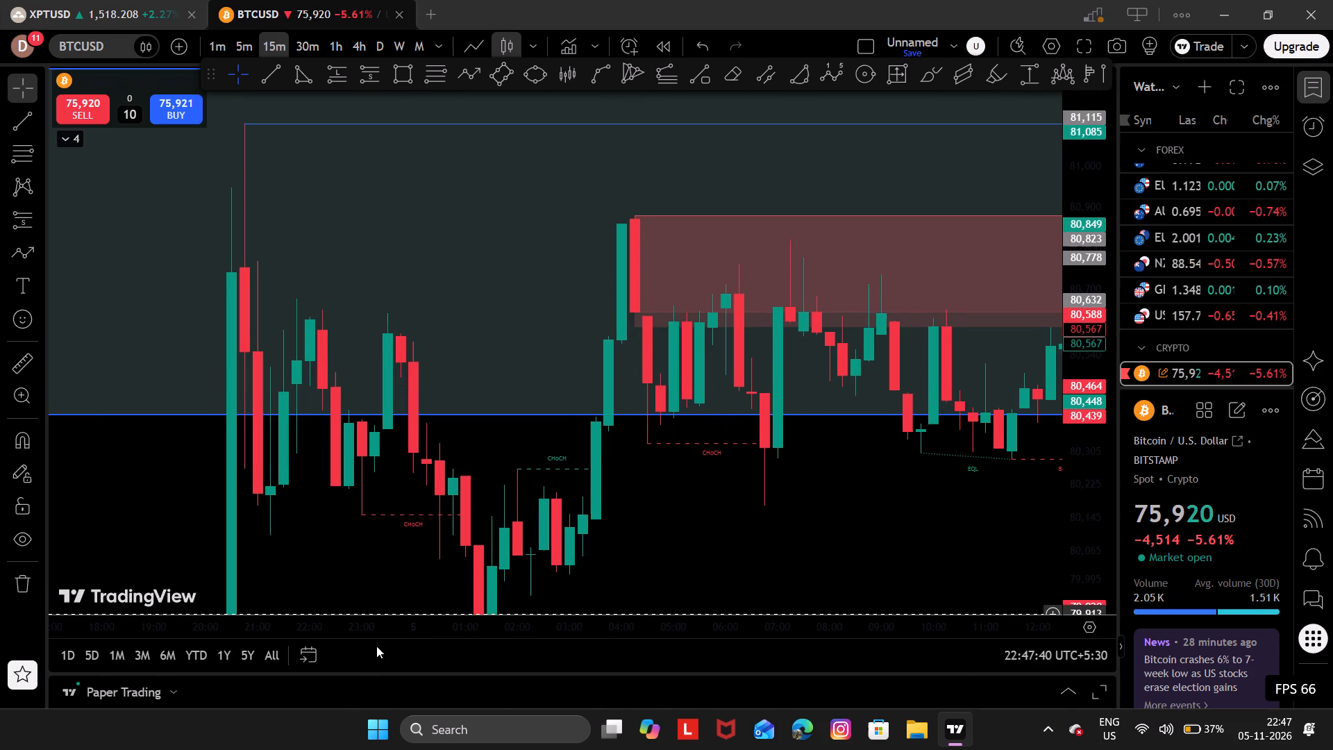
pyautogui.moveTo(376, 646); pyautogui.dragTo(382, 633)
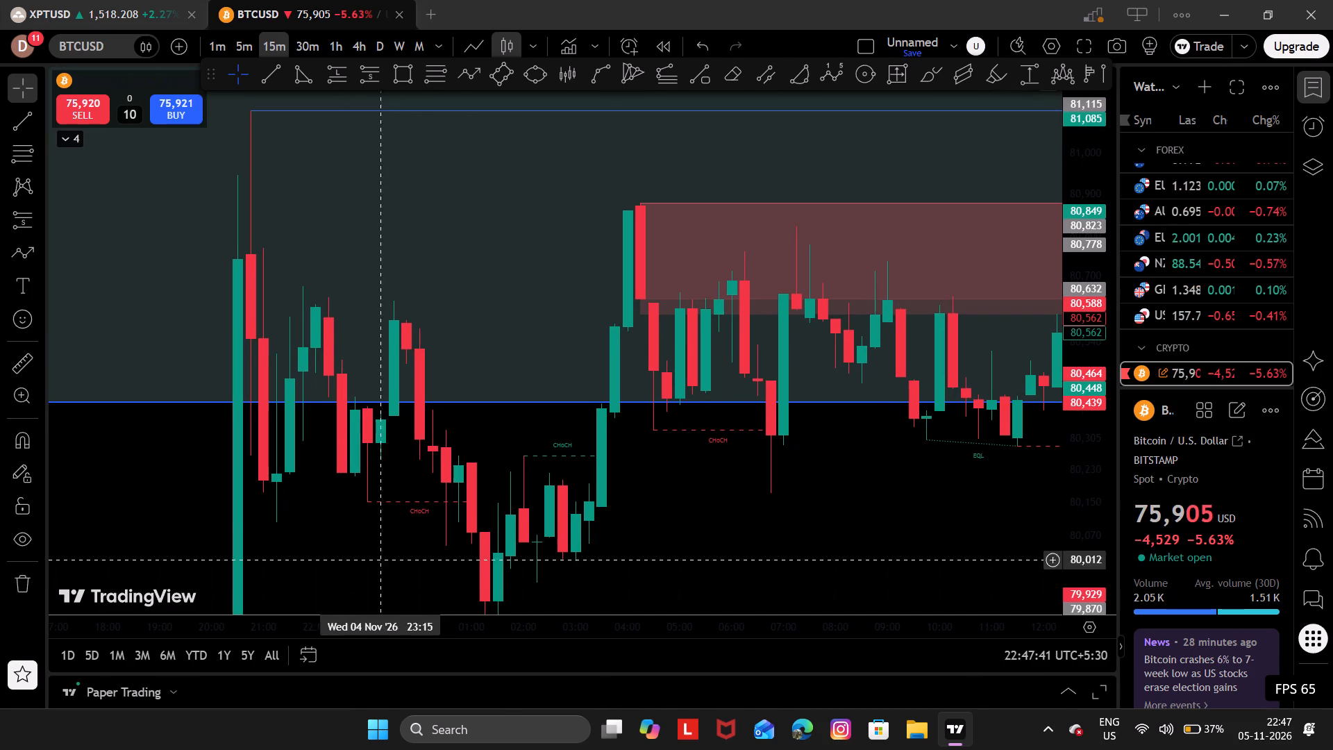
# Examine BTCUSD's 5 November range below the Premium zone, including its EQL, BOS and CHoCH markings and the subsequent breakdown.
pyautogui.moveTo(389, 471); pyautogui.dragTo(234, 416)
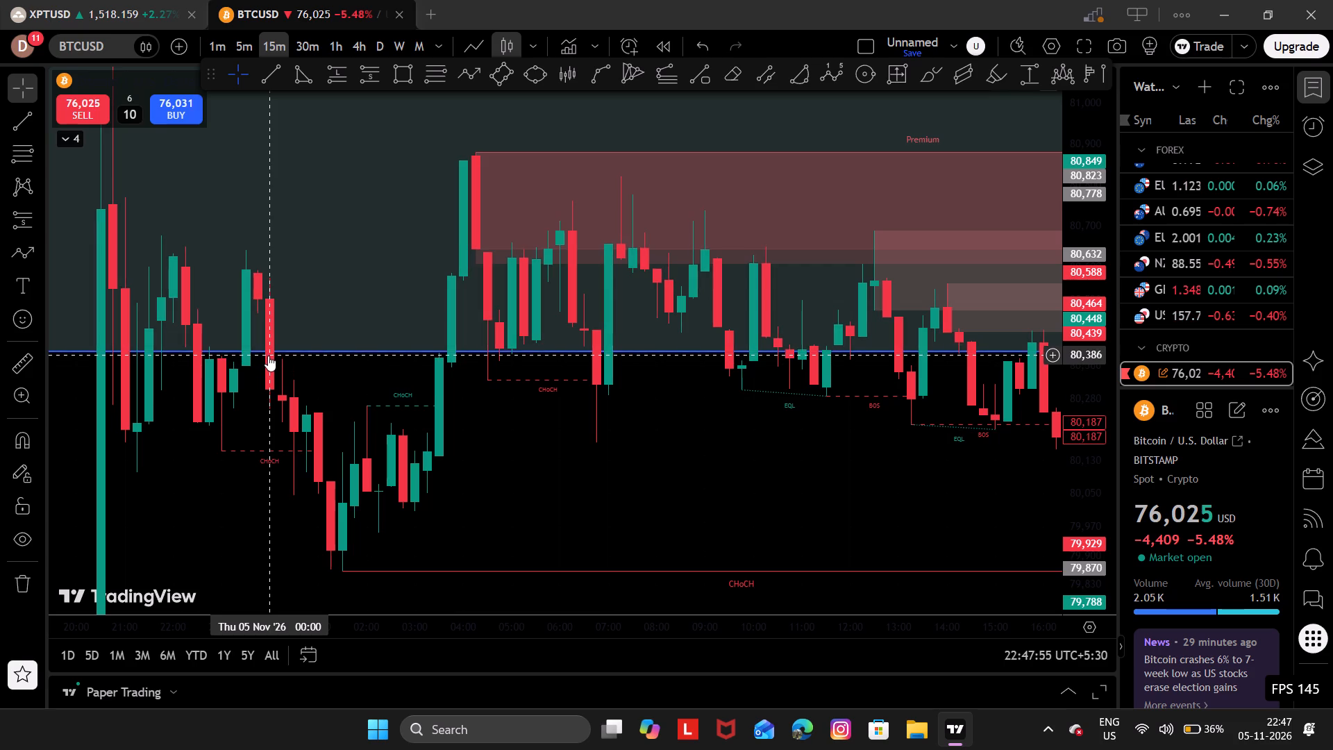
pyautogui.moveTo(283, 236); pyautogui.dragTo(223, 210)
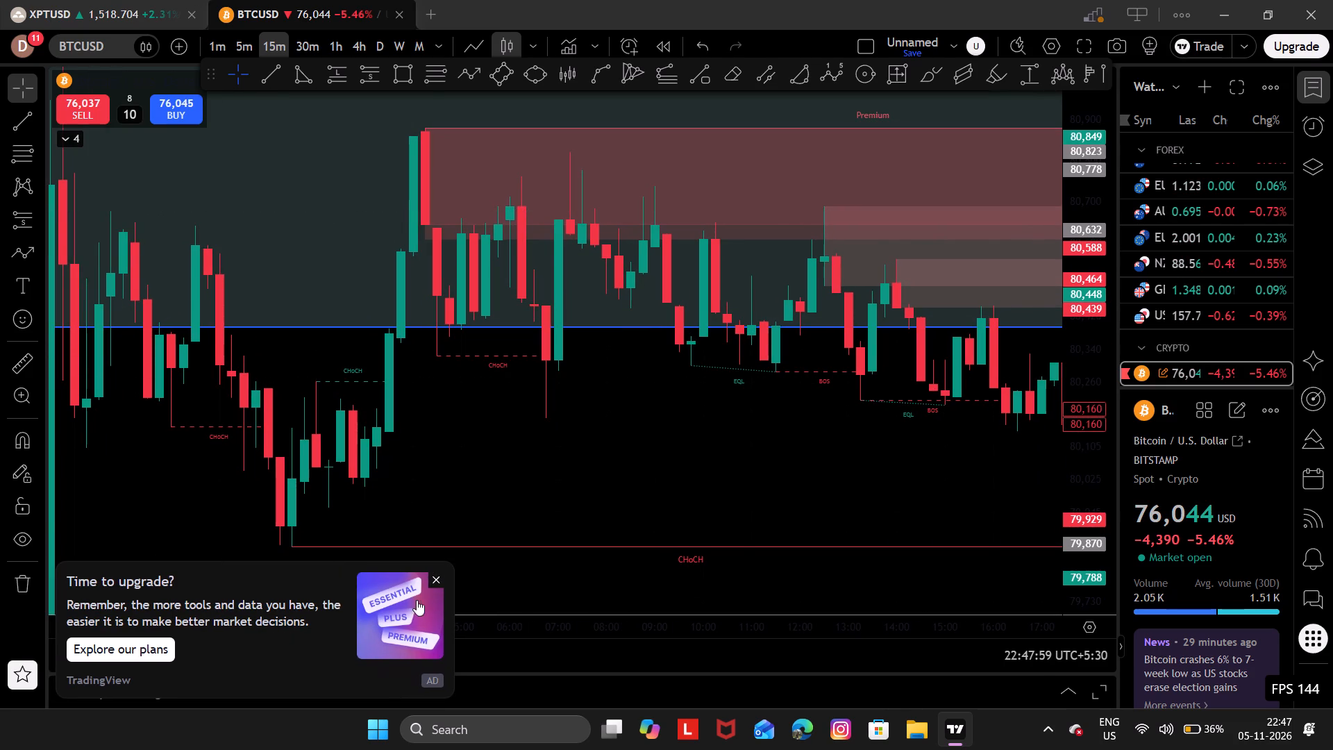
pyautogui.click(430, 581)
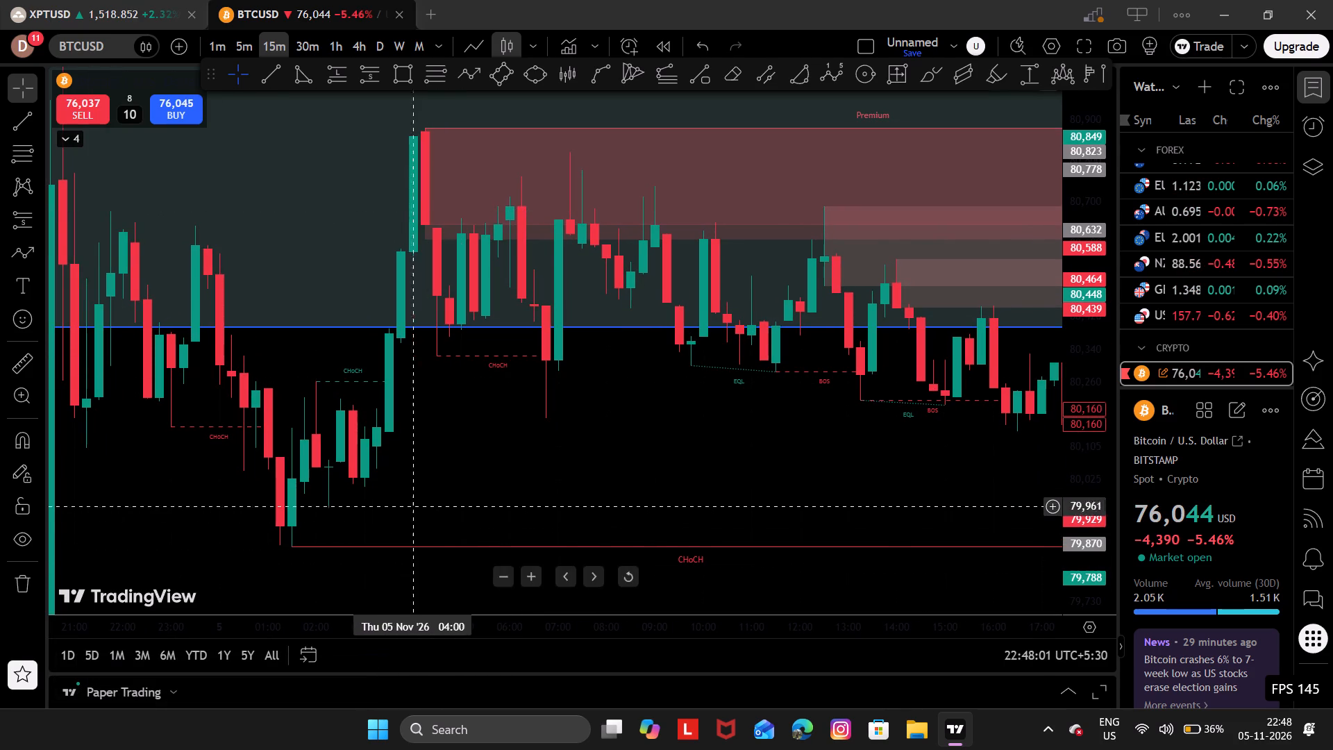
pyautogui.moveTo(477, 496); pyautogui.dragTo(428, 484)
pyautogui.moveTo(589, 394); pyautogui.dragTo(538, 458)
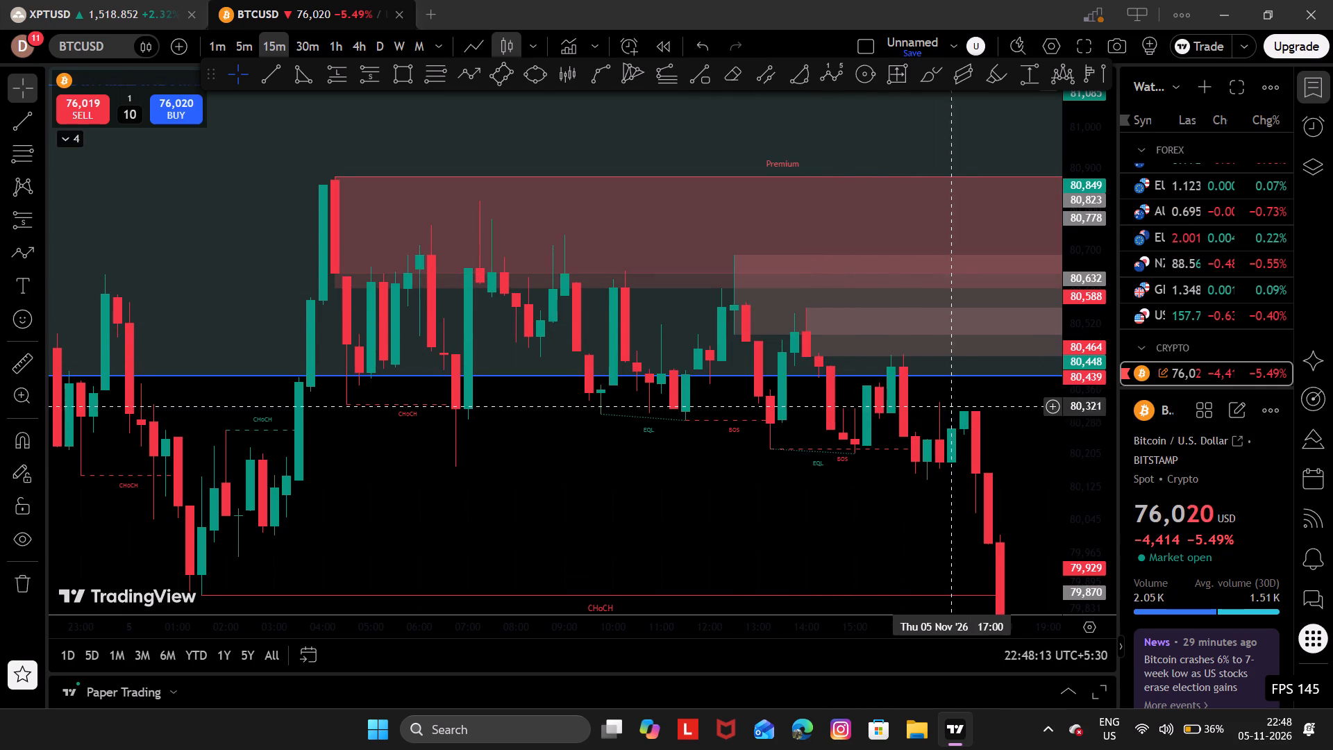
pyautogui.moveTo(964, 397); pyautogui.dragTo(787, 93)
pyautogui.moveTo(795, 133); pyautogui.dragTo(900, 259)
pyautogui.moveTo(900, 259); pyautogui.dragTo(791, 317)
pyautogui.moveTo(316, 354); pyautogui.dragTo(613, 376)
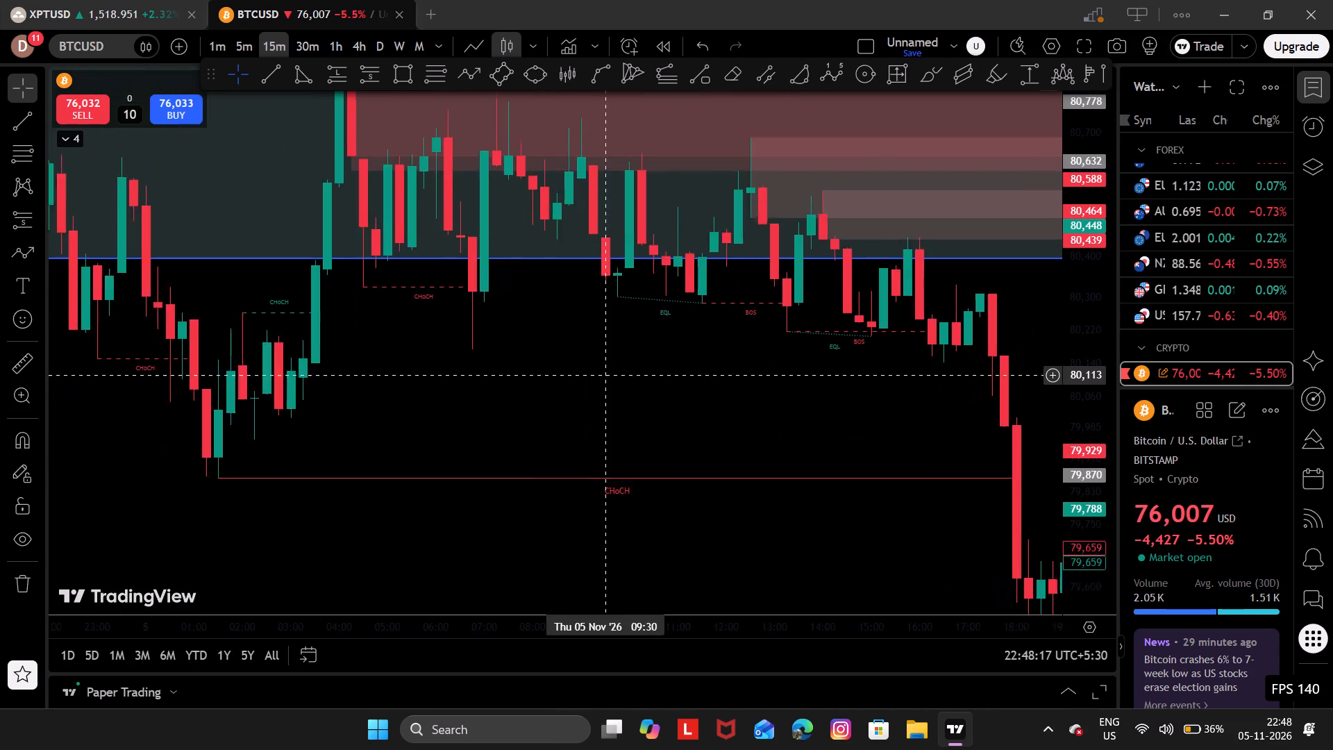
pyautogui.moveTo(613, 376); pyautogui.dragTo(651, 378)
pyautogui.moveTo(1090, 369); pyautogui.dragTo(1080, 416)
pyautogui.moveTo(528, 492); pyautogui.dragTo(236, 385)
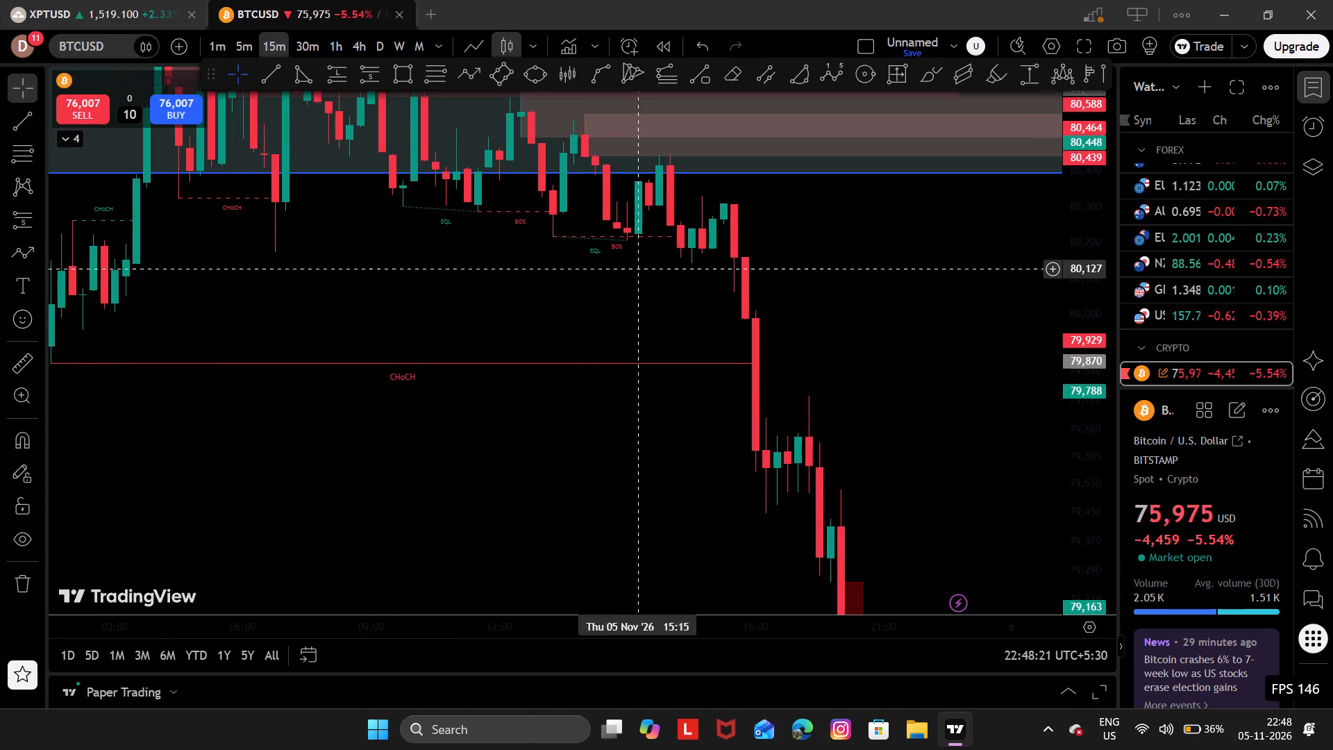
pyautogui.doubleClick(623, 203)
pyautogui.moveTo(526, 269); pyautogui.dragTo(525, 417)
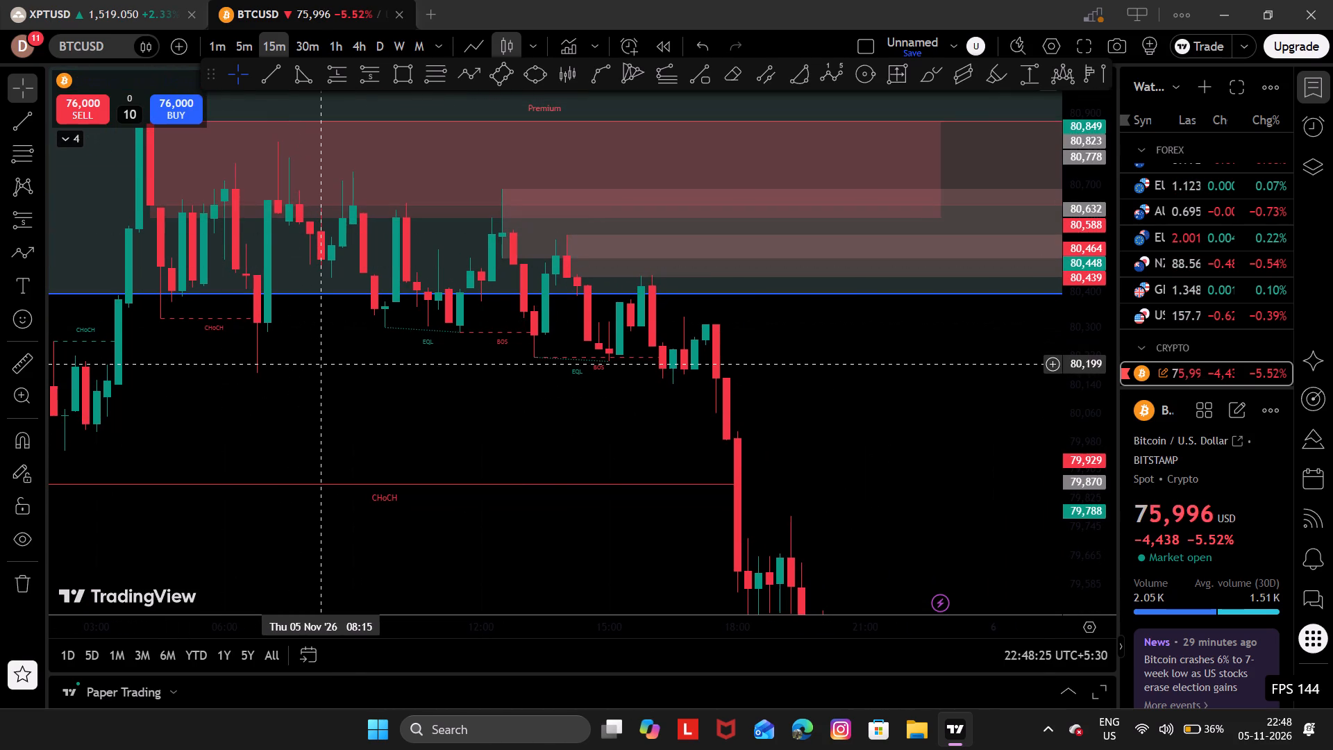
pyautogui.moveTo(319, 363); pyautogui.dragTo(354, 464)
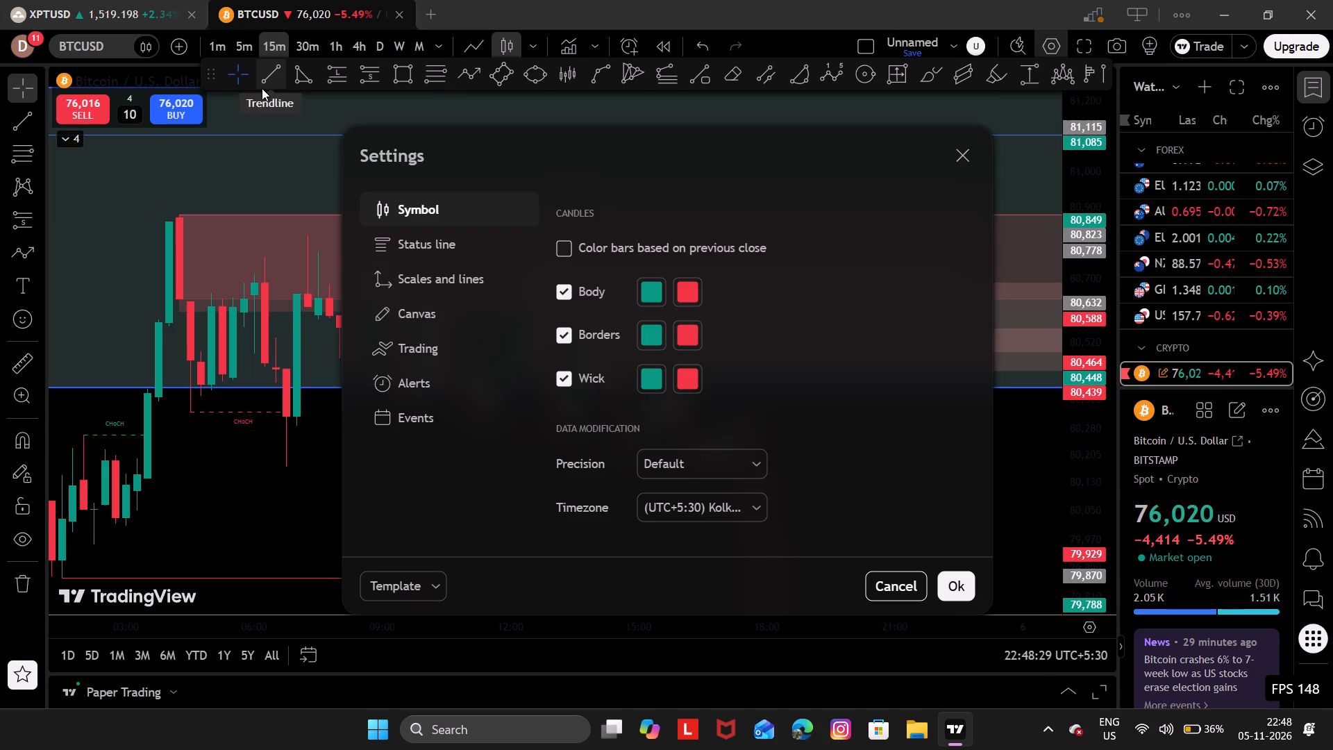
pyautogui.click(973, 153)
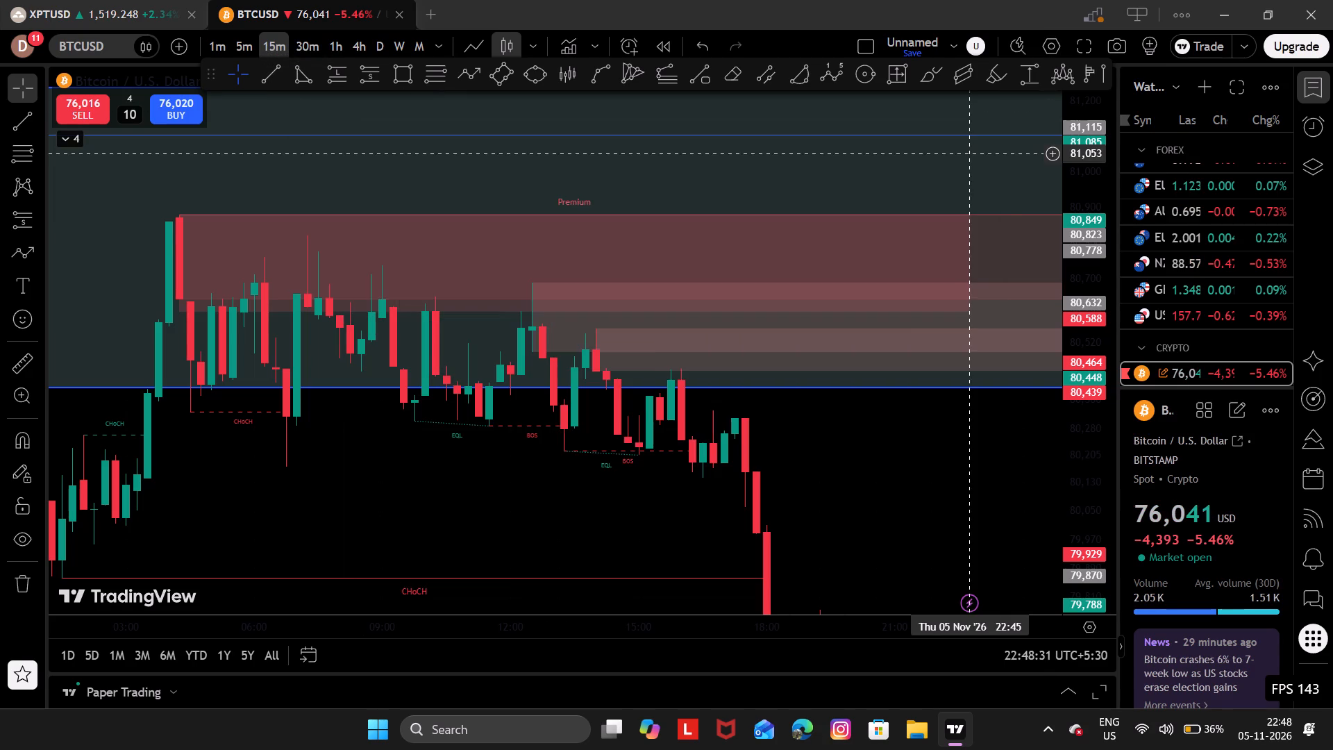
# Draw a descending trendline from the 5 November 06:15 candle's high at about 80,766 to about 80,280 at 20:30.
pyautogui.moveTo(825, 469); pyautogui.dragTo(745, 419)
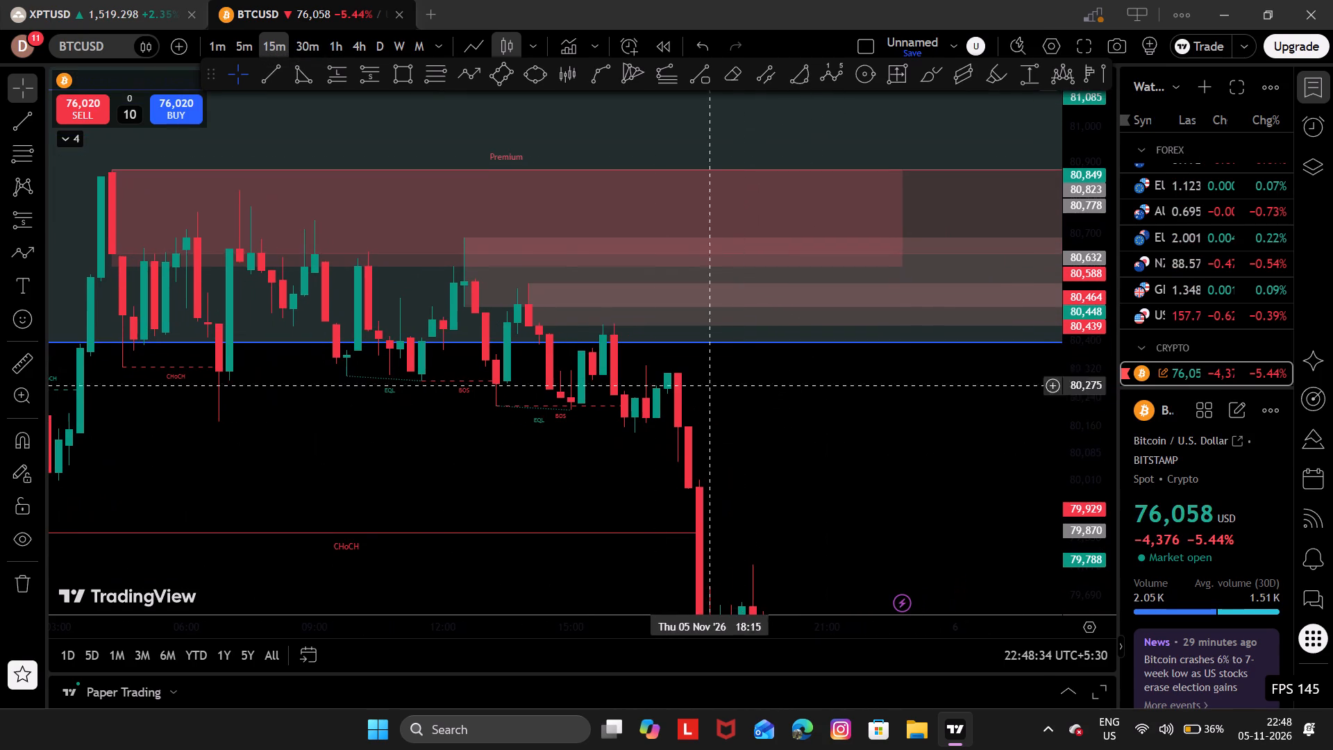
pyautogui.click(267, 88)
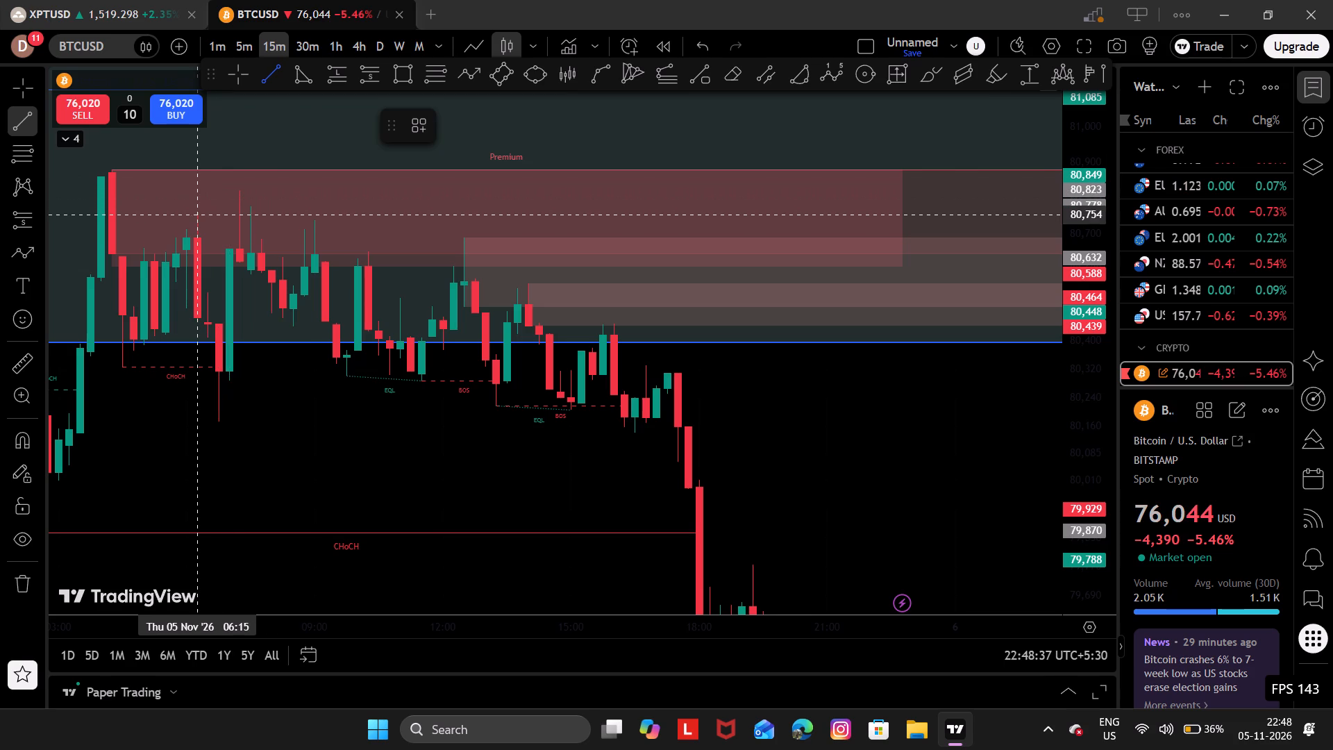
pyautogui.moveTo(196, 210); pyautogui.dragTo(777, 340)
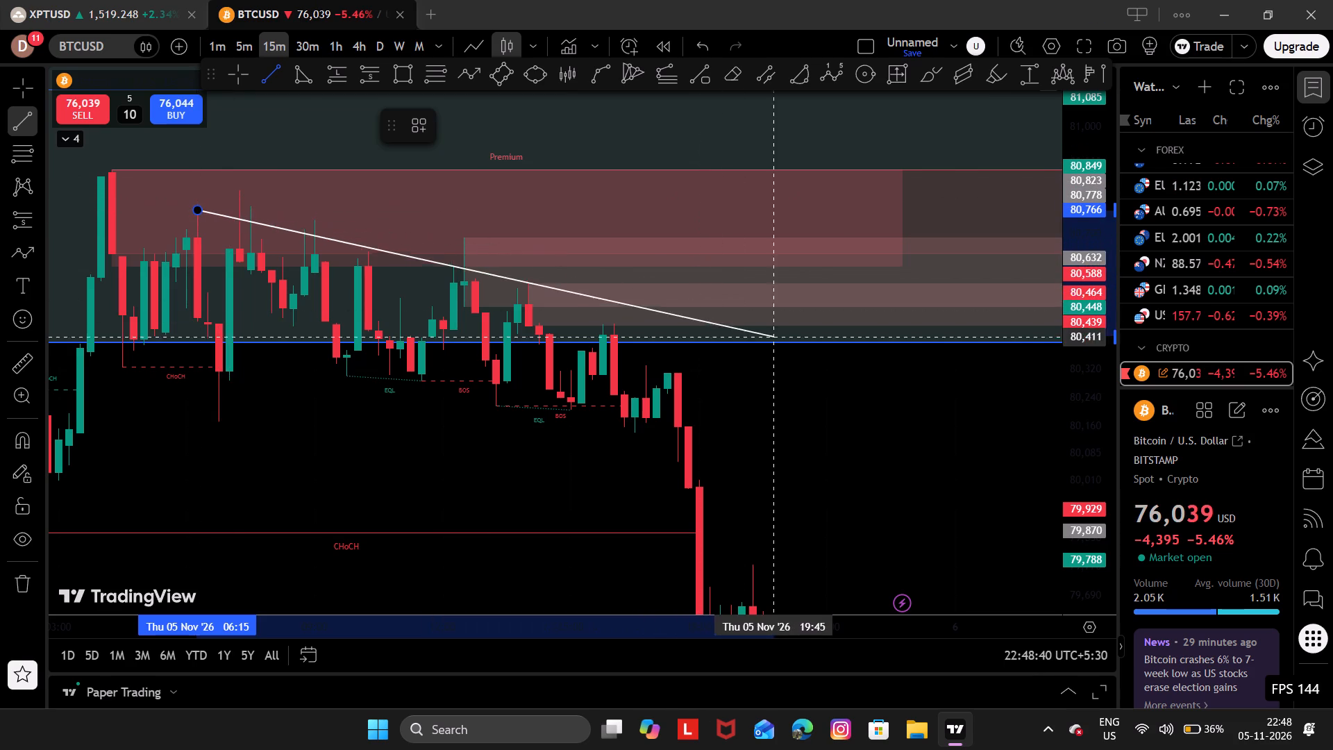
pyautogui.moveTo(777, 340); pyautogui.dragTo(801, 373)
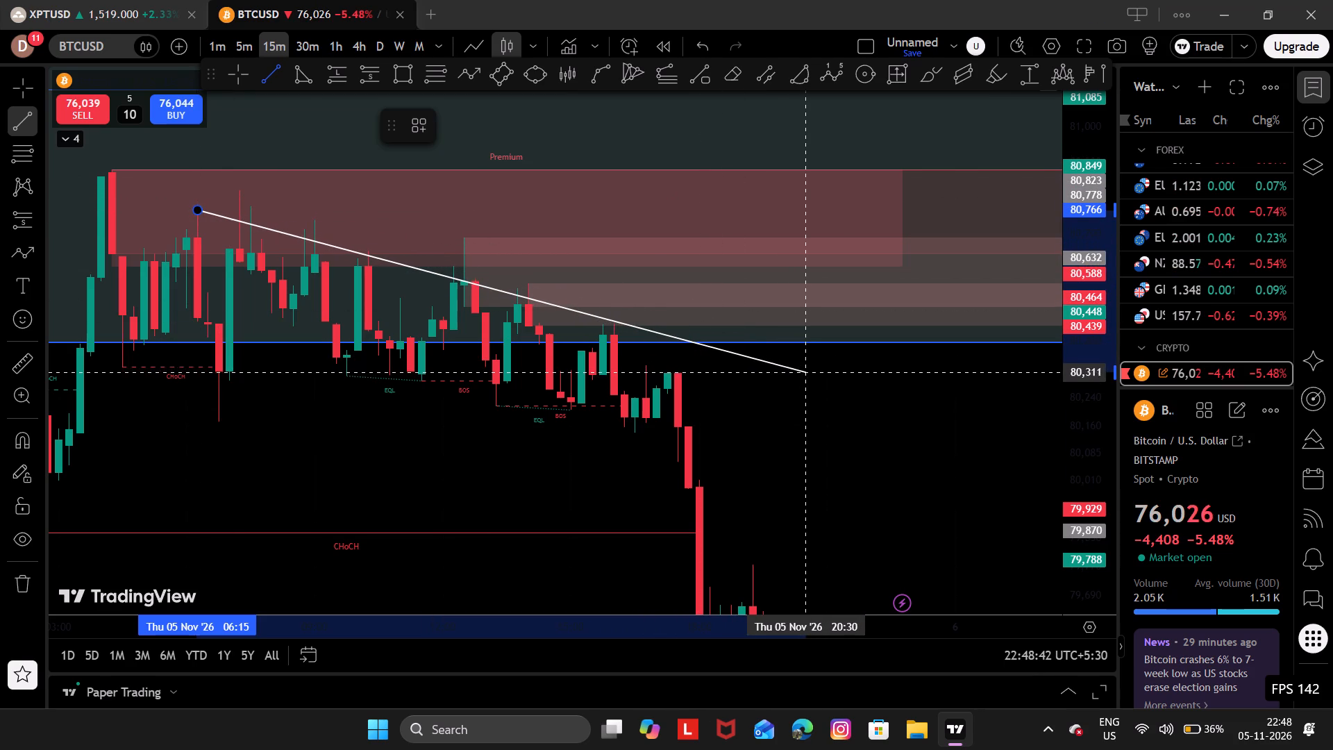
pyautogui.moveTo(801, 373); pyautogui.dragTo(801, 381)
pyautogui.click(801, 381)
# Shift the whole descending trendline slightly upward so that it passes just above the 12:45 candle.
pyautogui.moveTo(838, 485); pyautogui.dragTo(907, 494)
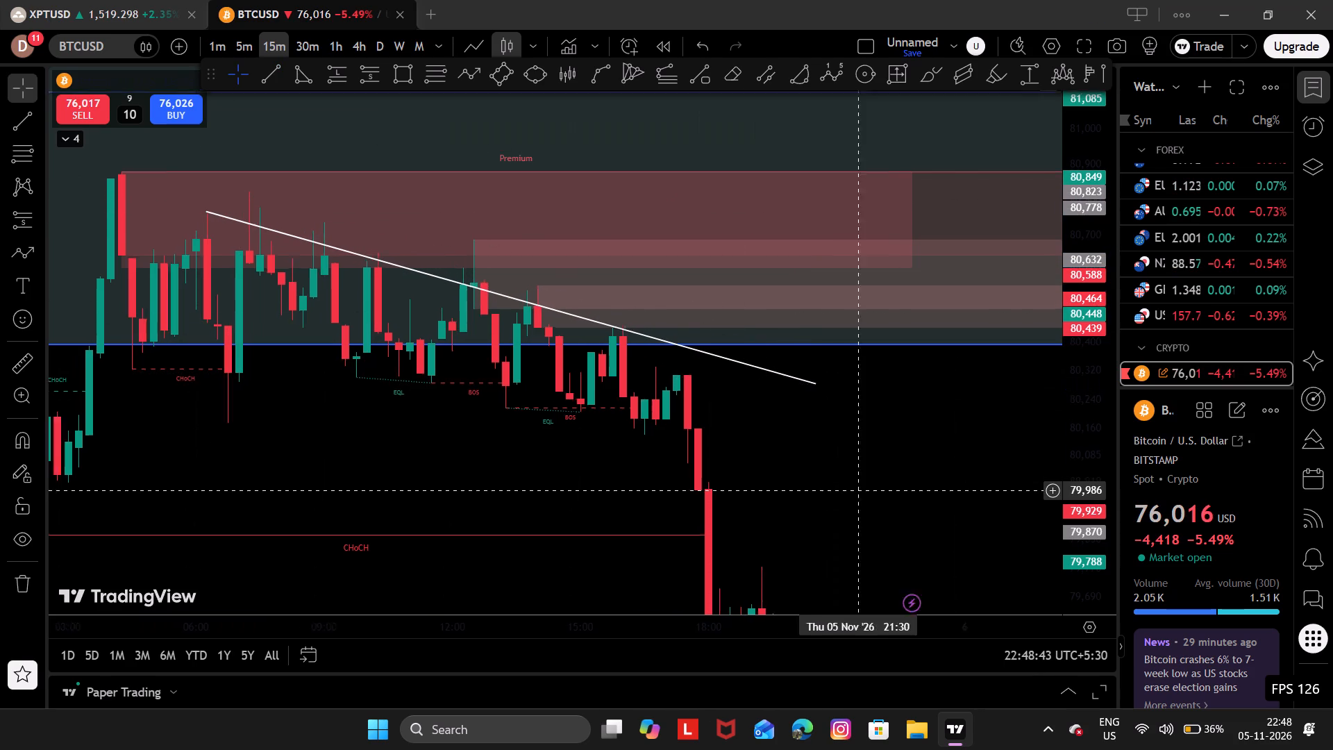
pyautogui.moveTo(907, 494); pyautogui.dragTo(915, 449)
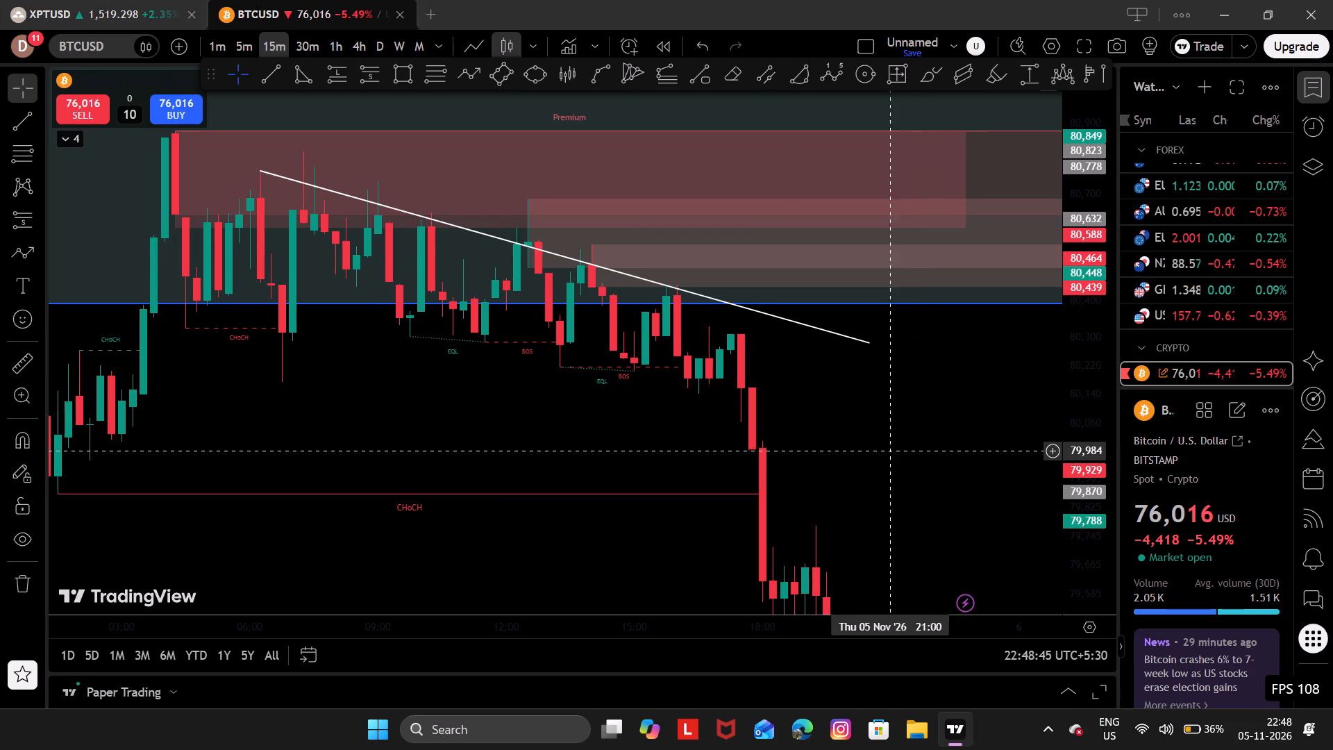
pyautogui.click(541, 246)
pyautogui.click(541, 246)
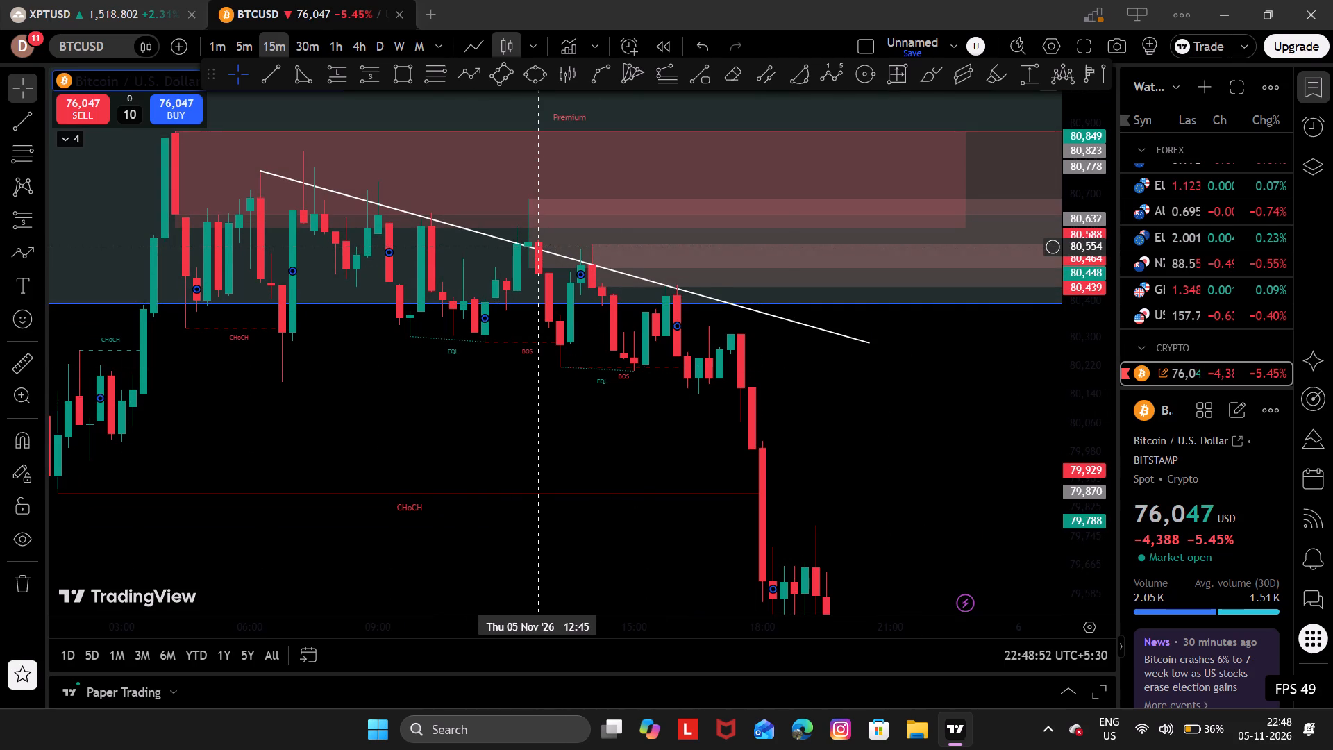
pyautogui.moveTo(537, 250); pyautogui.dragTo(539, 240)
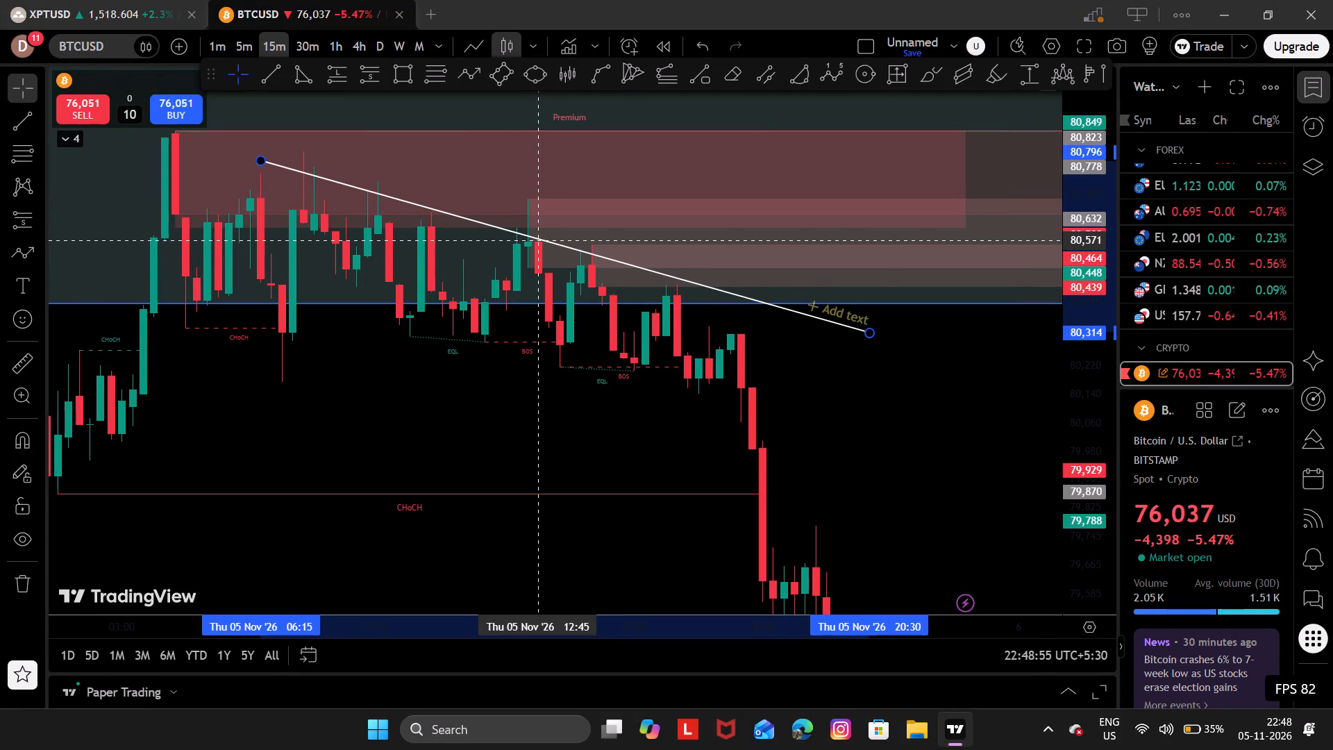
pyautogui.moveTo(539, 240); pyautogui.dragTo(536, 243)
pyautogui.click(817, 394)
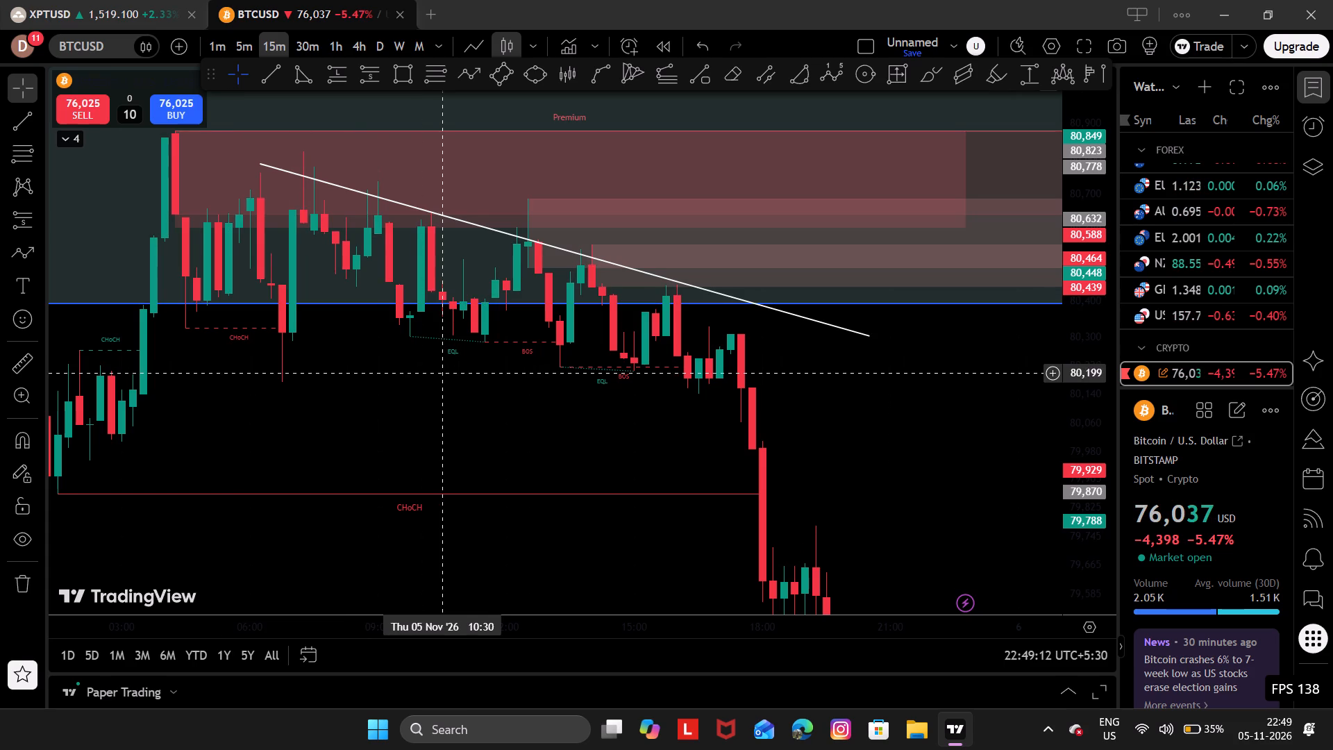
# Re-anchor the descending trendline's start to the 04:15 high at about 80,881 and end it at 19:45, about 80,297.
pyautogui.moveTo(446, 373); pyautogui.dragTo(442, 501)
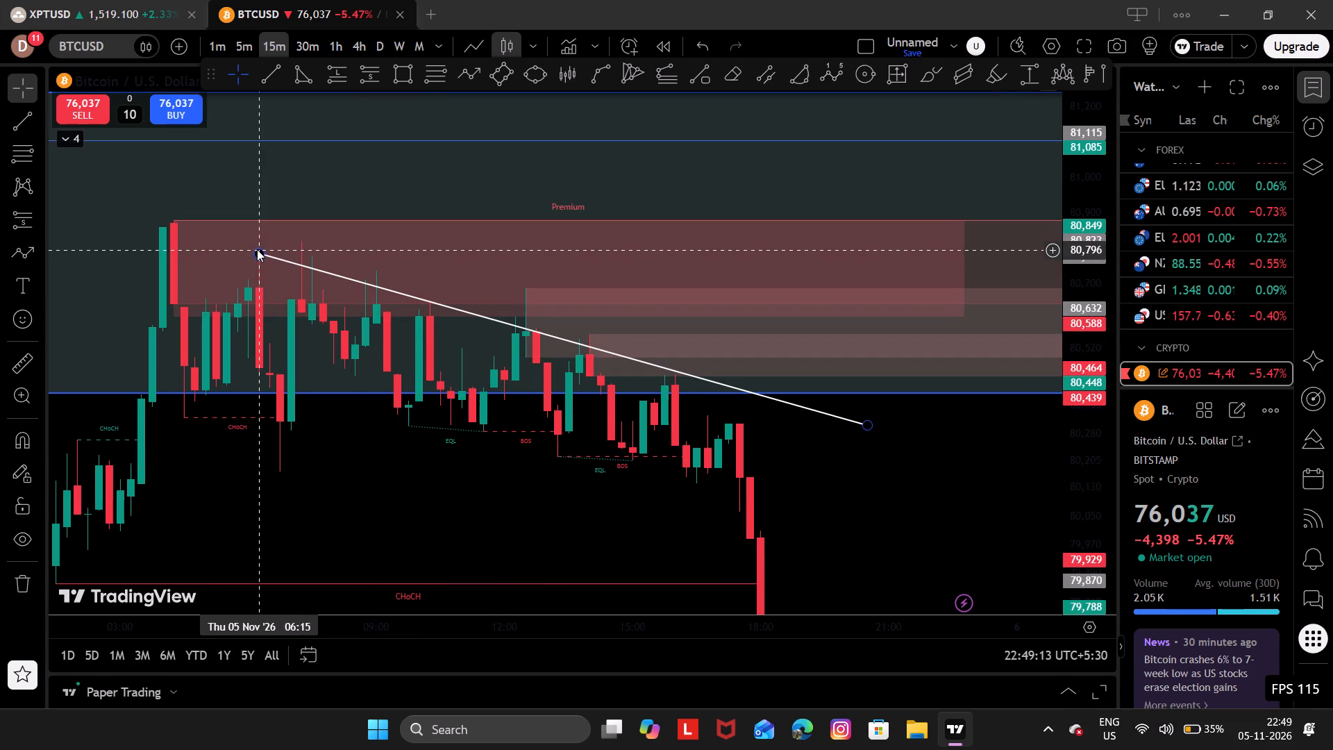
pyautogui.moveTo(257, 249); pyautogui.dragTo(169, 219)
pyautogui.moveTo(314, 481); pyautogui.dragTo(315, 481)
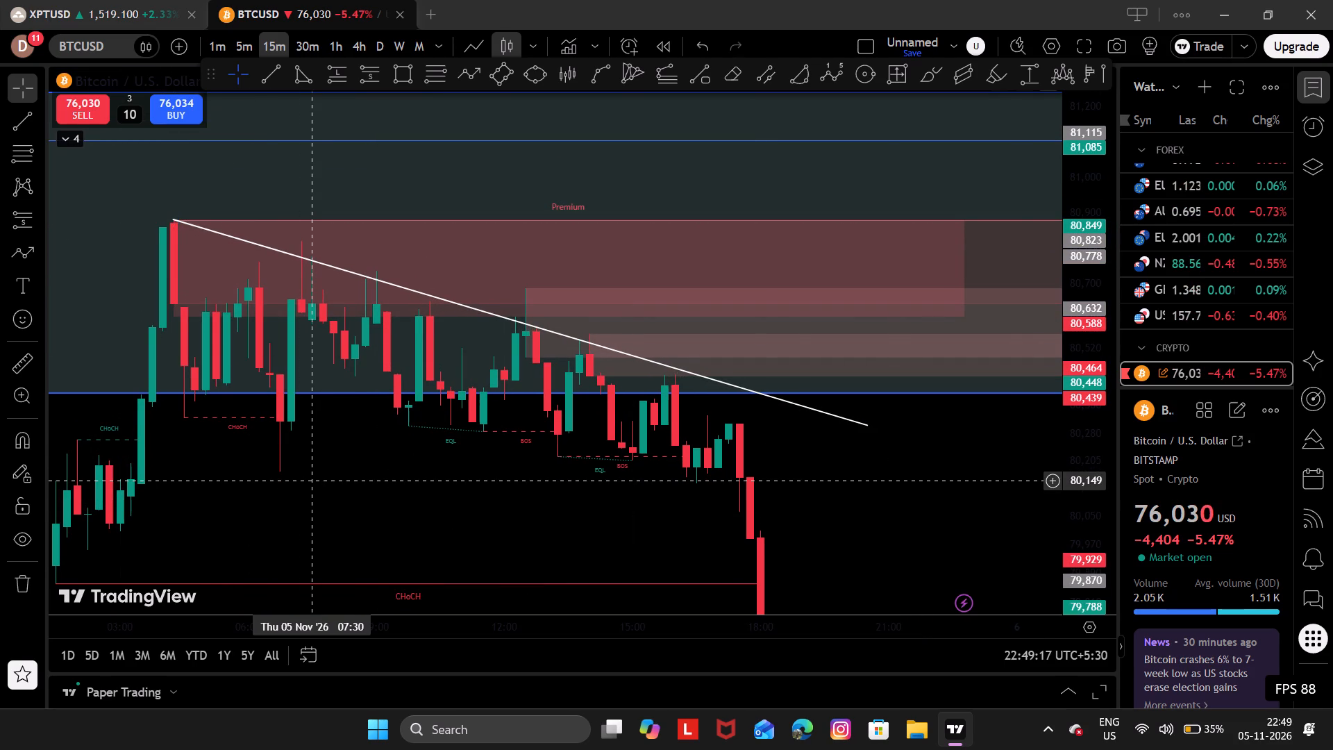
pyautogui.moveTo(315, 481); pyautogui.dragTo(314, 435)
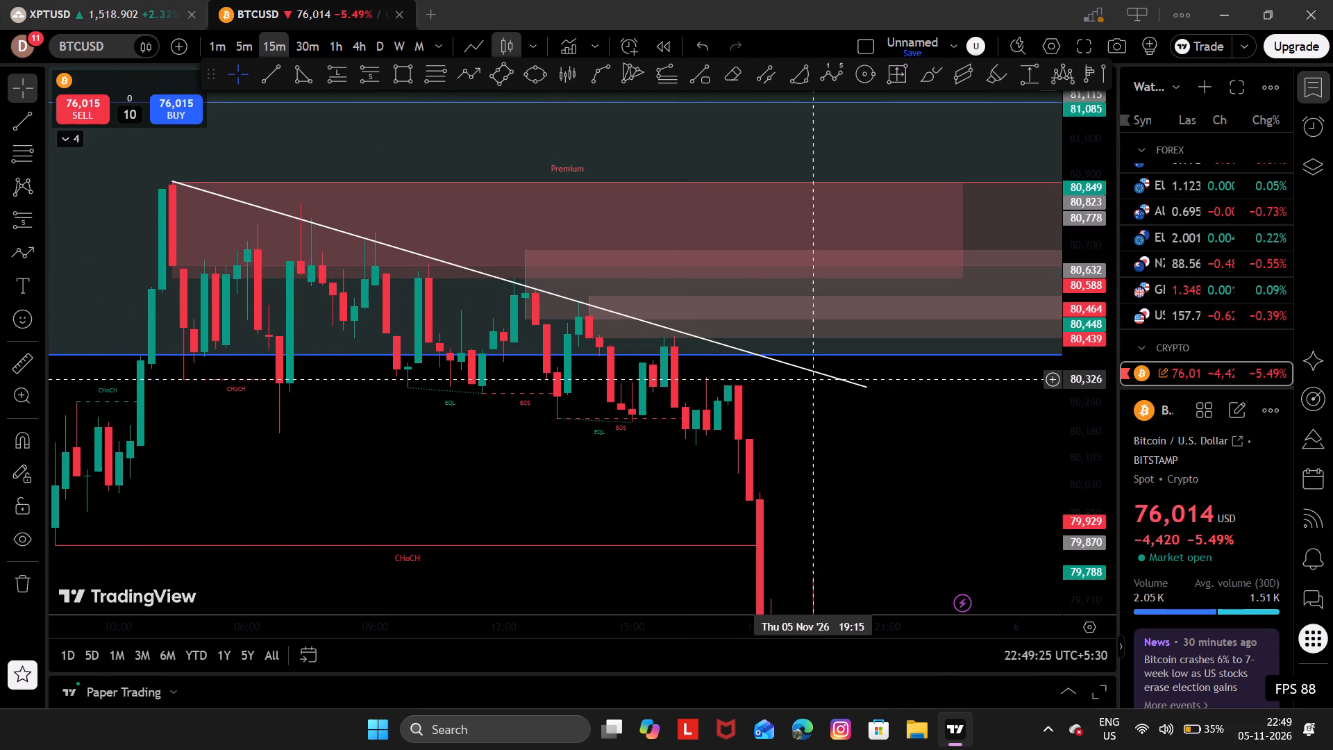
pyautogui.moveTo(862, 387); pyautogui.dragTo(837, 389)
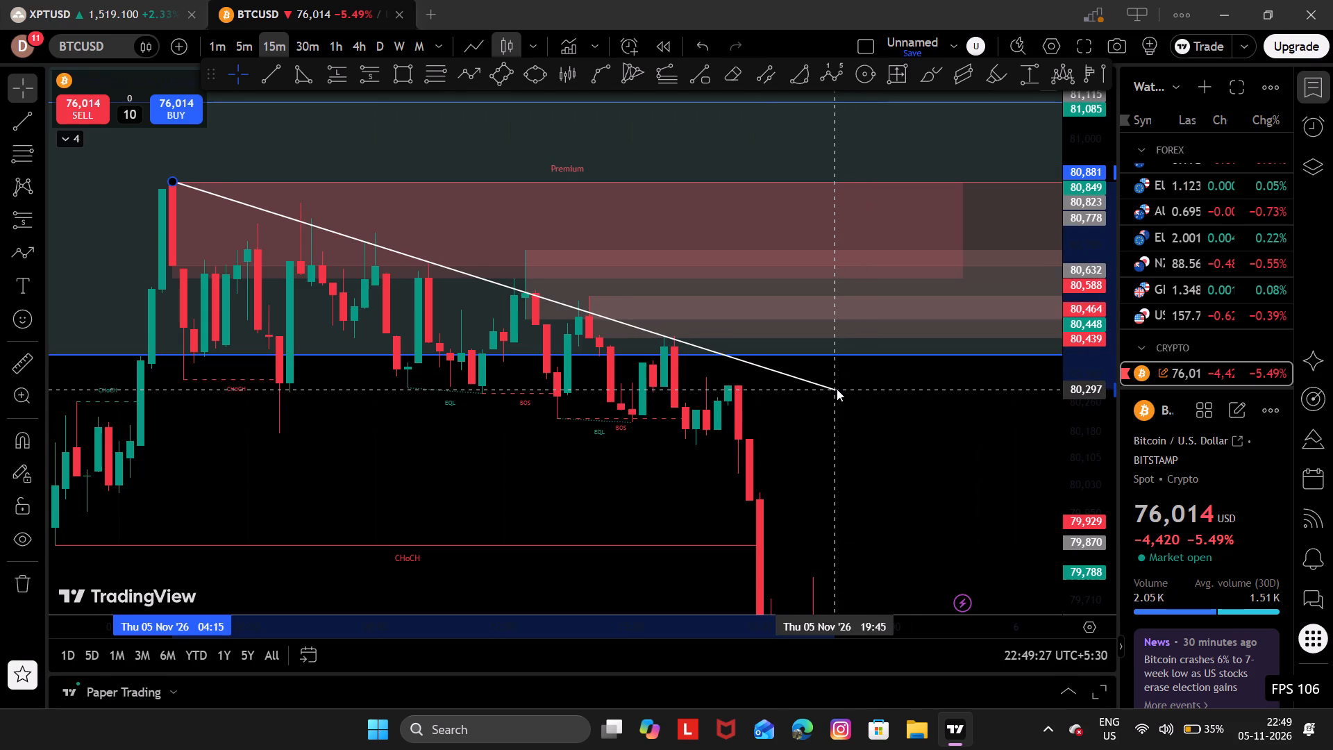
pyautogui.moveTo(837, 389); pyautogui.dragTo(839, 390)
# Examine BTCUSD's sell-off from the descending trendline down through the Equilibrium zone to the Discount zone.
pyautogui.moveTo(871, 447); pyautogui.dragTo(856, 451)
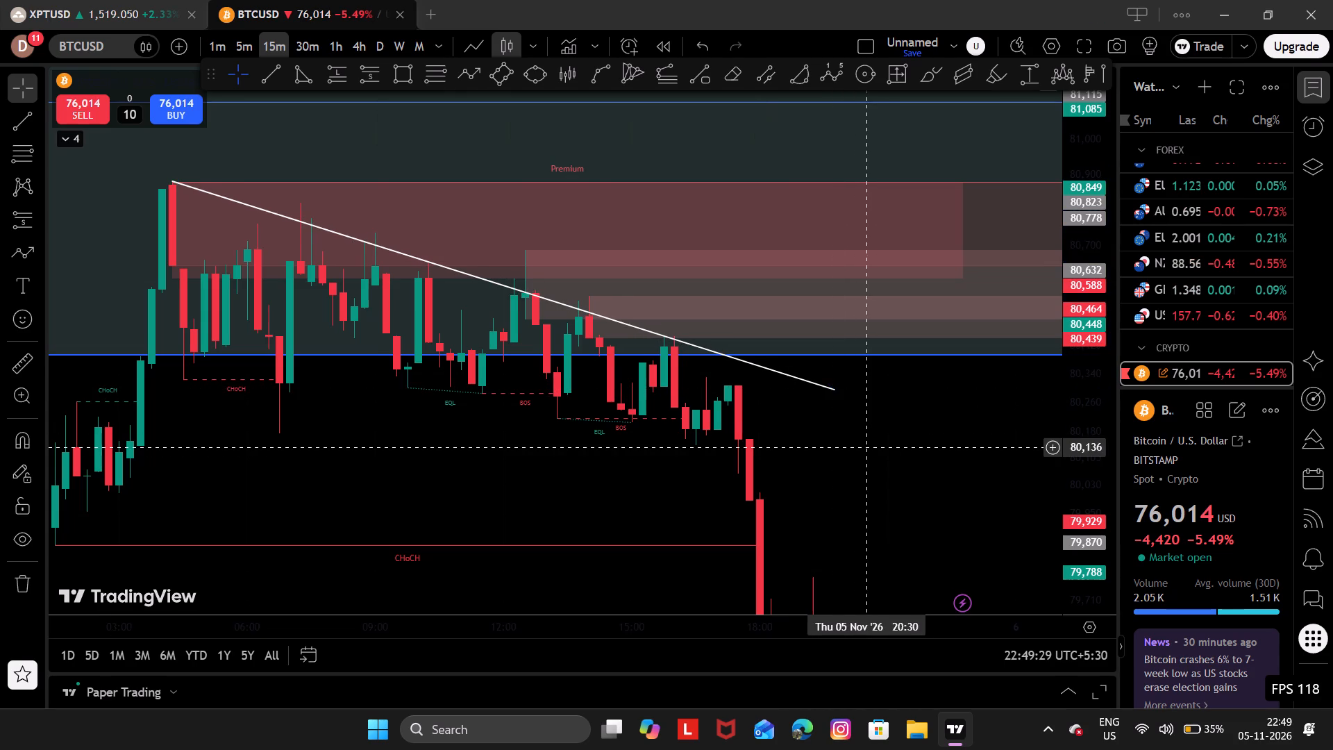
pyautogui.moveTo(856, 451); pyautogui.dragTo(862, 411)
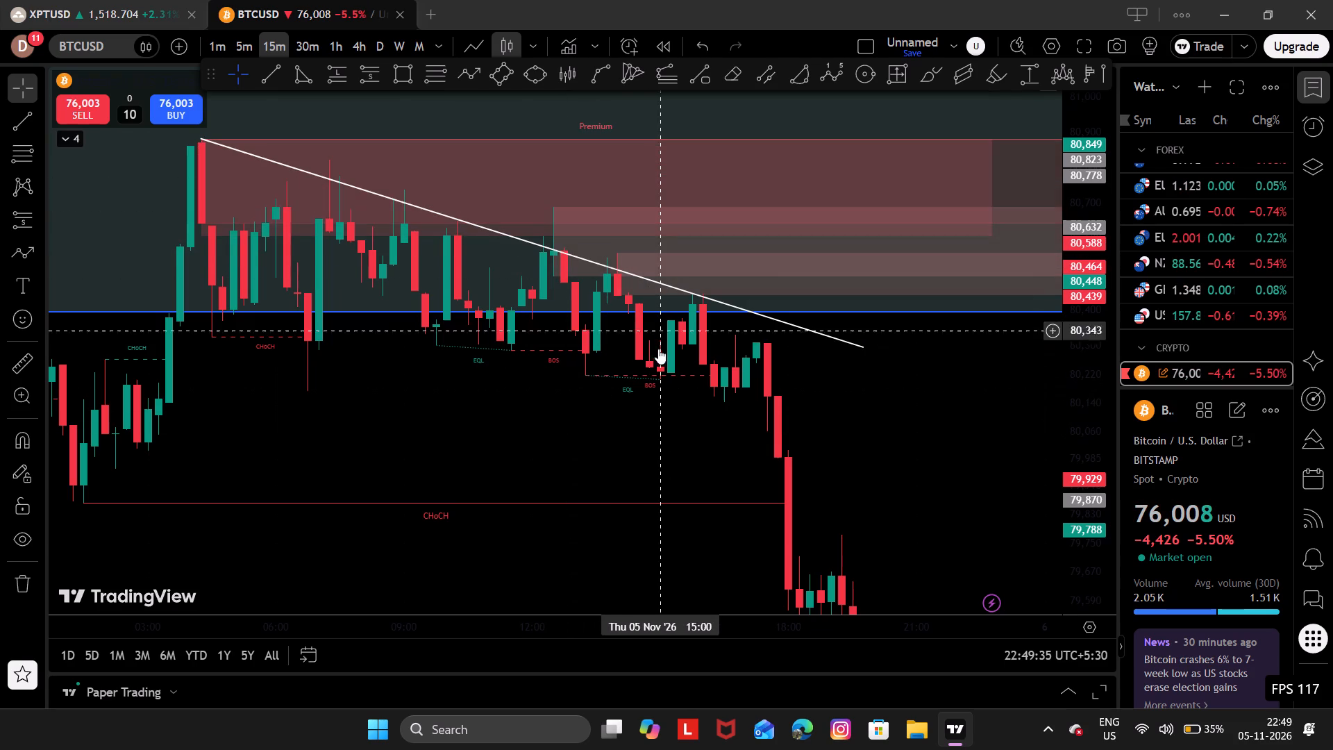
pyautogui.moveTo(693, 399); pyautogui.dragTo(660, 281)
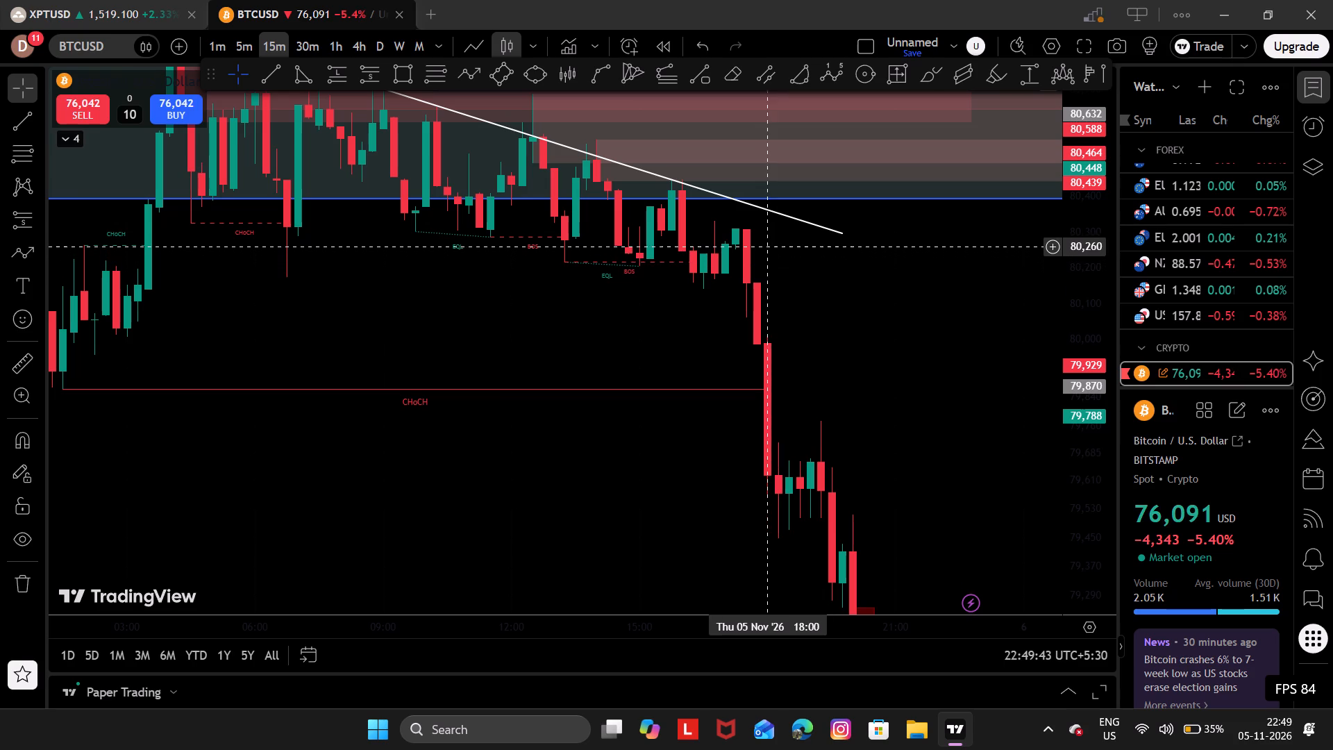
pyautogui.moveTo(805, 281); pyautogui.dragTo(778, 249)
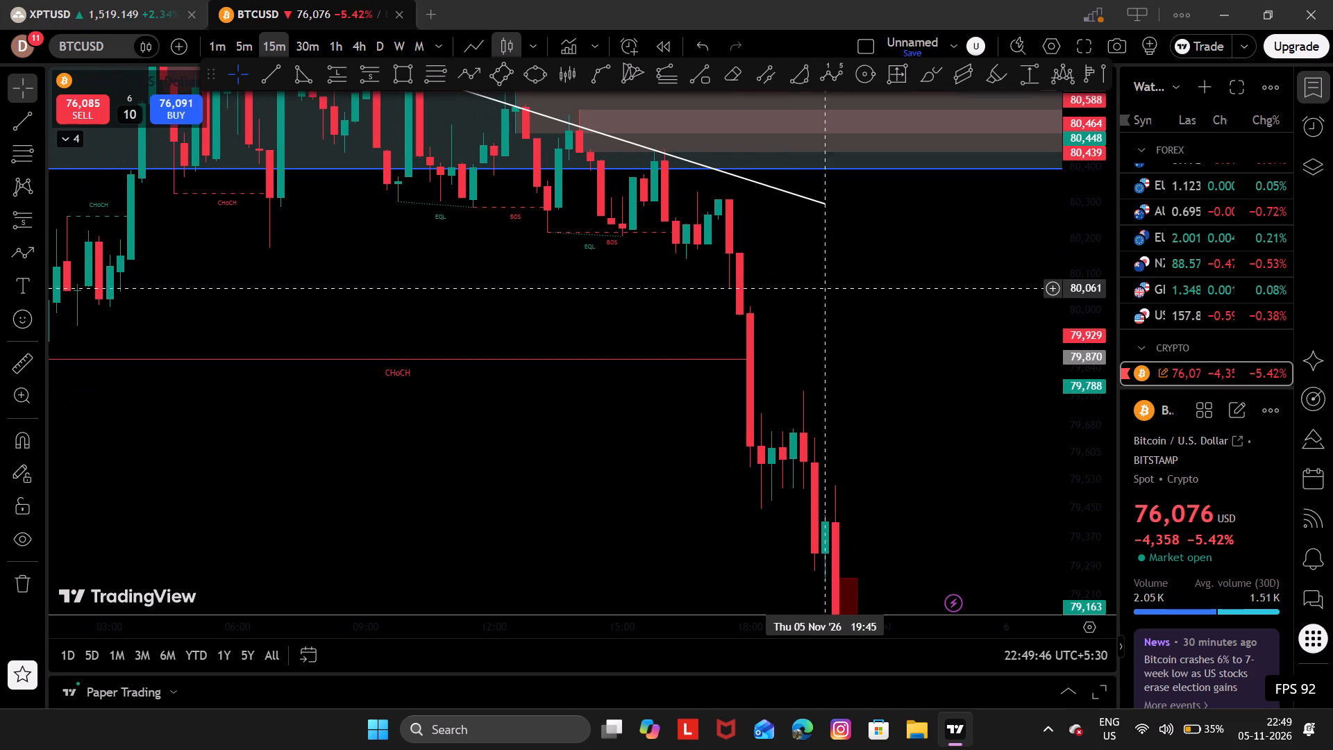
pyautogui.moveTo(839, 299); pyautogui.dragTo(780, 113)
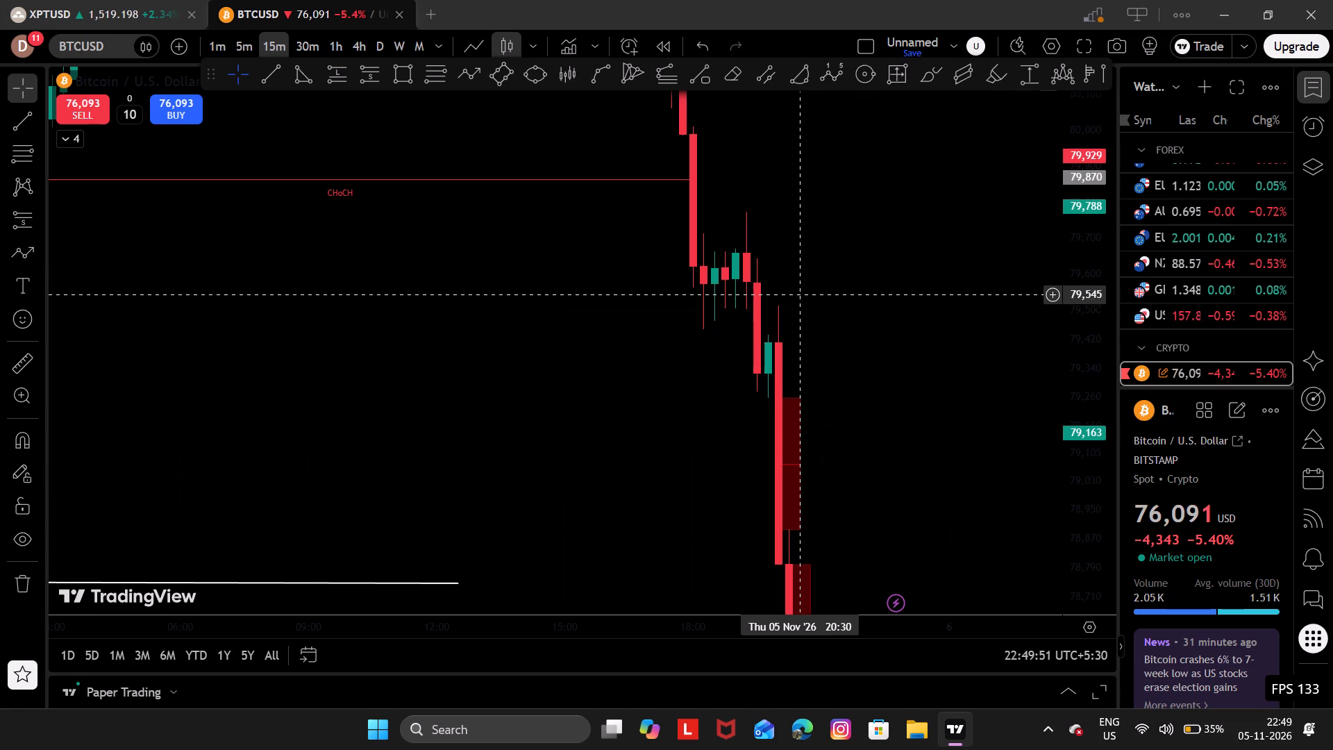
pyautogui.moveTo(806, 287); pyautogui.dragTo(738, 170)
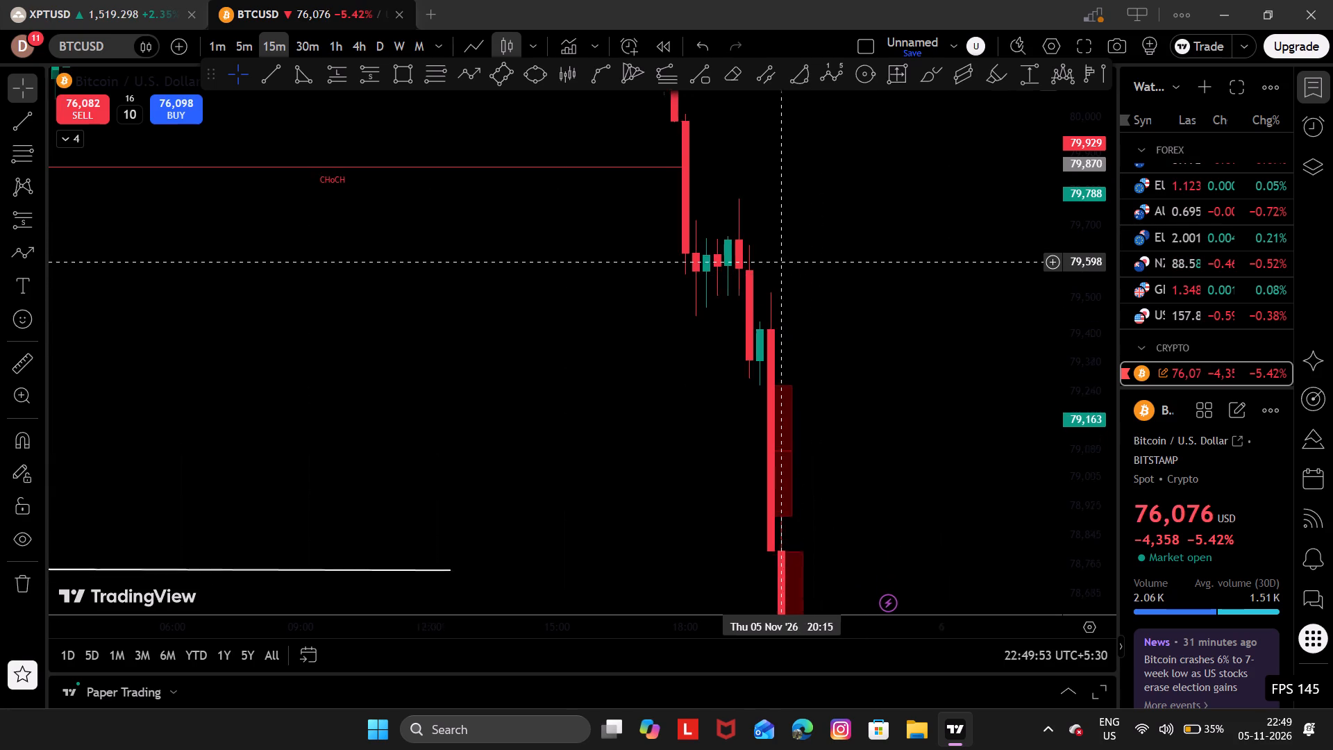
pyautogui.moveTo(738, 170); pyautogui.dragTo(657, 0)
pyautogui.moveTo(872, 467); pyautogui.dragTo(898, 0)
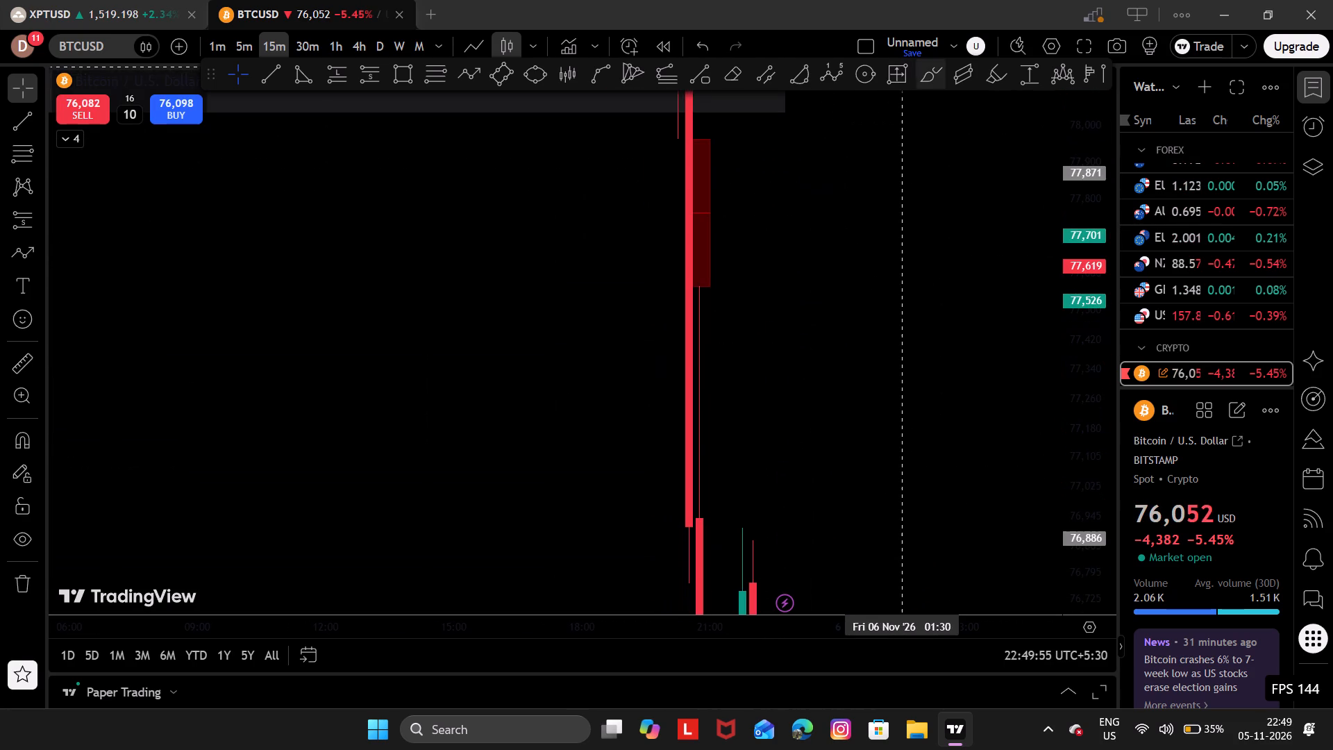
pyautogui.moveTo(1116, 205); pyautogui.dragTo(1041, 558)
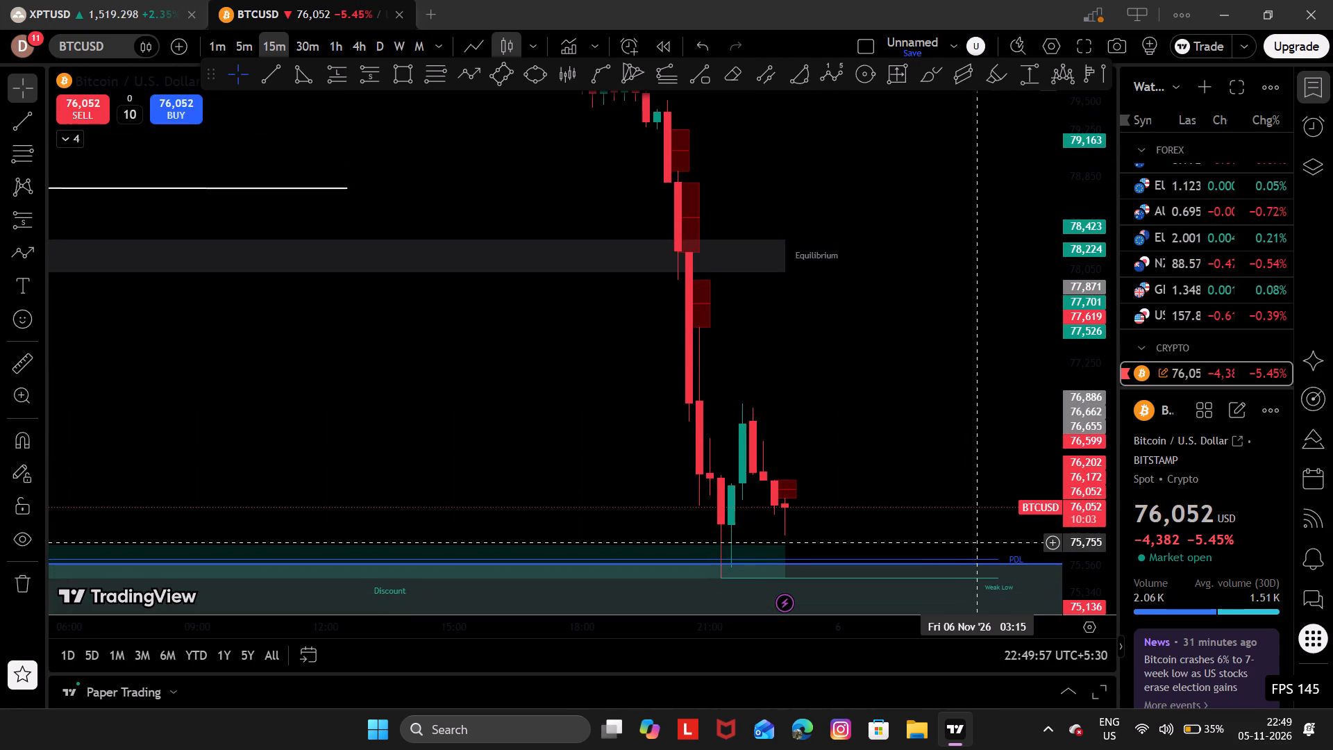
pyautogui.moveTo(976, 542); pyautogui.dragTo(936, 411)
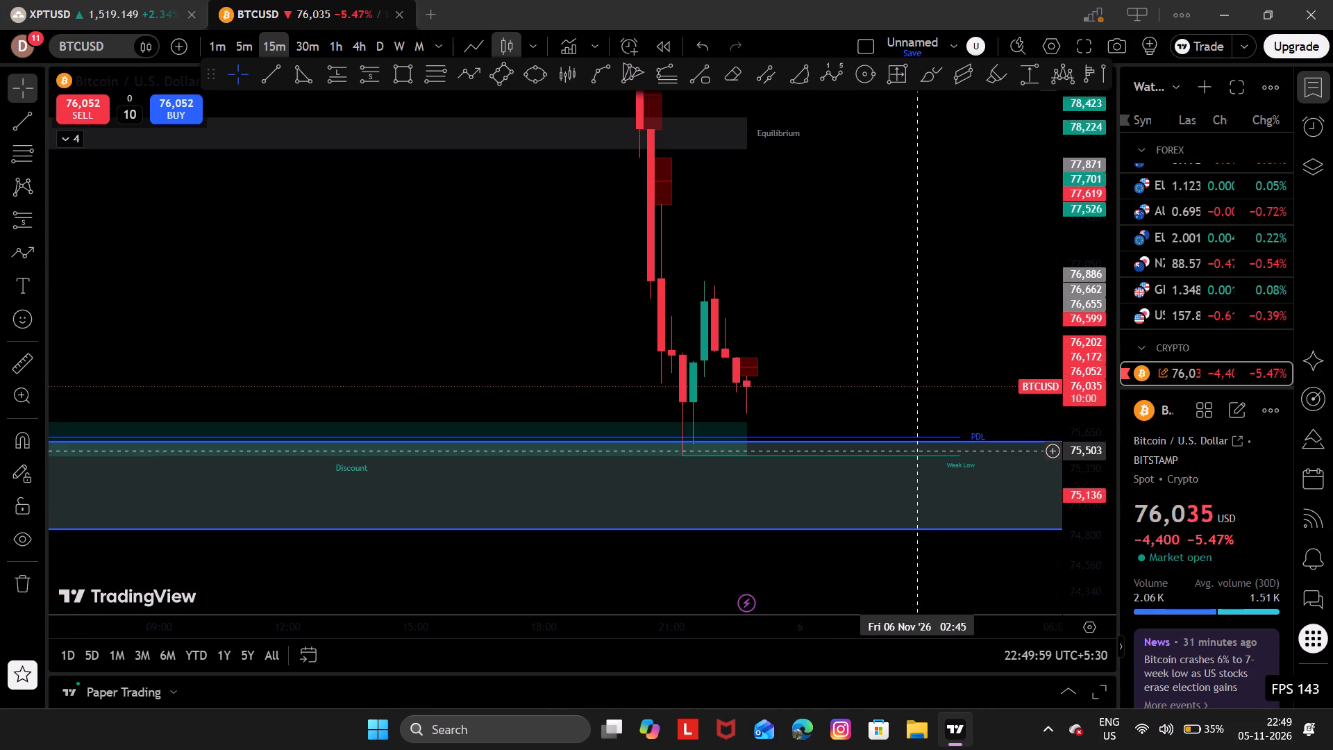
# Examine BTCUSD's latest candles above the PDL, Weak Low and Discount zone at different time and price scales.
pyautogui.click(935, 444)
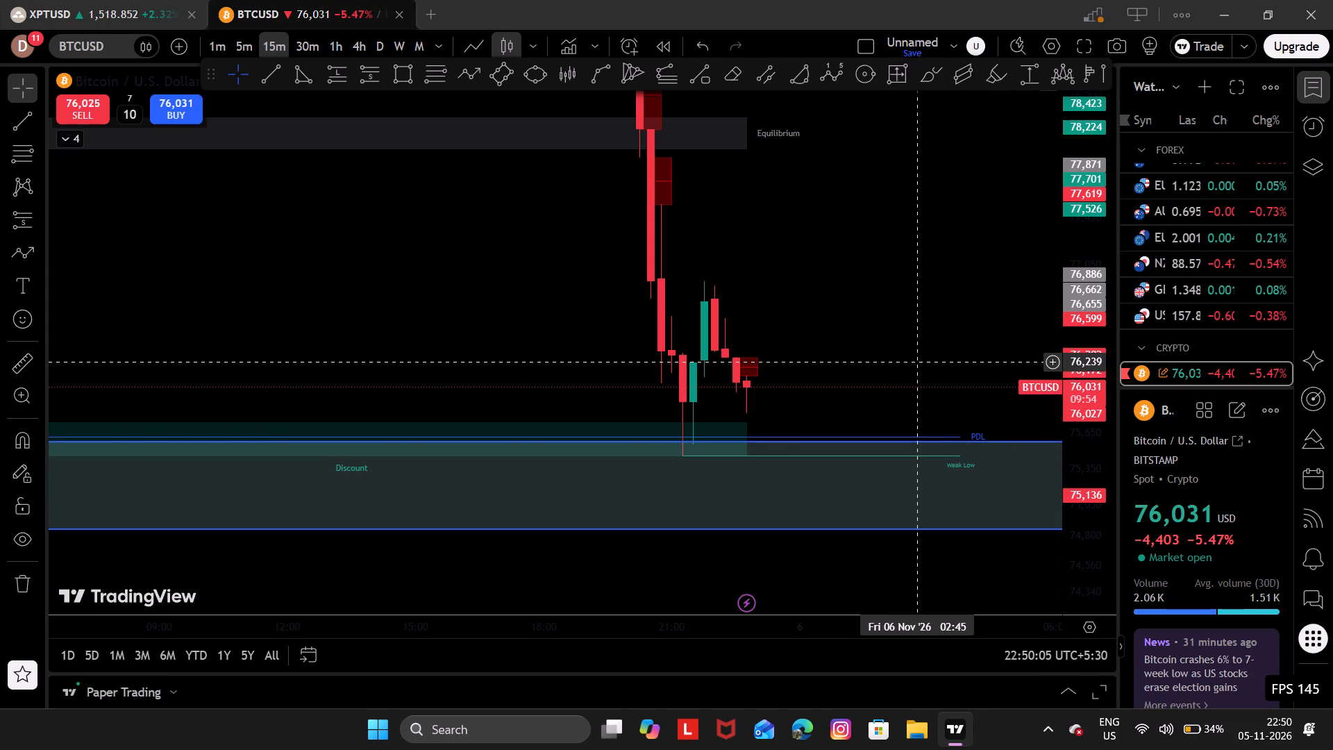
pyautogui.moveTo(919, 362); pyautogui.dragTo(907, 360)
pyautogui.moveTo(907, 360); pyautogui.dragTo(932, 342)
pyautogui.moveTo(932, 342); pyautogui.dragTo(898, 353)
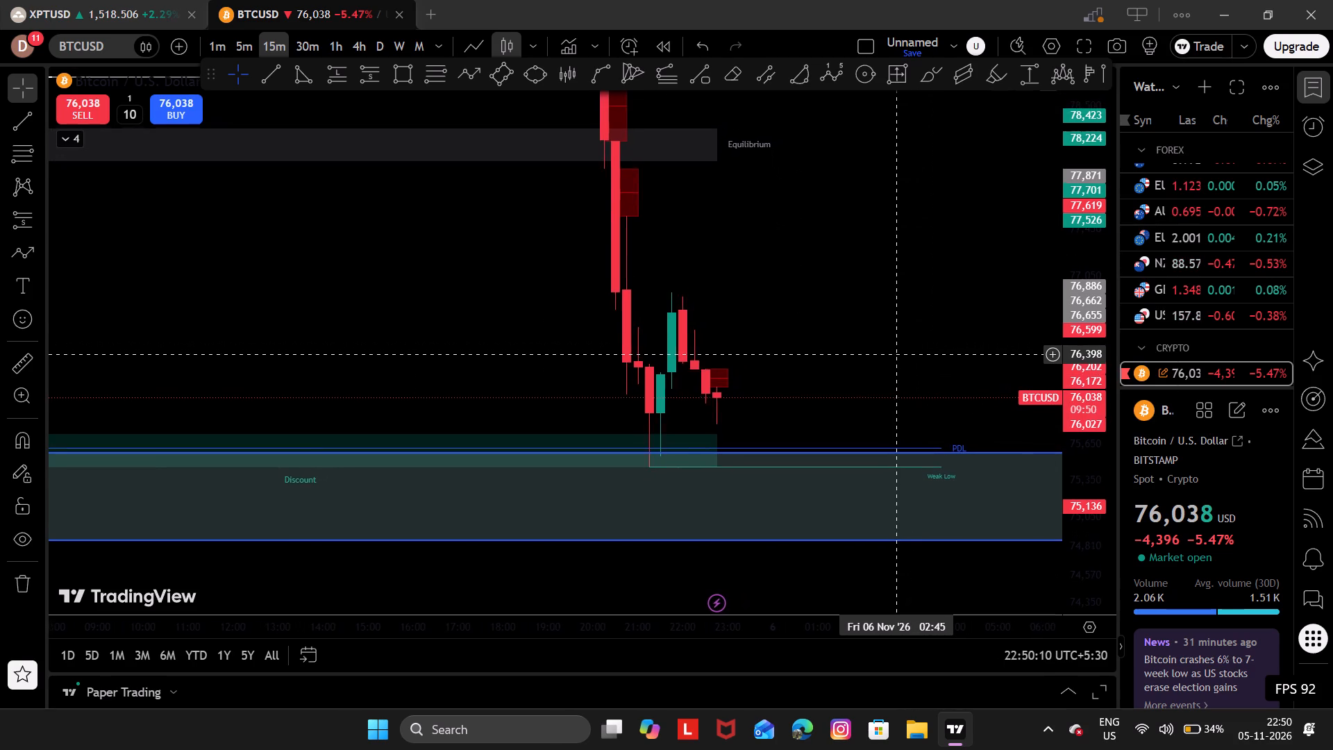
pyautogui.moveTo(898, 353); pyautogui.dragTo(897, 353)
pyautogui.moveTo(897, 353); pyautogui.dragTo(812, 353)
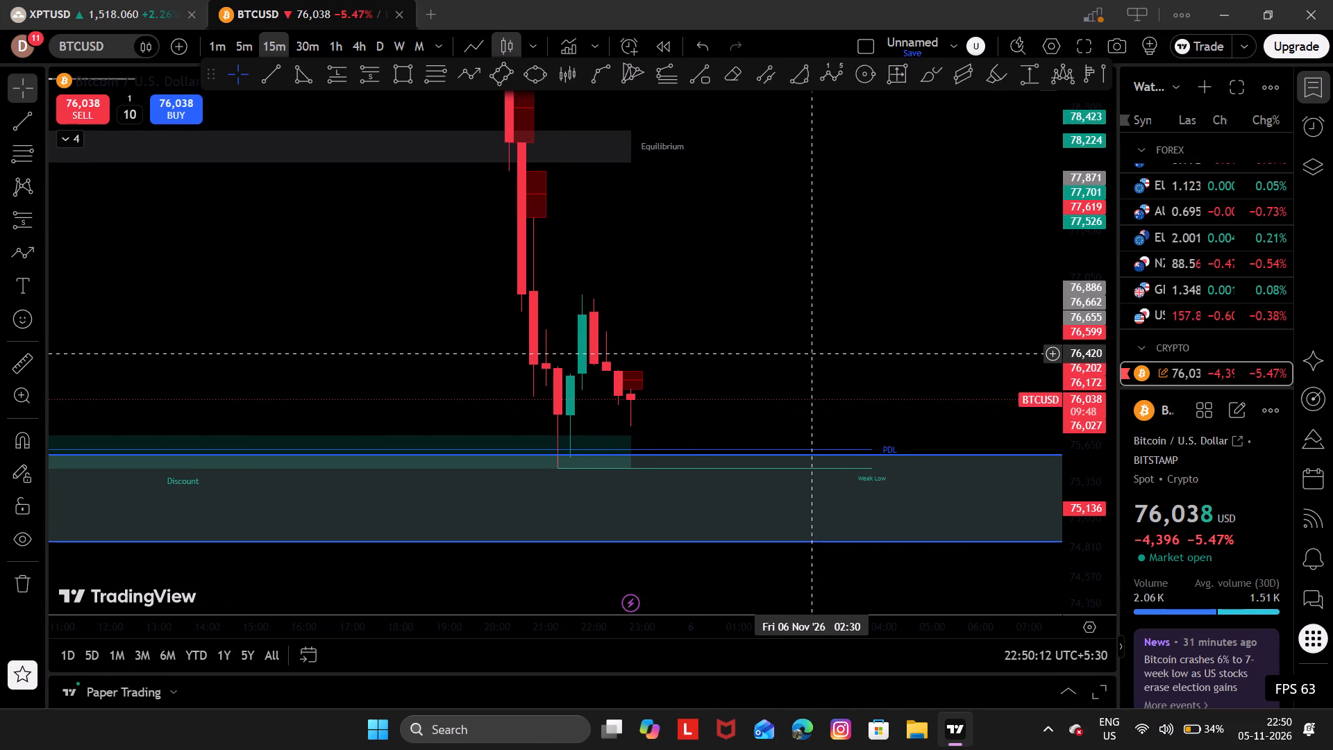
pyautogui.moveTo(1090, 469); pyautogui.dragTo(1103, 306)
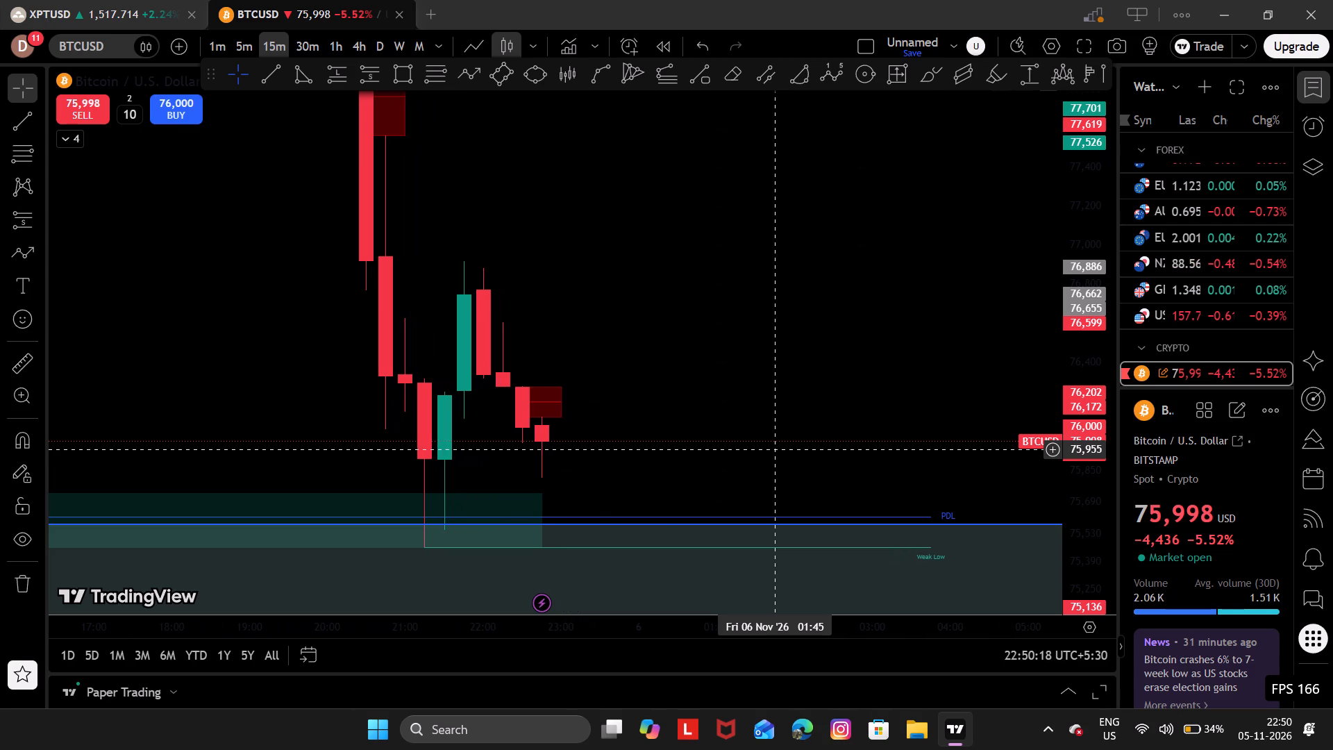
pyautogui.moveTo(1091, 364); pyautogui.dragTo(1094, 522)
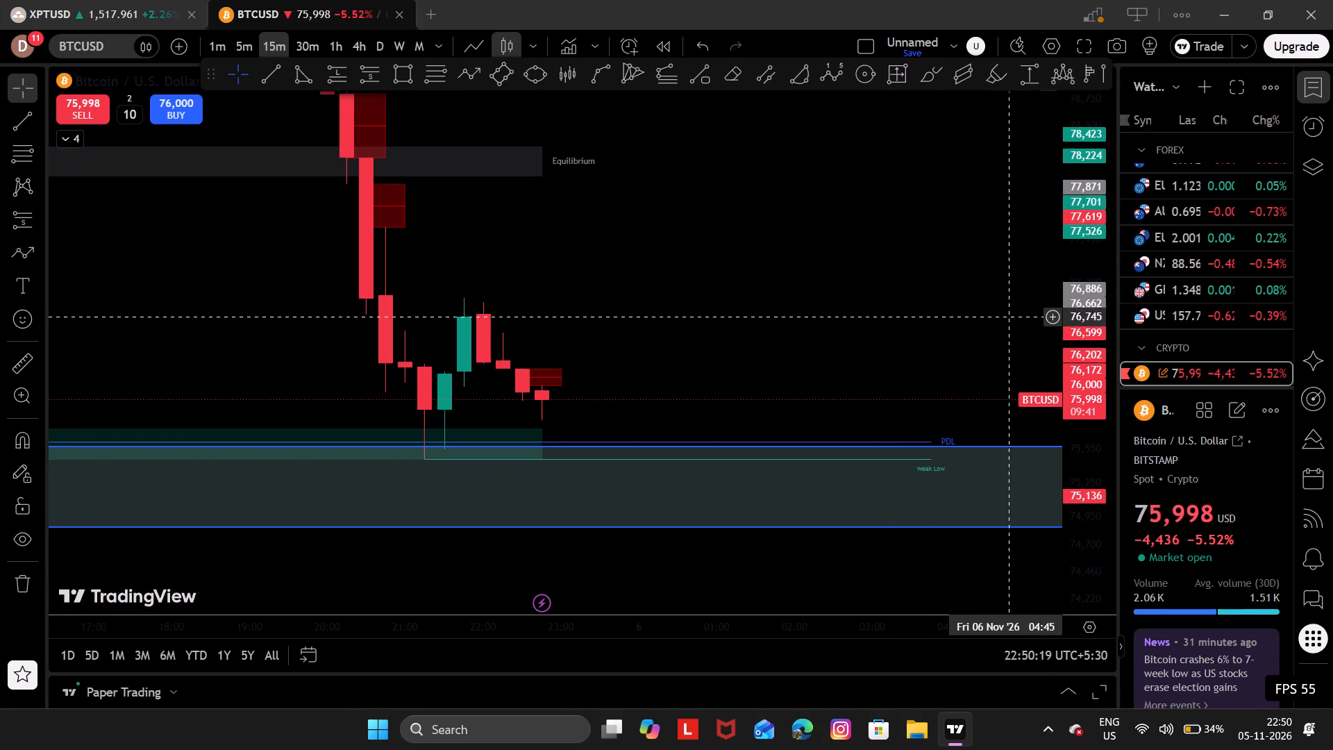
pyautogui.moveTo(1066, 401); pyautogui.dragTo(1087, 294)
pyautogui.click(878, 324)
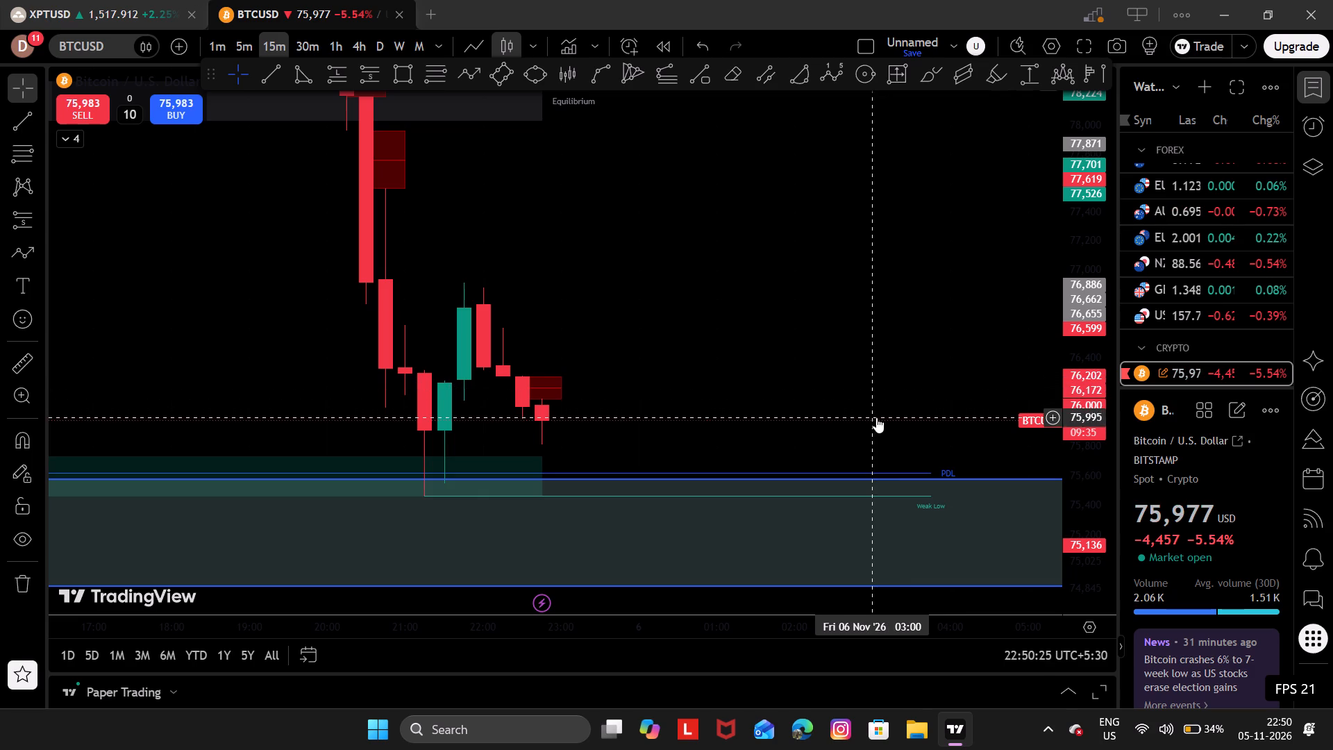
pyautogui.moveTo(886, 432); pyautogui.dragTo(885, 451)
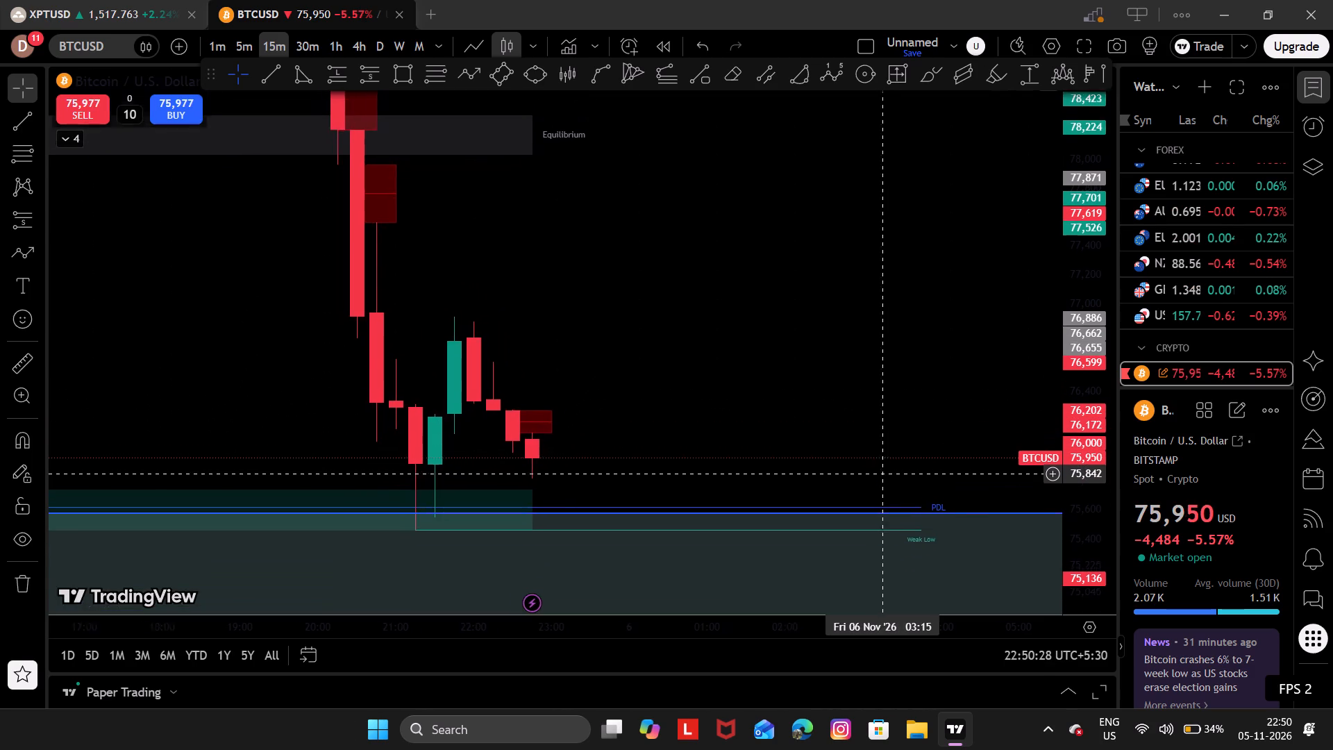
pyautogui.moveTo(885, 451); pyautogui.dragTo(760, 477)
pyautogui.hscroll(1, 760, 477)
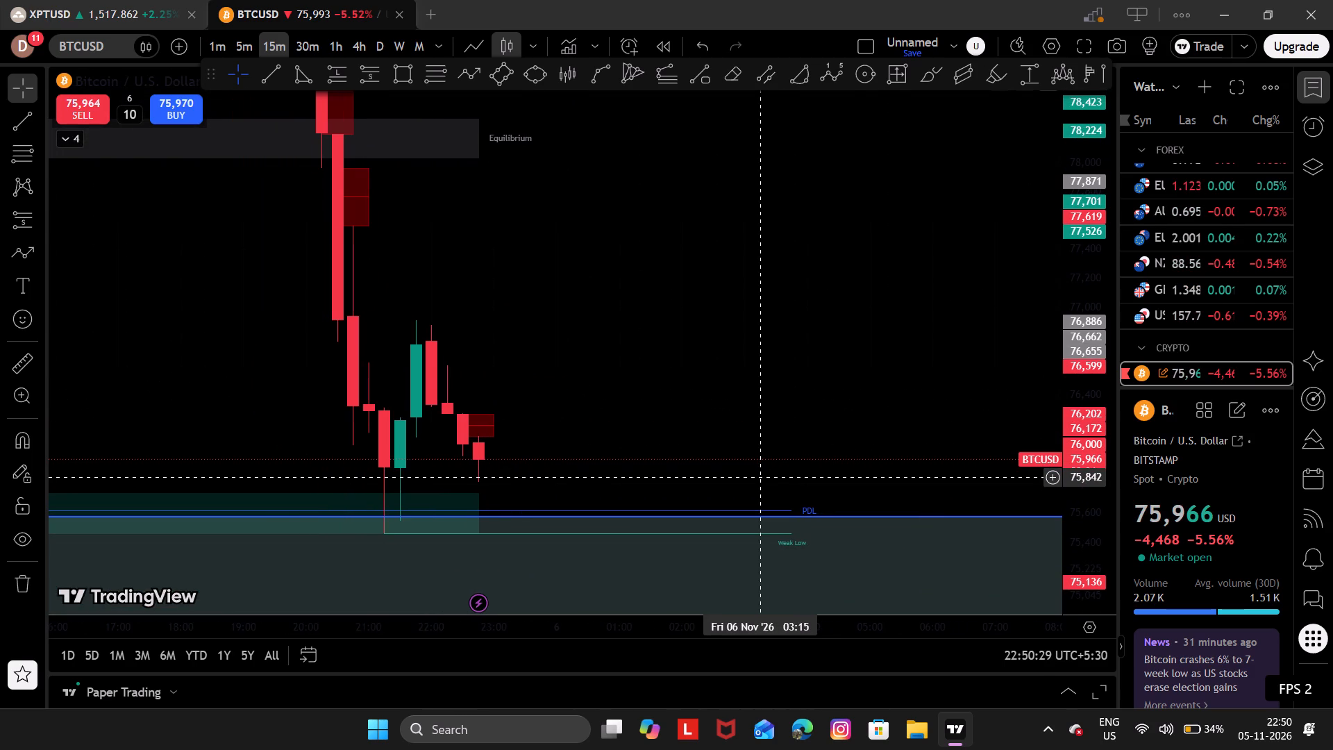
# Draw a near-horizontal trendline from the top of the 21:30 candle at about 76,250 to 23:15 on 5 November.
pyautogui.moveTo(1107, 388); pyautogui.dragTo(1088, 469)
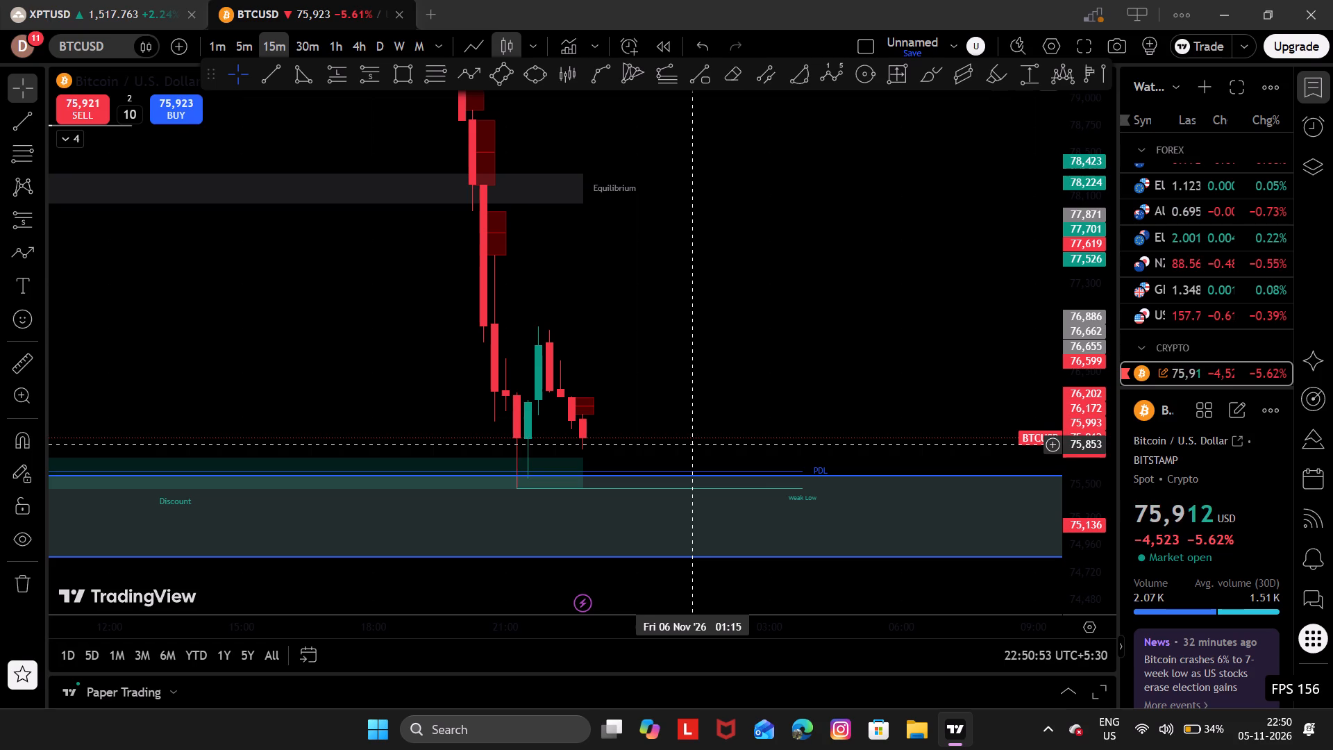
pyautogui.moveTo(1101, 465); pyautogui.dragTo(1111, 390)
pyautogui.moveTo(866, 413); pyautogui.dragTo(870, 406)
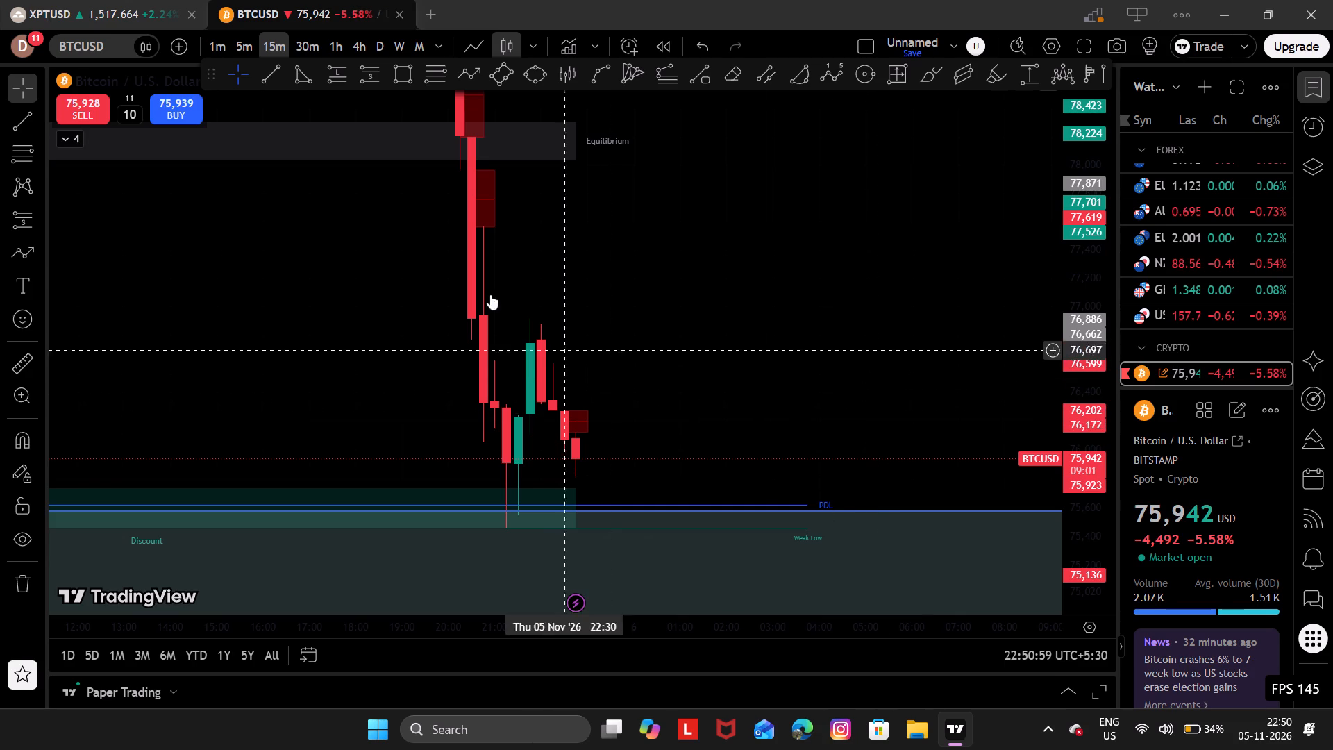
pyautogui.click(255, 76)
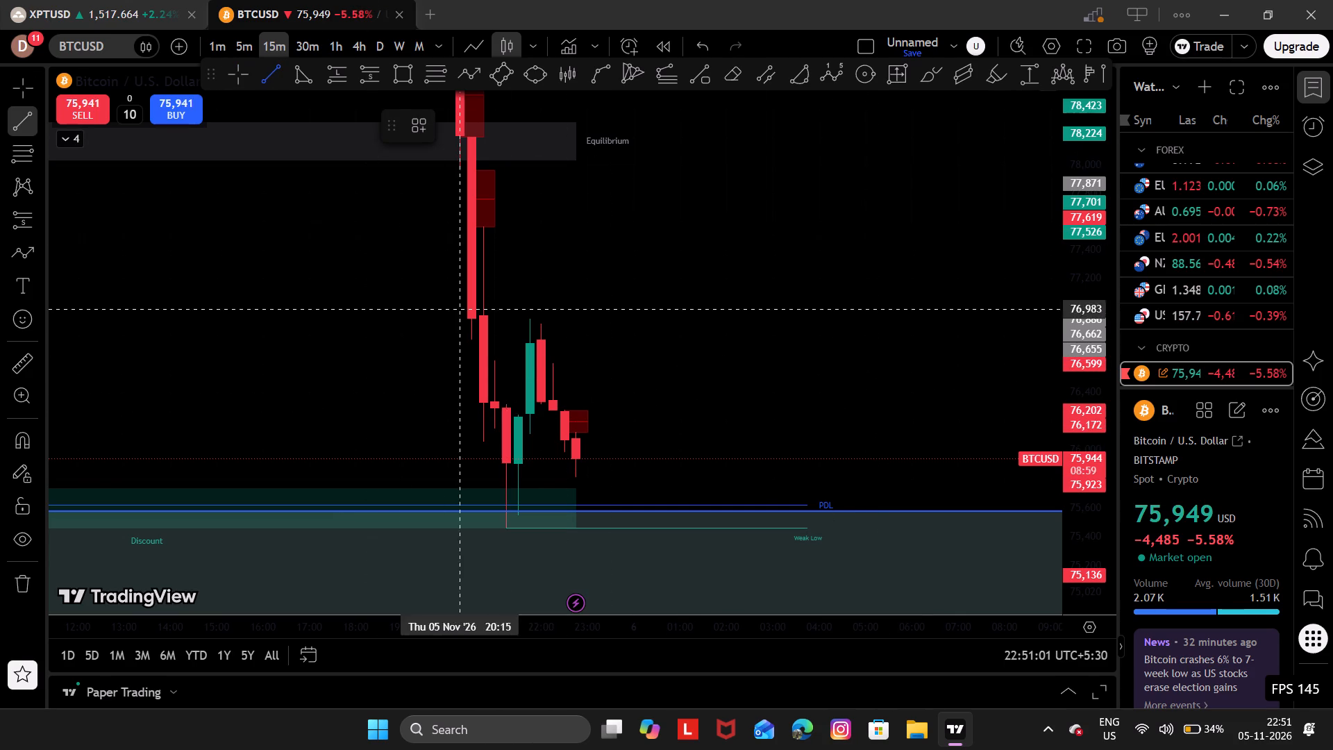
pyautogui.moveTo(519, 413); pyautogui.dragTo(596, 412)
pyautogui.click(596, 412)
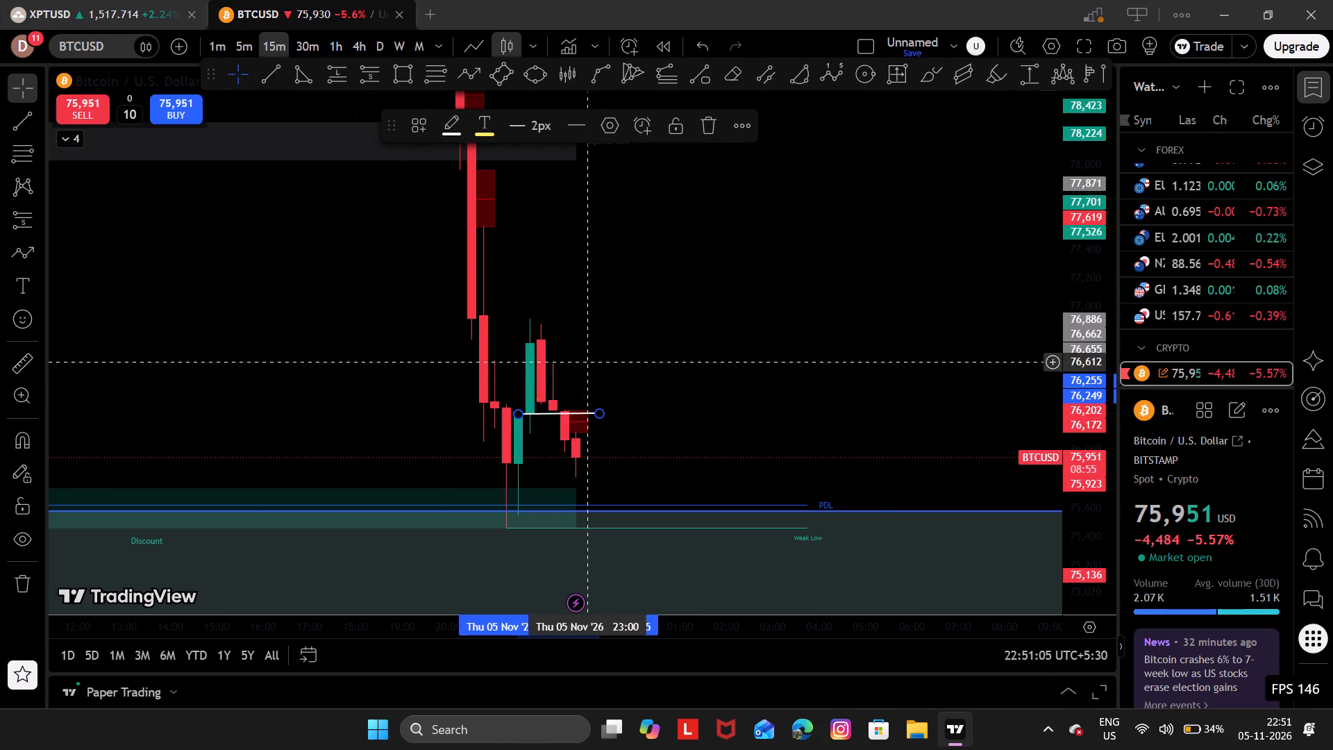
# Draw a near-horizontal trendline at about 75,550, from the 21:30 candle's low to about 01:45 on 6 November.
pyautogui.click(280, 78)
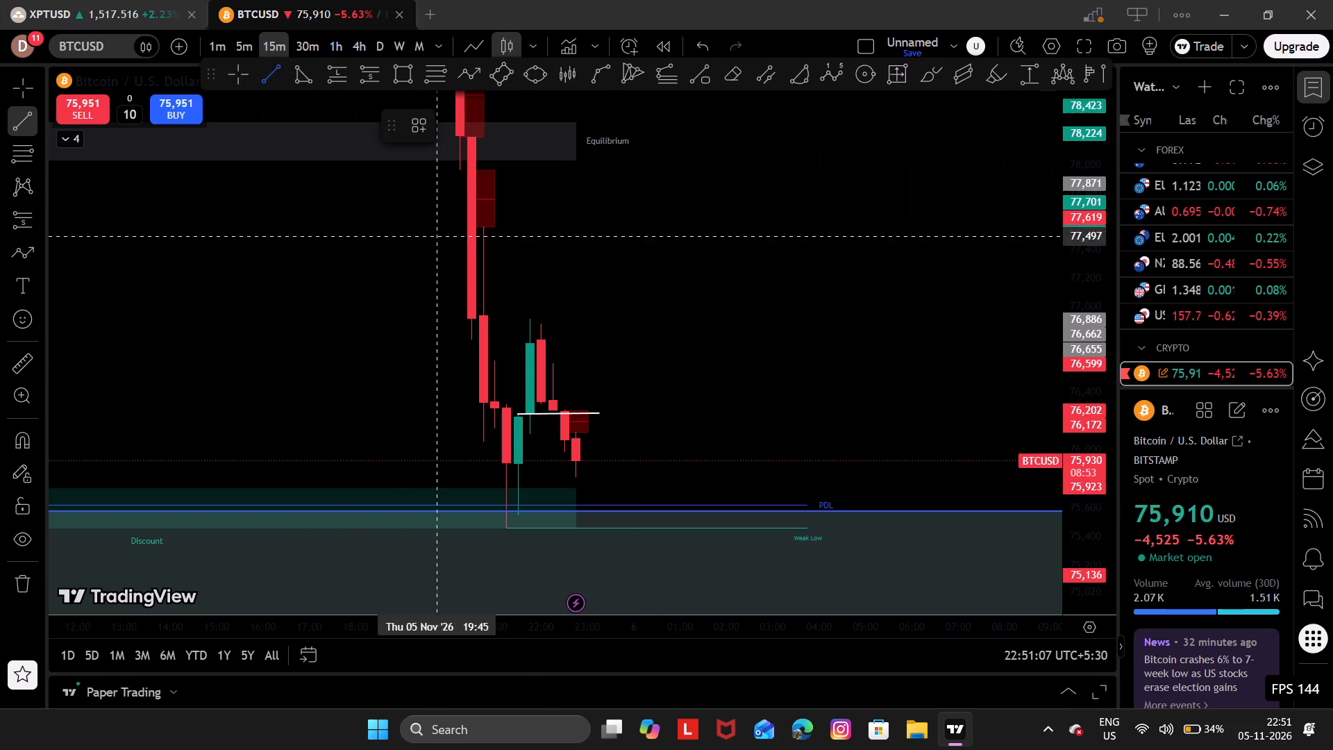
pyautogui.moveTo(518, 511); pyautogui.dragTo(561, 511)
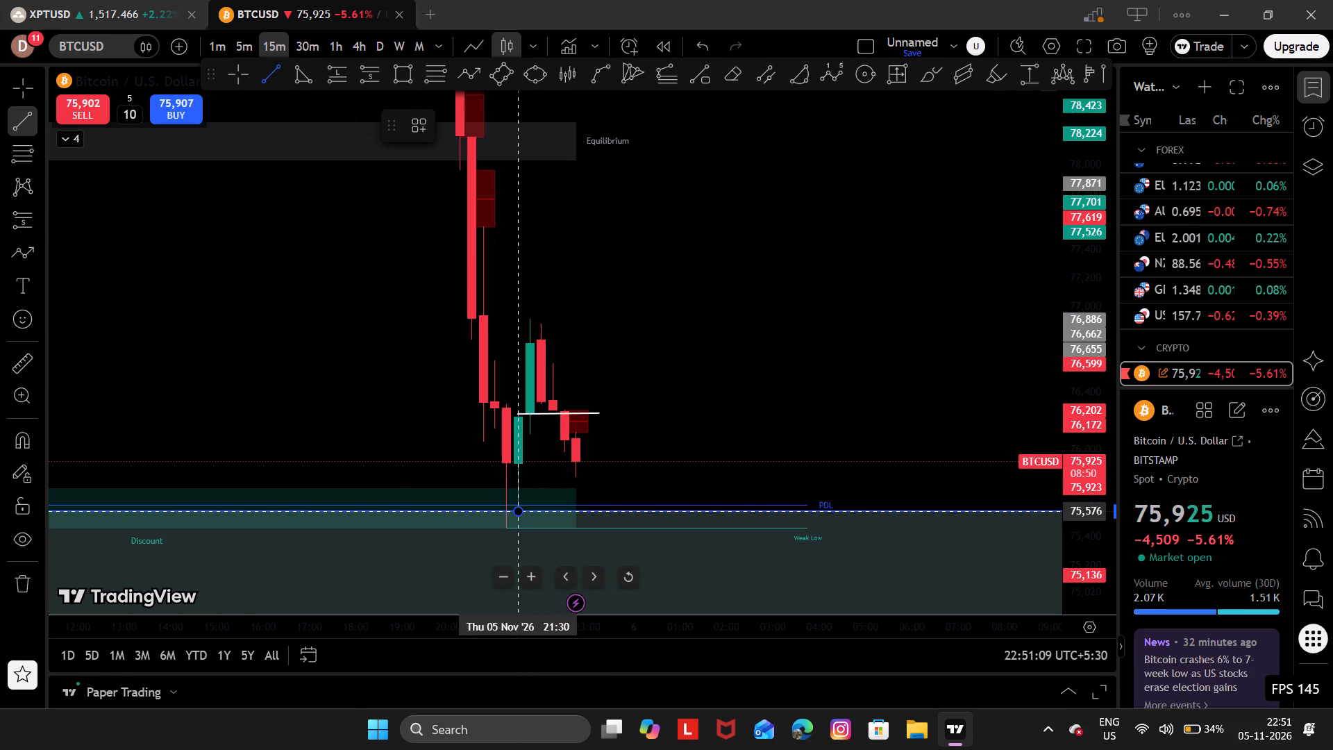
pyautogui.moveTo(561, 511); pyautogui.dragTo(712, 509)
pyautogui.click(712, 509)
pyautogui.click(723, 480)
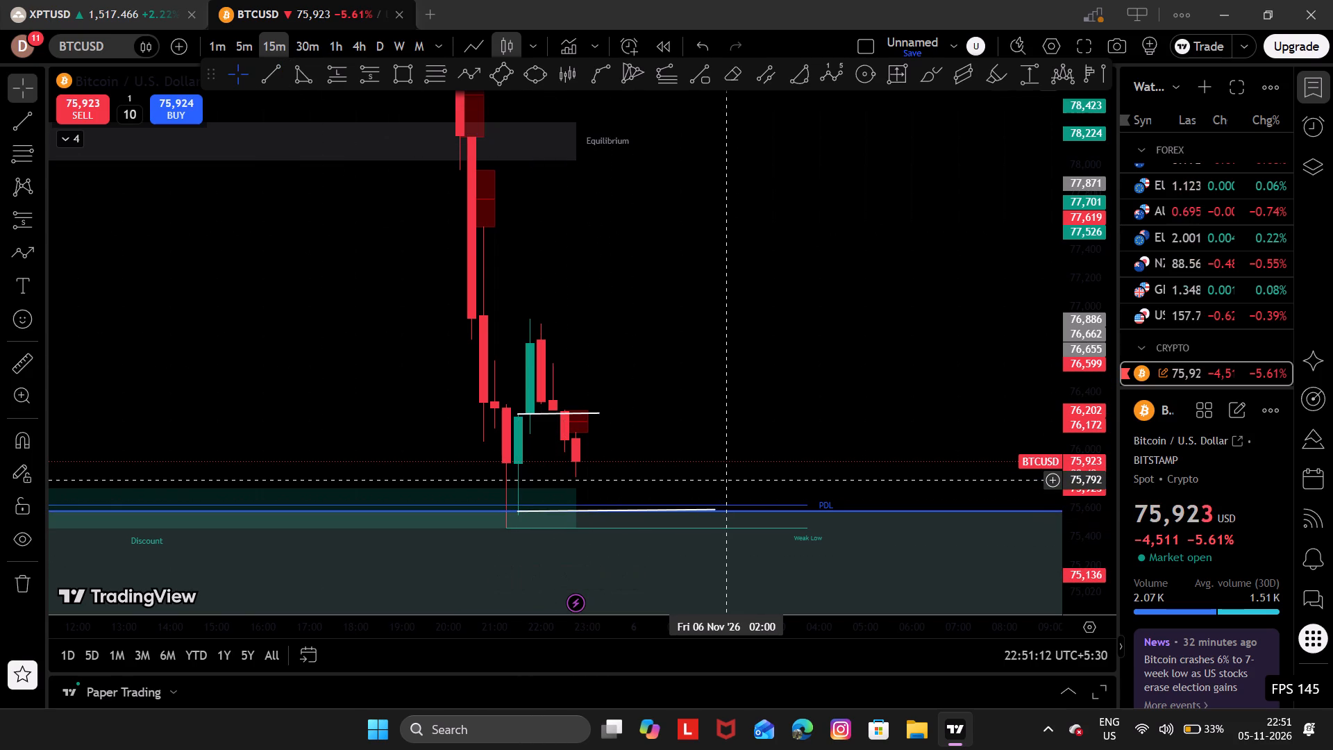
pyautogui.click(723, 480)
pyautogui.moveTo(723, 480); pyautogui.dragTo(721, 422)
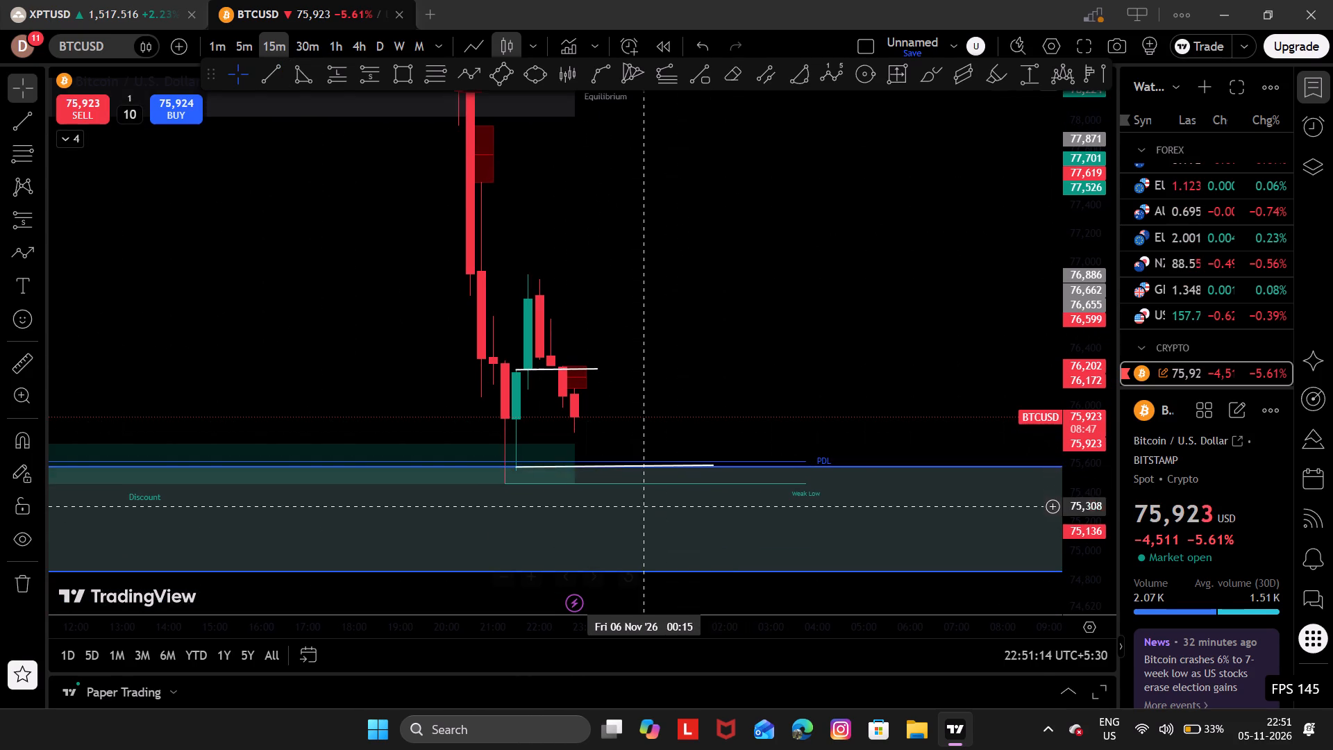
pyautogui.moveTo(658, 461); pyautogui.dragTo(678, 465)
pyautogui.click(678, 465)
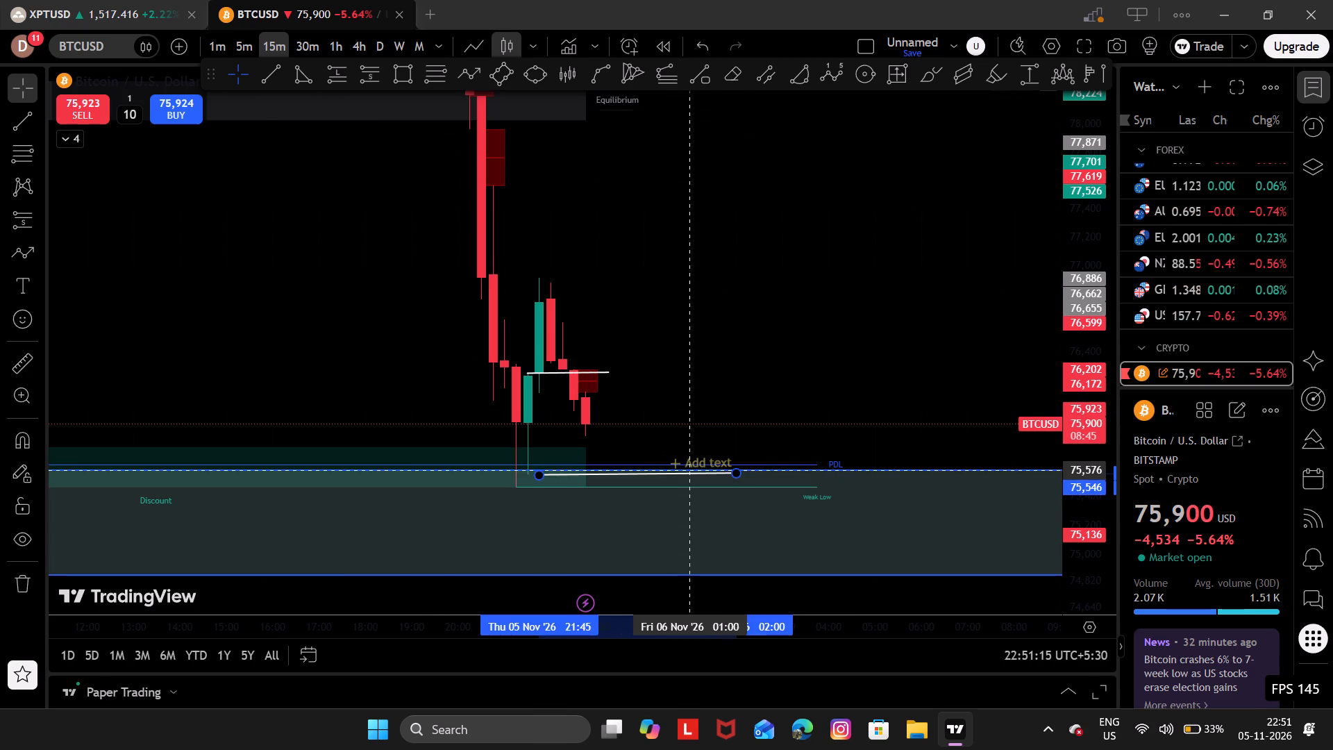
pyautogui.click(702, 442)
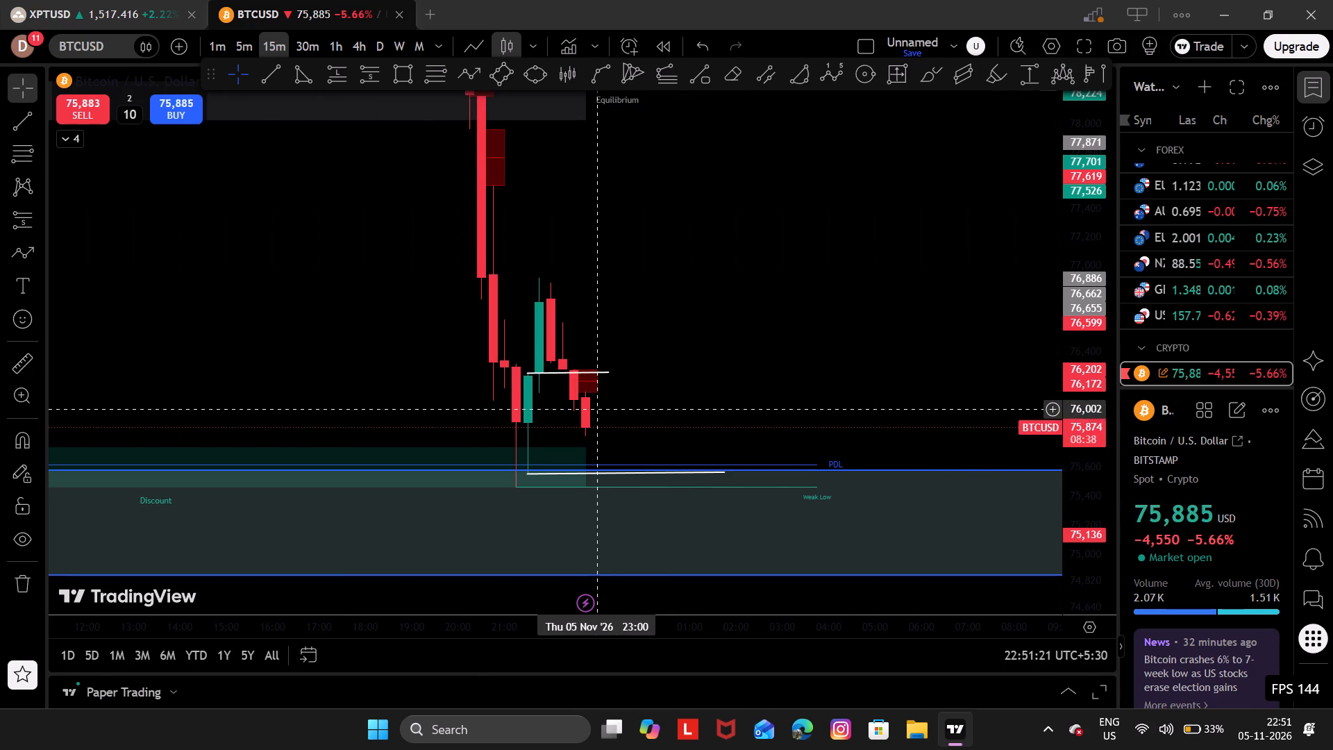
# Draw a horizontal trendline at about 75,895 from the bottom of the 21:30 candle's body to about 00:15 on 6 November.
pyautogui.click(276, 75)
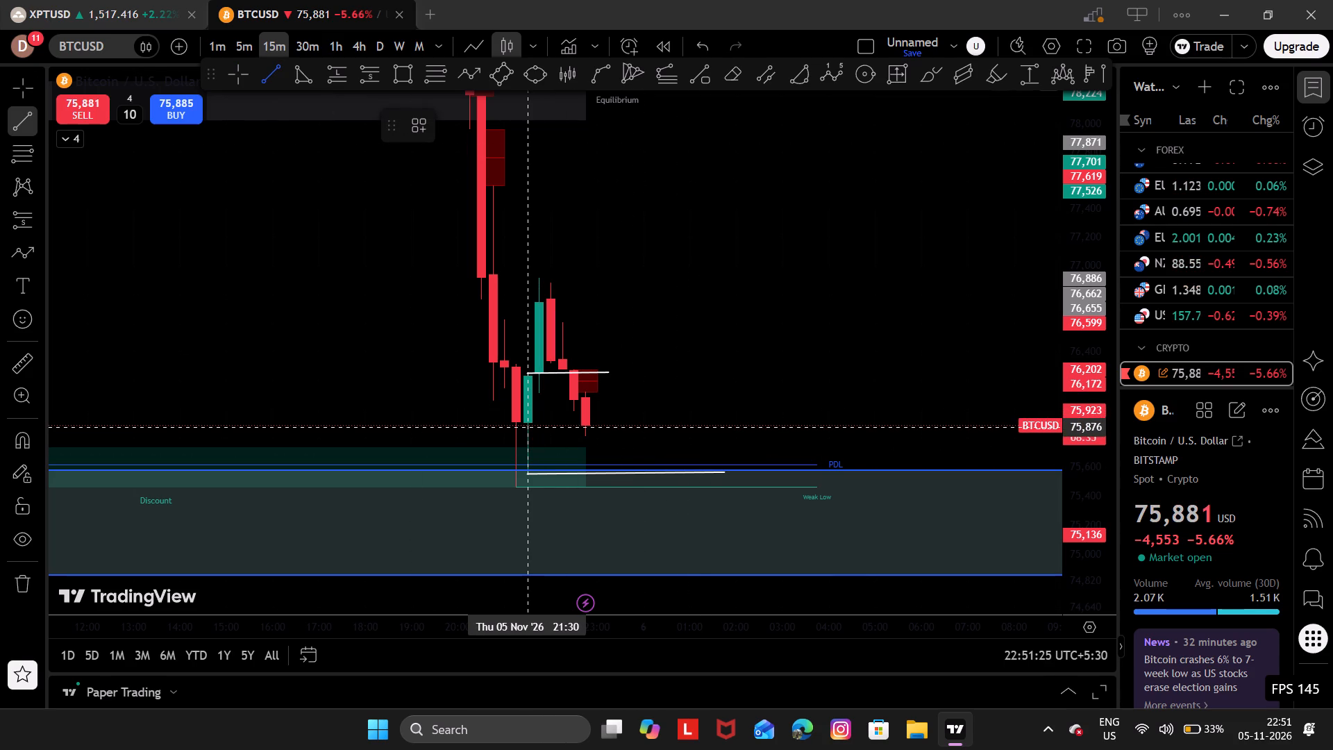
pyautogui.moveTo(536, 424); pyautogui.dragTo(661, 428)
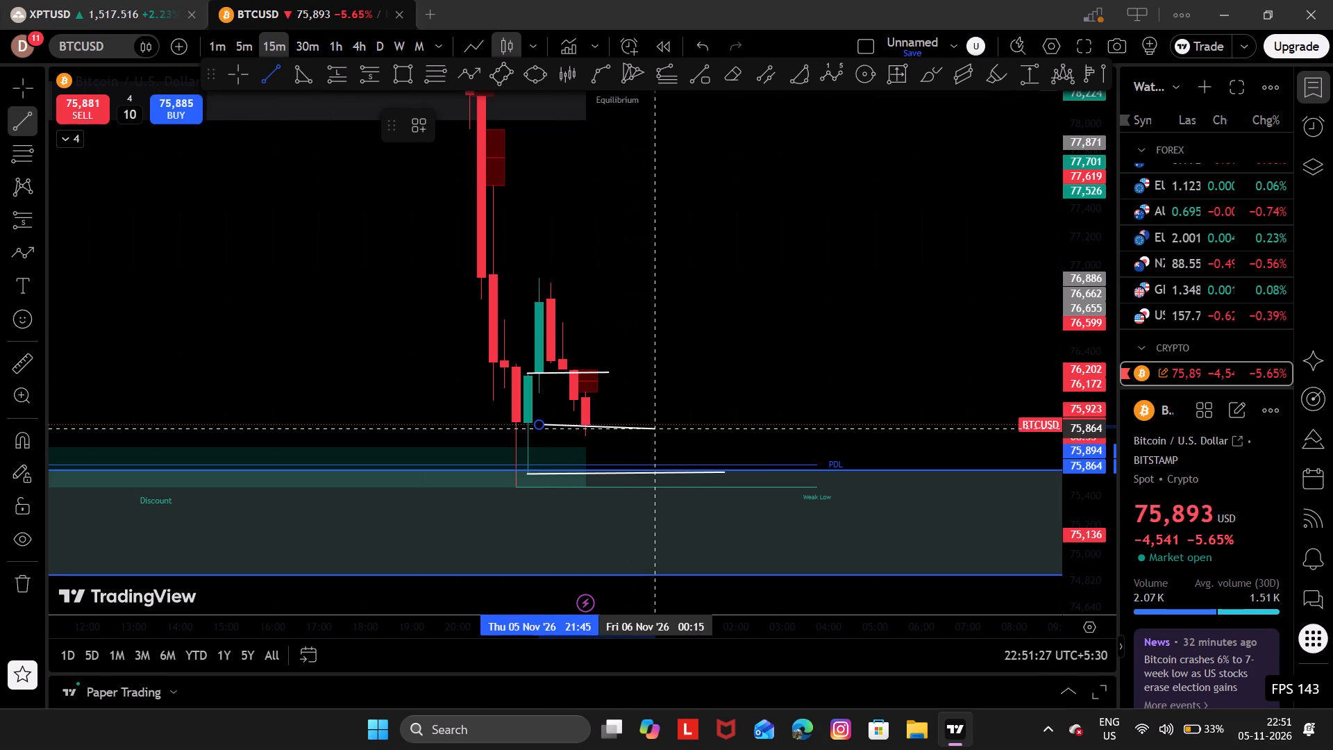
pyautogui.moveTo(661, 428); pyautogui.dragTo(669, 424)
pyautogui.click(669, 424)
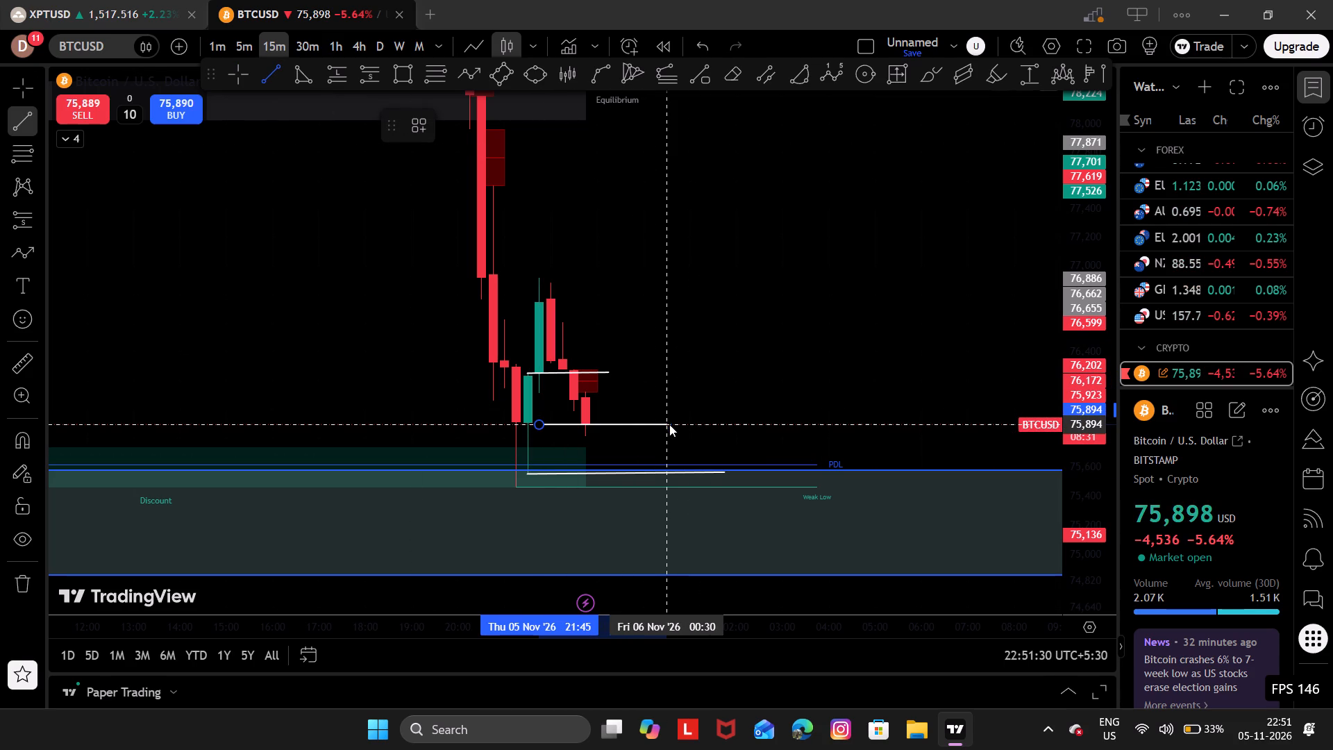
pyautogui.moveTo(644, 424); pyautogui.dragTo(628, 424)
pyautogui.click(679, 437)
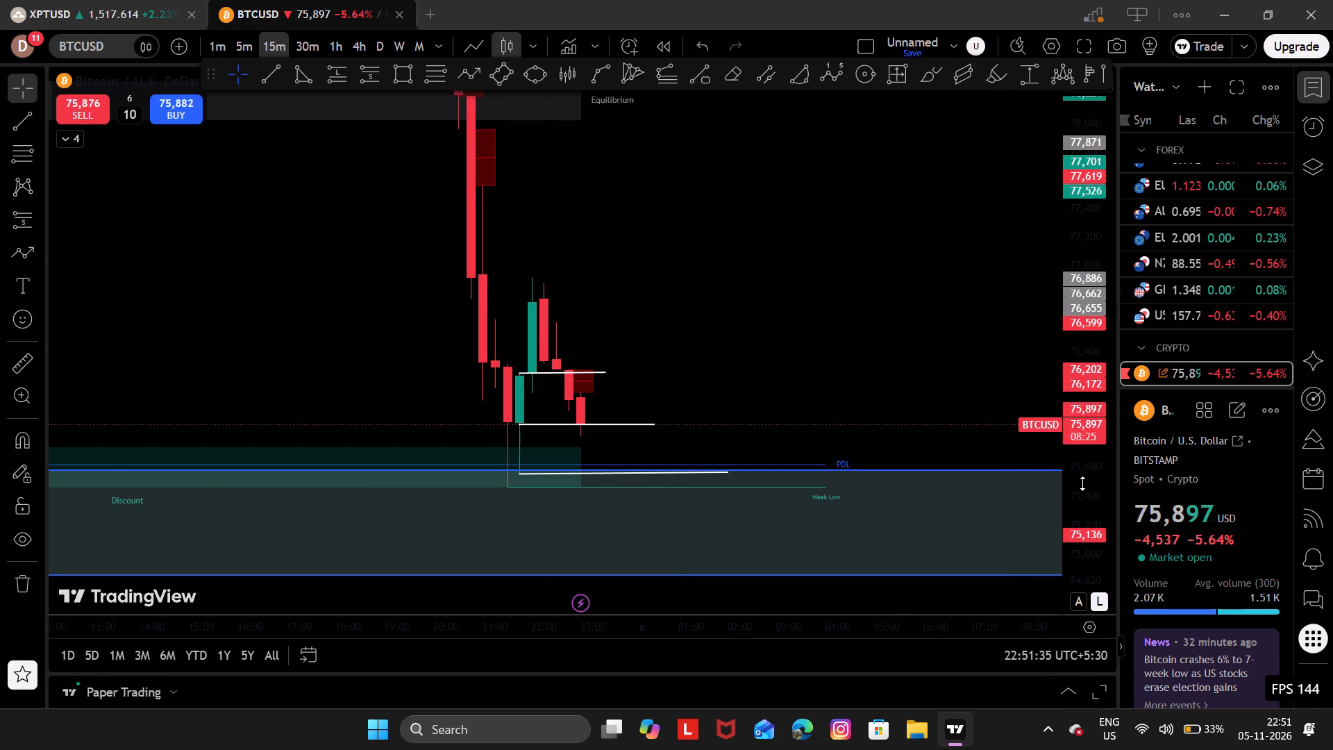
# Switch the chart from BTCUSD to ETHUSD, the next symbol in the watchlist's Crypto section.
pyautogui.moveTo(901, 379); pyautogui.dragTo(825, 279)
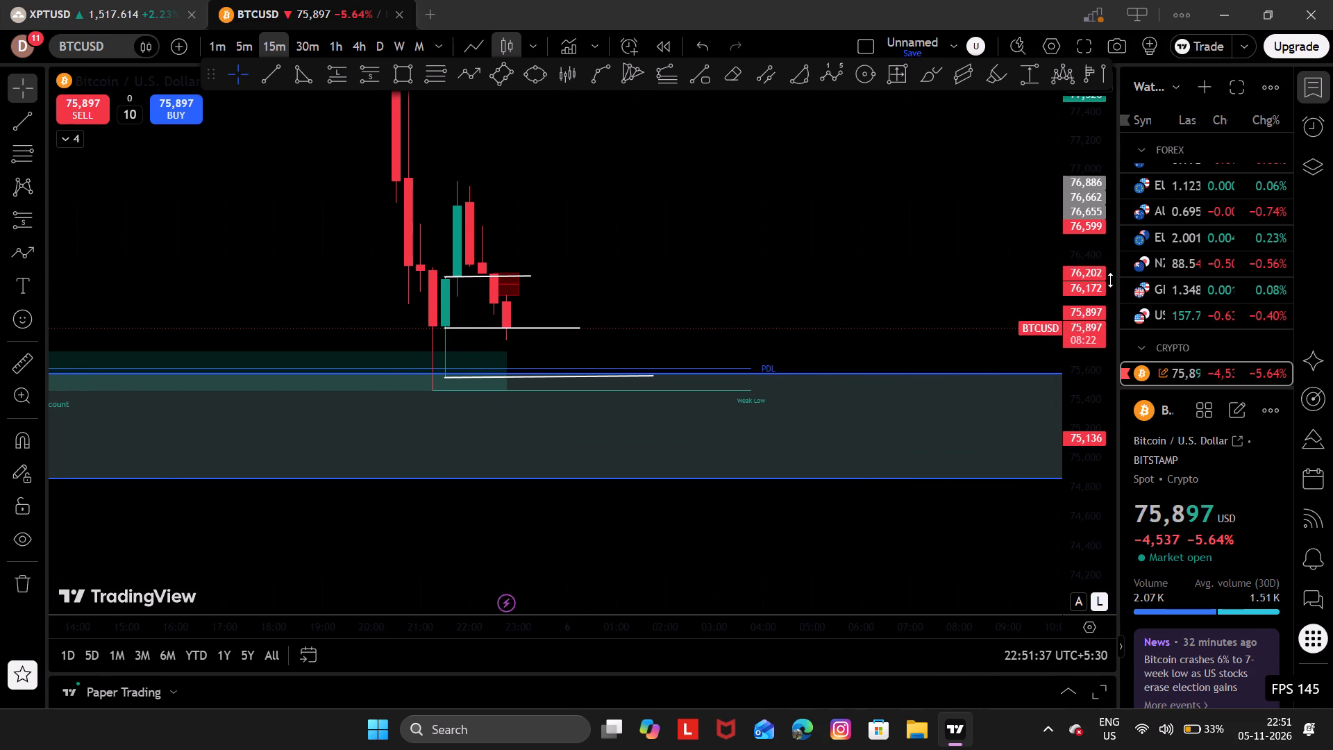
pyautogui.press('space')
pyautogui.moveTo(891, 242); pyautogui.dragTo(891, 292)
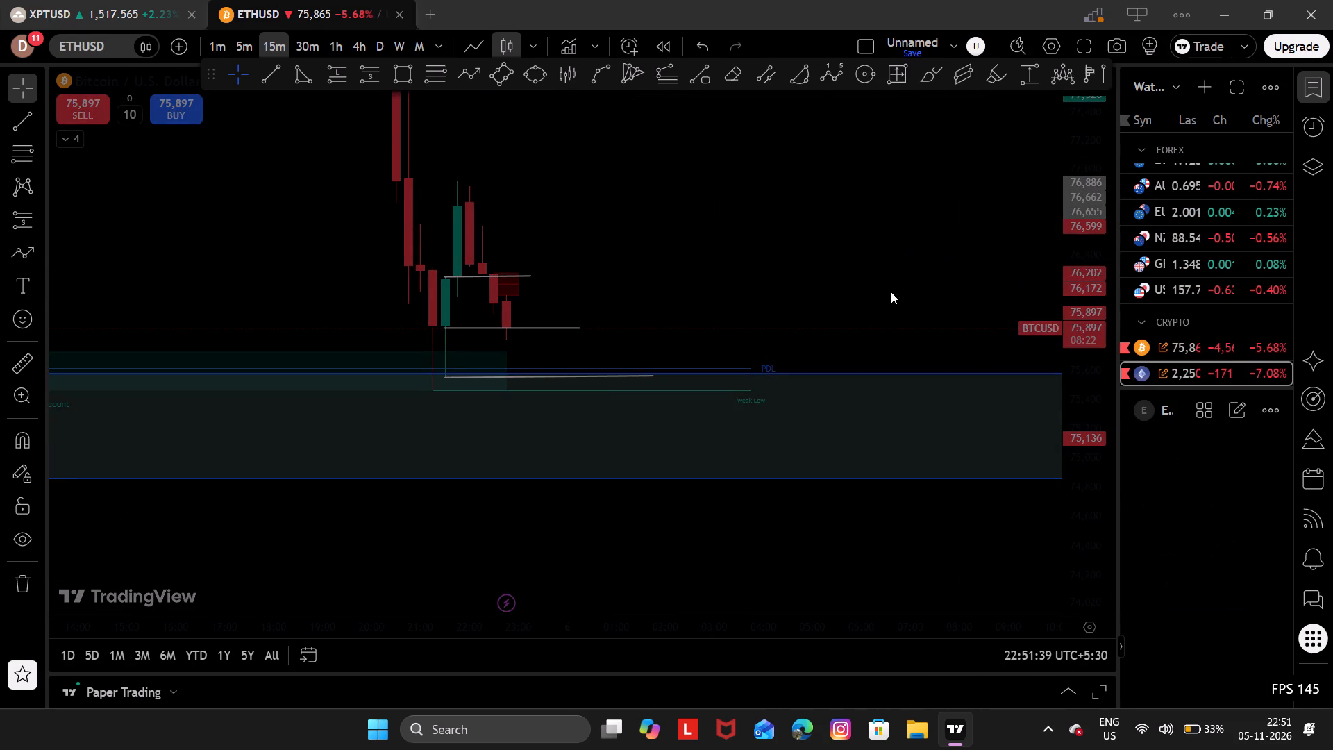
pyautogui.moveTo(891, 292); pyautogui.dragTo(892, 297)
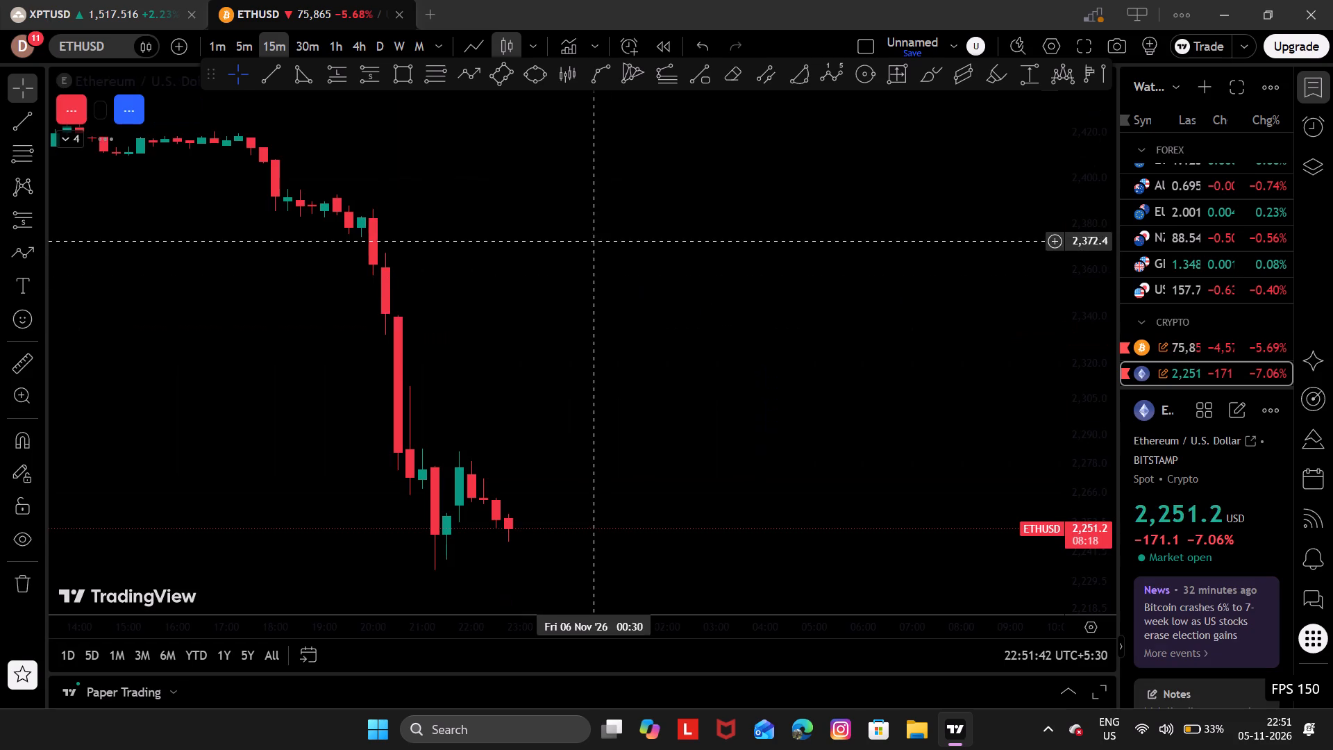
# Examine ETHUSD's 15-minute sell-off from the Premium zones to the Discount zone, then the consolidation between the PDH and the CHoCH line.
pyautogui.moveTo(636, 273); pyautogui.dragTo(978, 303)
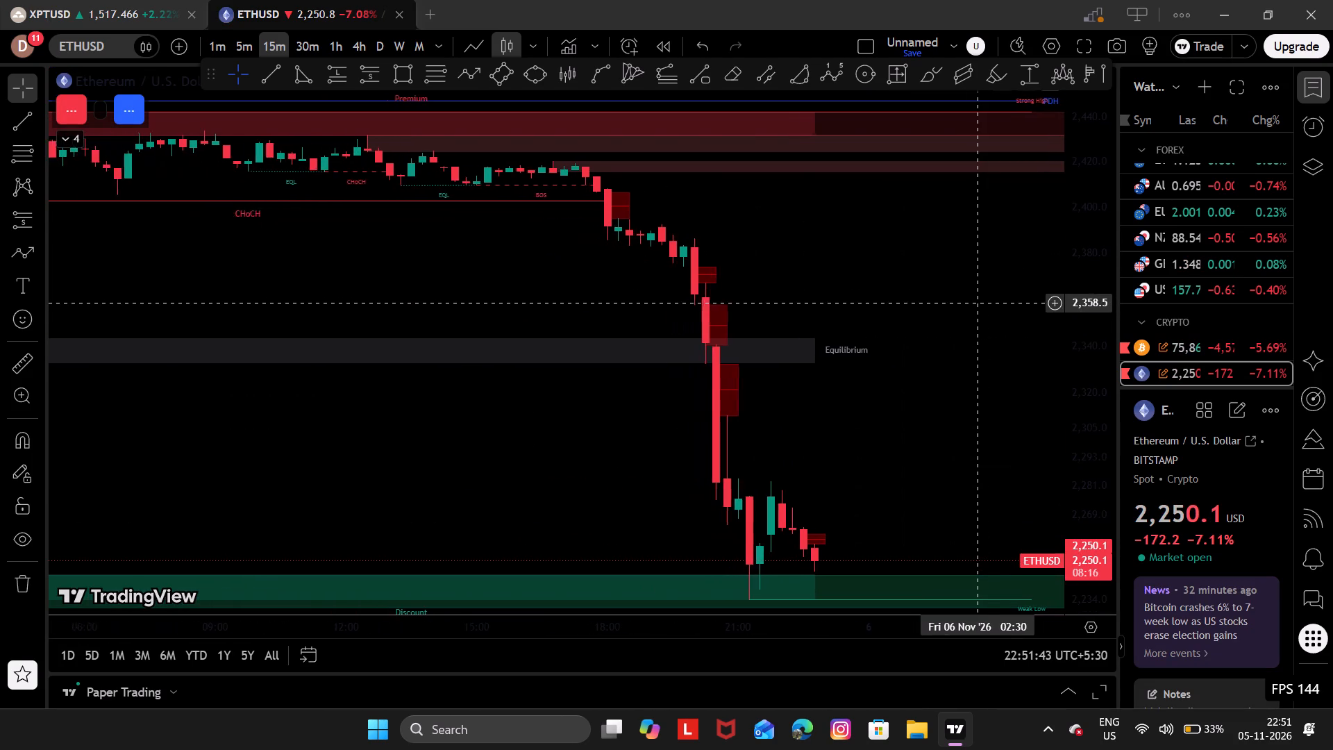
pyautogui.moveTo(476, 624); pyautogui.dragTo(651, 635)
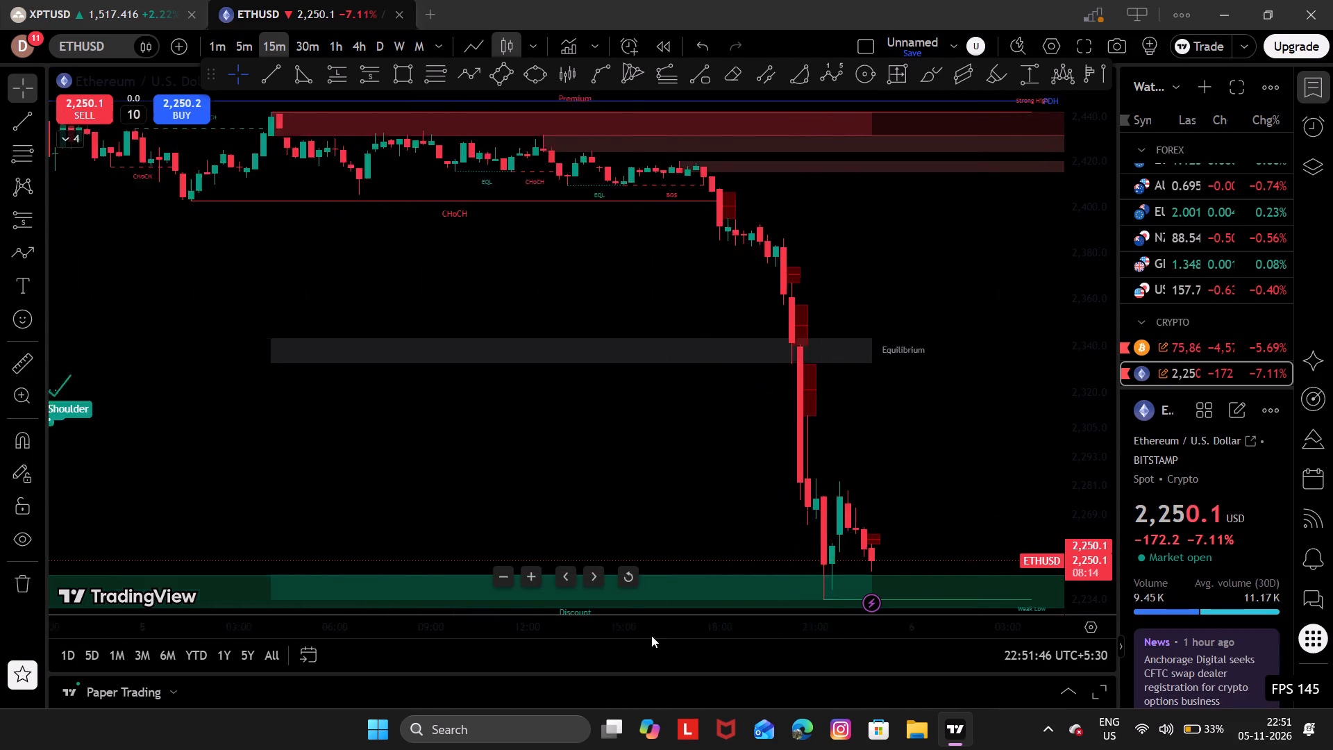
pyautogui.moveTo(651, 635); pyautogui.dragTo(777, 608)
pyautogui.moveTo(763, 517); pyautogui.dragTo(631, 562)
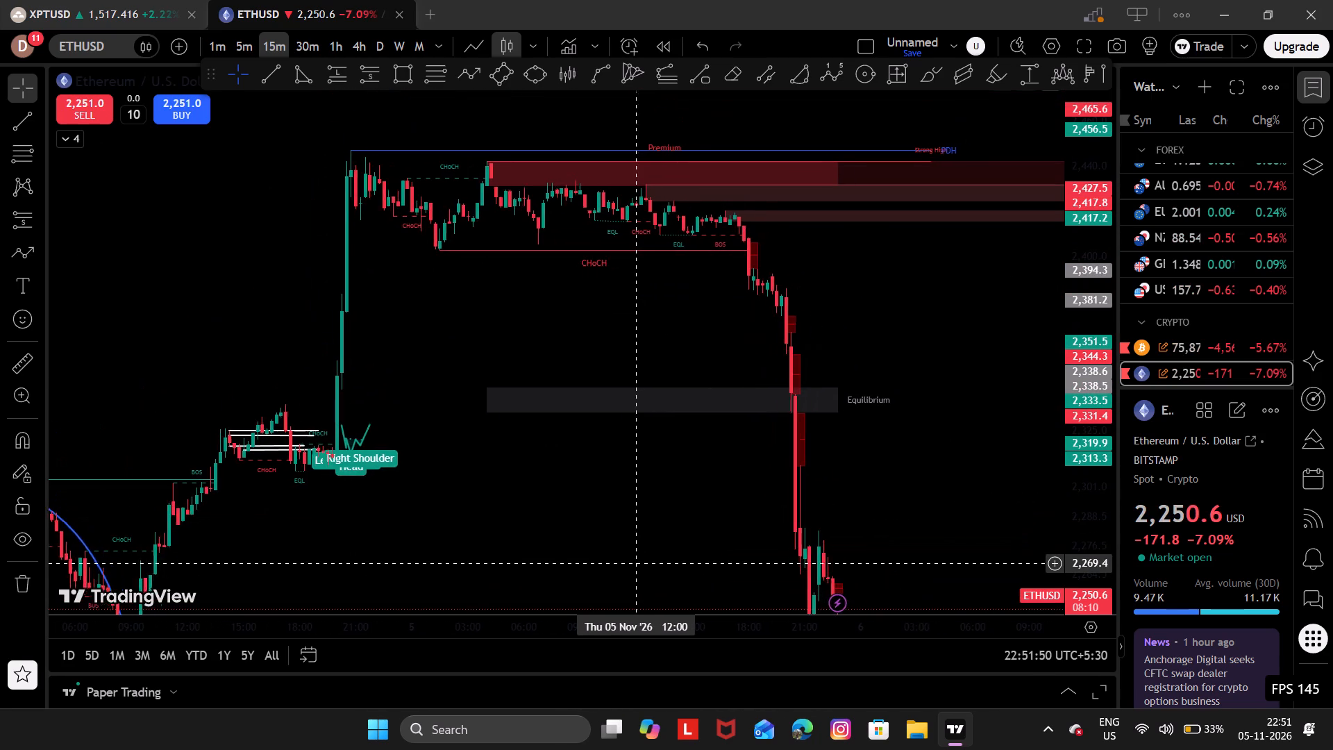
pyautogui.moveTo(631, 562); pyautogui.dragTo(567, 624)
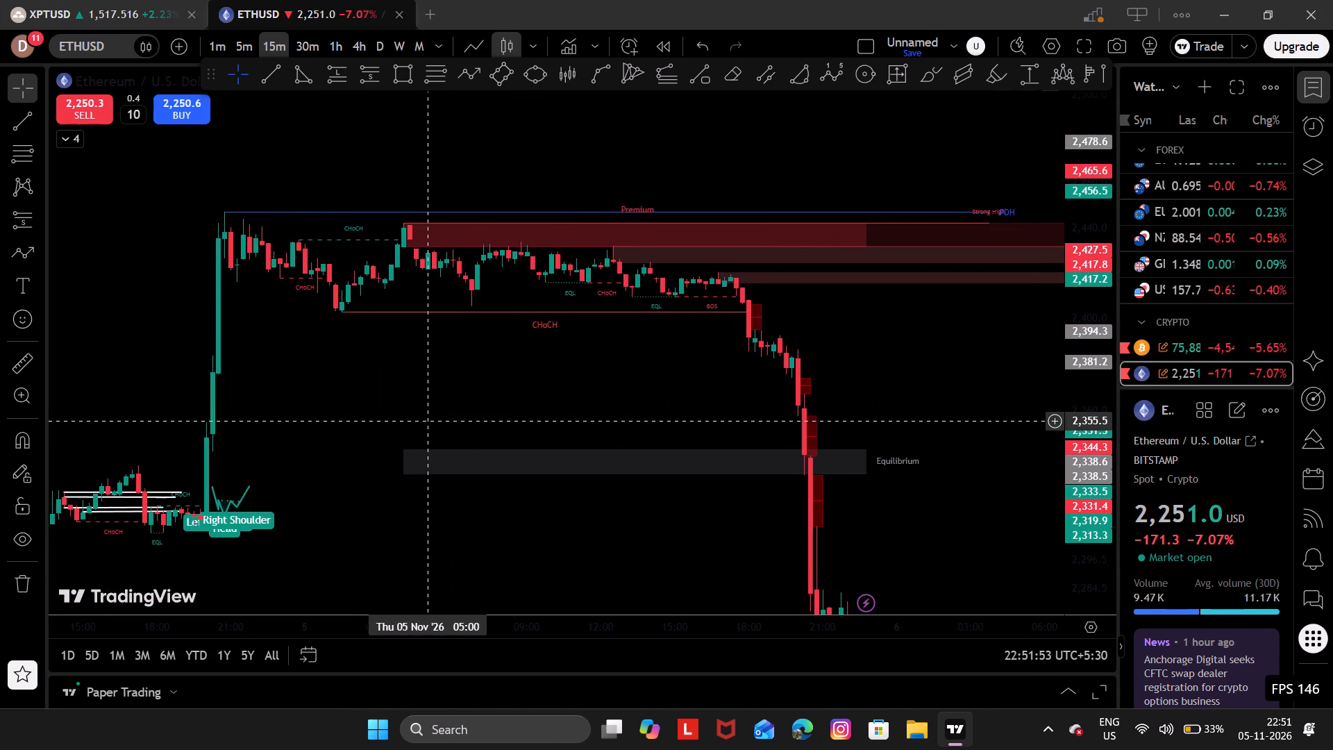
pyautogui.moveTo(1090, 518); pyautogui.dragTo(1125, 163)
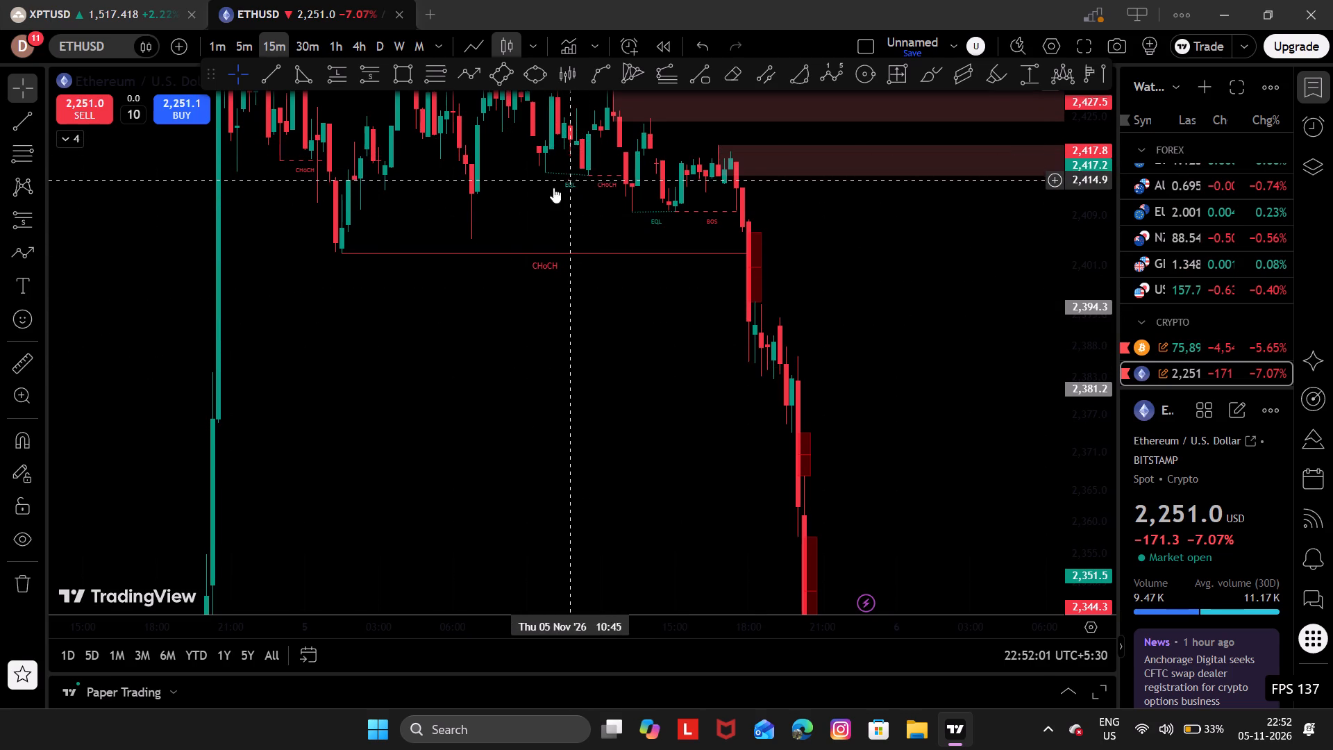
pyautogui.moveTo(385, 203); pyautogui.dragTo(320, 378)
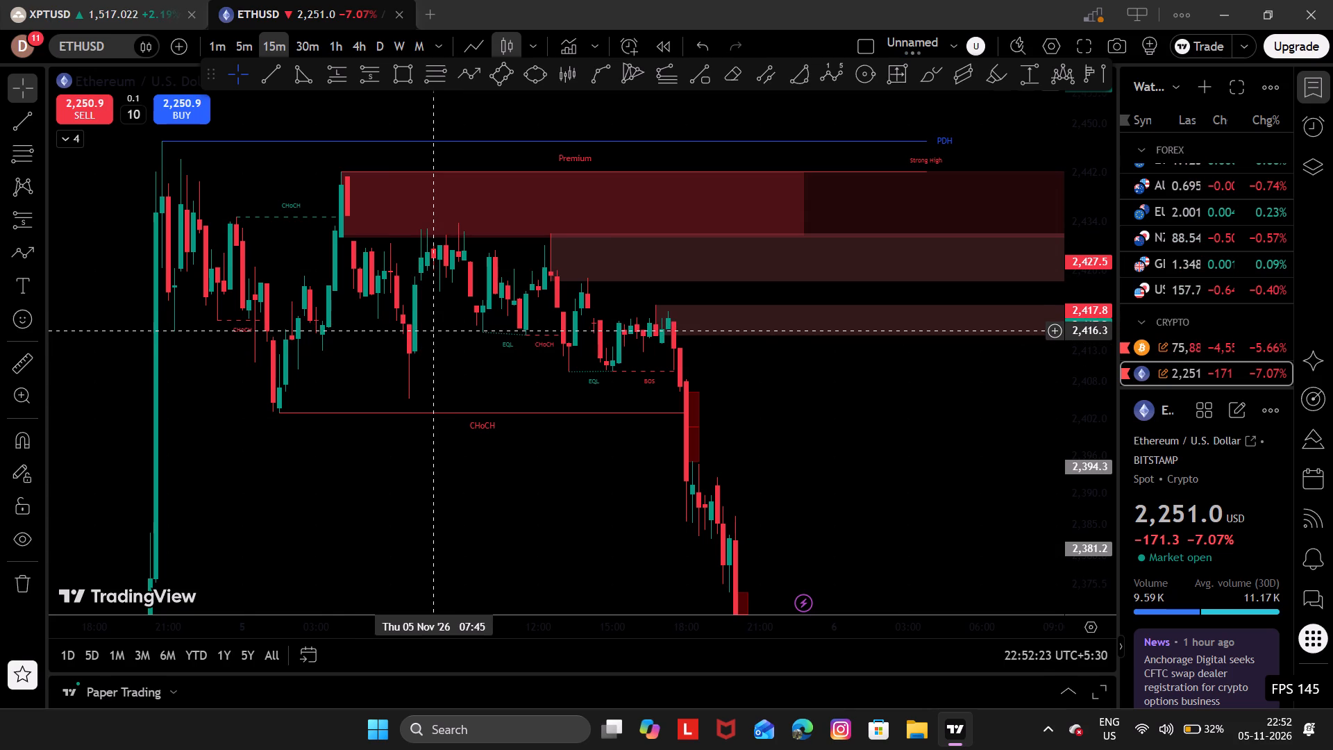
pyautogui.moveTo(433, 331); pyautogui.dragTo(418, 338)
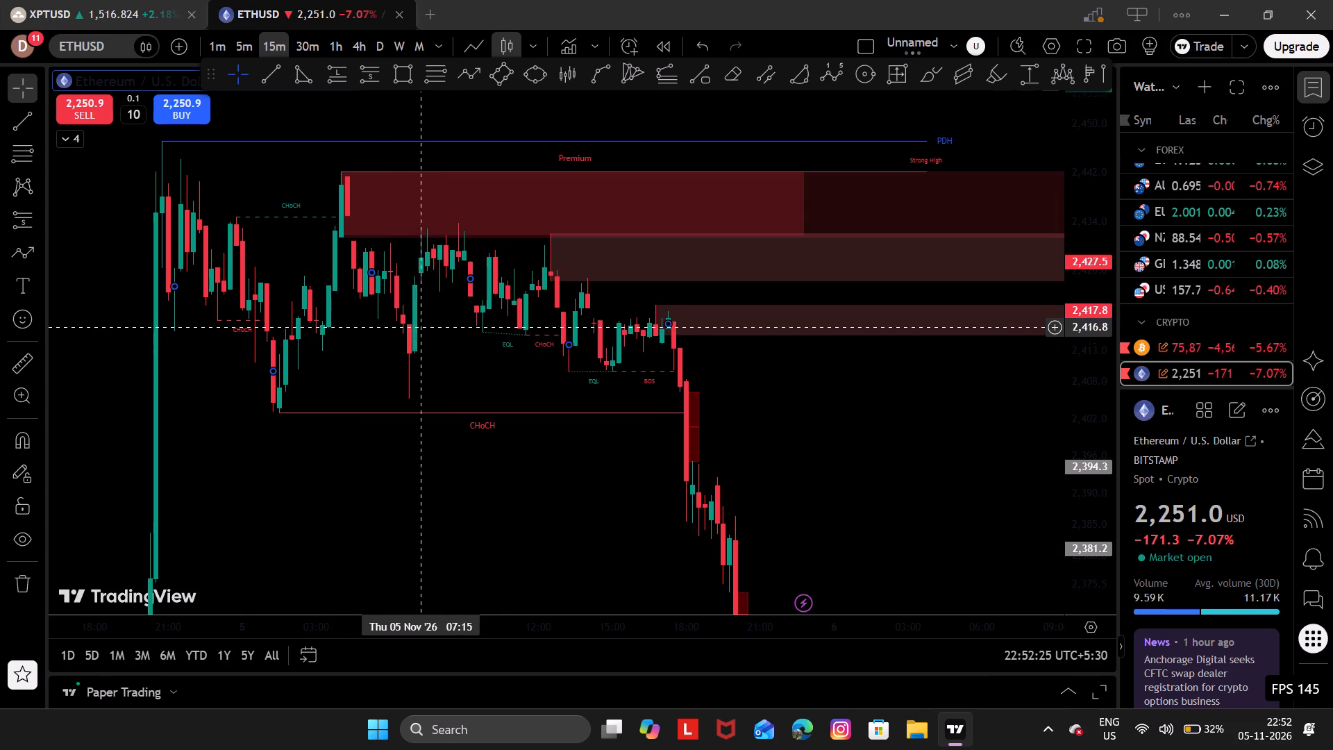
pyautogui.moveTo(439, 324); pyautogui.dragTo(428, 332)
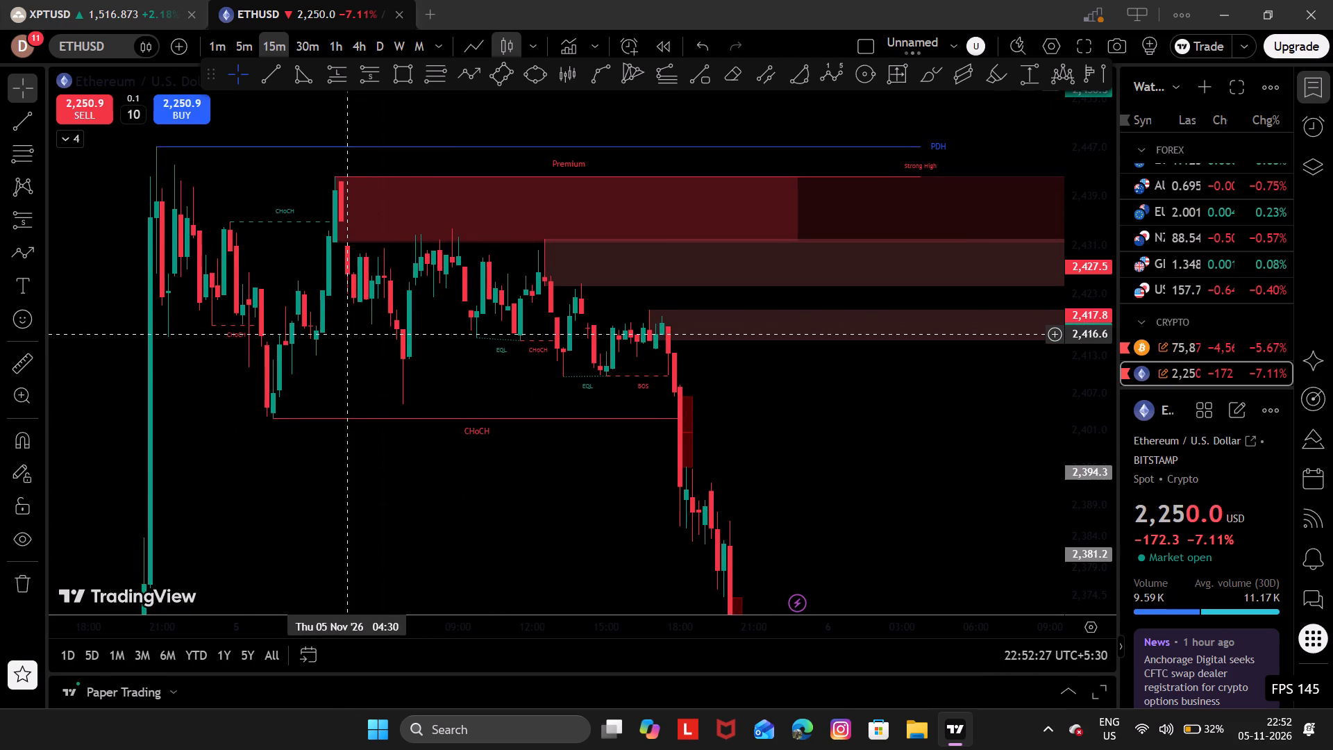
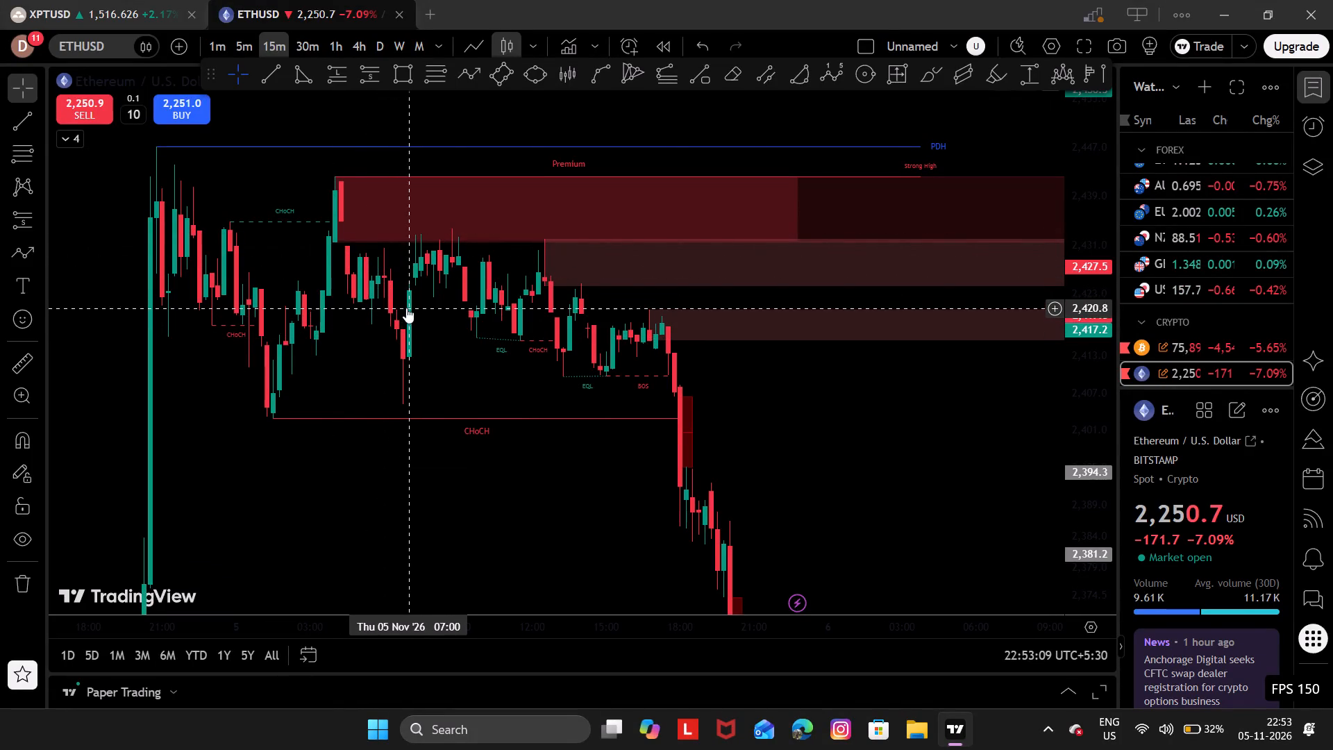
# Examine ETHUSD's descending consolidation below the Premium zones, from the early 5 November swings to the break below the CHoCH line.
pyautogui.moveTo(387, 347); pyautogui.dragTo(354, 377)
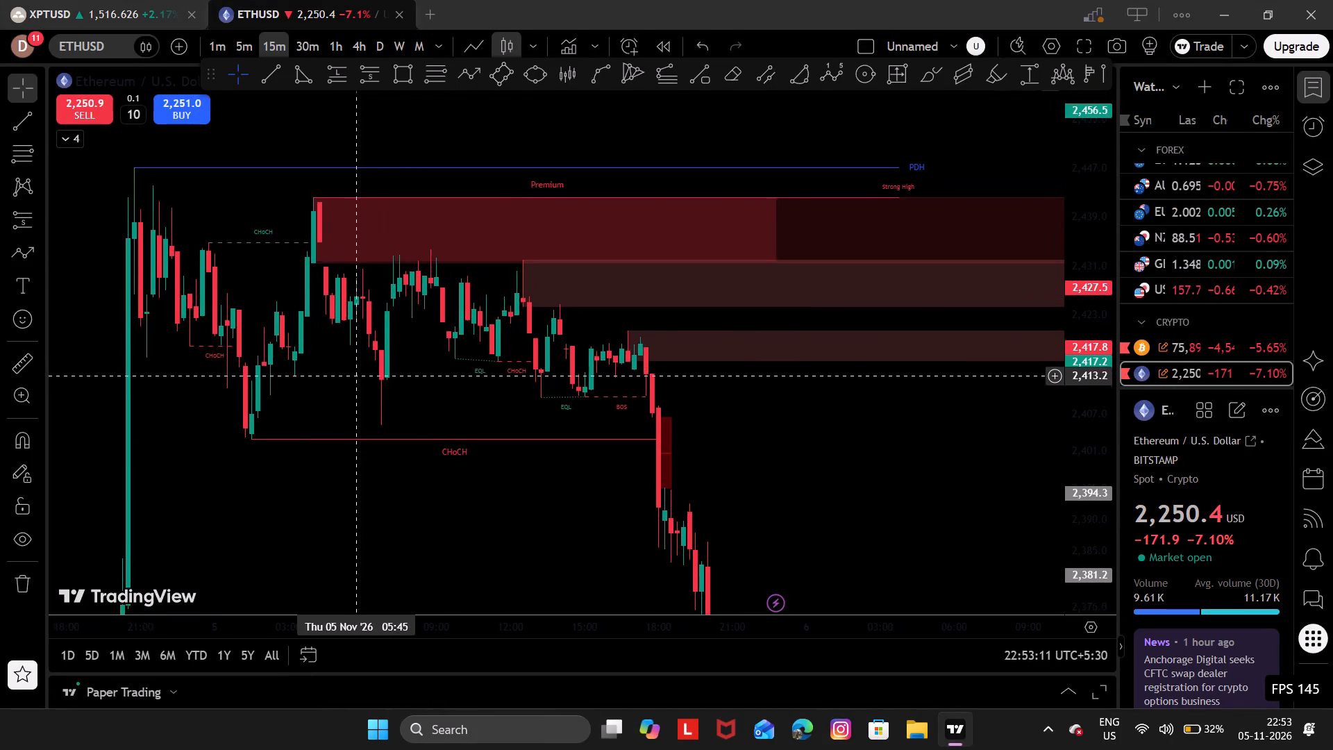
pyautogui.moveTo(354, 377); pyautogui.dragTo(342, 392)
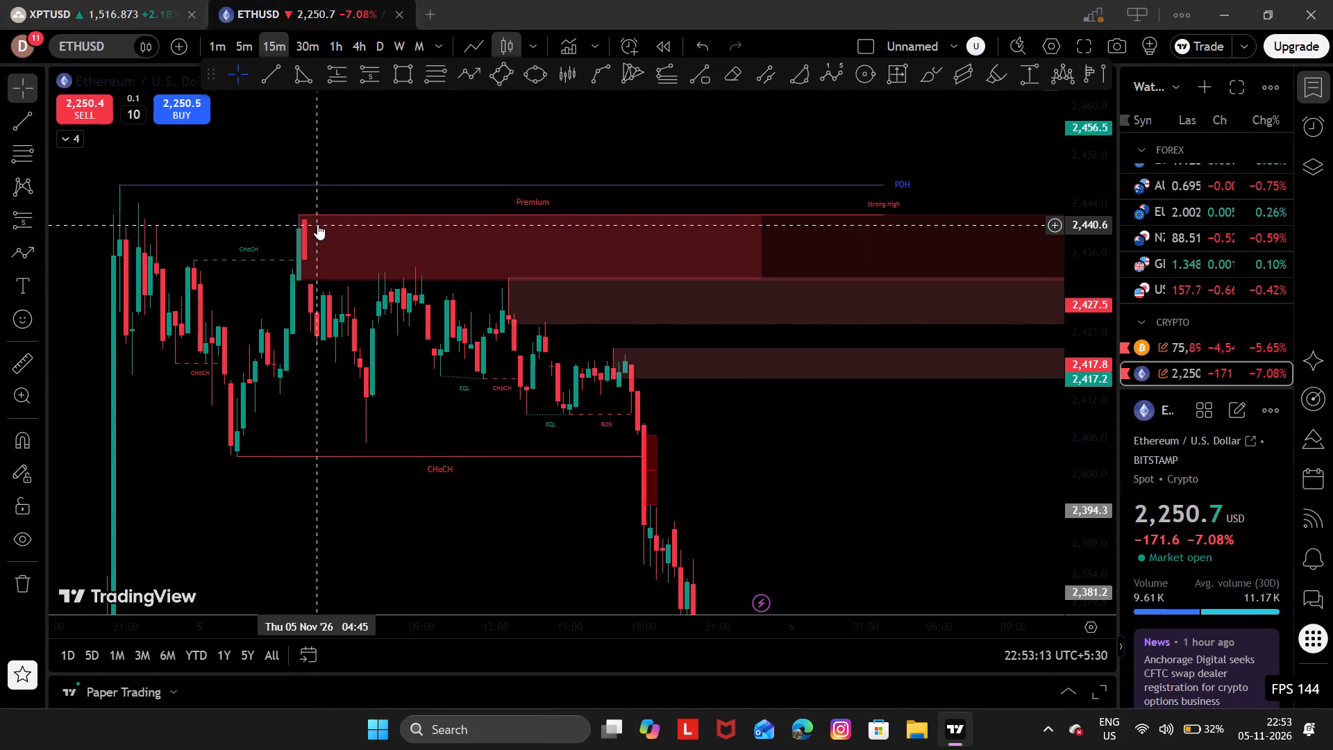
pyautogui.moveTo(317, 224); pyautogui.dragTo(326, 228)
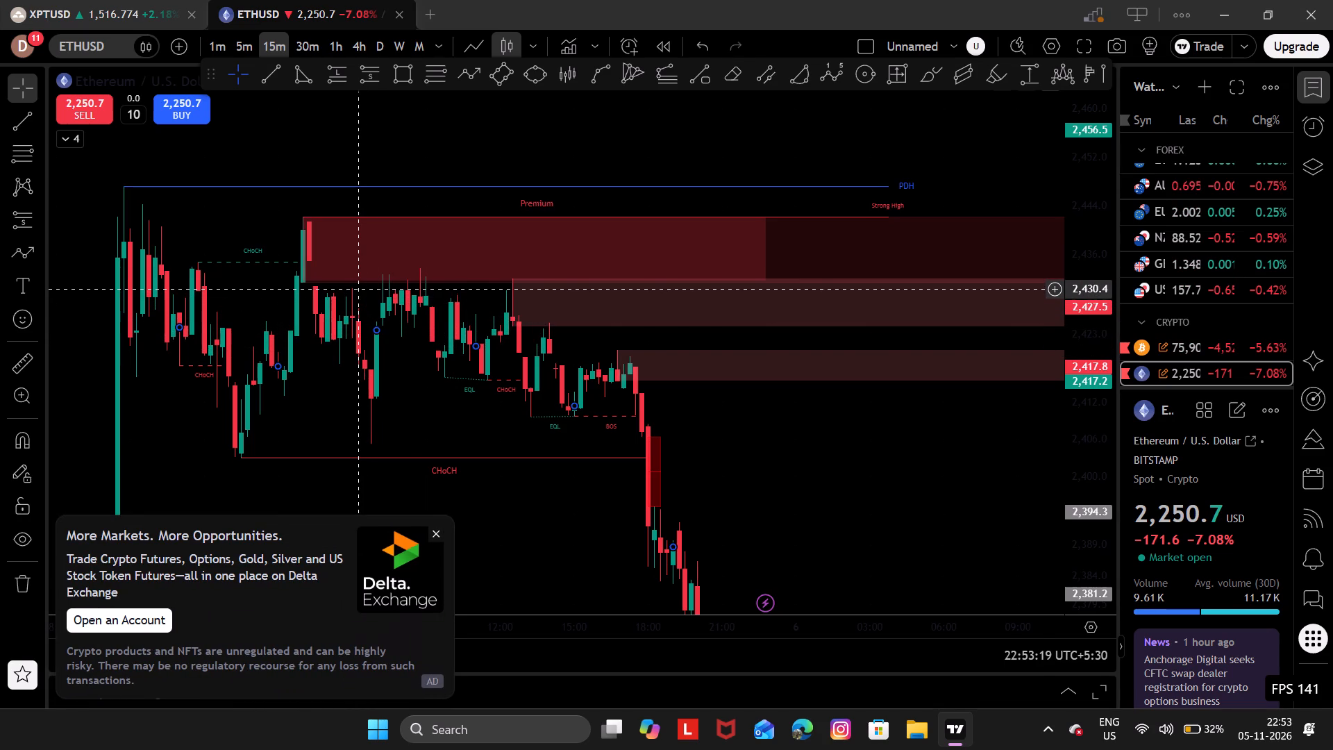
pyautogui.moveTo(358, 288); pyautogui.dragTo(288, 257)
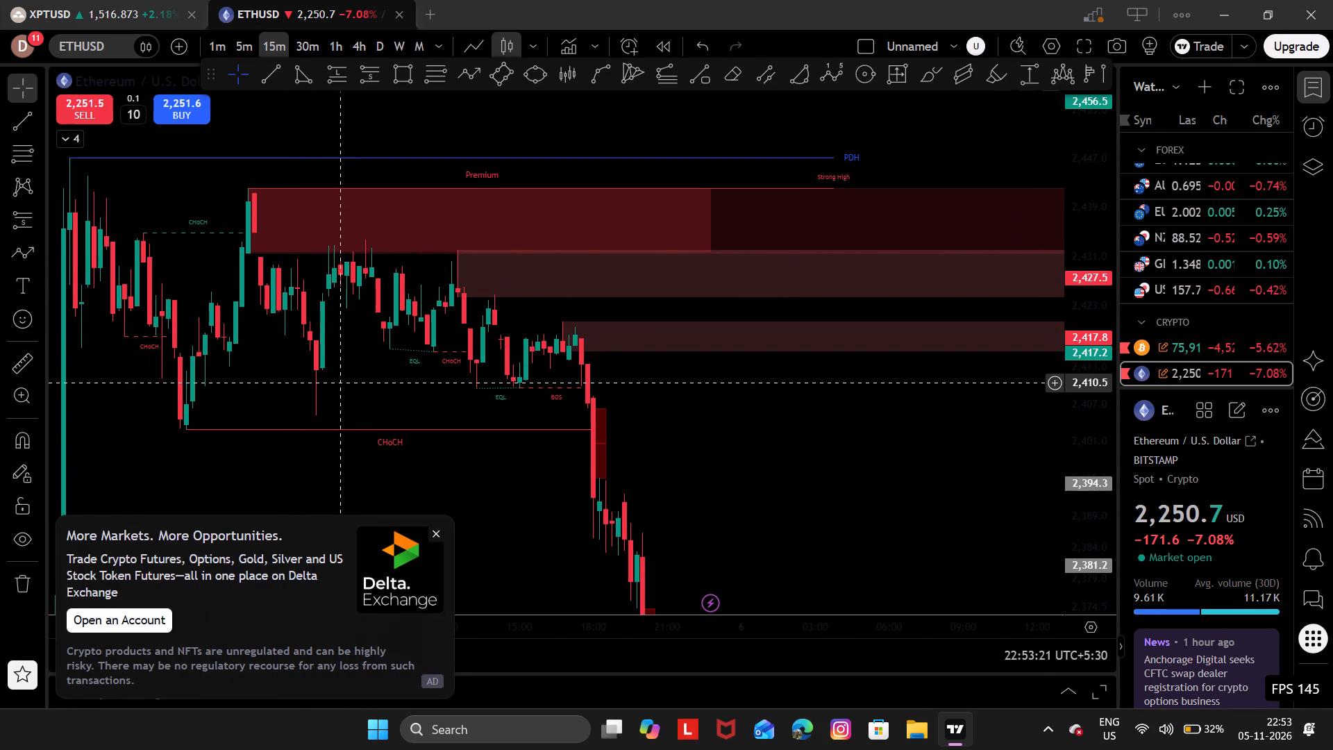
pyautogui.moveTo(346, 337); pyautogui.dragTo(317, 399)
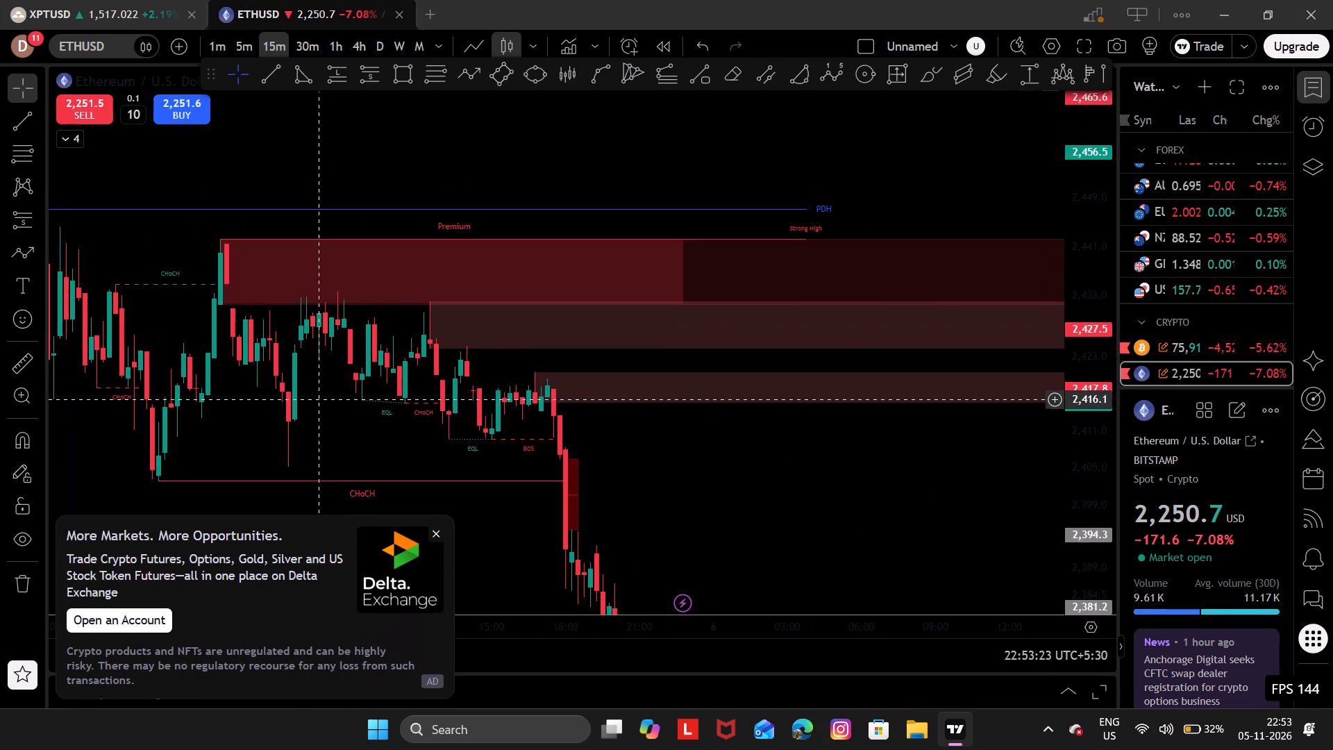
pyautogui.click(385, 331)
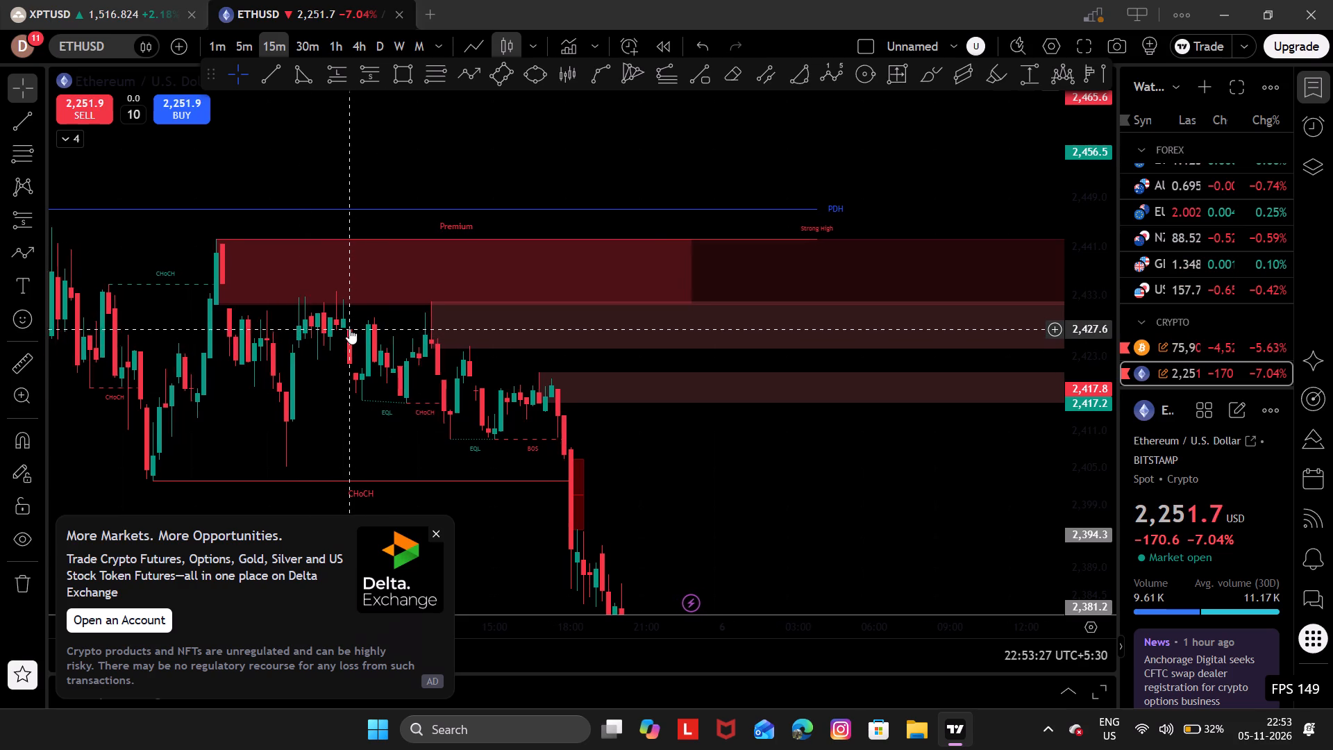
pyautogui.click(432, 533)
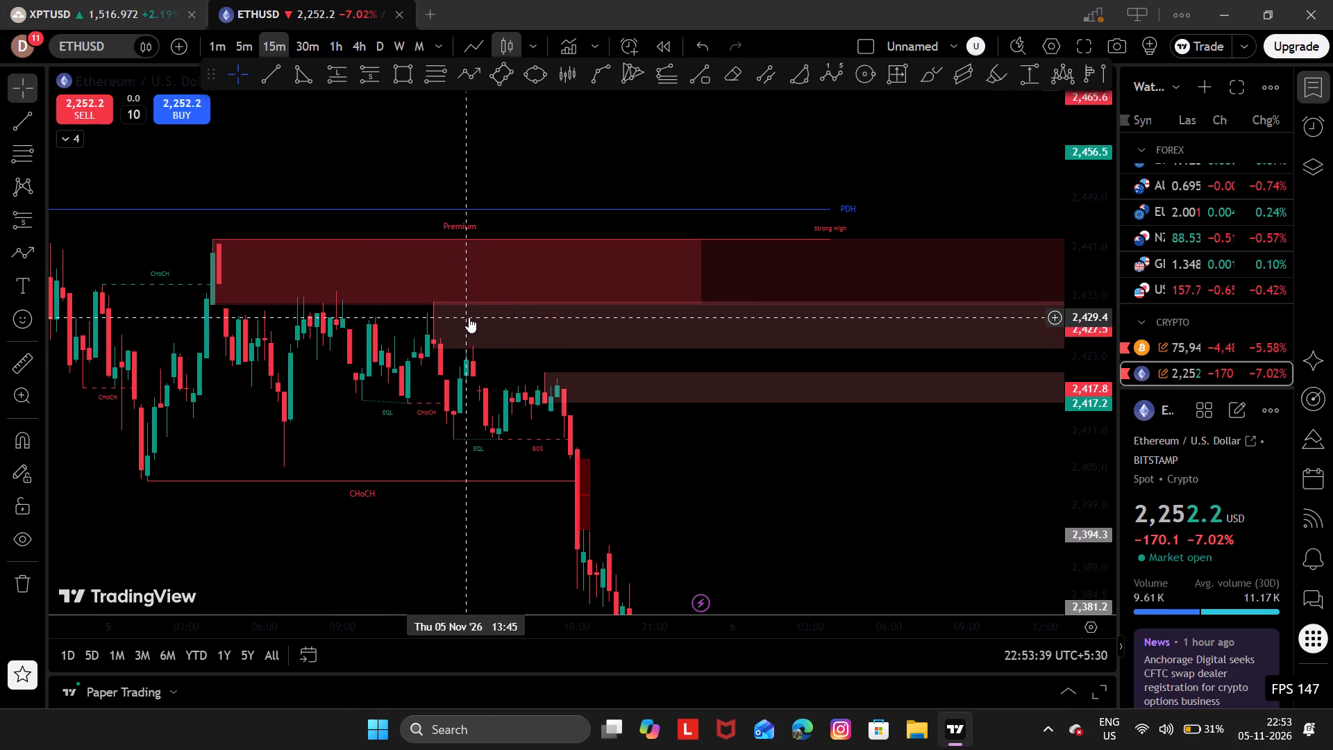
pyautogui.moveTo(399, 301); pyautogui.dragTo(335, 262)
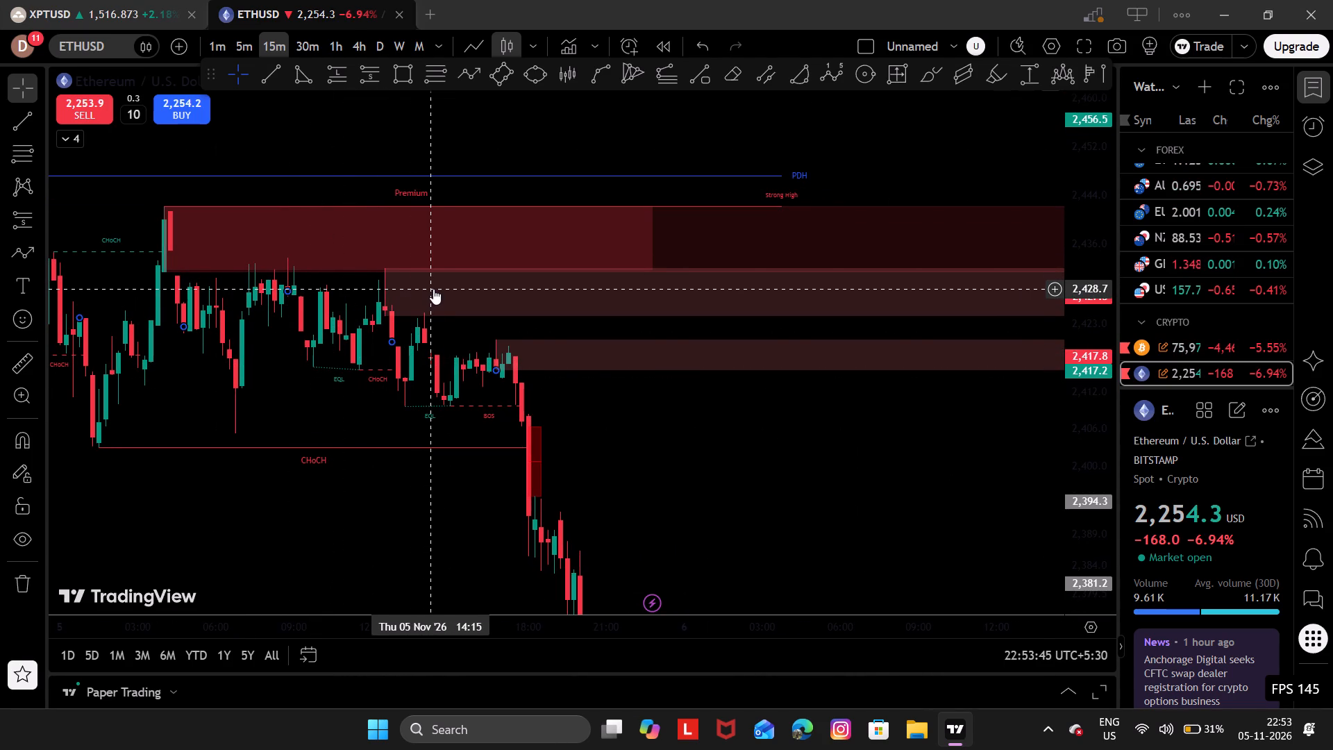
pyautogui.moveTo(441, 290); pyautogui.dragTo(369, 223)
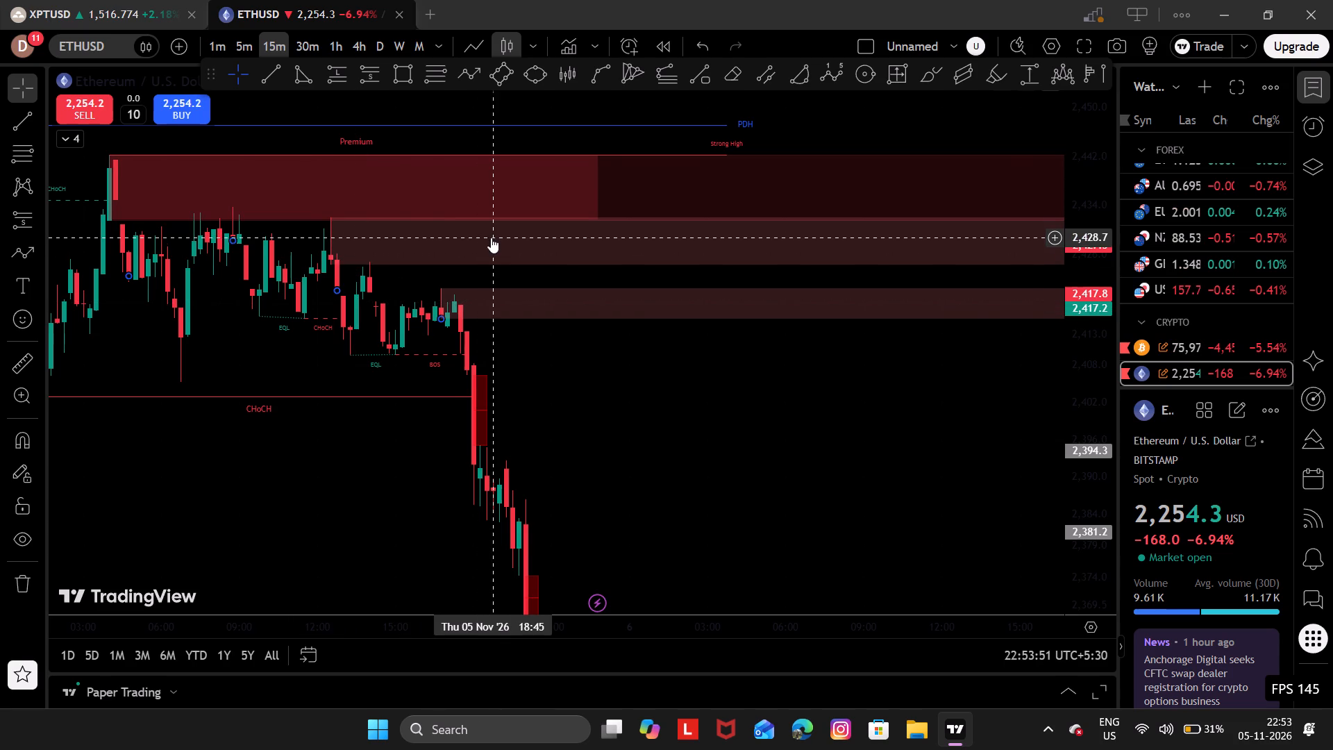
pyautogui.moveTo(491, 237); pyautogui.dragTo(565, 219)
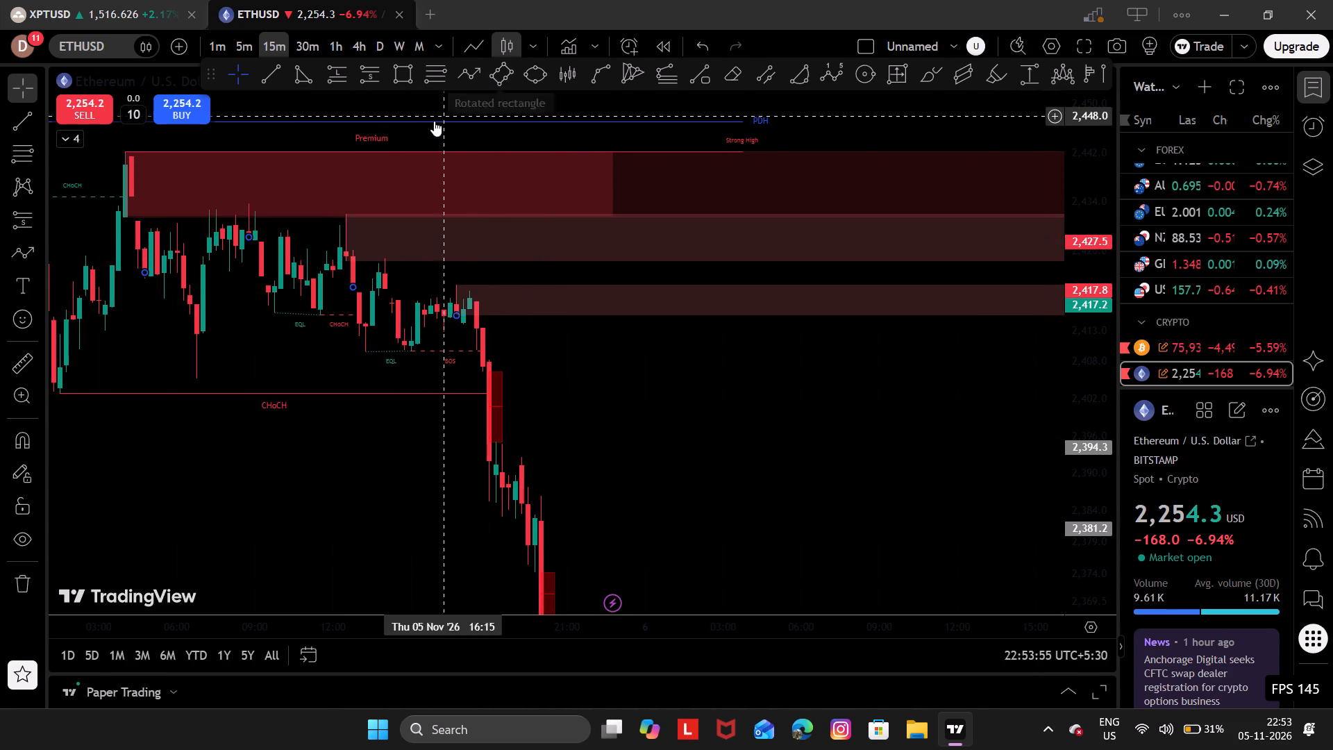
# Draw a rotated rectangle around ETHUSD's descending consolidation, from about 2,429 at 07:30 to about 2,410 near 18:00 on 5 November.
pyautogui.click(505, 73)
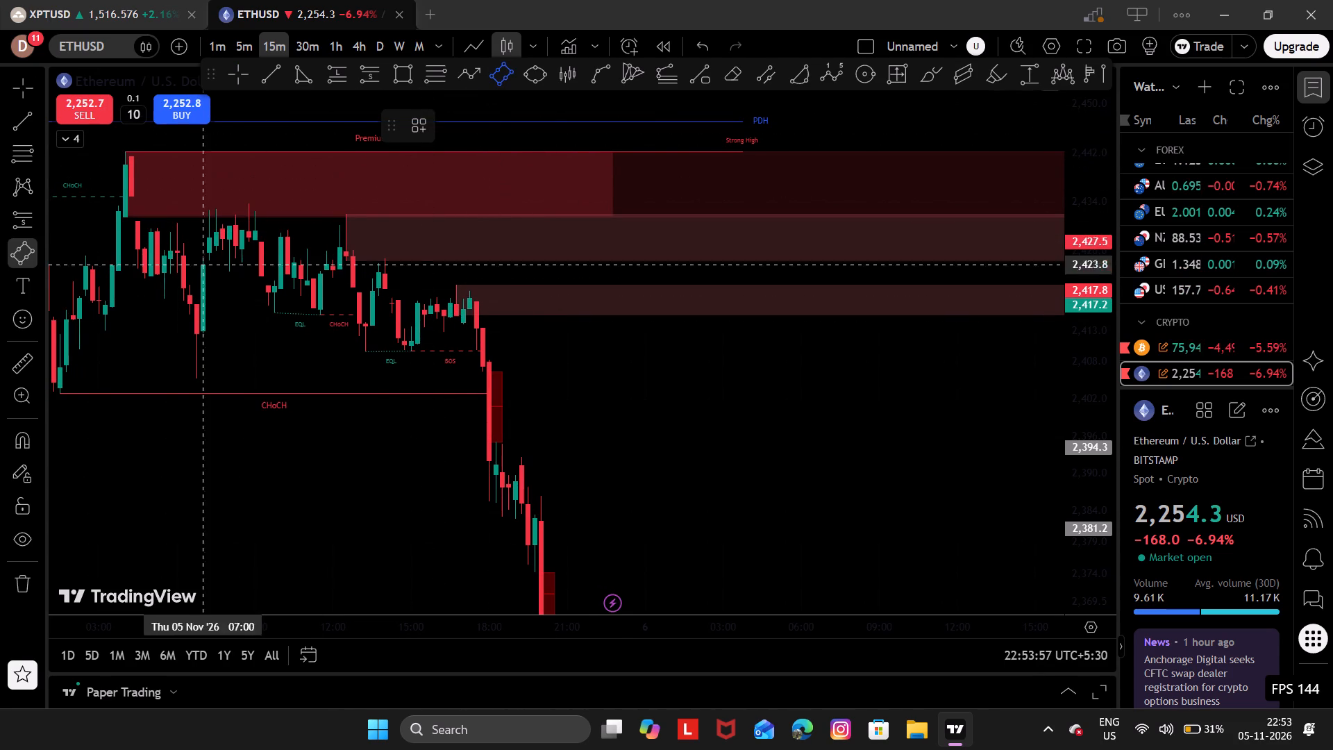
pyautogui.moveTo(218, 229); pyautogui.dragTo(459, 313)
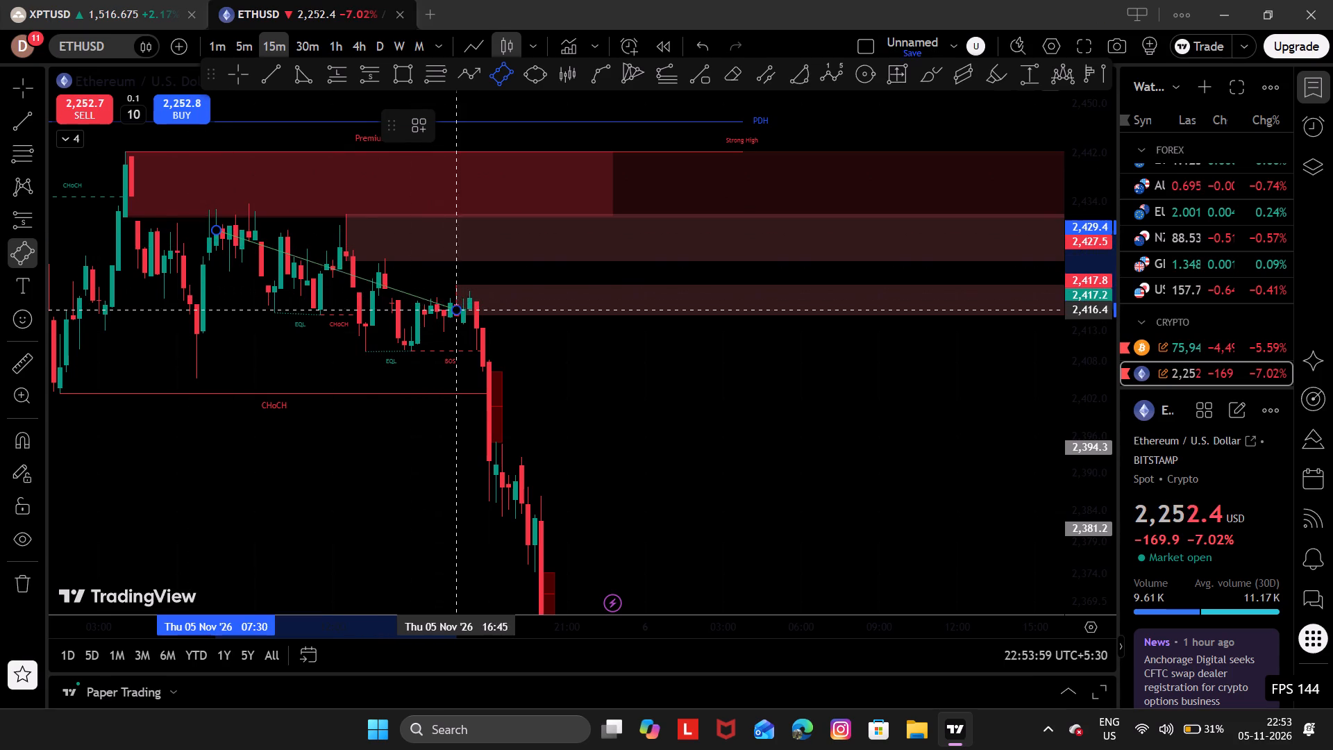
pyautogui.moveTo(459, 313); pyautogui.dragTo(492, 346)
pyautogui.moveTo(492, 346); pyautogui.dragTo(484, 392)
pyautogui.click(484, 392)
pyautogui.click(548, 398)
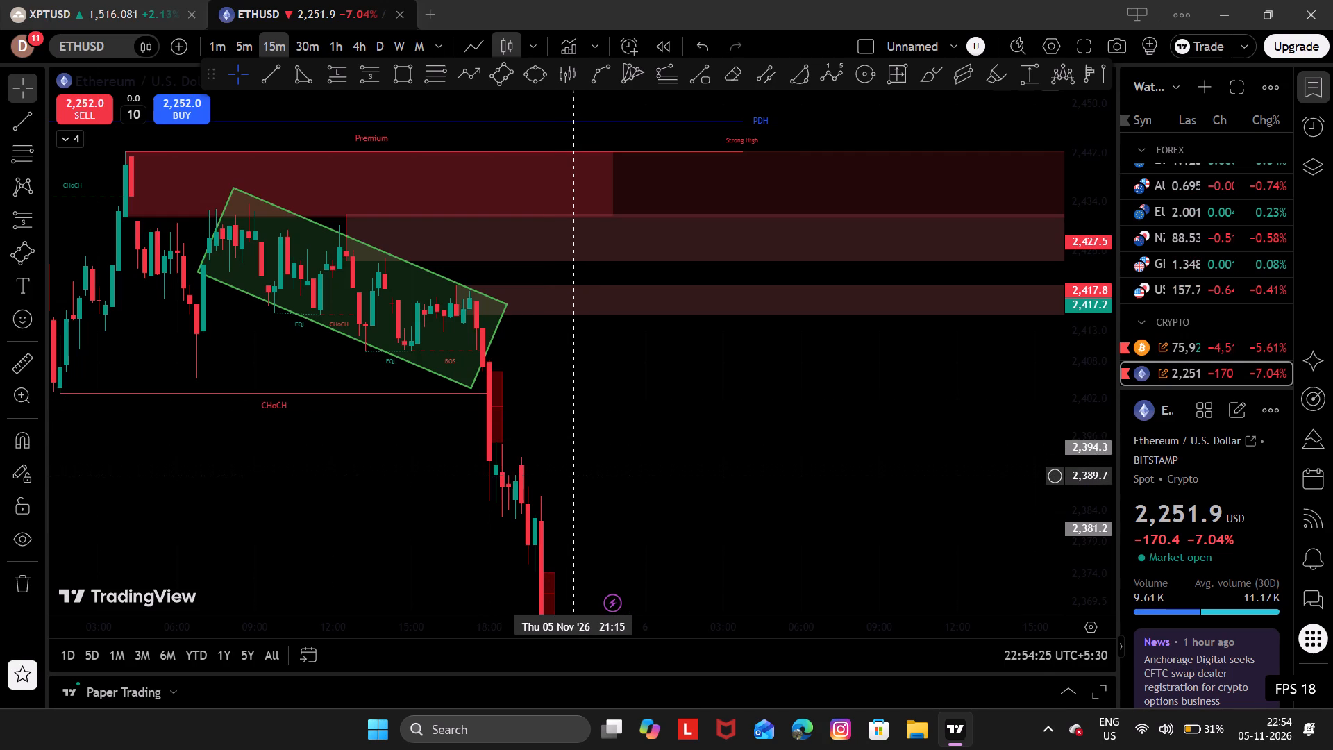
# Examine ETHUSD's sell-off through the Equilibrium zone and the latest candles above the Discount zone and PDL.
pyautogui.moveTo(623, 472); pyautogui.dragTo(640, 123)
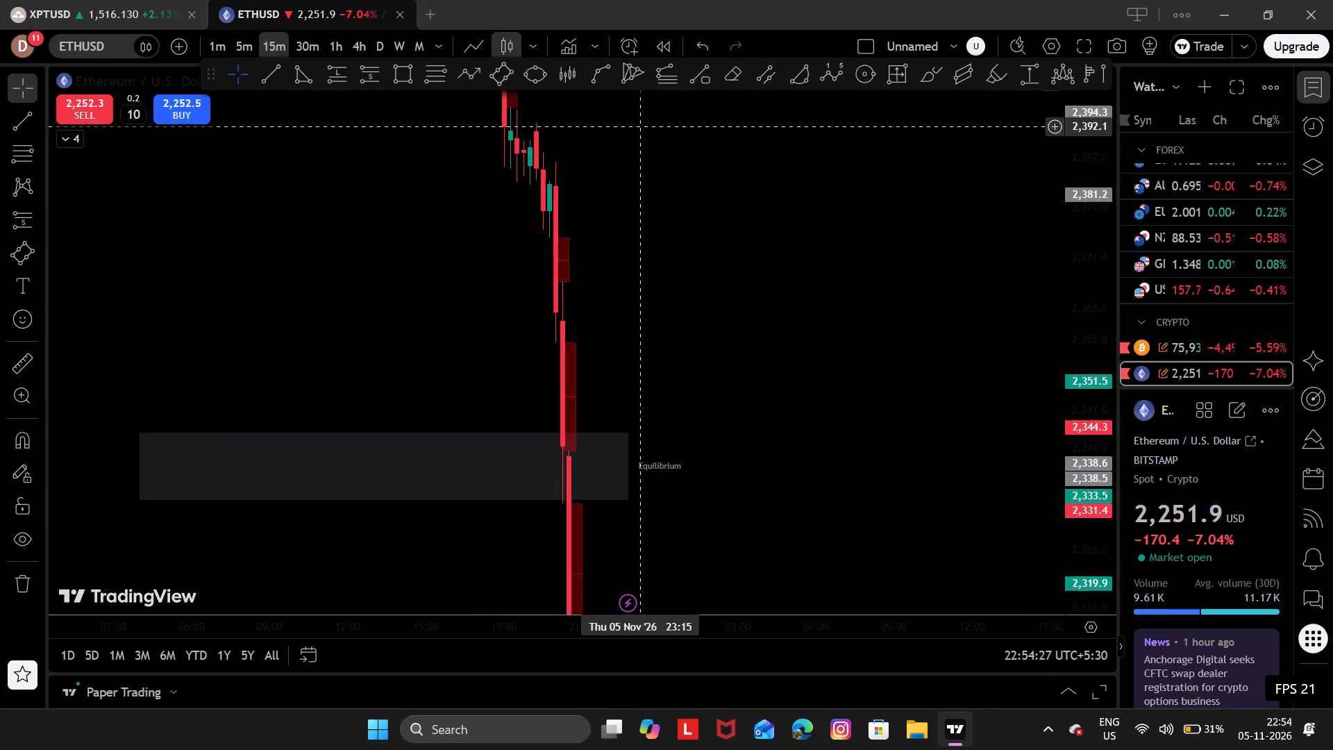
pyautogui.moveTo(640, 123); pyautogui.dragTo(618, 79)
pyautogui.moveTo(672, 274); pyautogui.dragTo(629, 0)
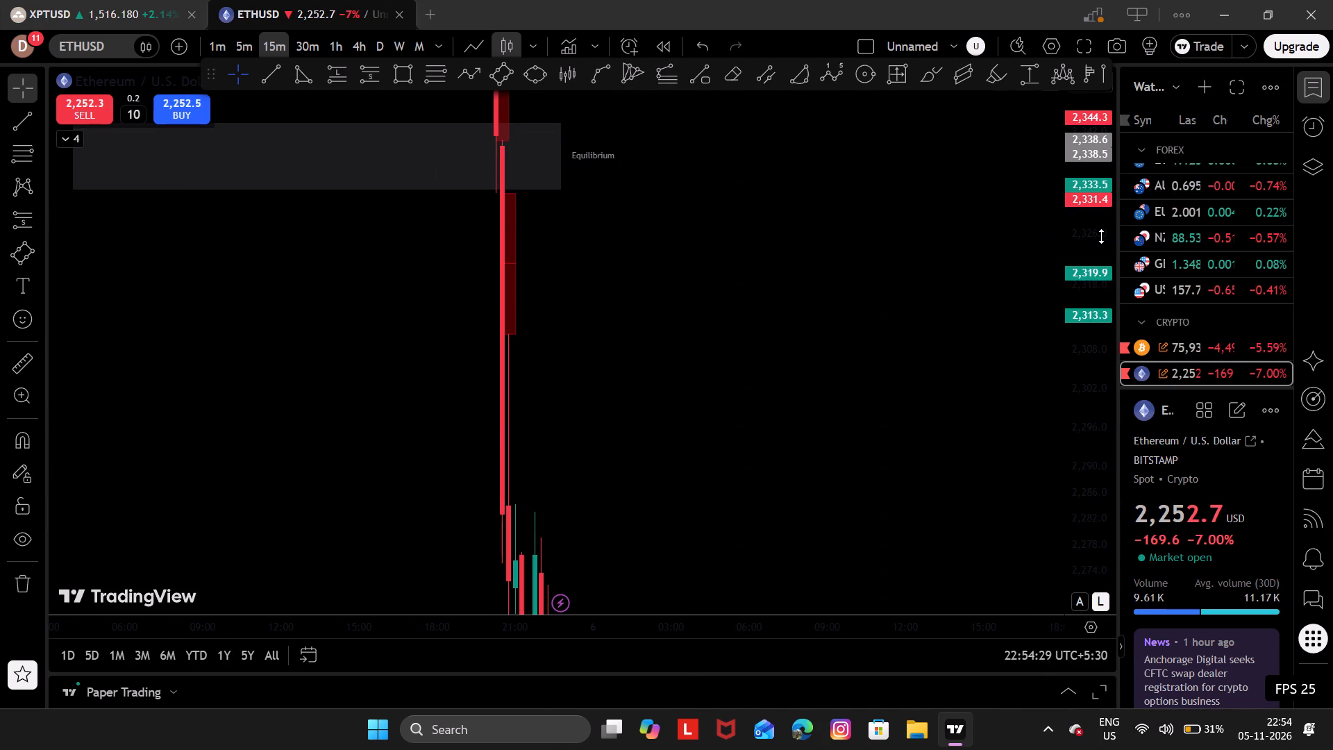
pyautogui.moveTo(1101, 236); pyautogui.dragTo(1084, 560)
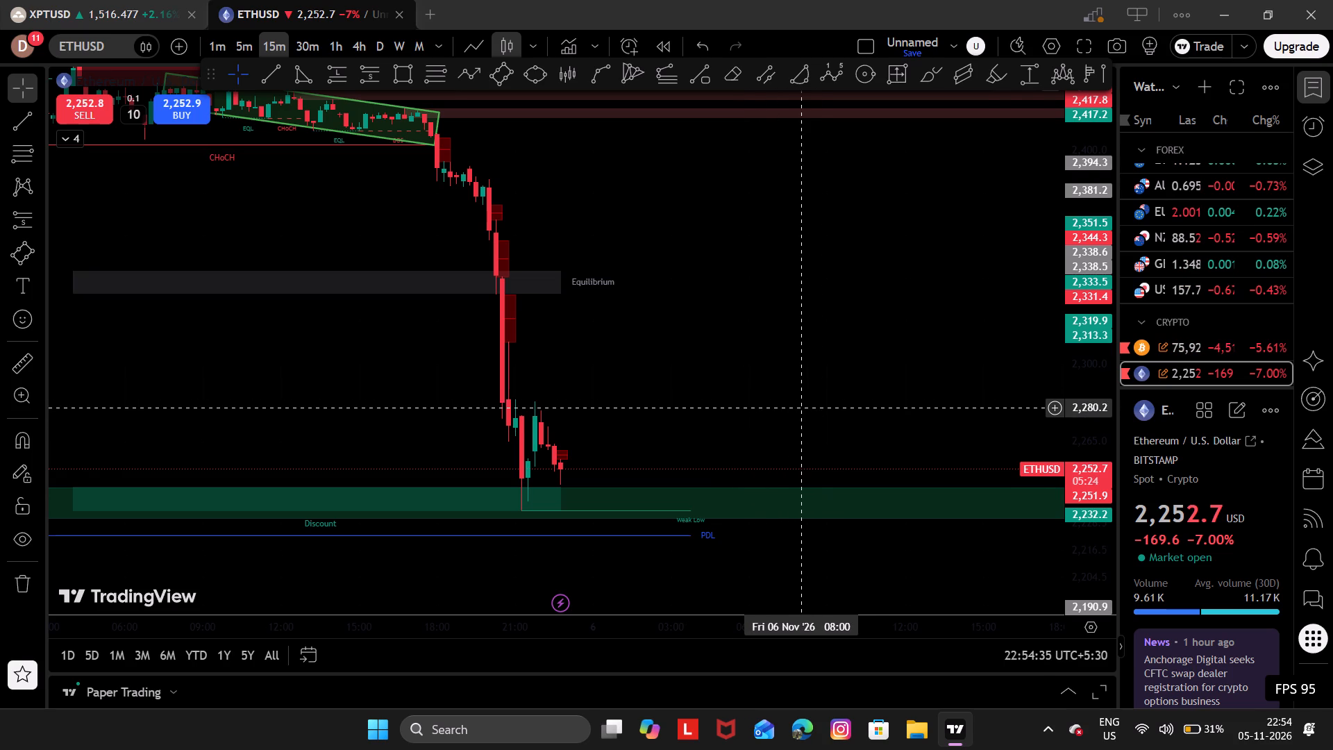
pyautogui.moveTo(804, 408); pyautogui.dragTo(725, 353)
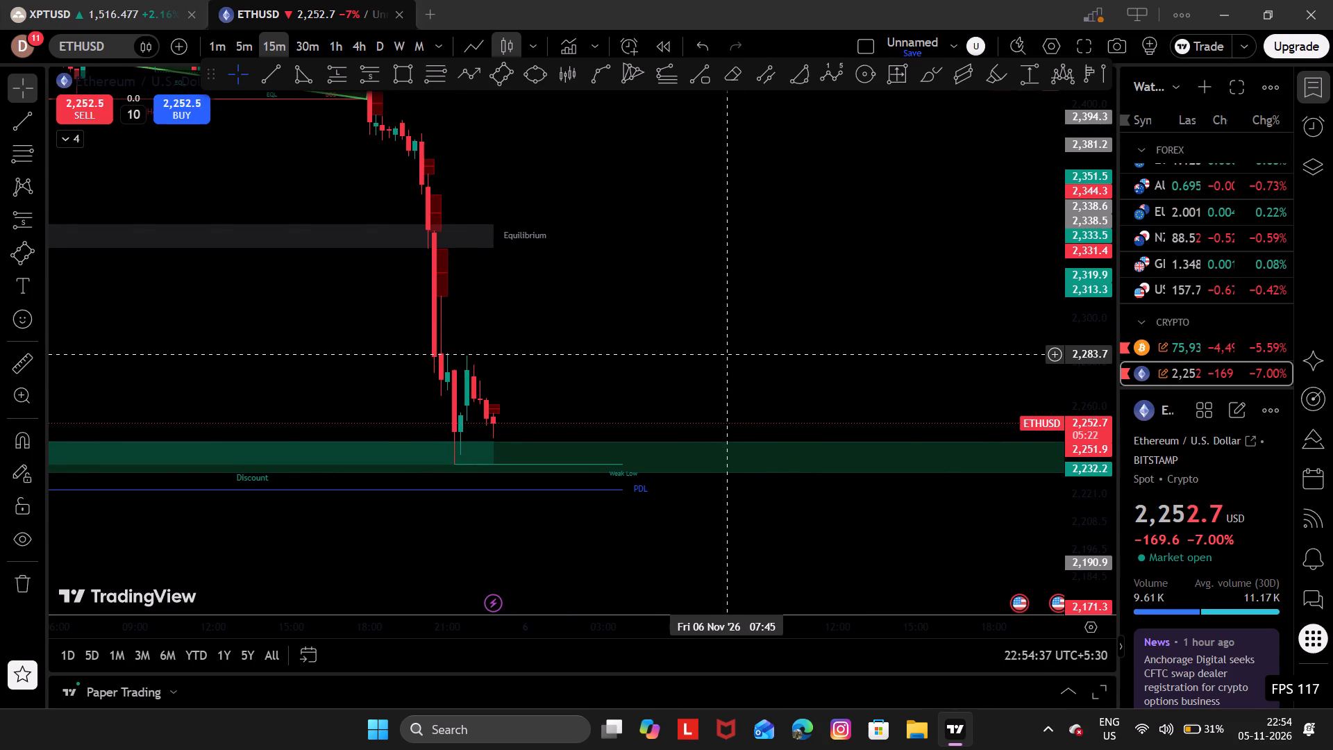
pyautogui.moveTo(737, 366); pyautogui.dragTo(857, 332)
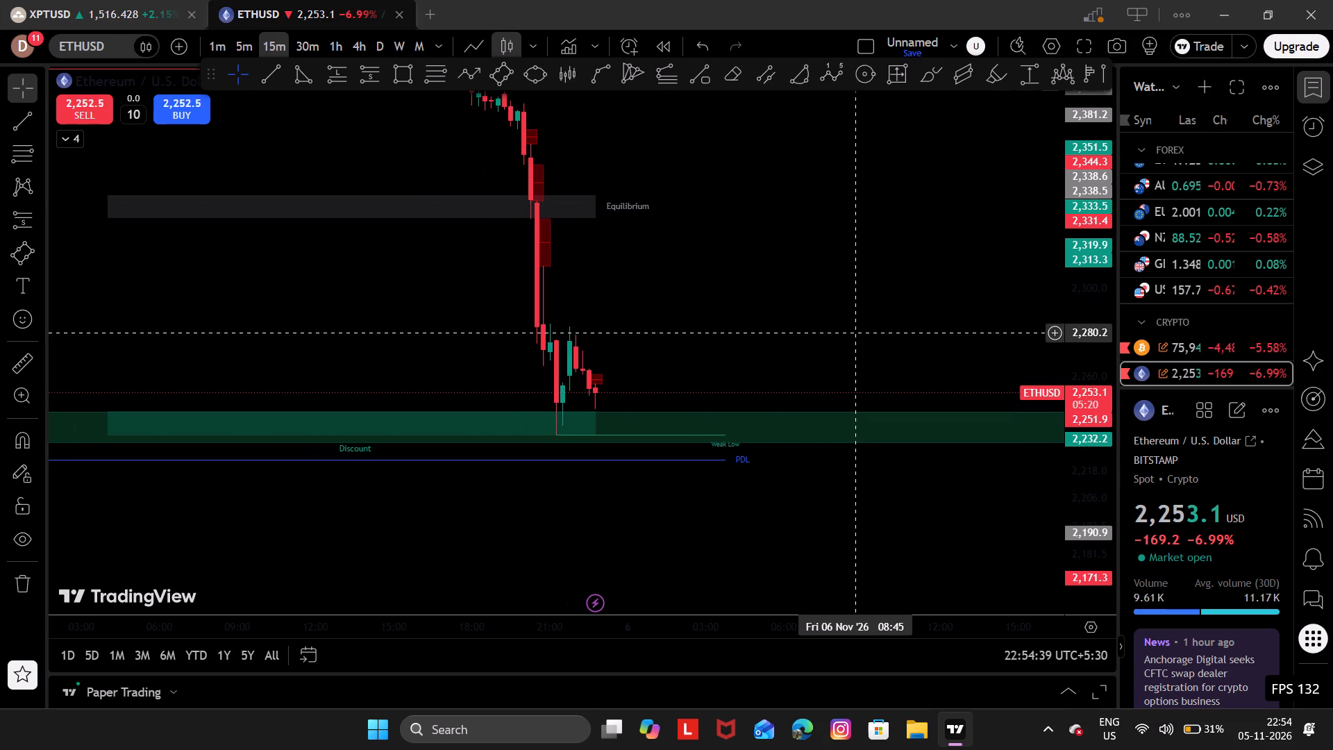
pyautogui.hscroll(2, 694, 386)
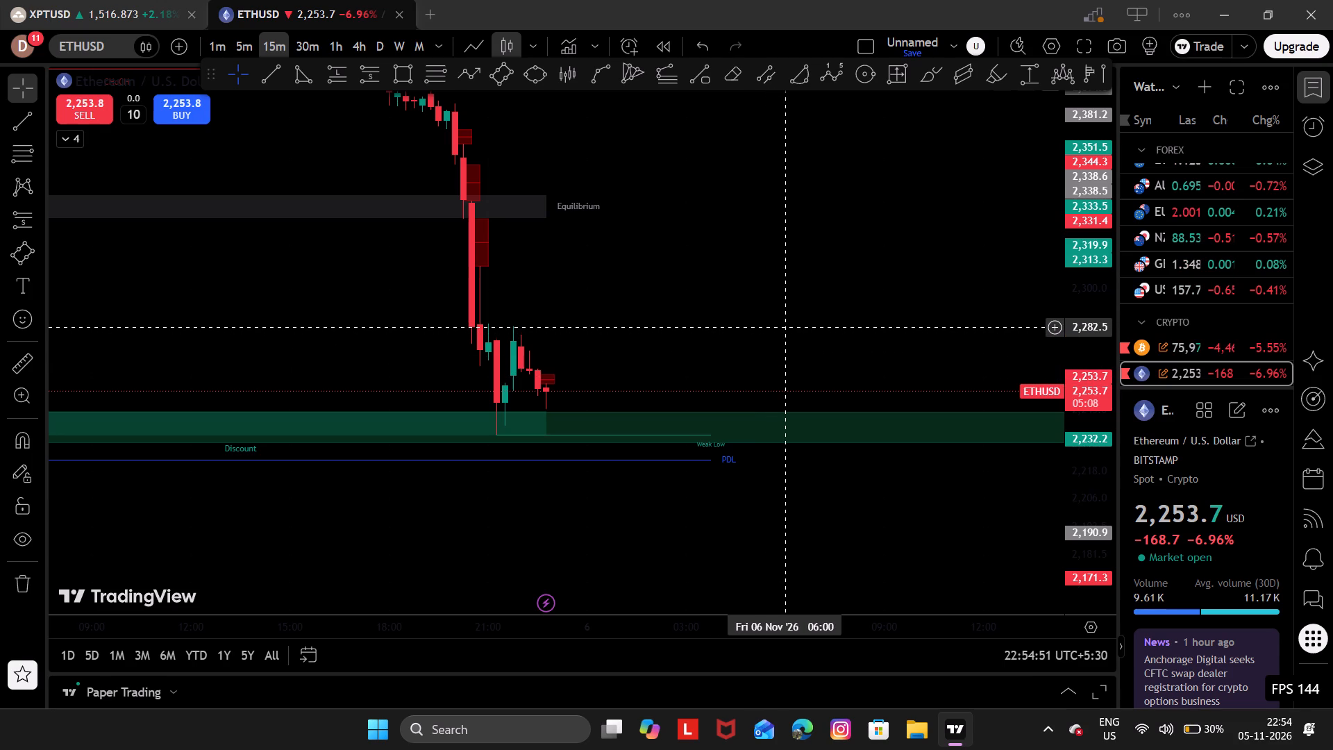
pyautogui.moveTo(782, 326); pyautogui.dragTo(798, 323)
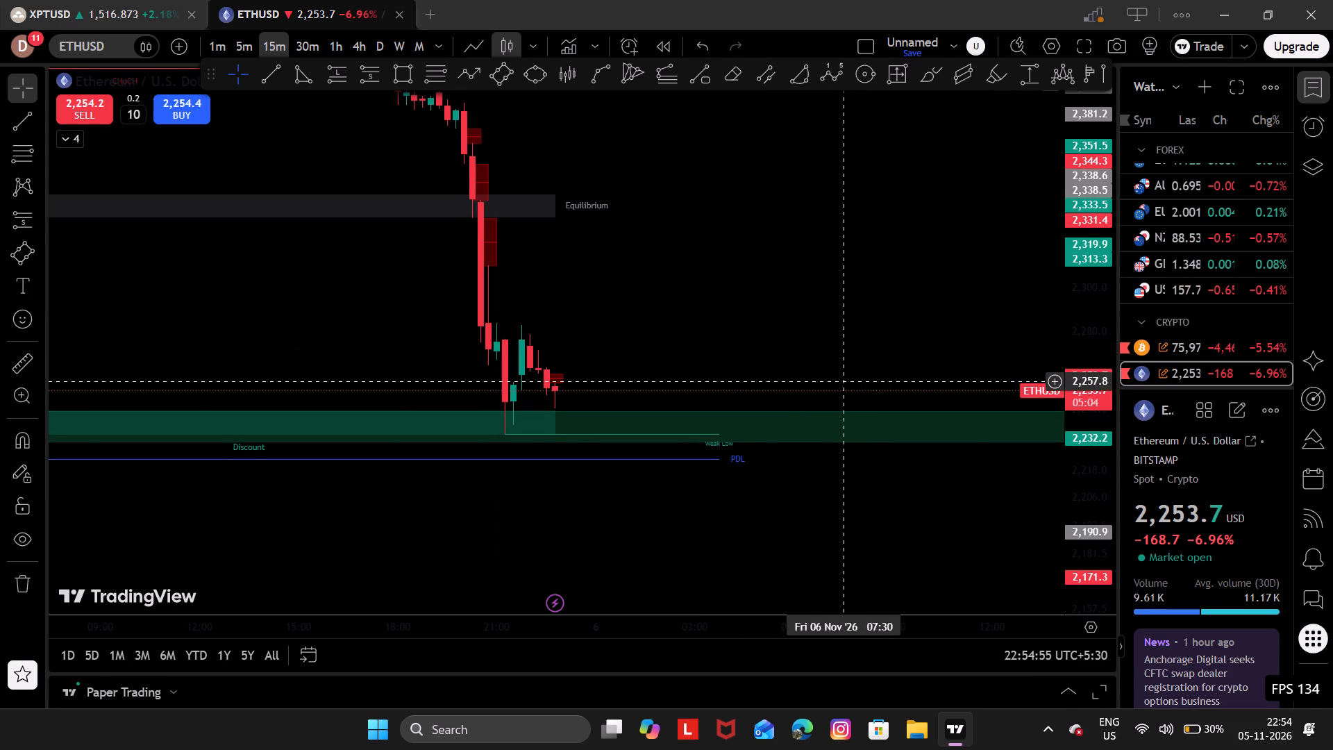
pyautogui.moveTo(854, 380); pyautogui.dragTo(763, 319)
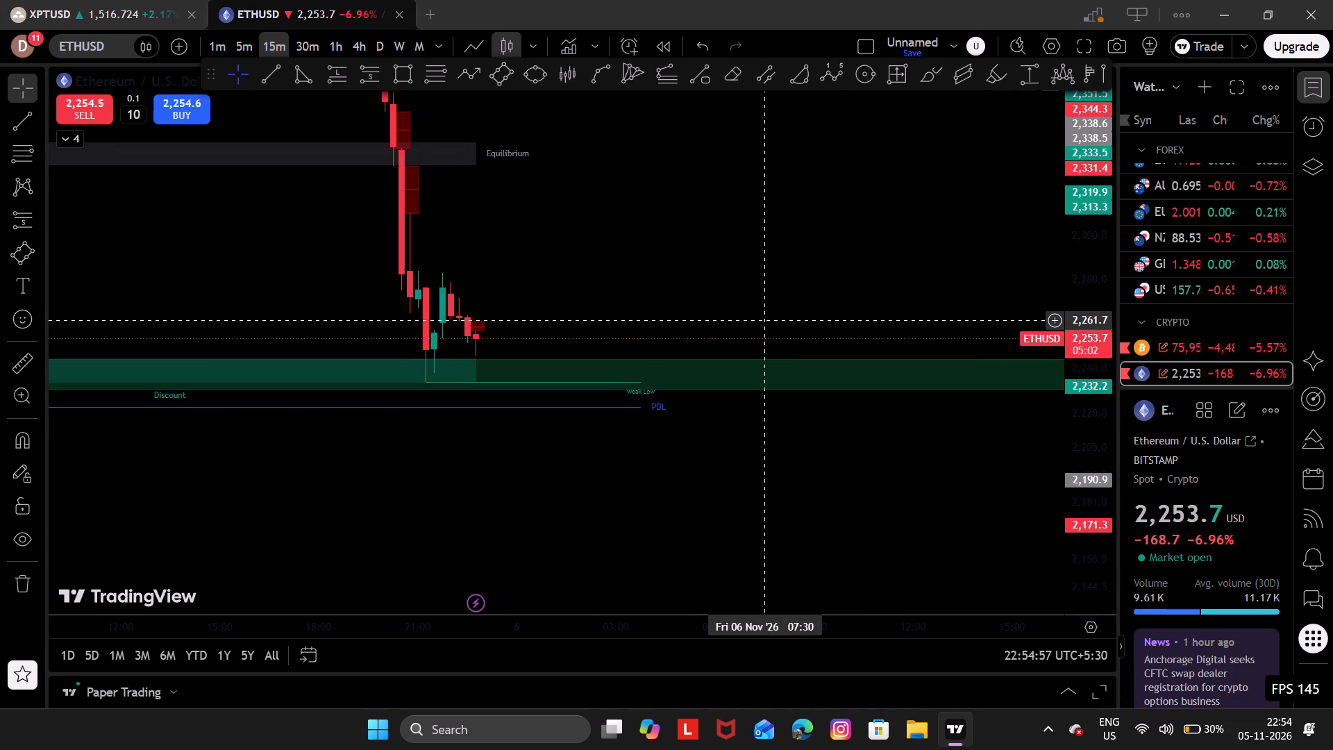
# Switch the chart from ETHUSD to XRPUSD, the next symbol in the watchlist's Crypto section.
pyautogui.press('space')
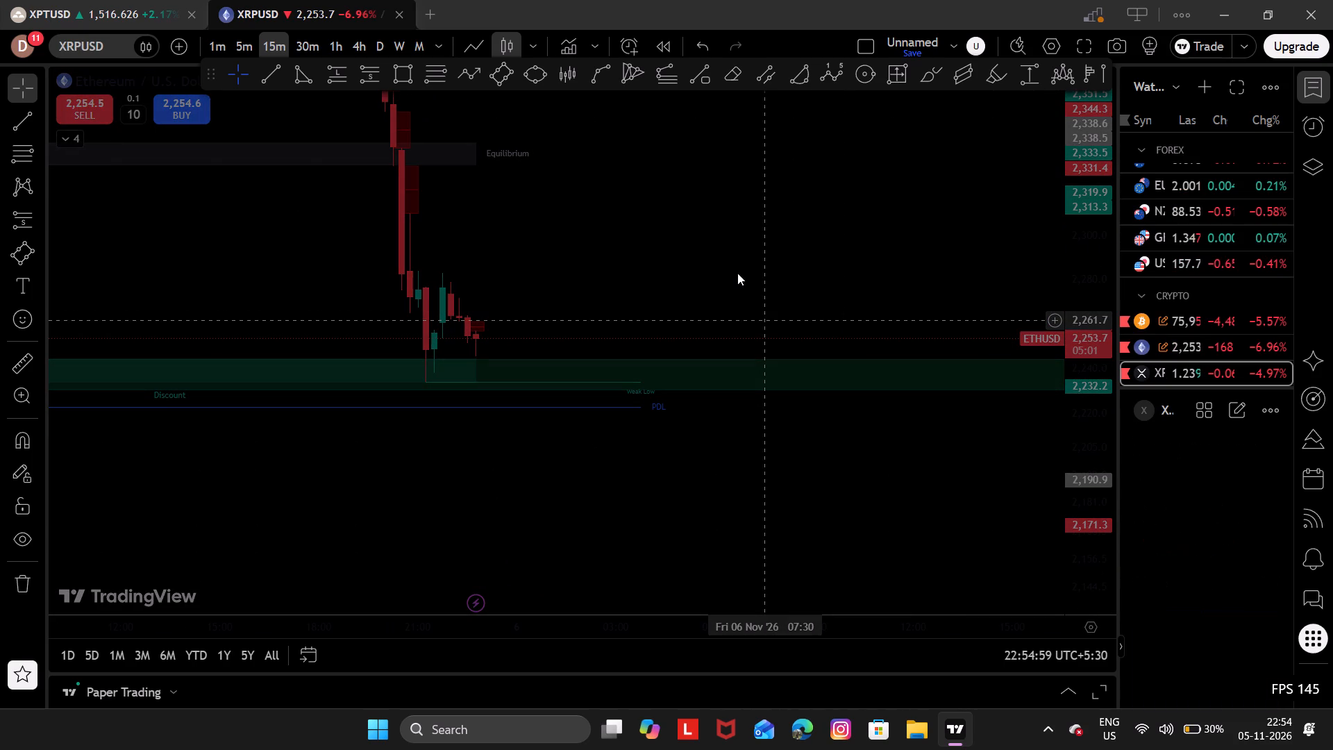
# Examine XRPUSD's 15-minute structure, from the PDL and Discount zone back to the earlier drawings and the swings below the PDH.
pyautogui.moveTo(662, 431); pyautogui.dragTo(912, 379)
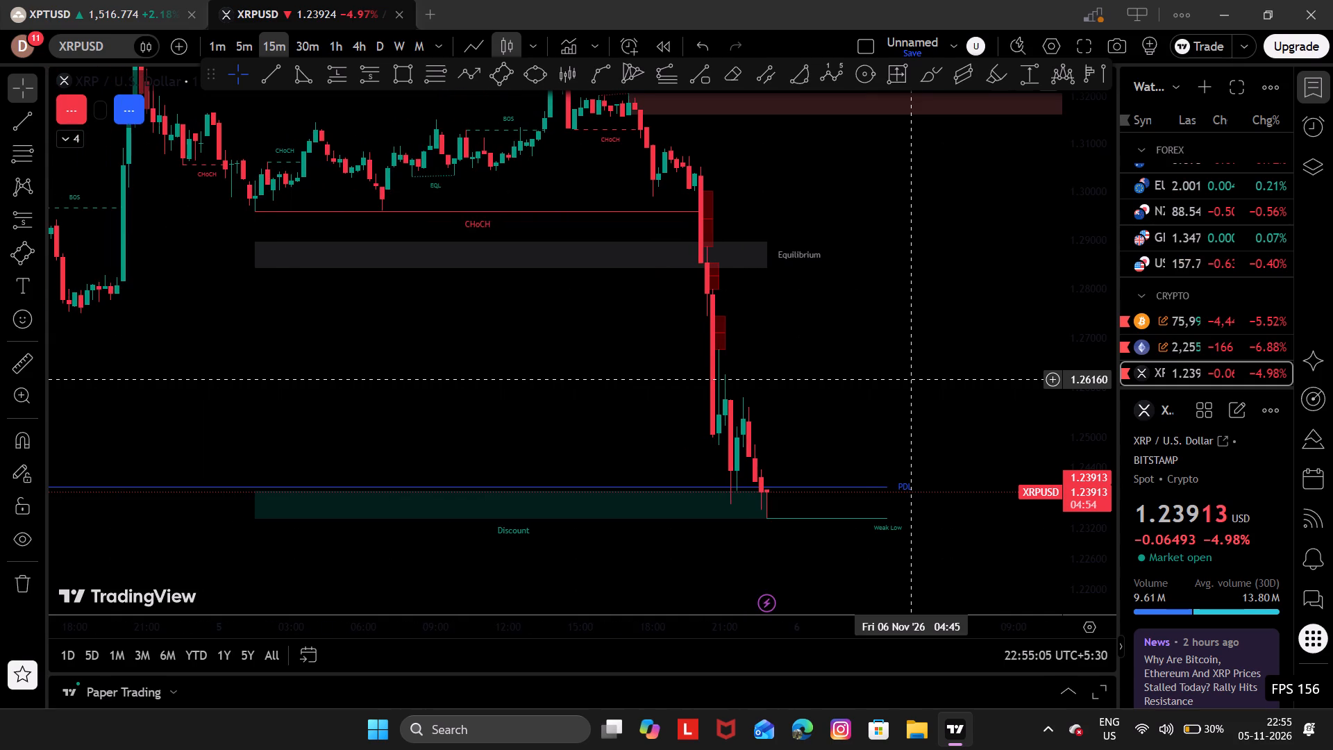
pyautogui.click(405, 242)
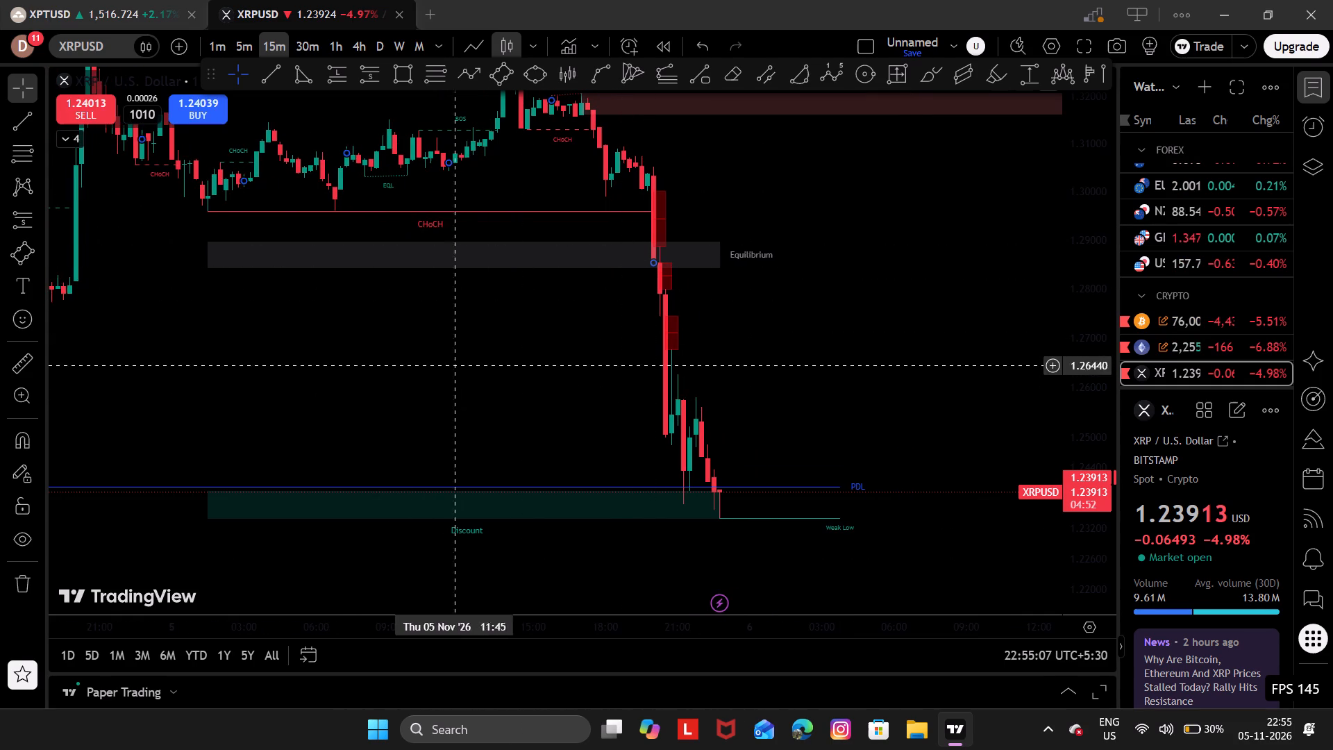
pyautogui.moveTo(389, 356); pyautogui.dragTo(581, 473)
pyautogui.moveTo(167, 243); pyautogui.dragTo(218, 298)
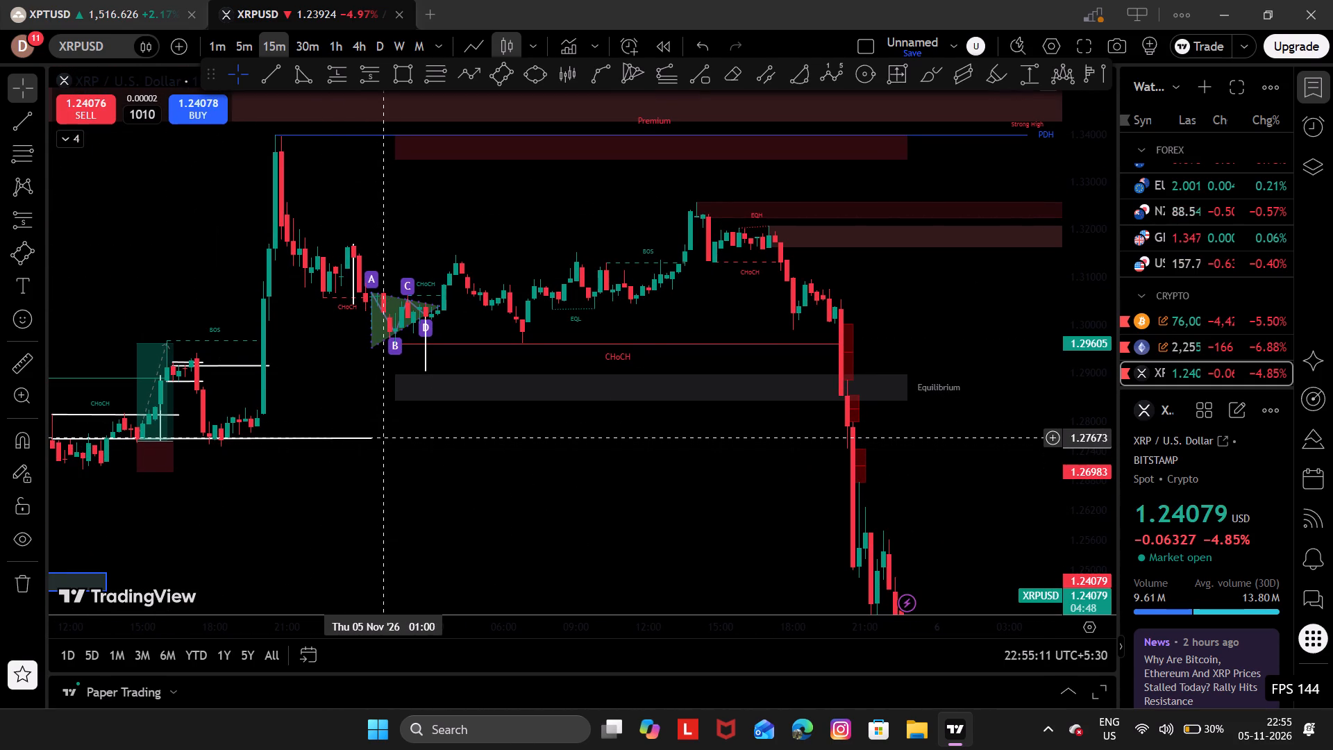
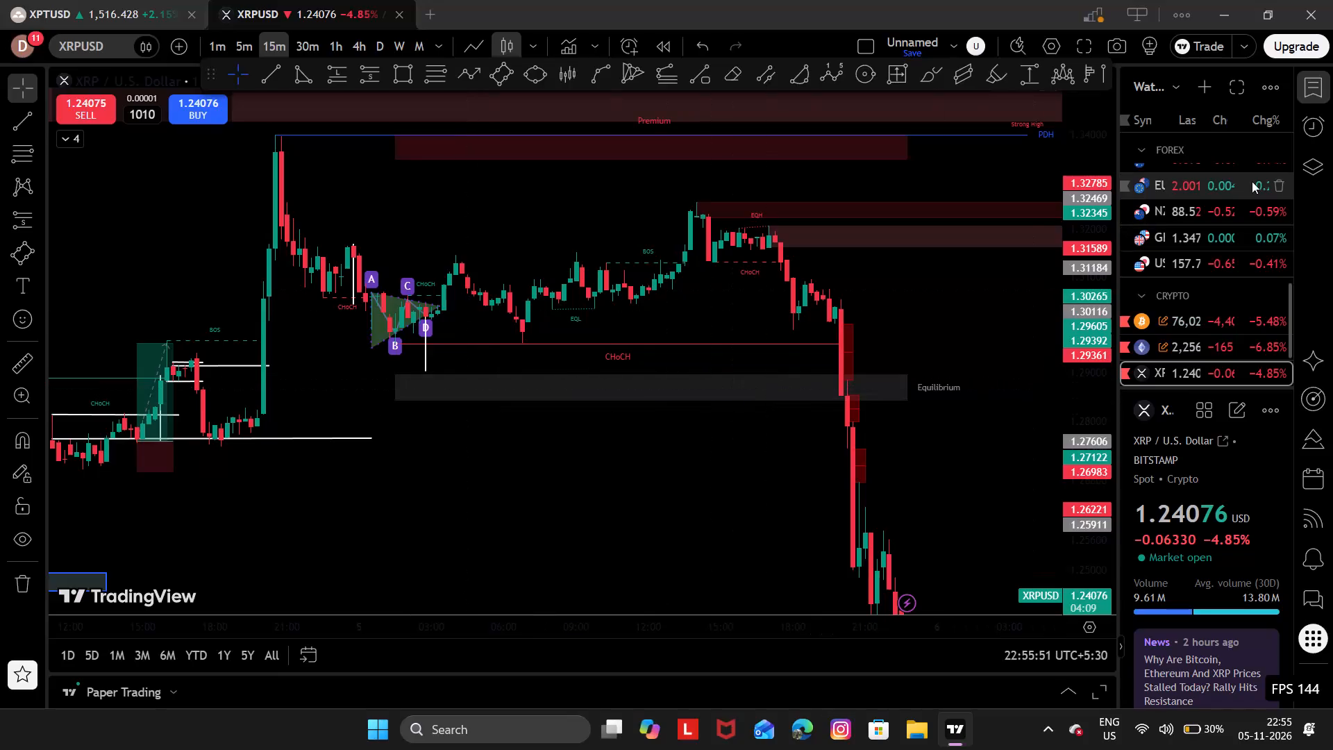
# Switch the chart from XRPUSD to SENSEX in the watchlist's indices and bring its latest session into view.
pyautogui.scroll(4, 1252, 181)
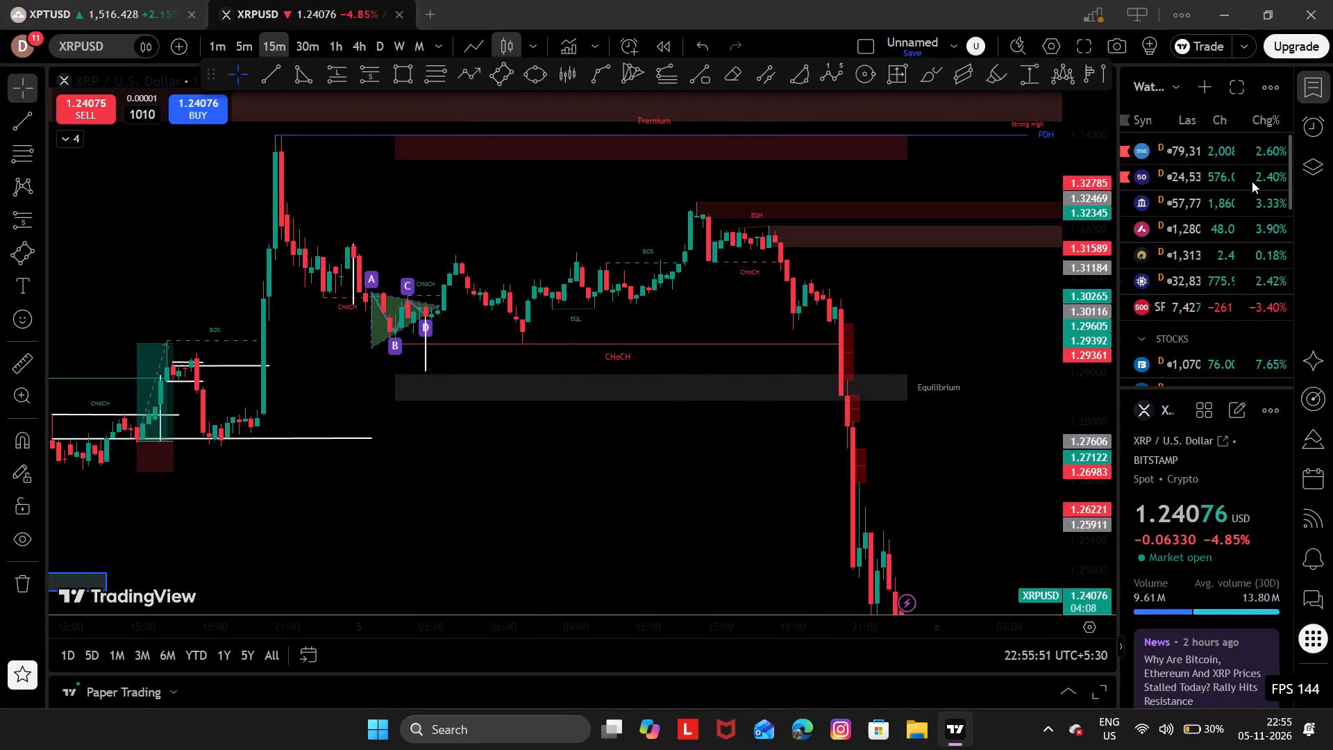
pyautogui.click(1184, 144)
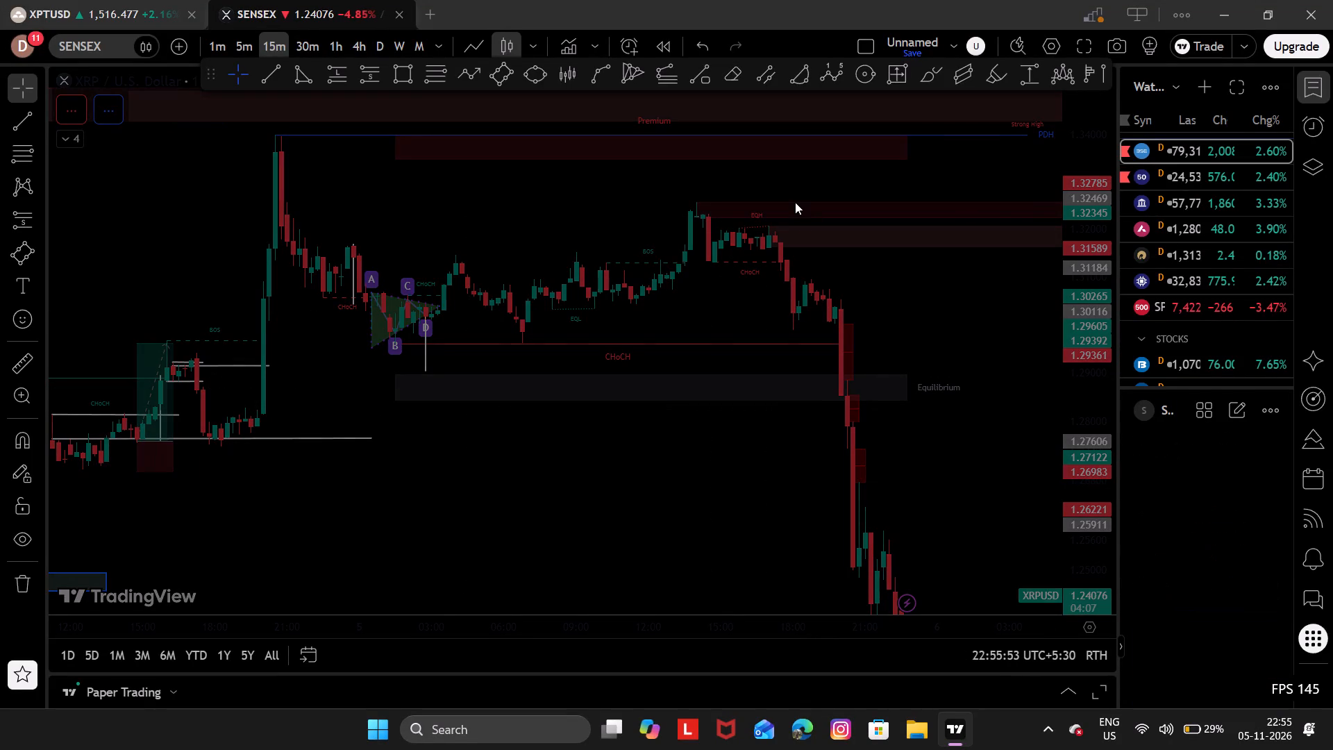
pyautogui.moveTo(795, 202); pyautogui.dragTo(828, 199)
pyautogui.moveTo(828, 199); pyautogui.dragTo(764, 286)
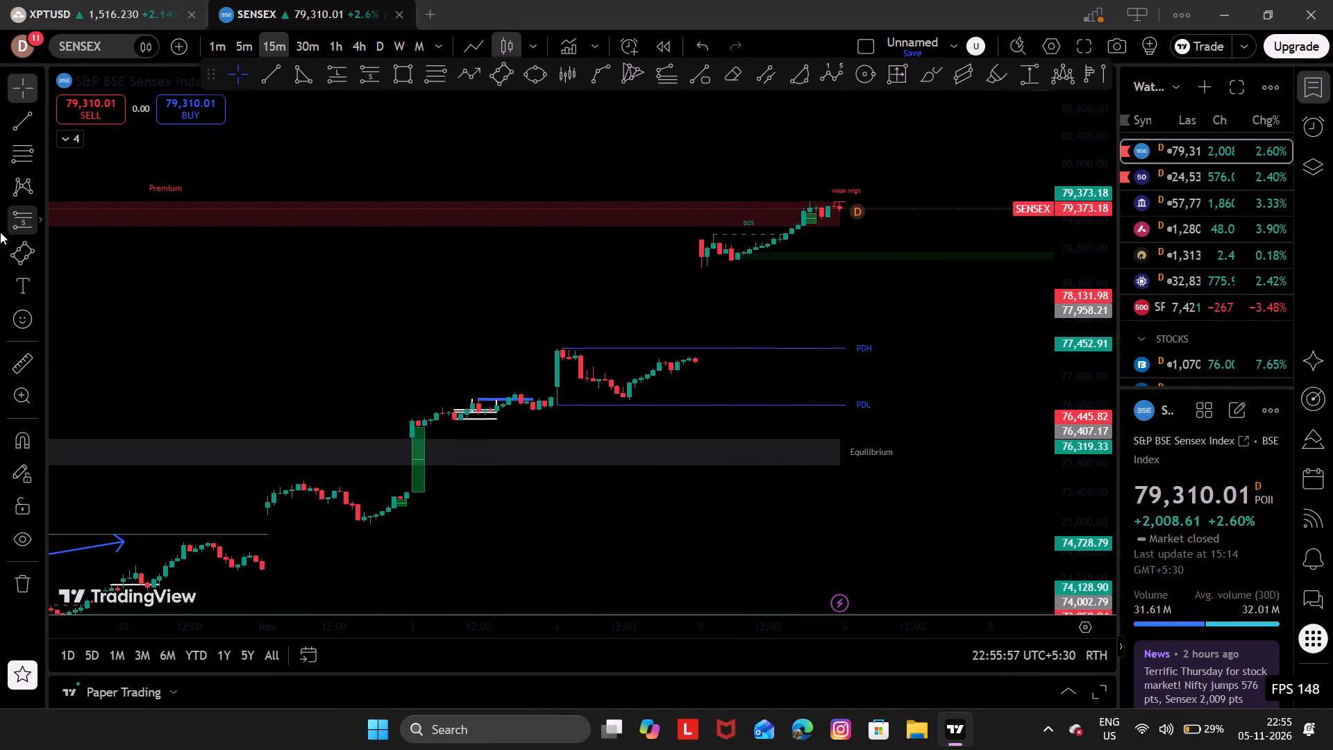
# Measure SENSEX's rise from the 4 November close at 15:00 to the weak high at 14:45 on 5 November, and clear the measurement.
pyautogui.click(20, 362)
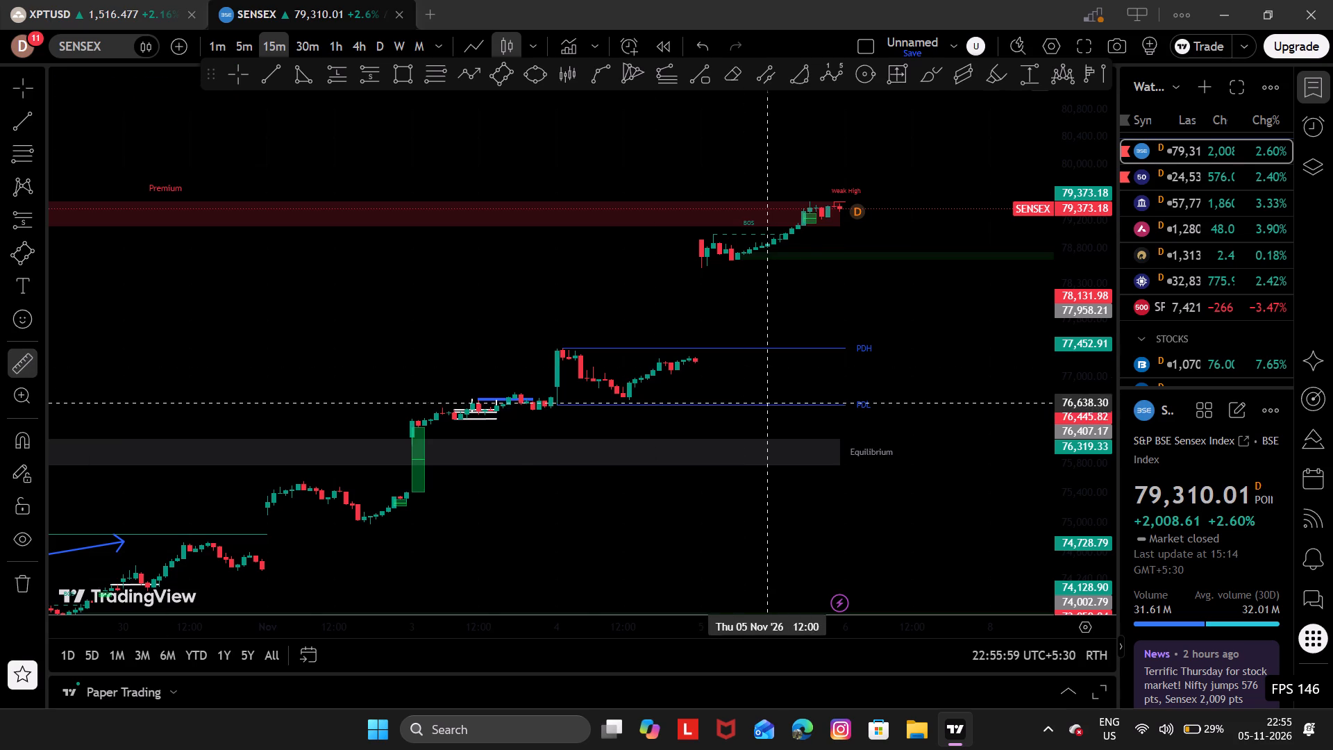
pyautogui.moveTo(694, 365); pyautogui.dragTo(703, 272)
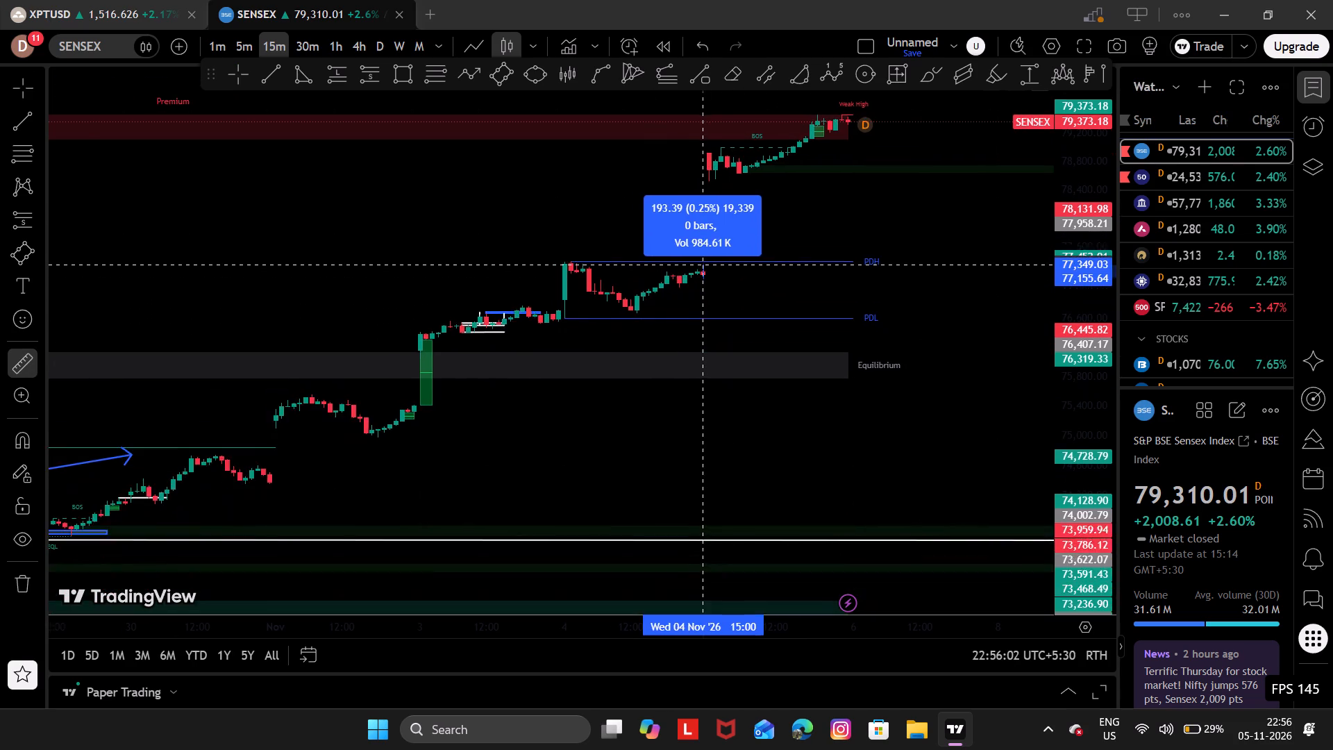
pyautogui.moveTo(703, 272); pyautogui.dragTo(648, 456)
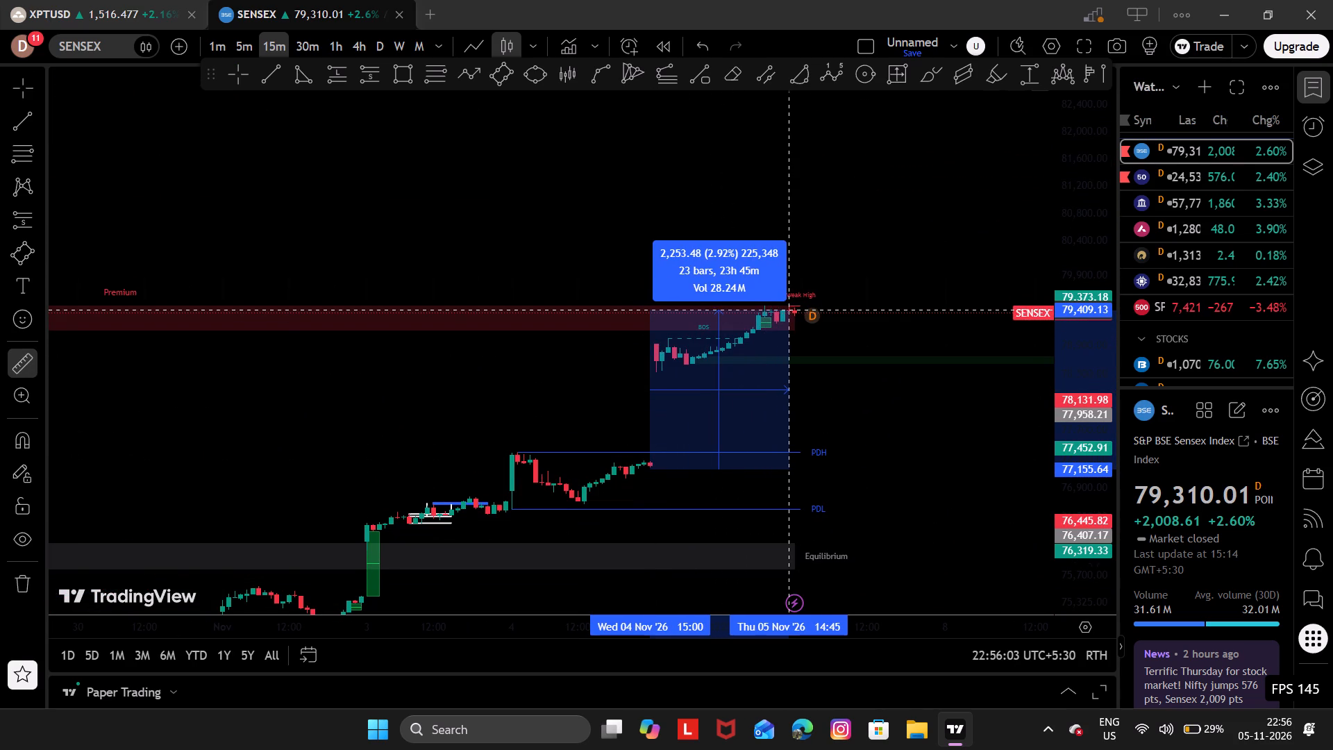
pyautogui.click(786, 309)
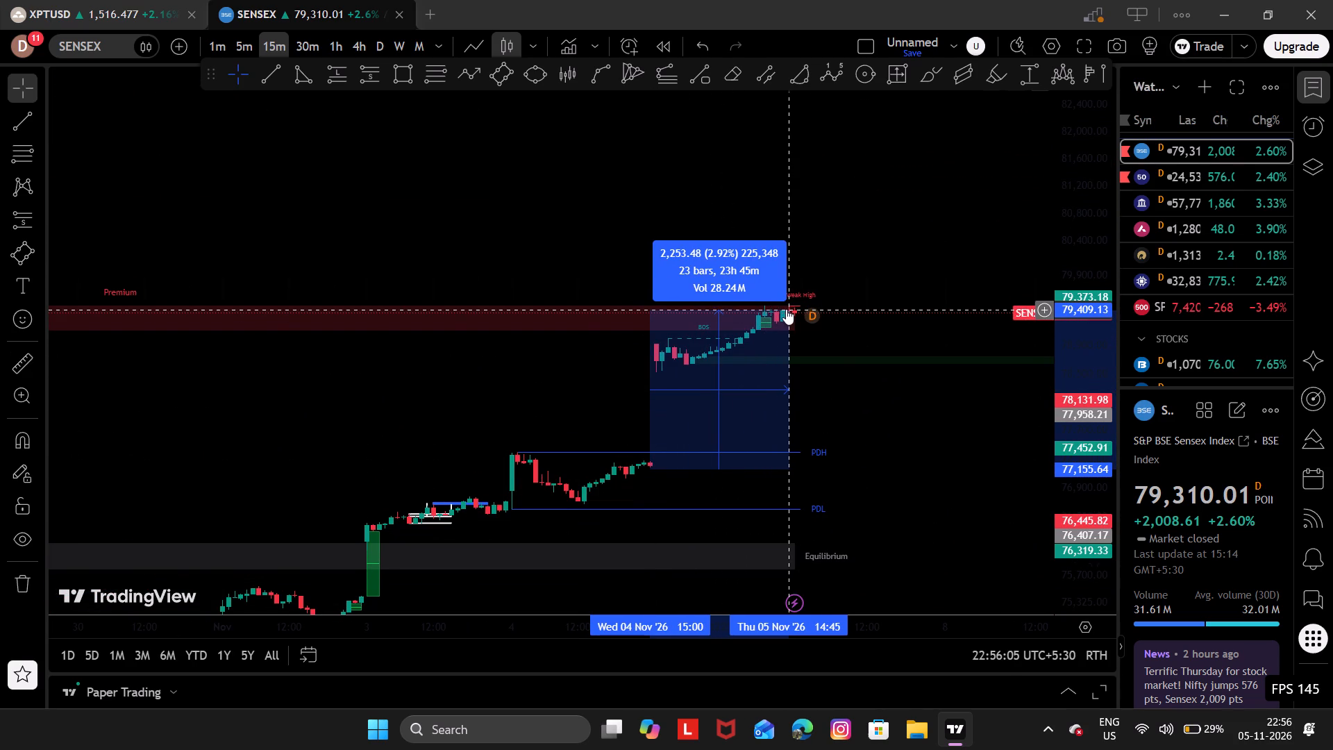
pyautogui.doubleClick(909, 390)
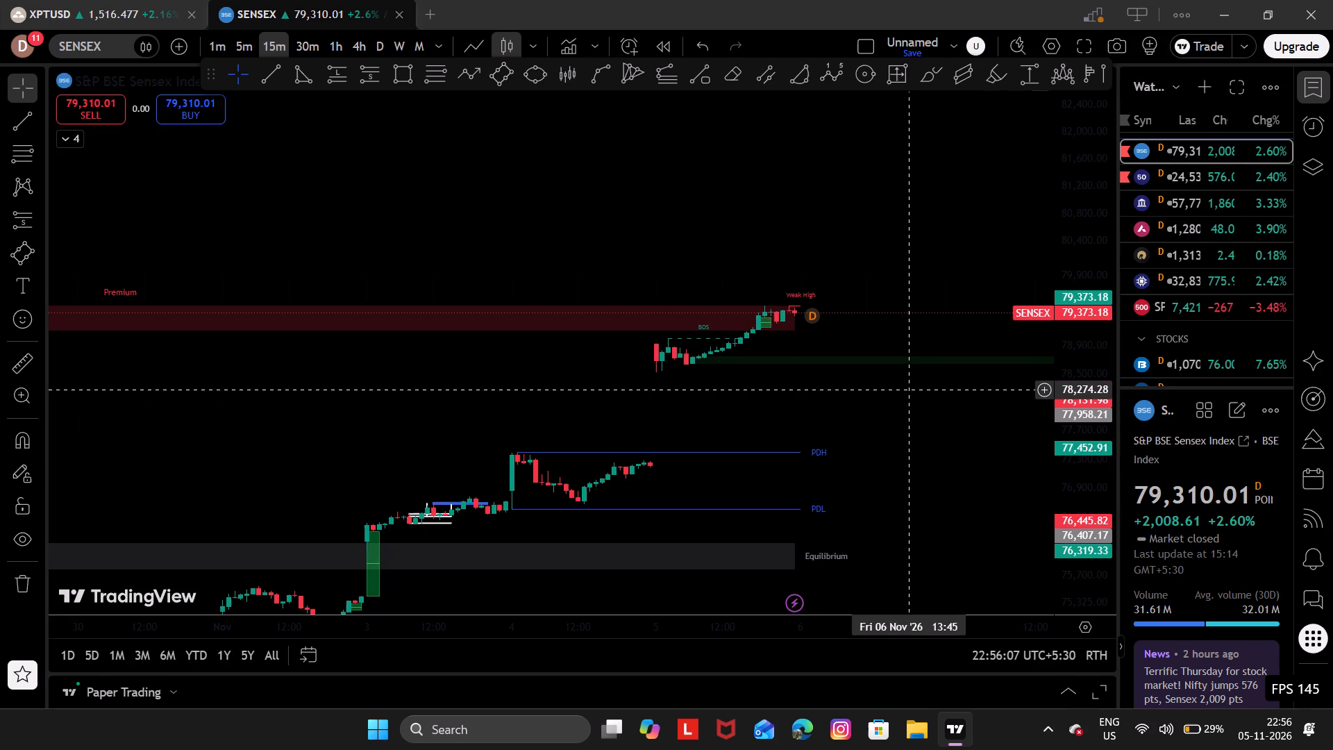
# Review the latest sessions of NIFTY and BANKNIFTY on the 15-minute chart, one after the other.
pyautogui.click(1197, 180)
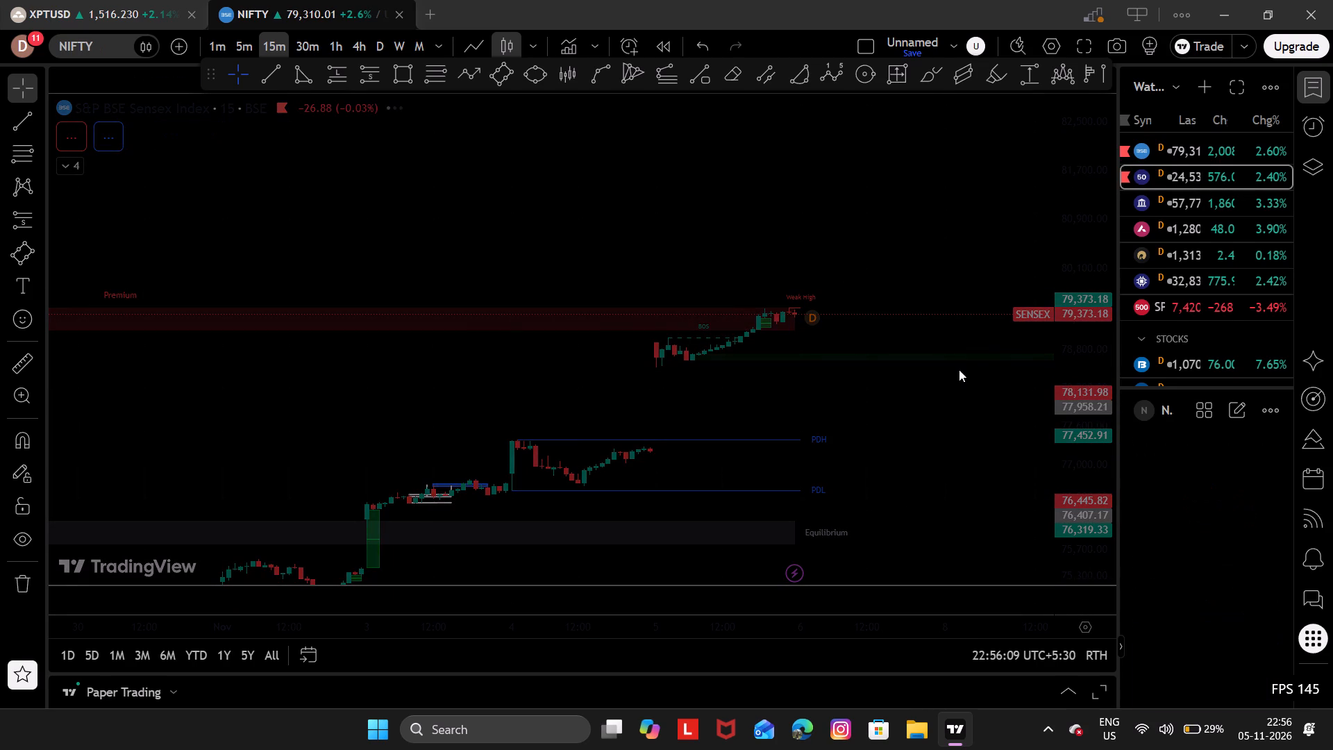
pyautogui.moveTo(852, 241); pyautogui.dragTo(839, 344)
pyautogui.click(1177, 211)
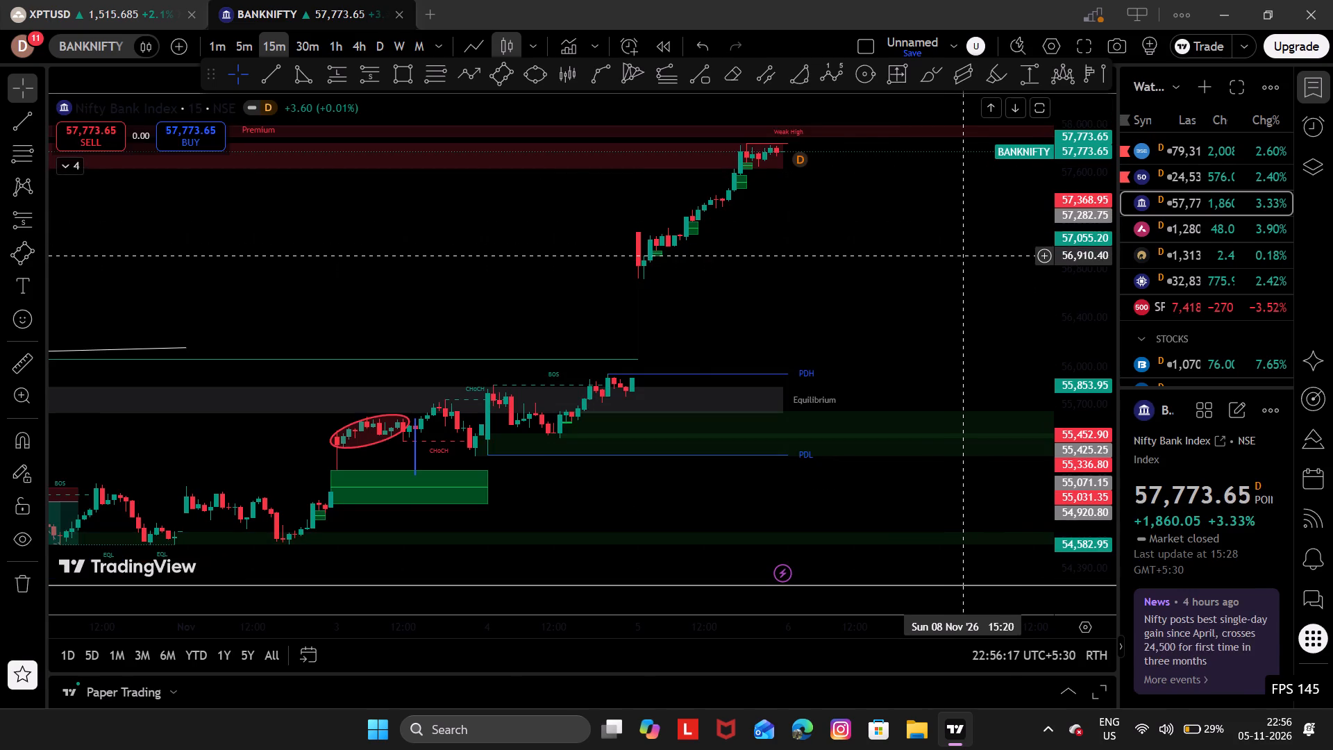
pyautogui.moveTo(862, 259); pyautogui.dragTo(889, 256)
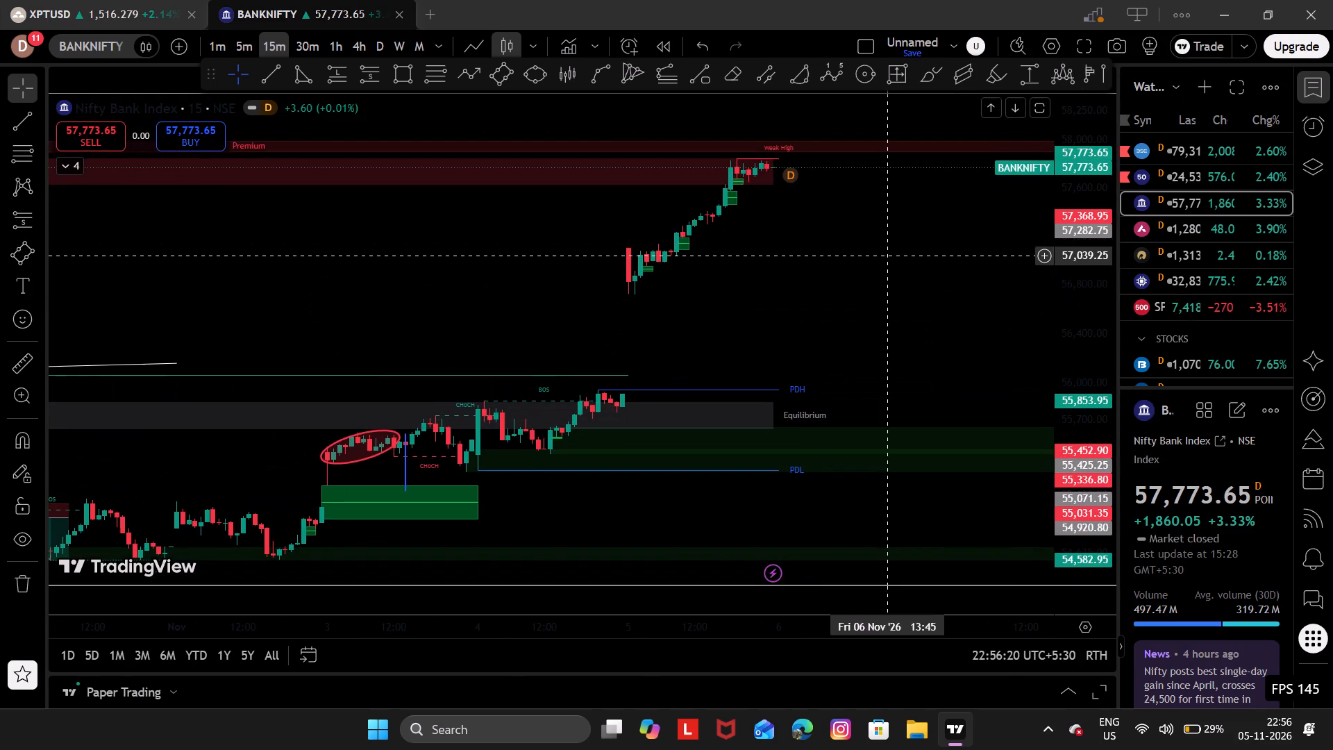
# Return the chart from BANKNIFTY to XRPUSD in the watchlist's Crypto section.
pyautogui.scroll(-5, 1227, 310)
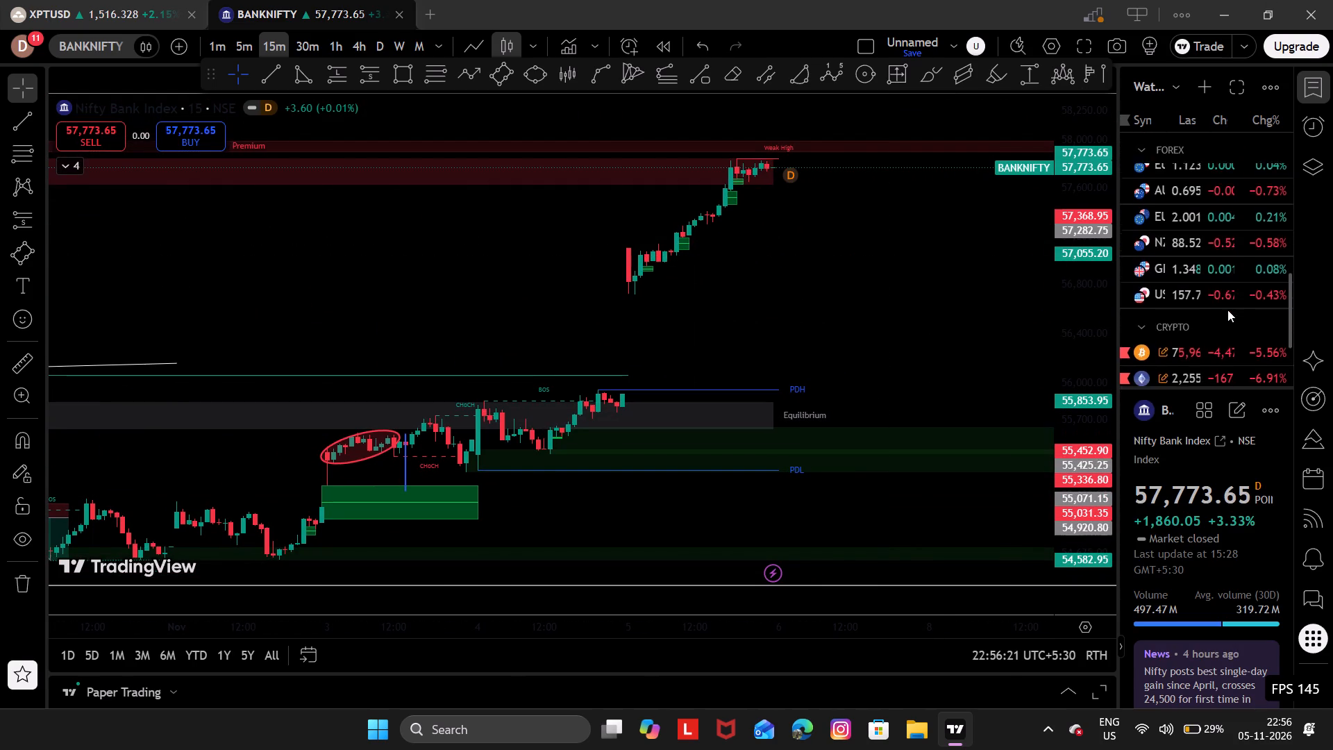
pyautogui.scroll(-1, 1227, 310)
pyautogui.click(1227, 310)
pyautogui.click(1212, 301)
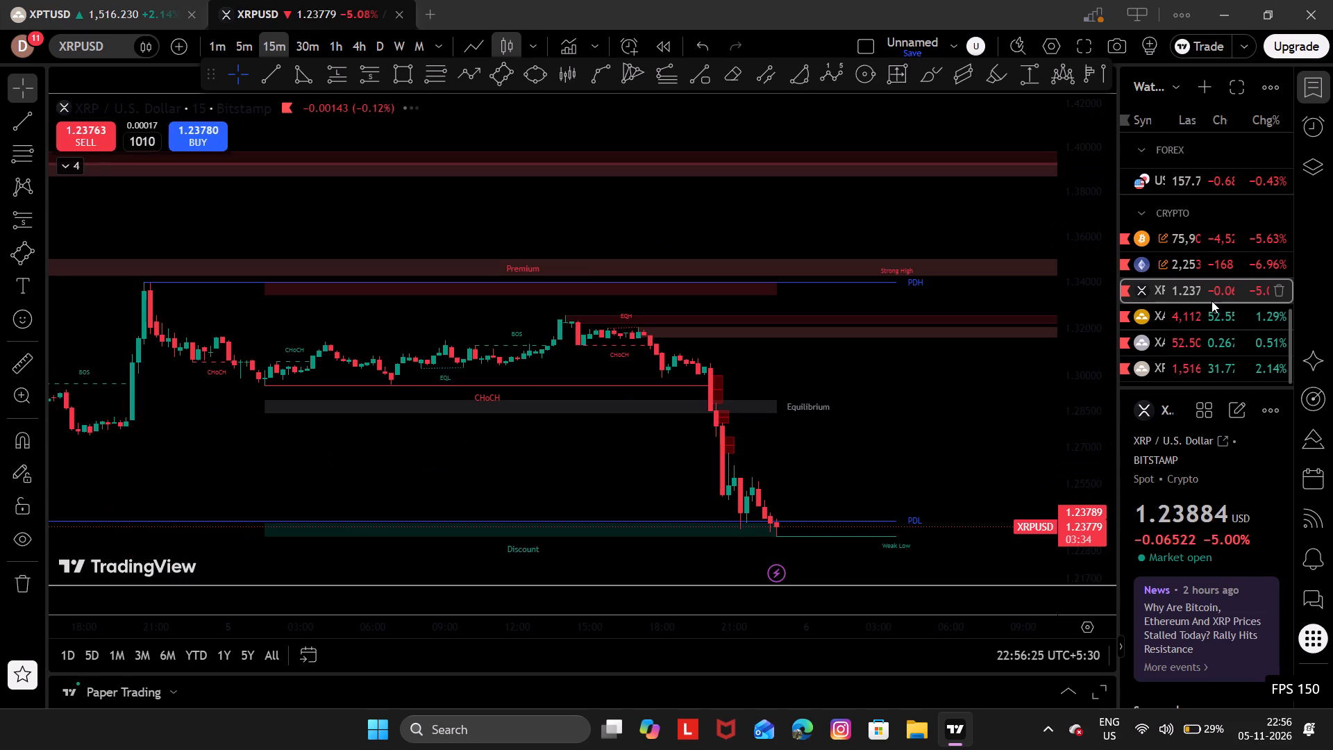
# Place a short position on XRPUSD at 22:45 on 5 November, with entry at about 1.24159 near the PDL.
pyautogui.moveTo(940, 450); pyautogui.dragTo(915, 233)
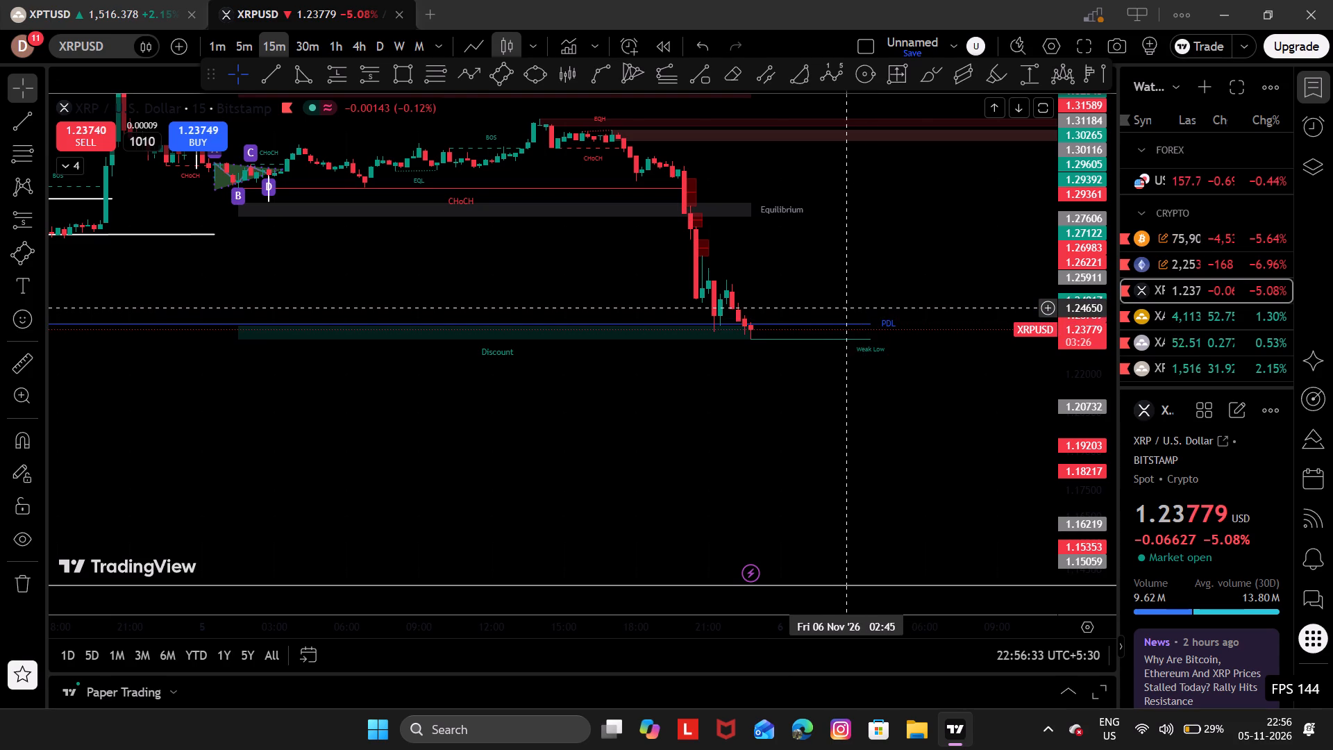
pyautogui.moveTo(844, 308); pyautogui.dragTo(827, 356)
pyautogui.moveTo(827, 356); pyautogui.dragTo(783, 395)
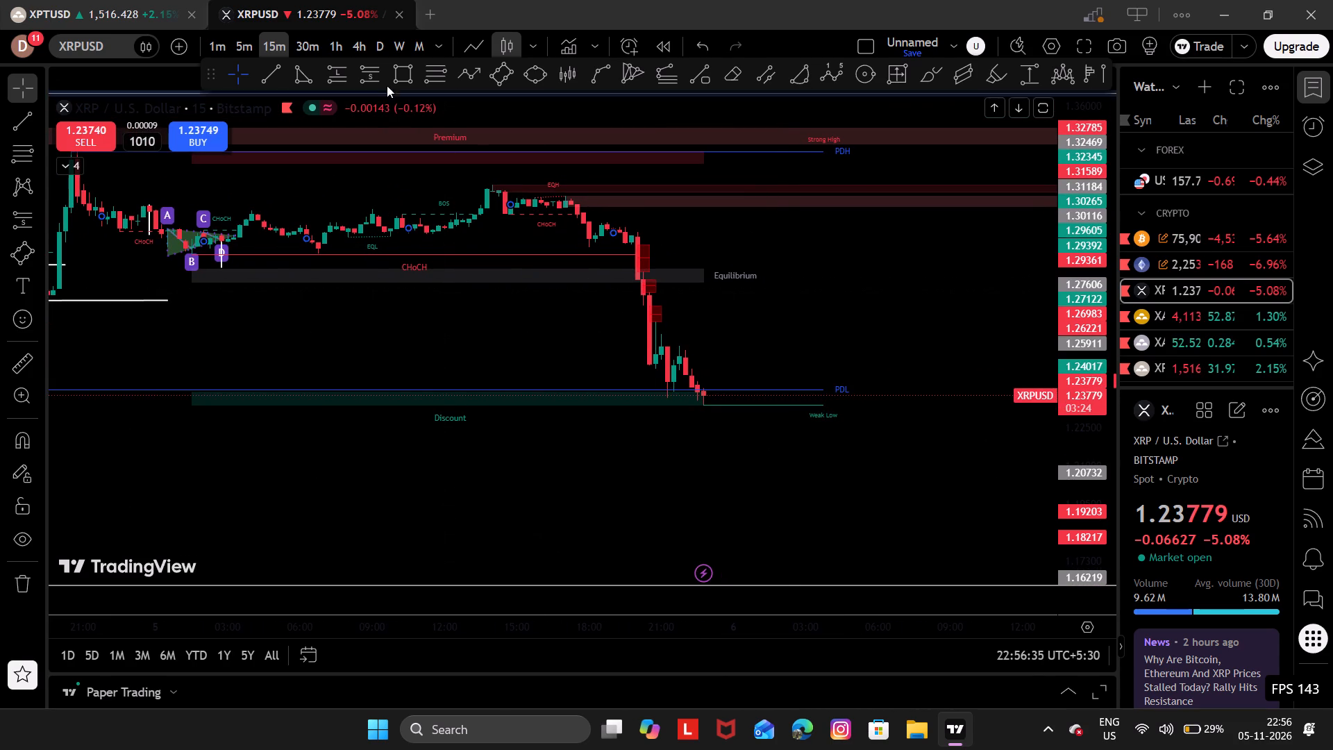
pyautogui.click(384, 83)
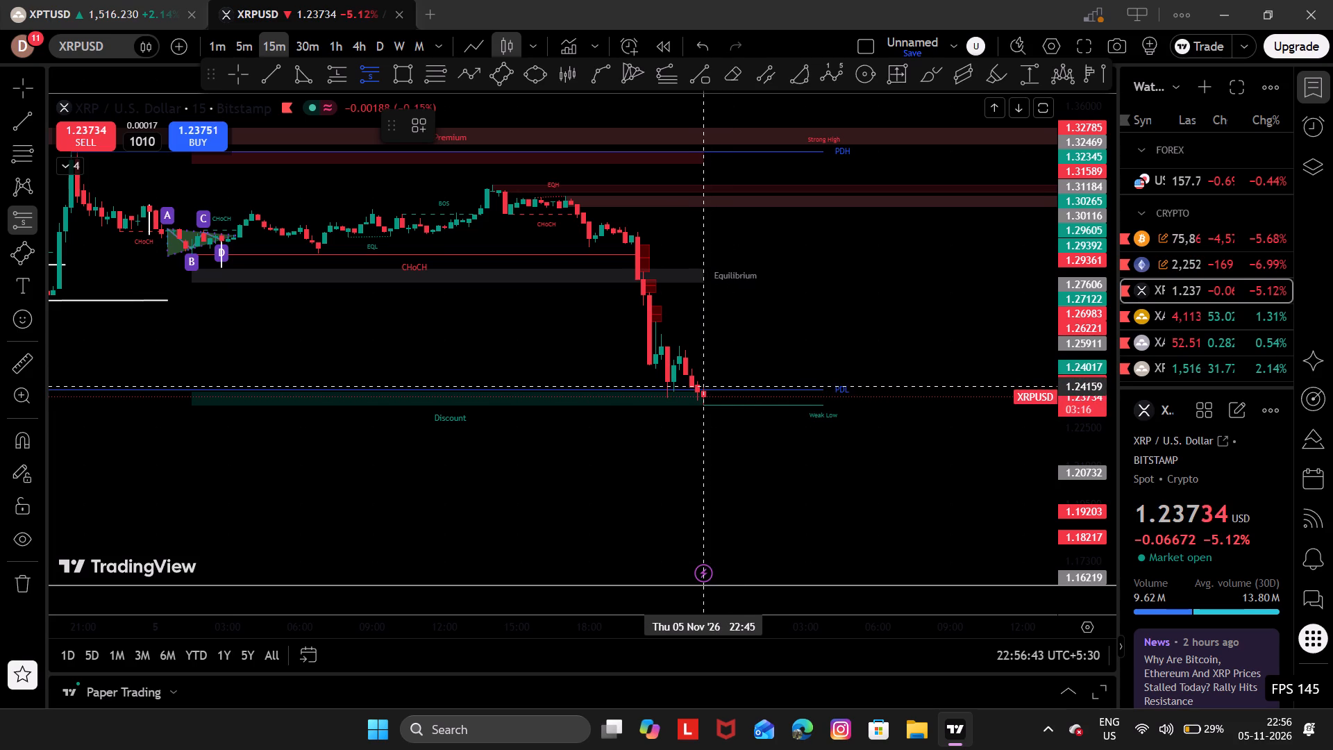
pyautogui.click(703, 386)
# Extend the XRPUSD short position's target to about 1.16890 and tighten its stop to about 1.25851.
pyautogui.moveTo(631, 476); pyautogui.dragTo(574, 354)
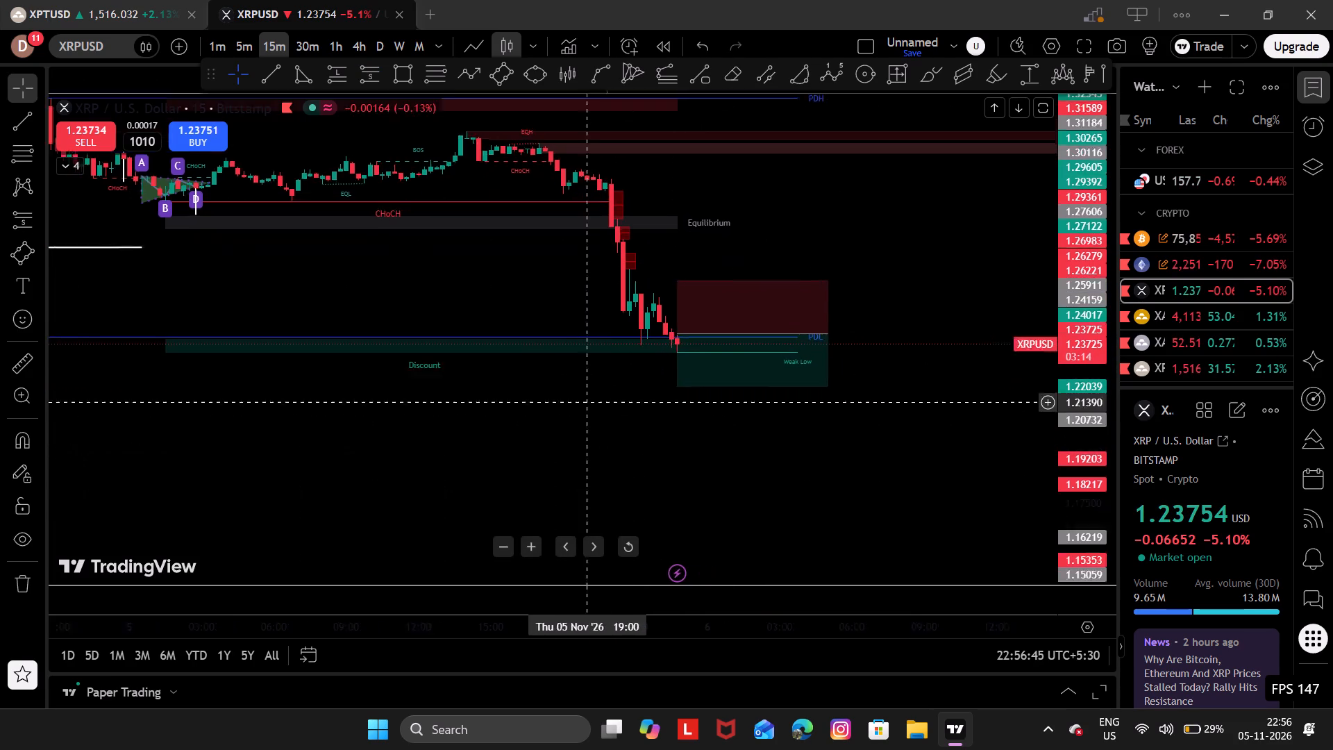
pyautogui.moveTo(574, 354); pyautogui.dragTo(529, 254)
pyautogui.moveTo(618, 234); pyautogui.dragTo(626, 315)
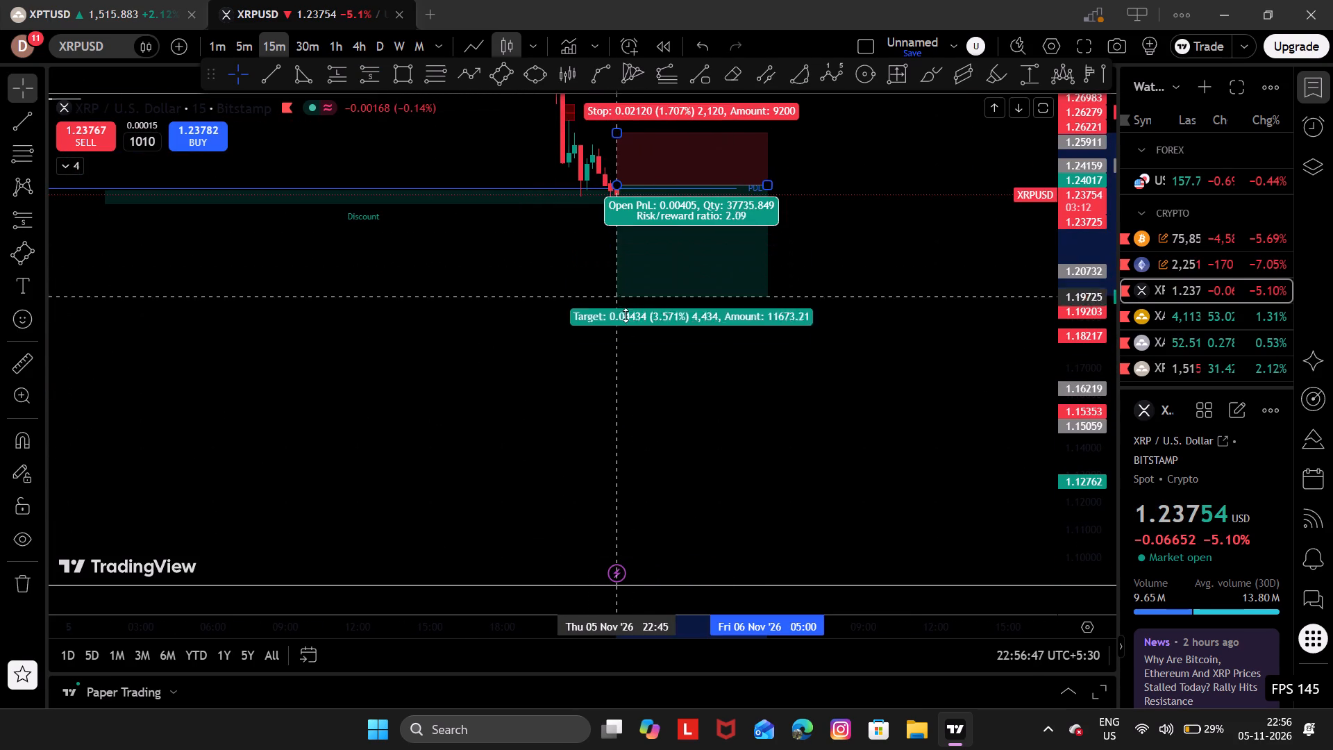
pyautogui.moveTo(626, 315); pyautogui.dragTo(621, 370)
pyautogui.moveTo(544, 285); pyautogui.dragTo(527, 455)
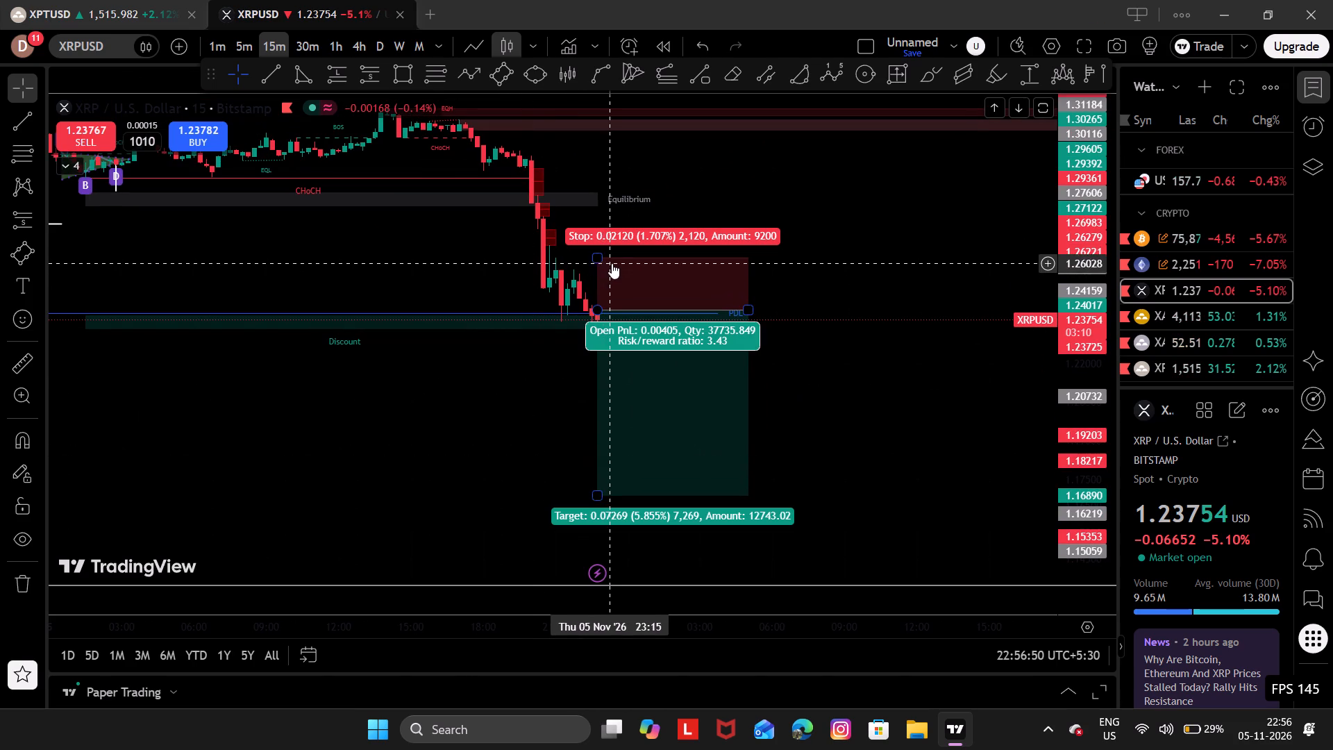
pyautogui.moveTo(596, 257); pyautogui.dragTo(596, 268)
# Show the hidden LP Pro indicator on the XRPUSD chart to bring up its liquidity levels.
pyautogui.moveTo(499, 360); pyautogui.dragTo(857, 317)
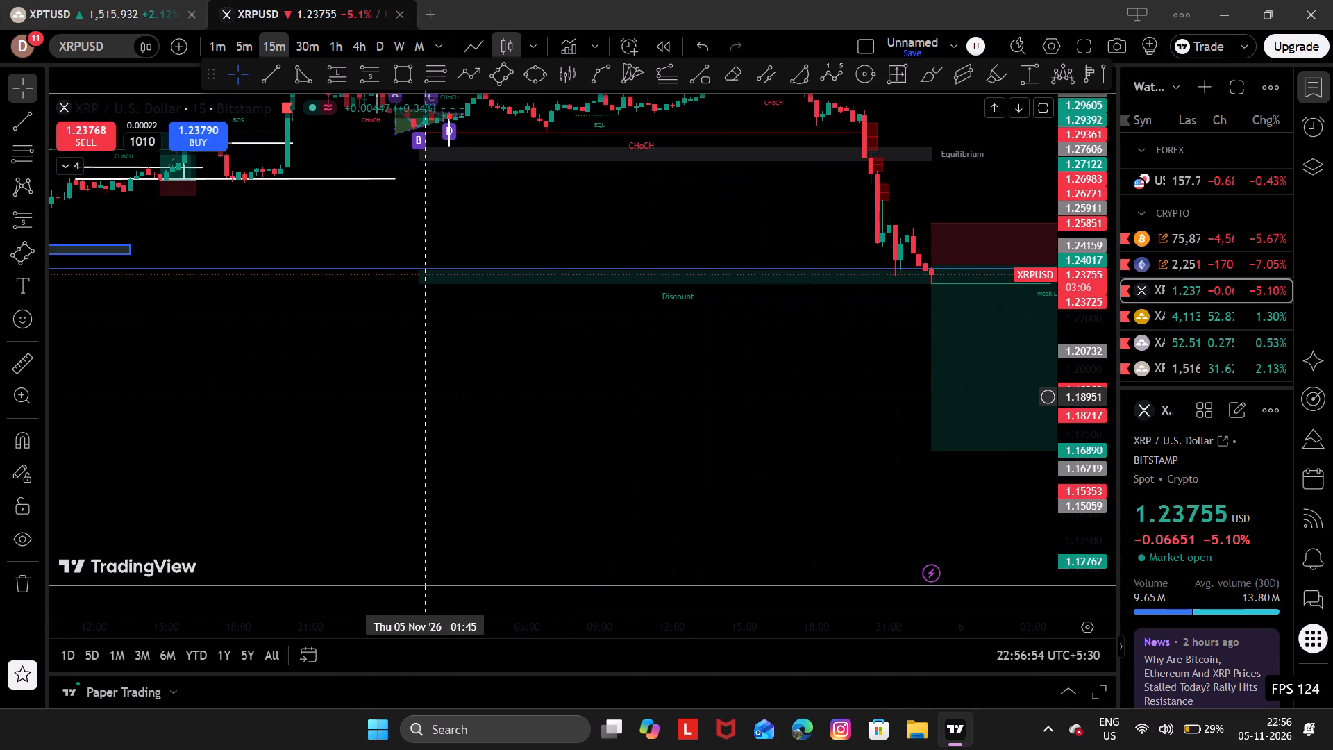
pyautogui.hscroll(1, 428, 397)
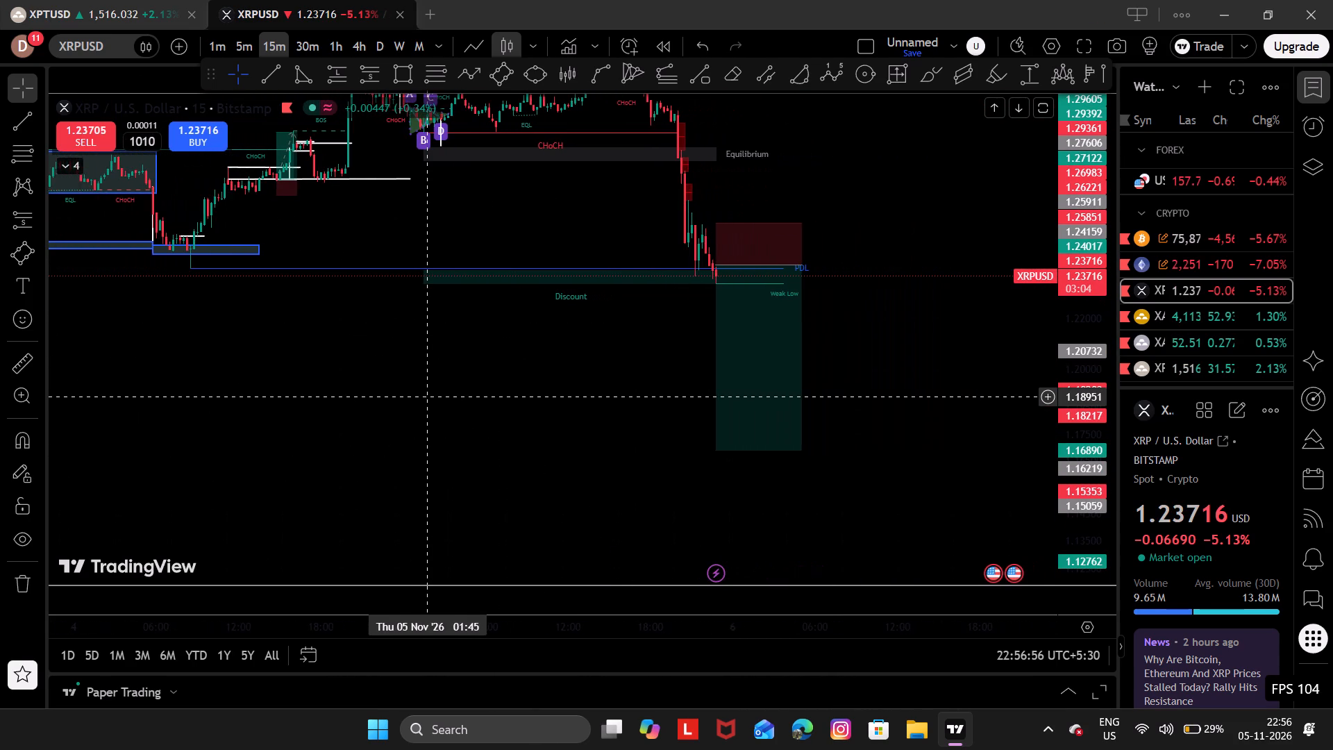
pyautogui.moveTo(360, 606); pyautogui.dragTo(492, 603)
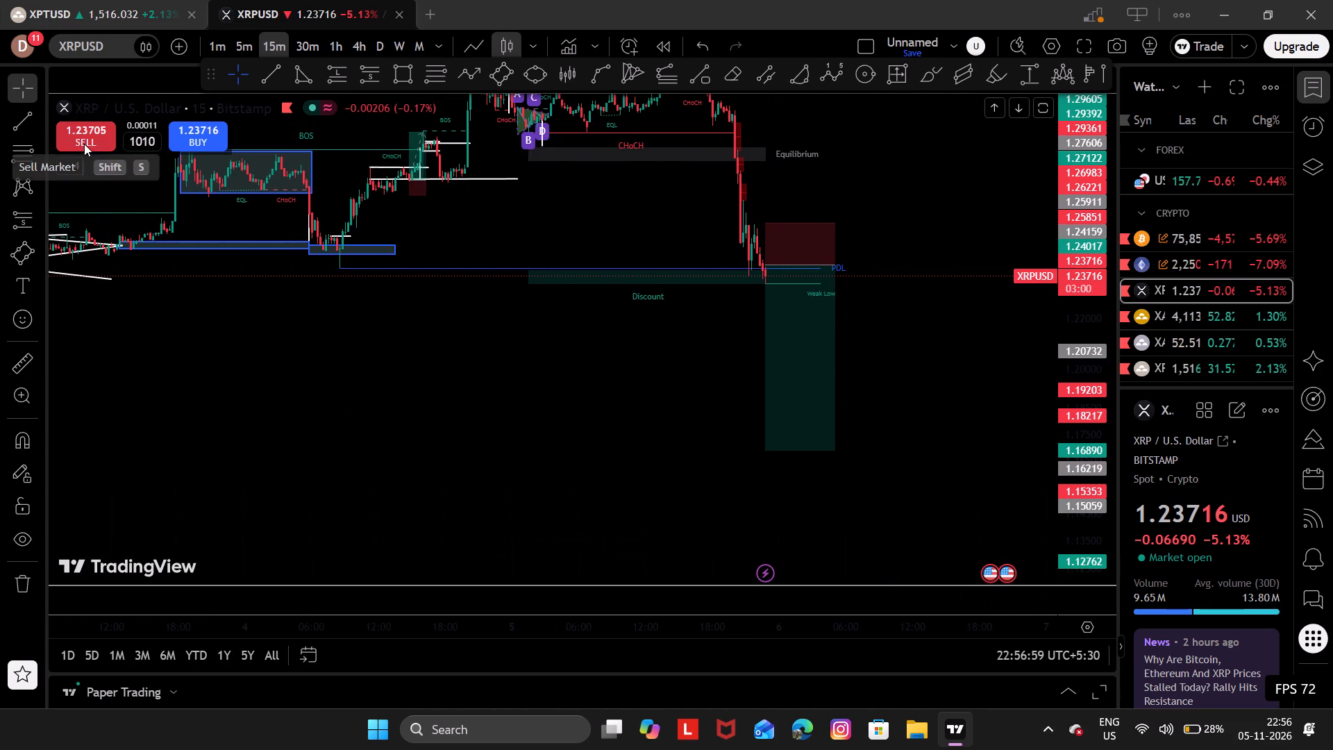
pyautogui.click(72, 164)
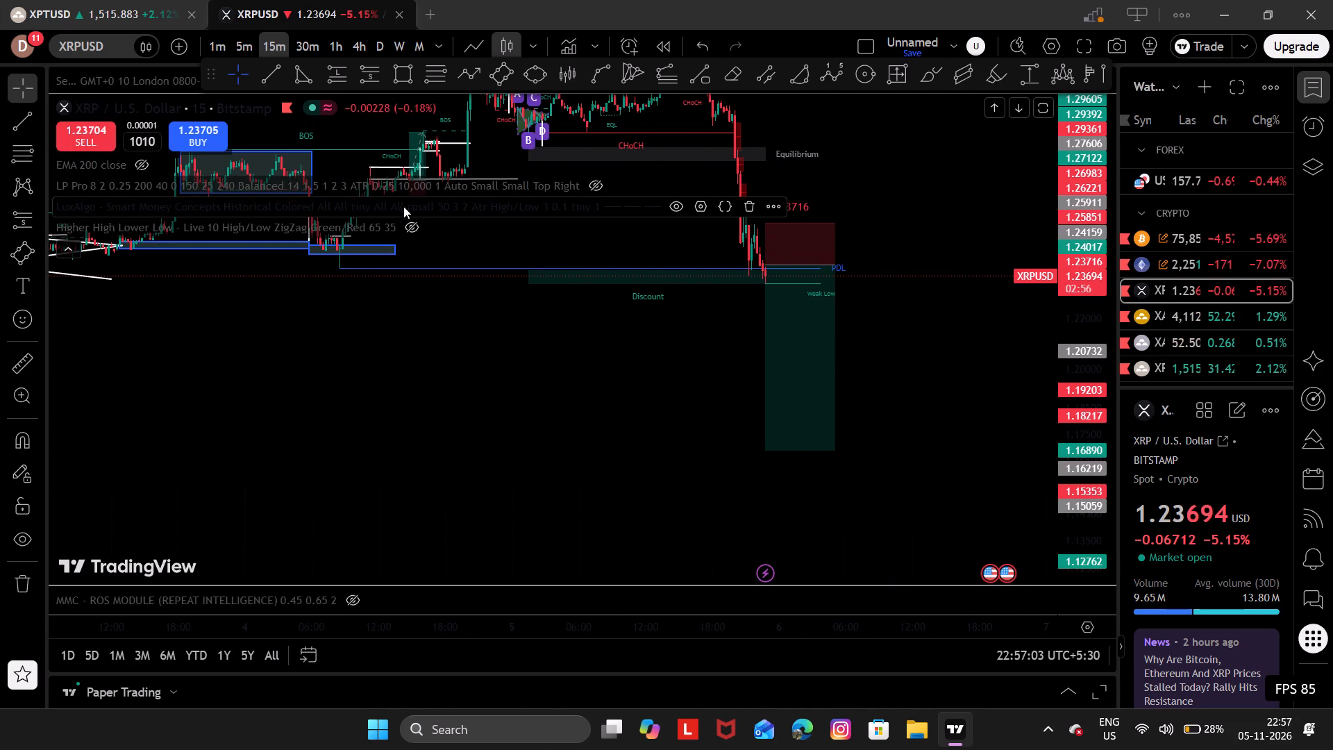
pyautogui.click(601, 192)
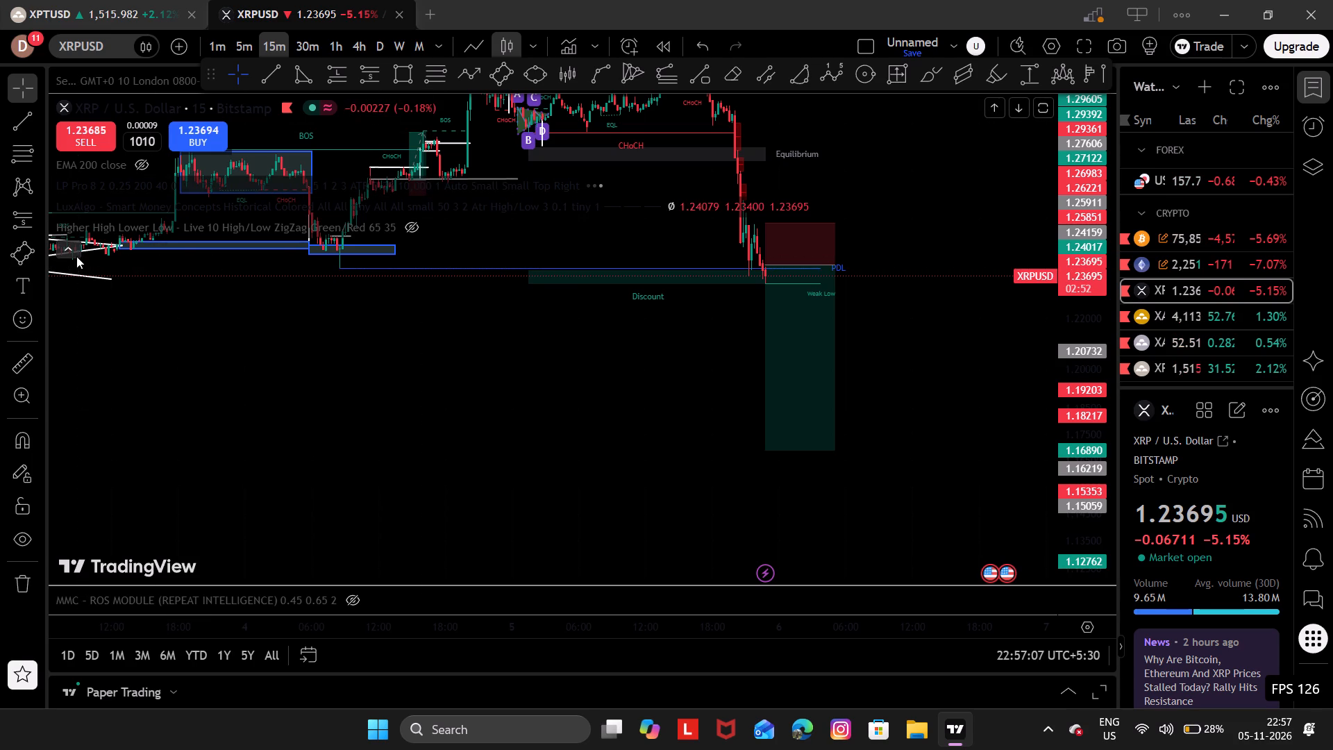
pyautogui.click(71, 252)
# Raise the XRPUSD short position's target to about 1.19522, just under the BSL [10] liquidity level.
pyautogui.moveTo(655, 428); pyautogui.dragTo(523, 414)
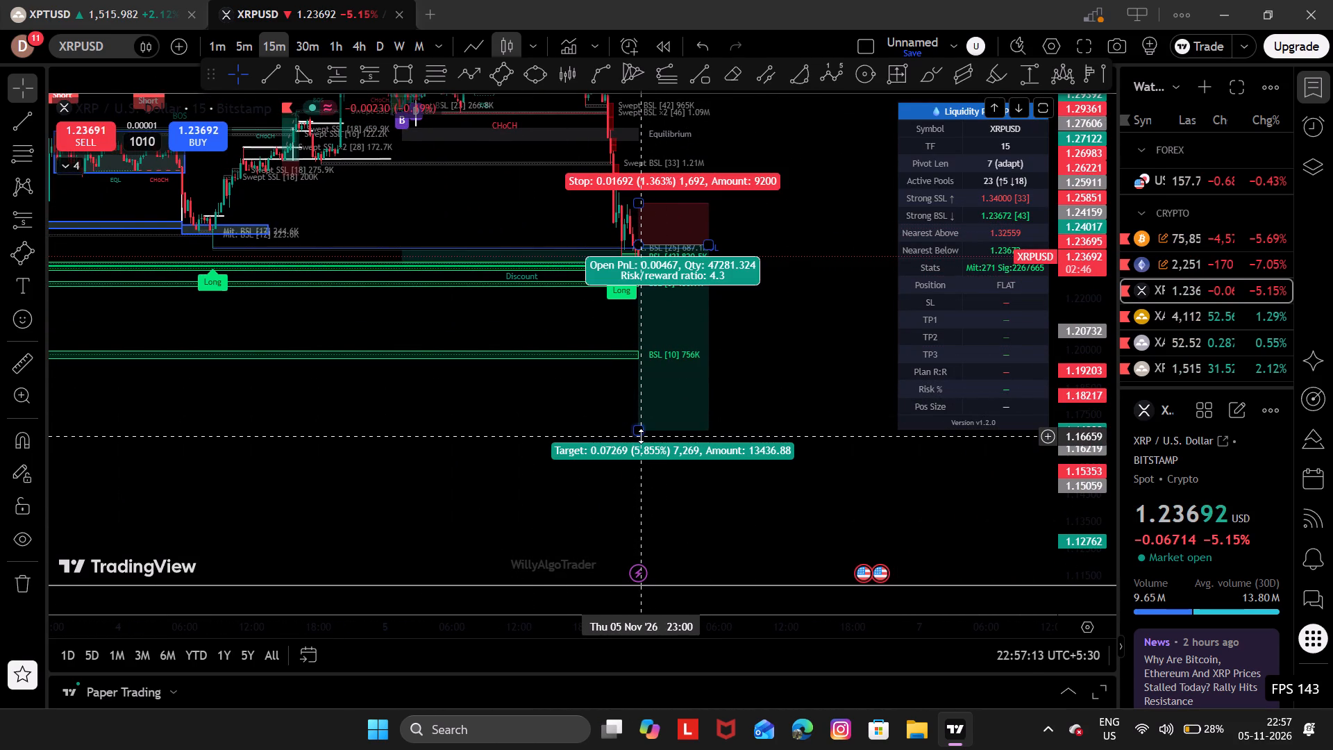
pyautogui.moveTo(640, 435); pyautogui.dragTo(658, 361)
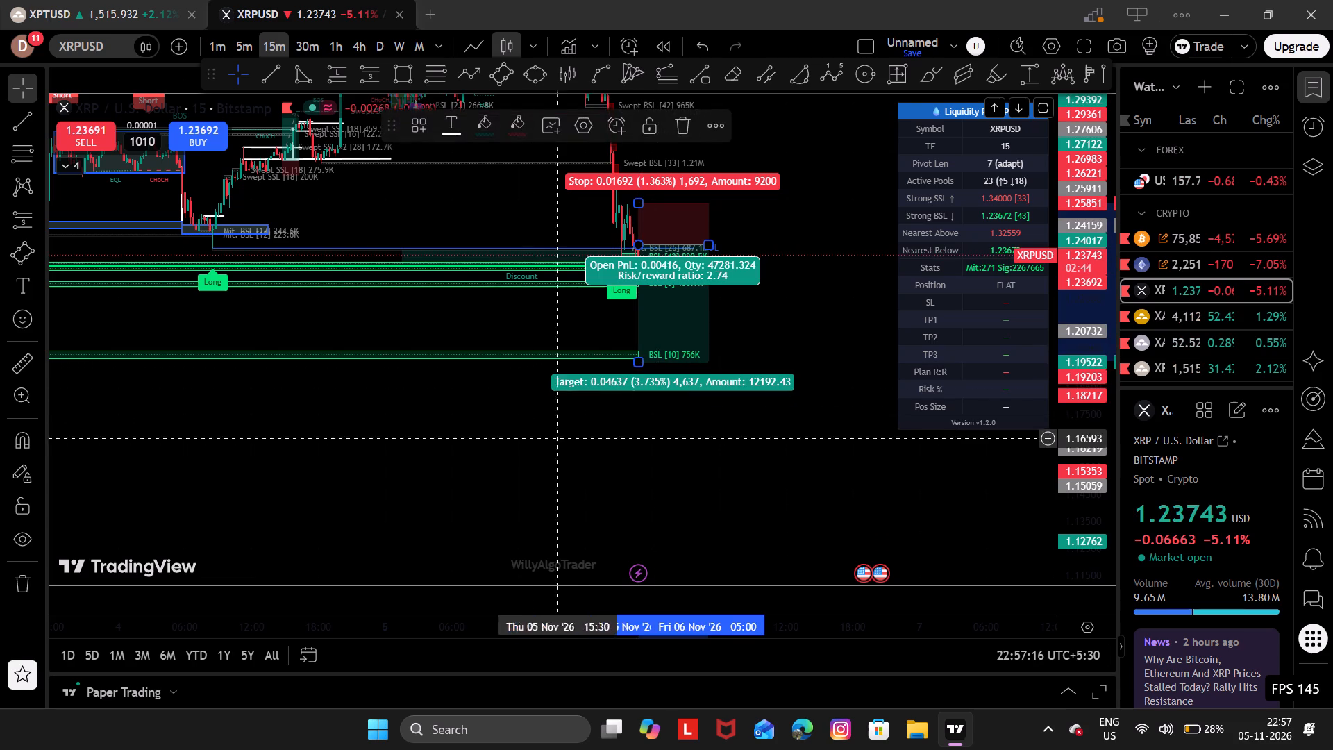
# Hide the LP Pro indicator on the XRPUSD chart again.
pyautogui.moveTo(528, 443); pyautogui.dragTo(521, 518)
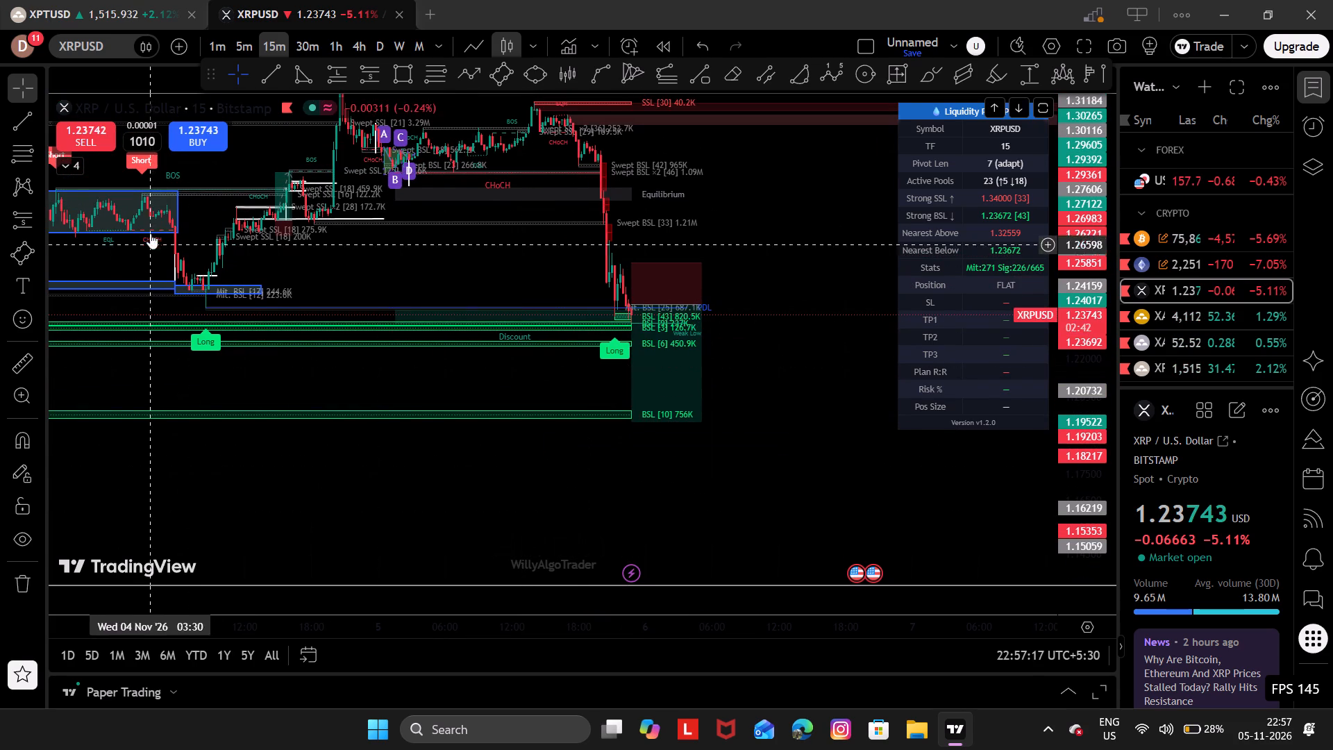
pyautogui.click(79, 162)
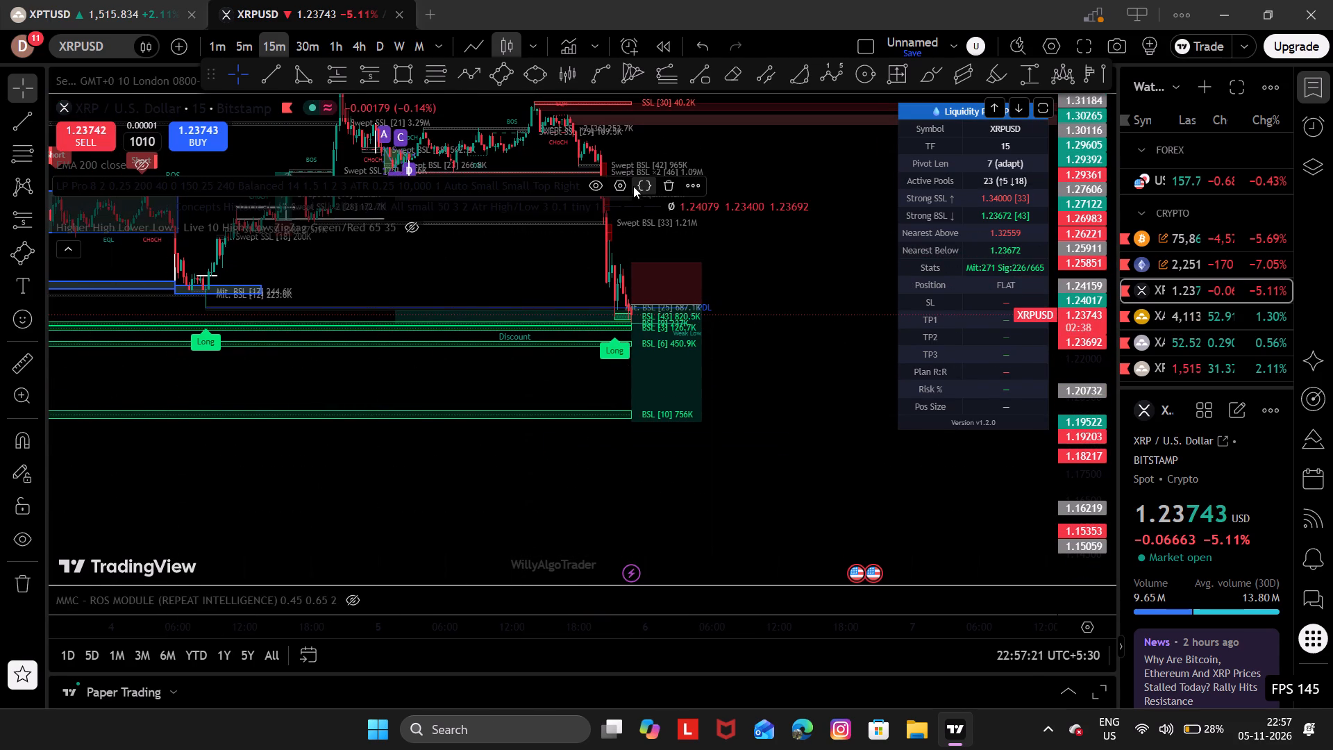
pyautogui.click(588, 185)
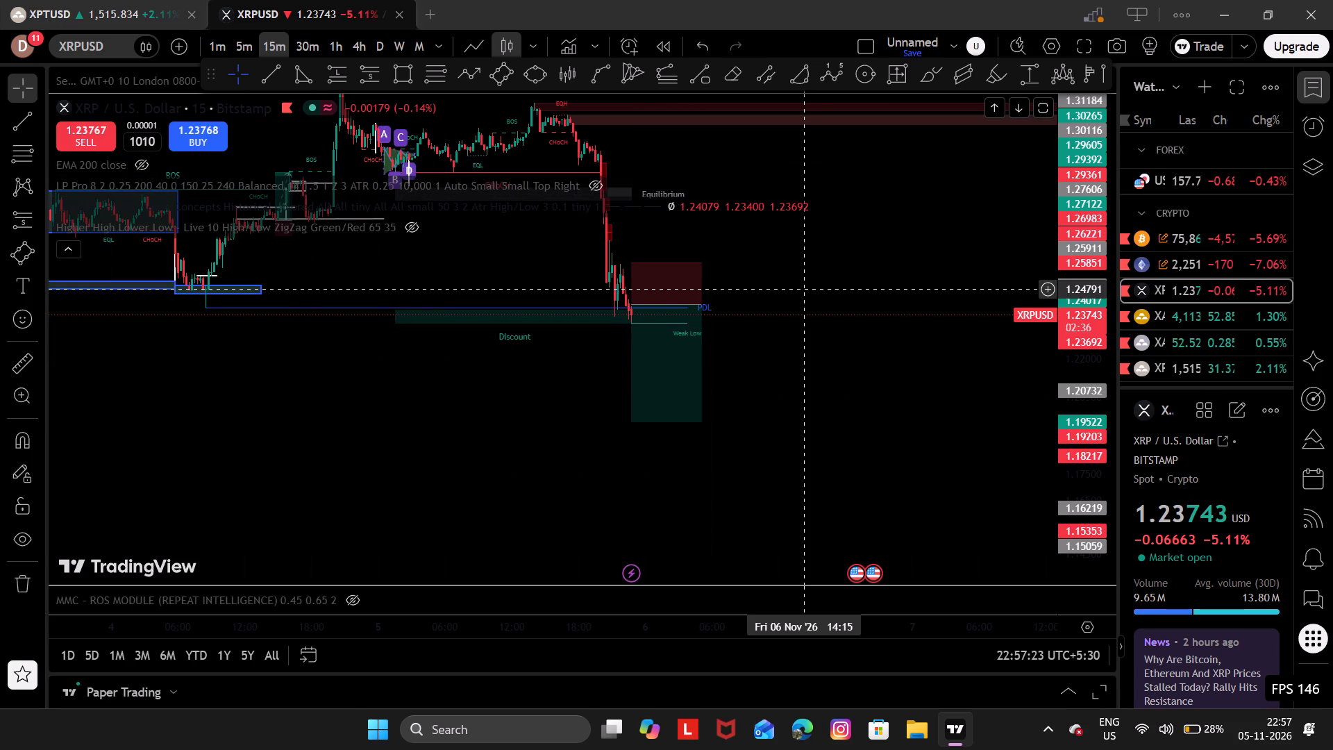
# Examine XRPUSD's latest candles around the PDL, Discount zone and short position up close, with the indicator legend collapsed.
pyautogui.moveTo(805, 289); pyautogui.dragTo(846, 334)
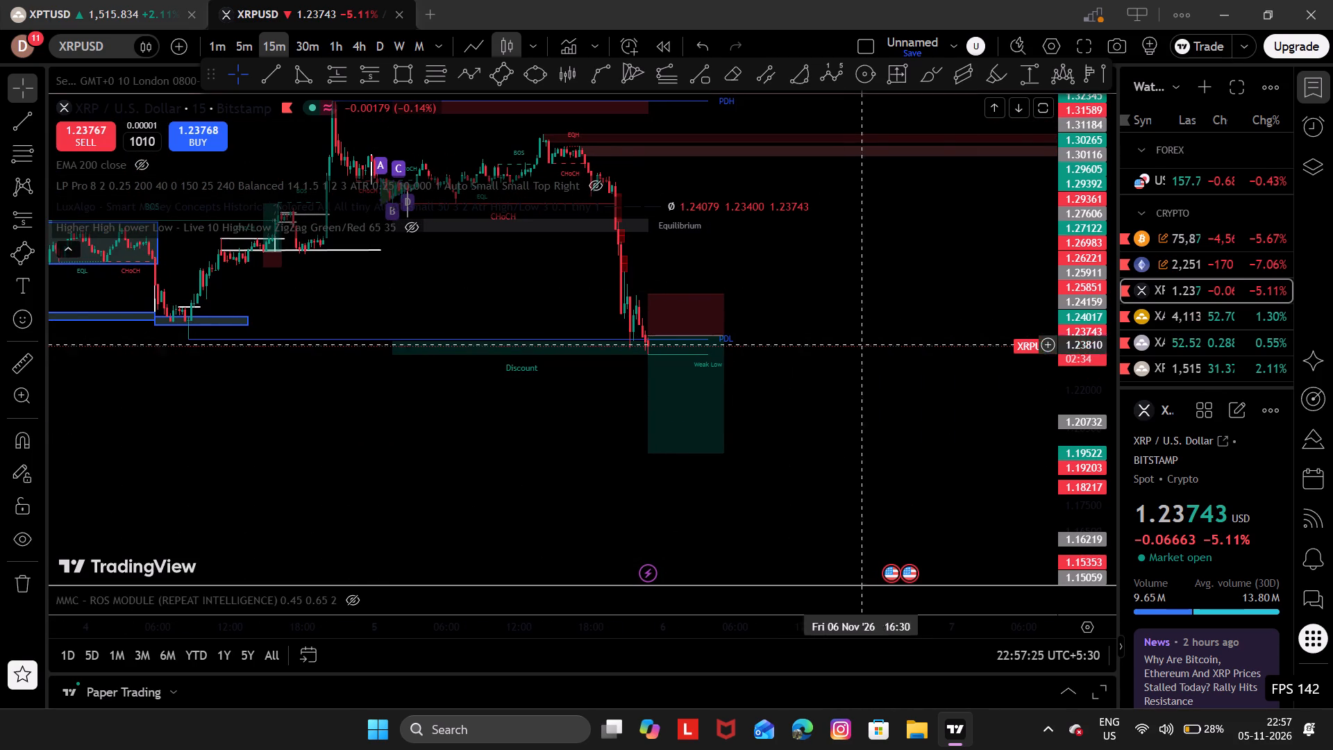
pyautogui.moveTo(1112, 412); pyautogui.dragTo(1050, 65)
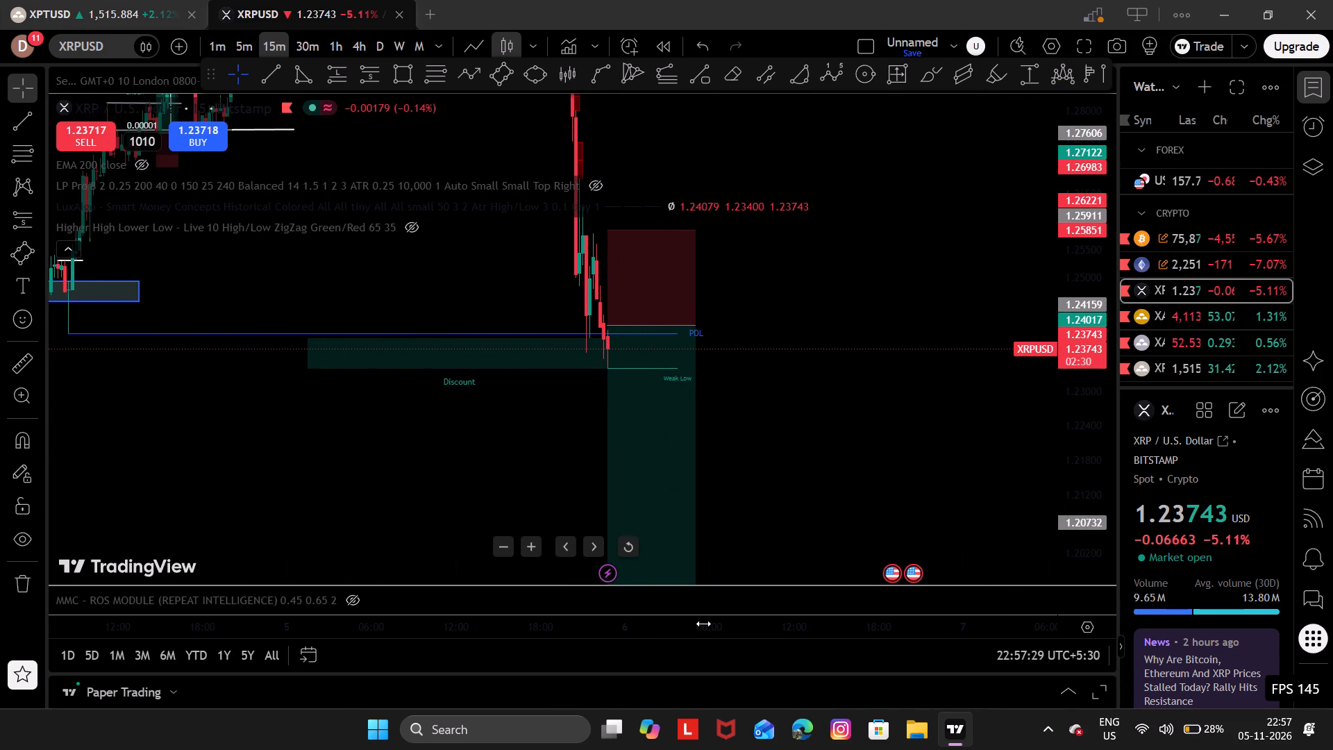
pyautogui.moveTo(714, 615); pyautogui.dragTo(510, 574)
pyautogui.moveTo(835, 361); pyautogui.dragTo(887, 344)
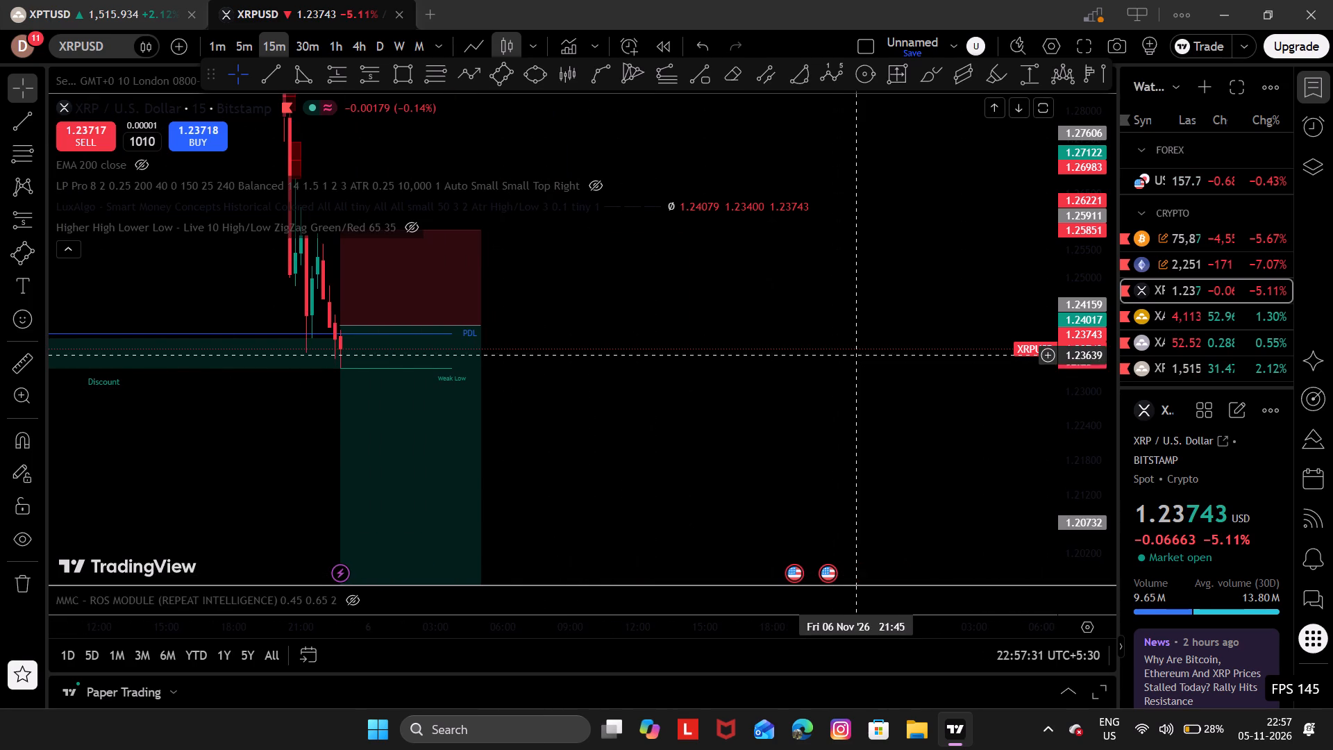
pyautogui.moveTo(887, 344); pyautogui.dragTo(908, 337)
pyautogui.moveTo(1084, 414); pyautogui.dragTo(1092, 335)
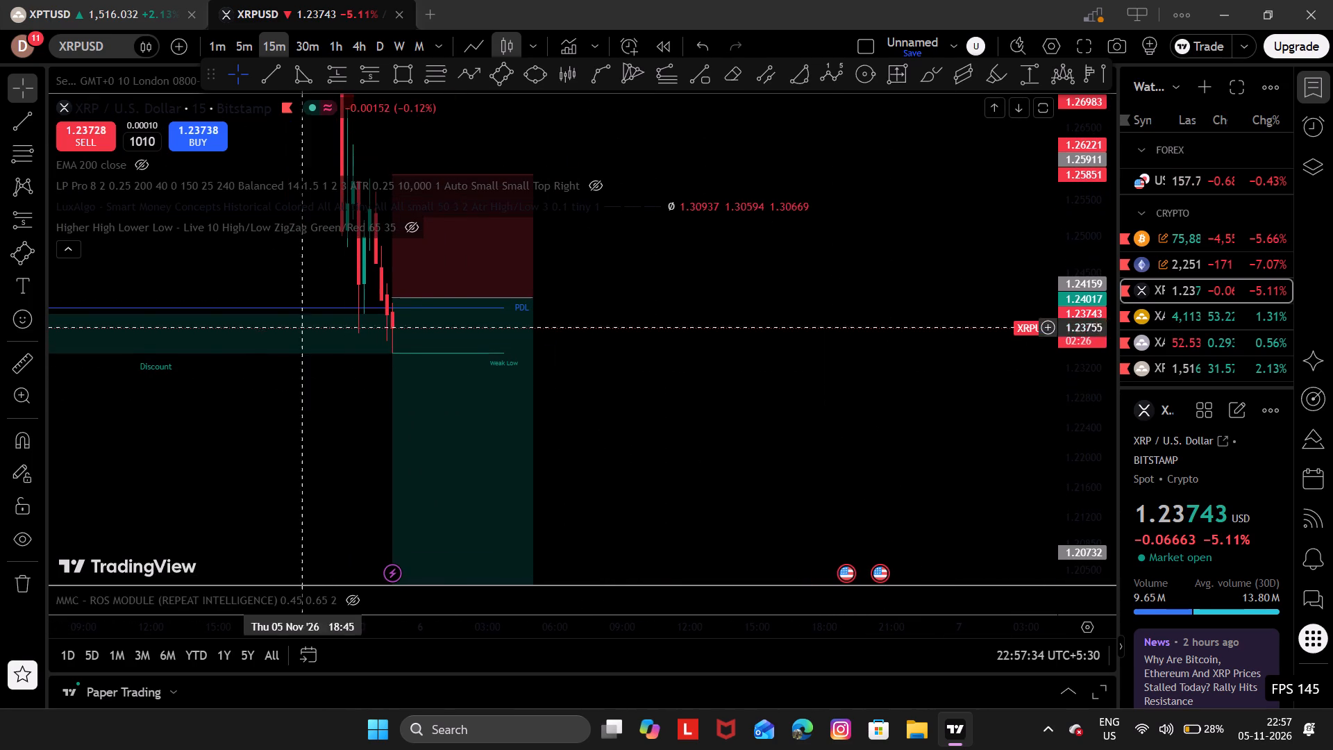
pyautogui.click(76, 253)
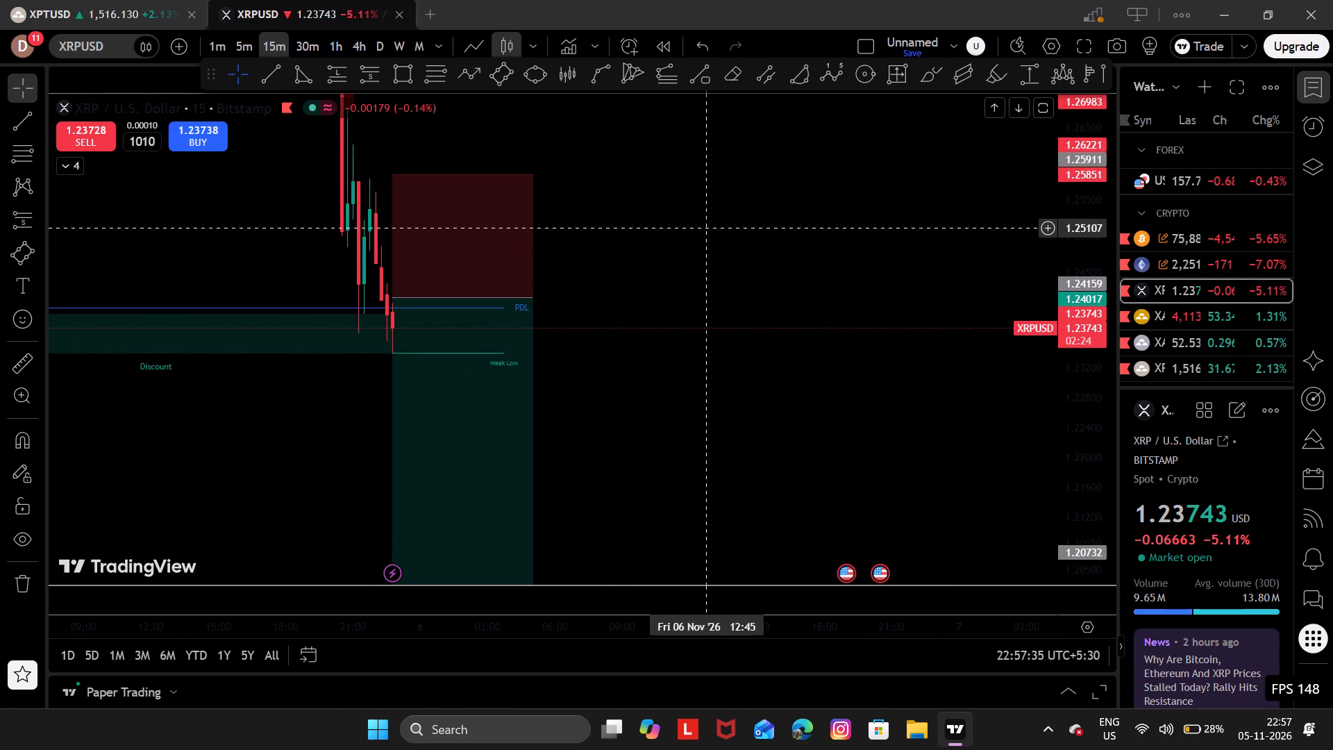
pyautogui.moveTo(726, 225); pyautogui.dragTo(851, 290)
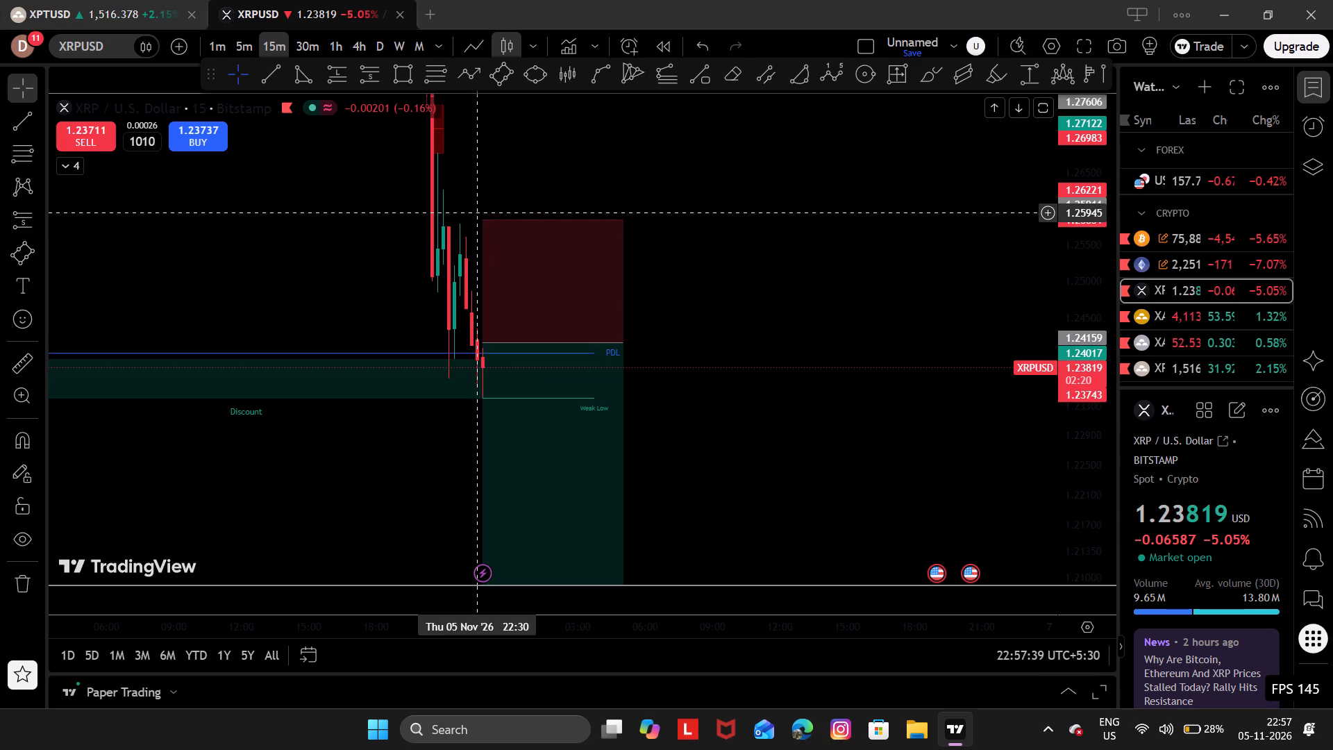
# Tighten the XRPUSD short position's stop level to about 1.25358.
pyautogui.moveTo(479, 218); pyautogui.dragTo(493, 255)
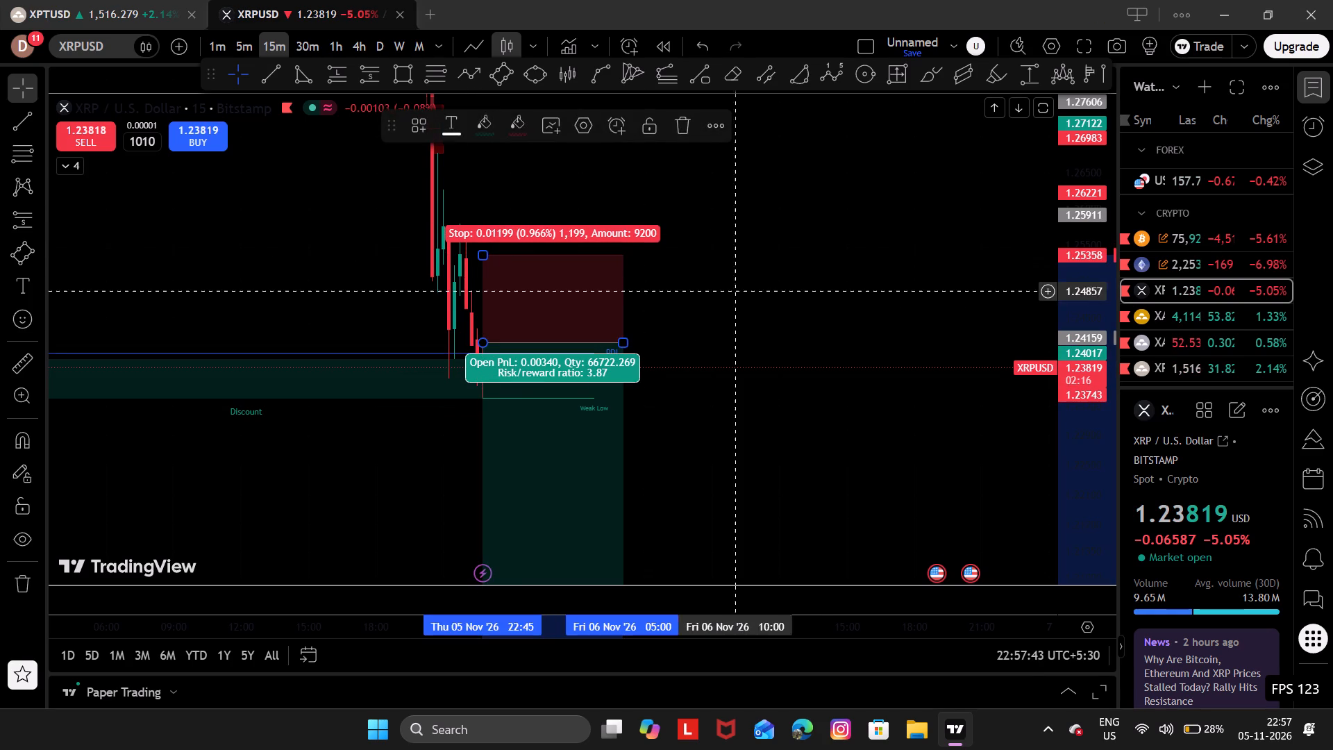
# Examine XRPUSD's price structure around the PDL, Equilibrium zone and short position at wide and close zoom levels.
pyautogui.moveTo(769, 292); pyautogui.dragTo(746, 108)
pyautogui.moveTo(1110, 227); pyautogui.dragTo(1095, 409)
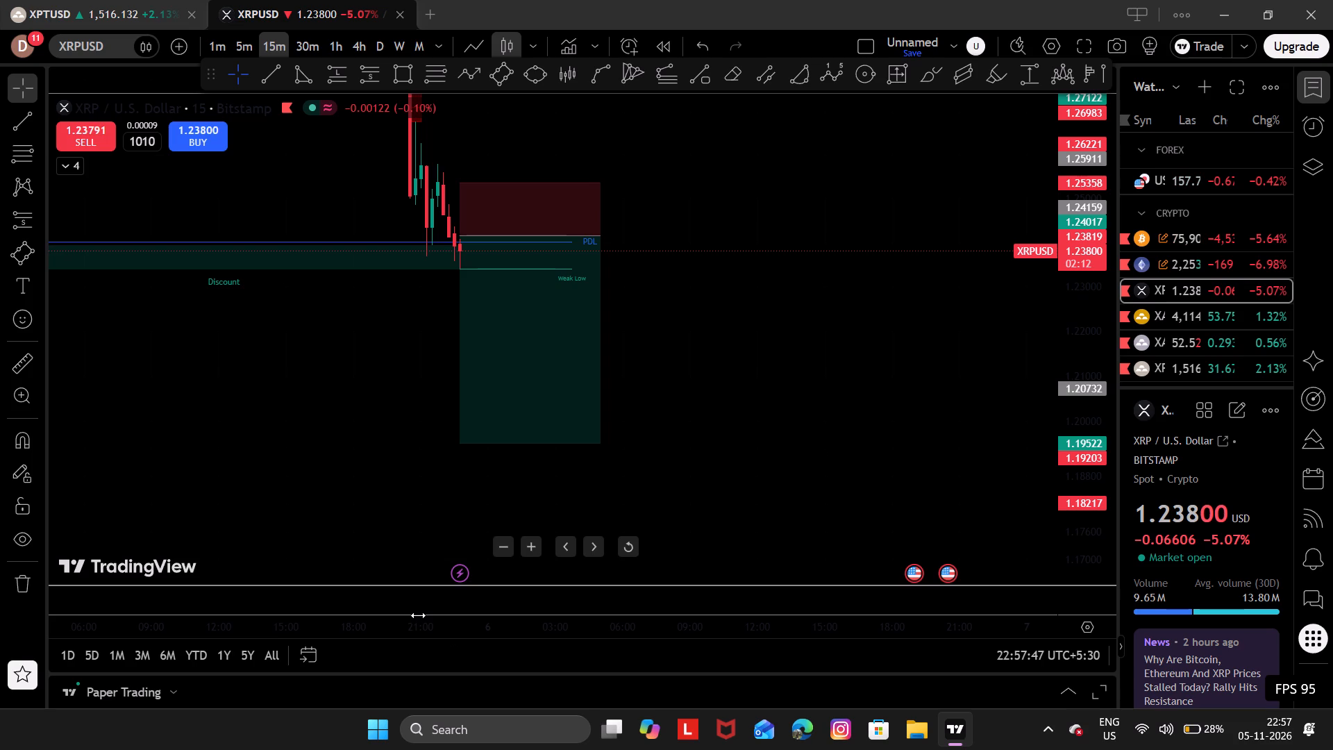
pyautogui.moveTo(418, 615); pyautogui.dragTo(896, 612)
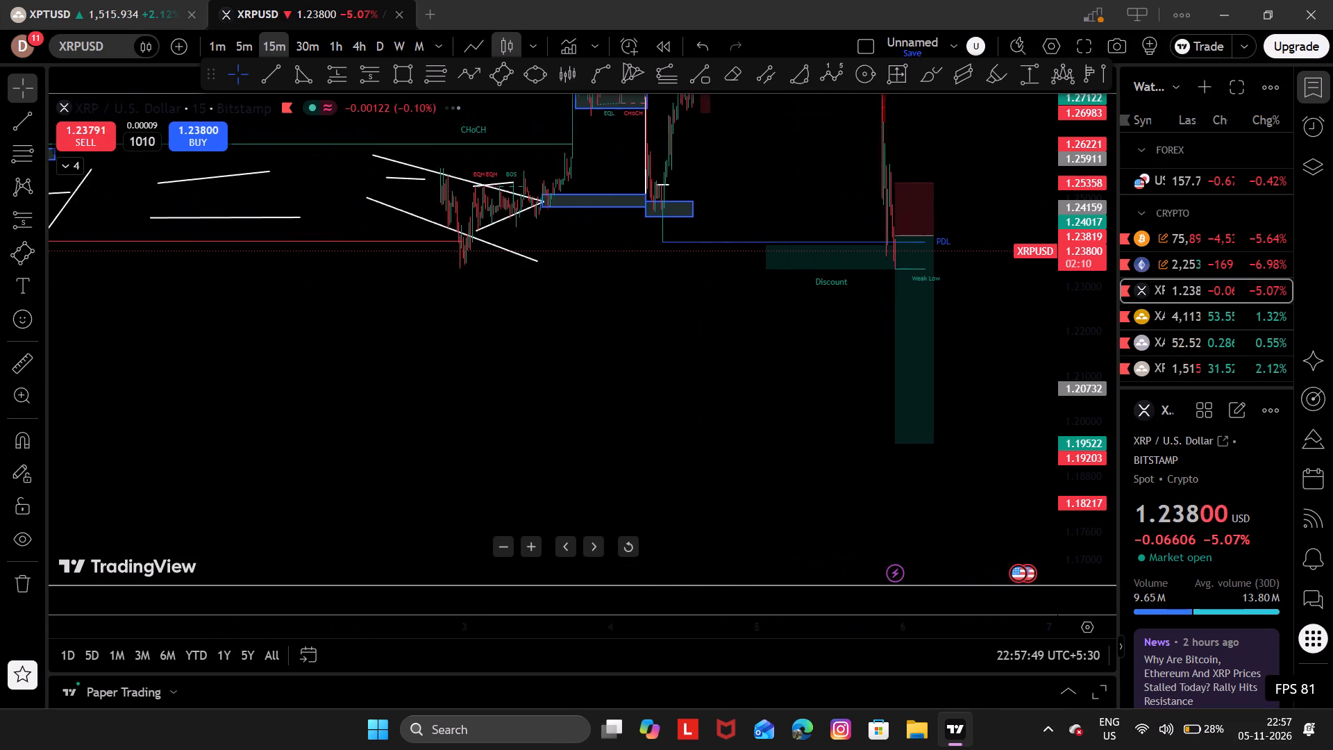
pyautogui.moveTo(896, 612); pyautogui.dragTo(128, 653)
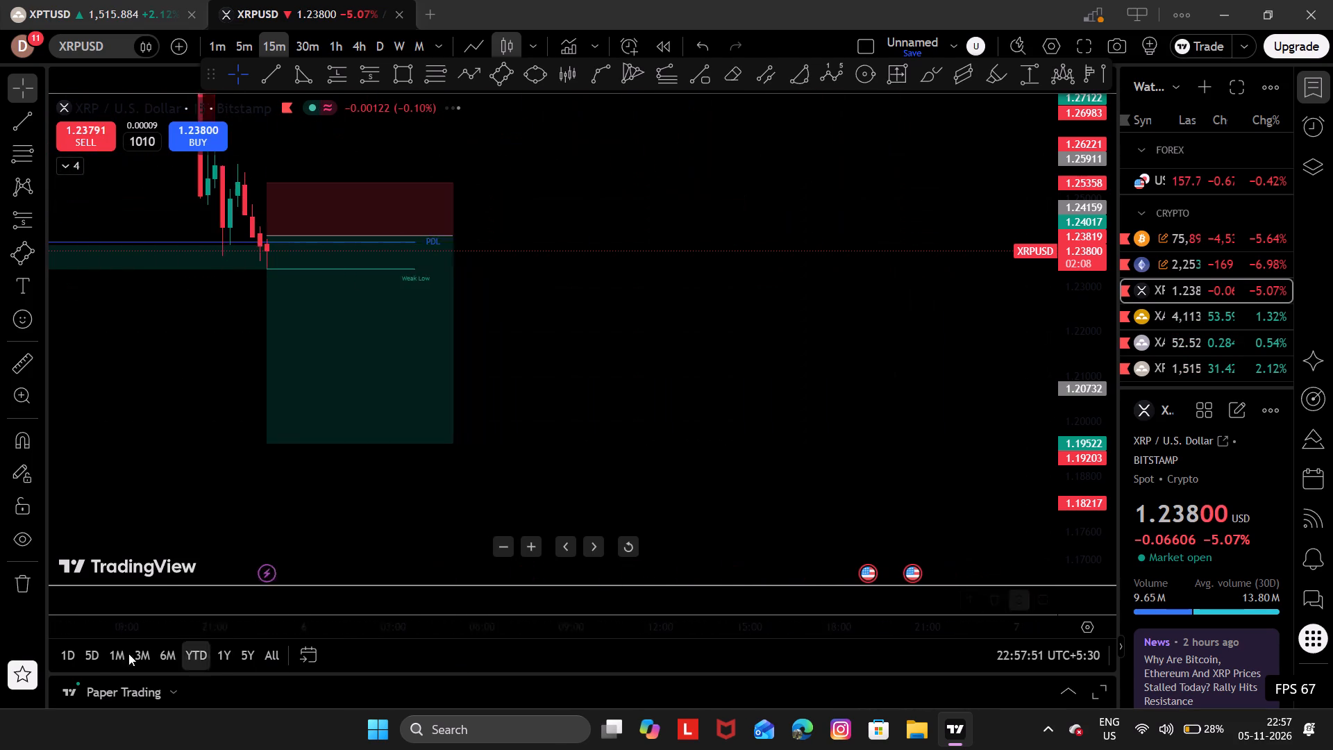
pyautogui.moveTo(128, 653); pyautogui.dragTo(94, 652)
pyautogui.moveTo(467, 417); pyautogui.dragTo(740, 546)
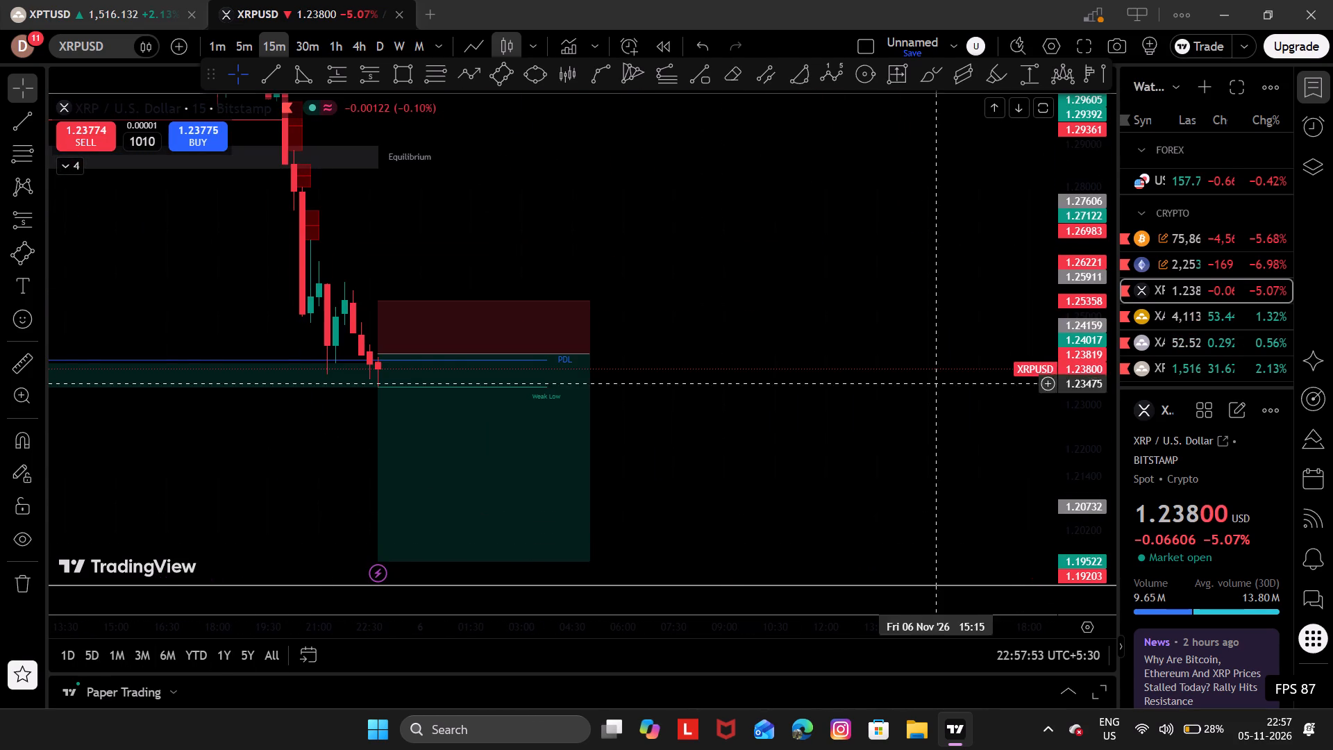
pyautogui.moveTo(1060, 297); pyautogui.dragTo(1060, 357)
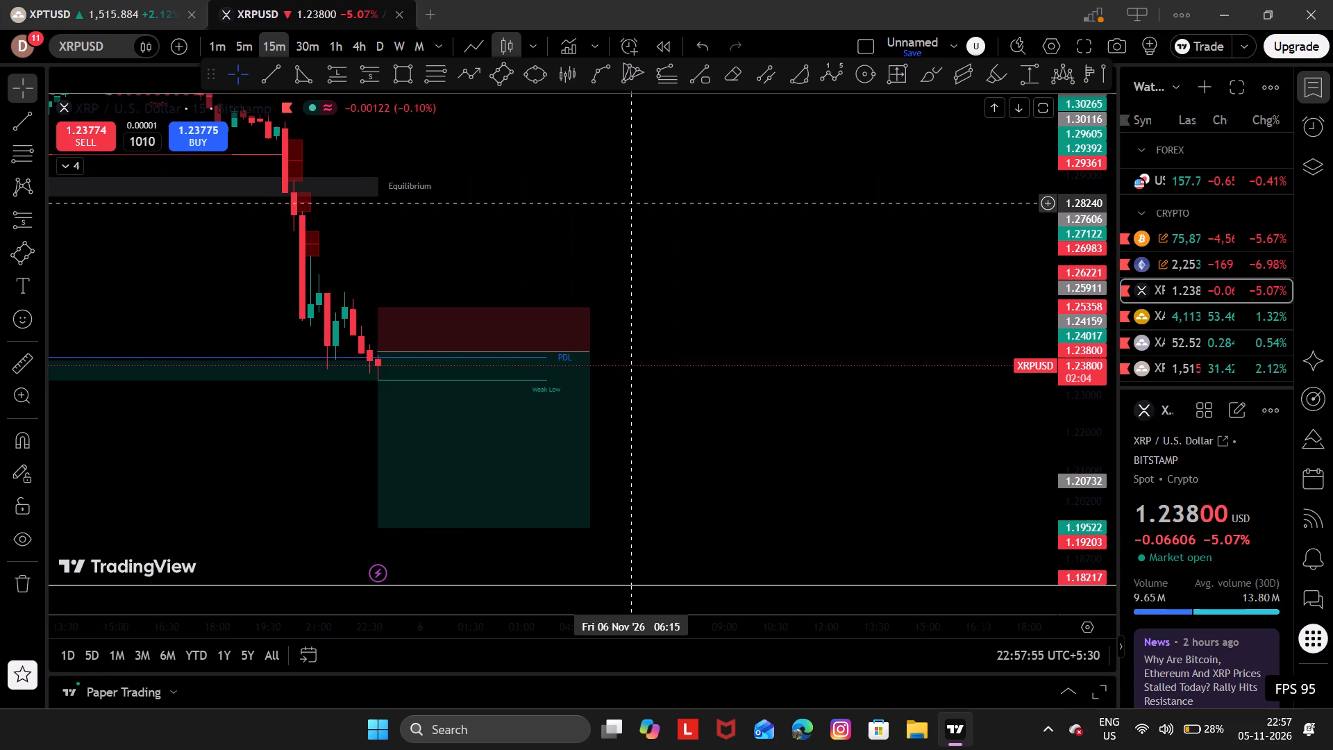
pyautogui.moveTo(628, 203); pyautogui.dragTo(736, 247)
# Open the XAUUSD chart, the next symbol in the watchlist.
pyautogui.press('space')
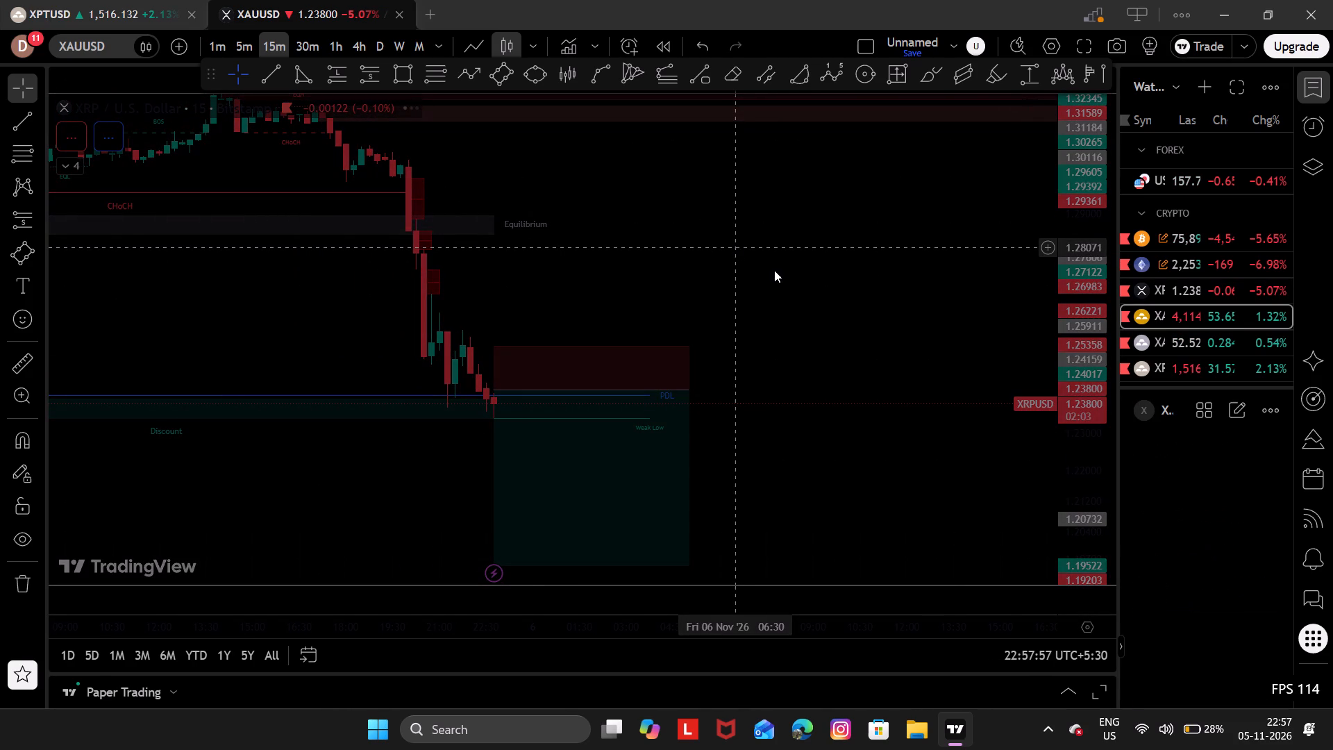
pyautogui.moveTo(655, 400); pyautogui.dragTo(785, 409)
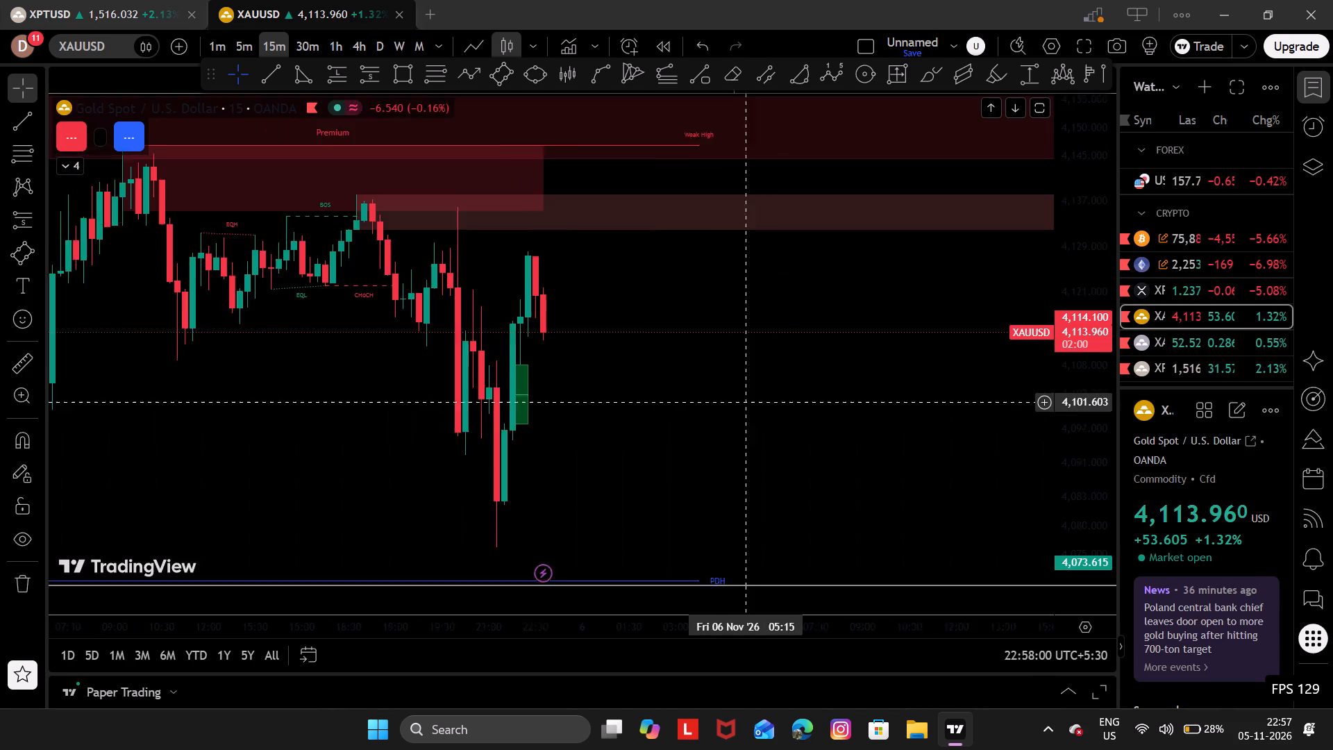
pyautogui.moveTo(785, 409); pyautogui.dragTo(832, 435)
# Draw a rising trend line under XAUUSD's lows from about 4,110.29 at 11:15 on 5 Nov up to about 4,131.
pyautogui.click(281, 60)
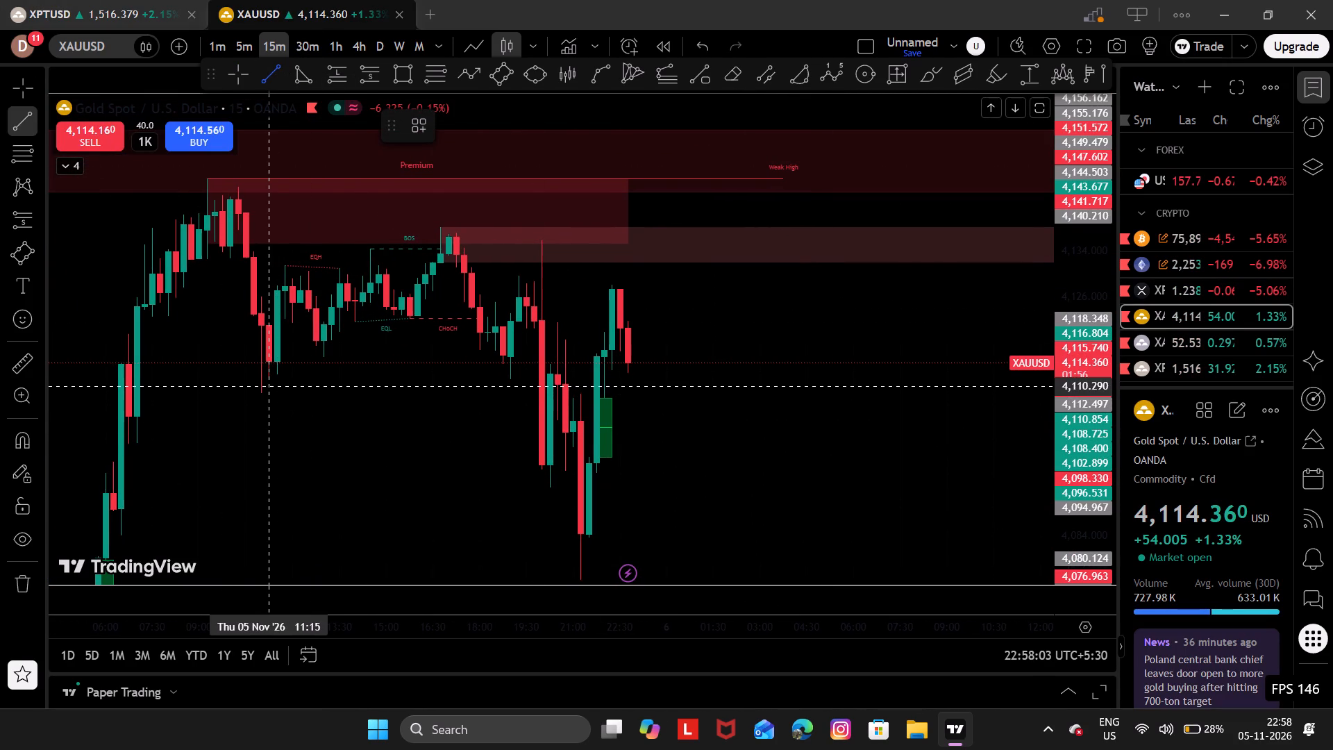
pyautogui.moveTo(271, 386); pyautogui.dragTo(473, 268)
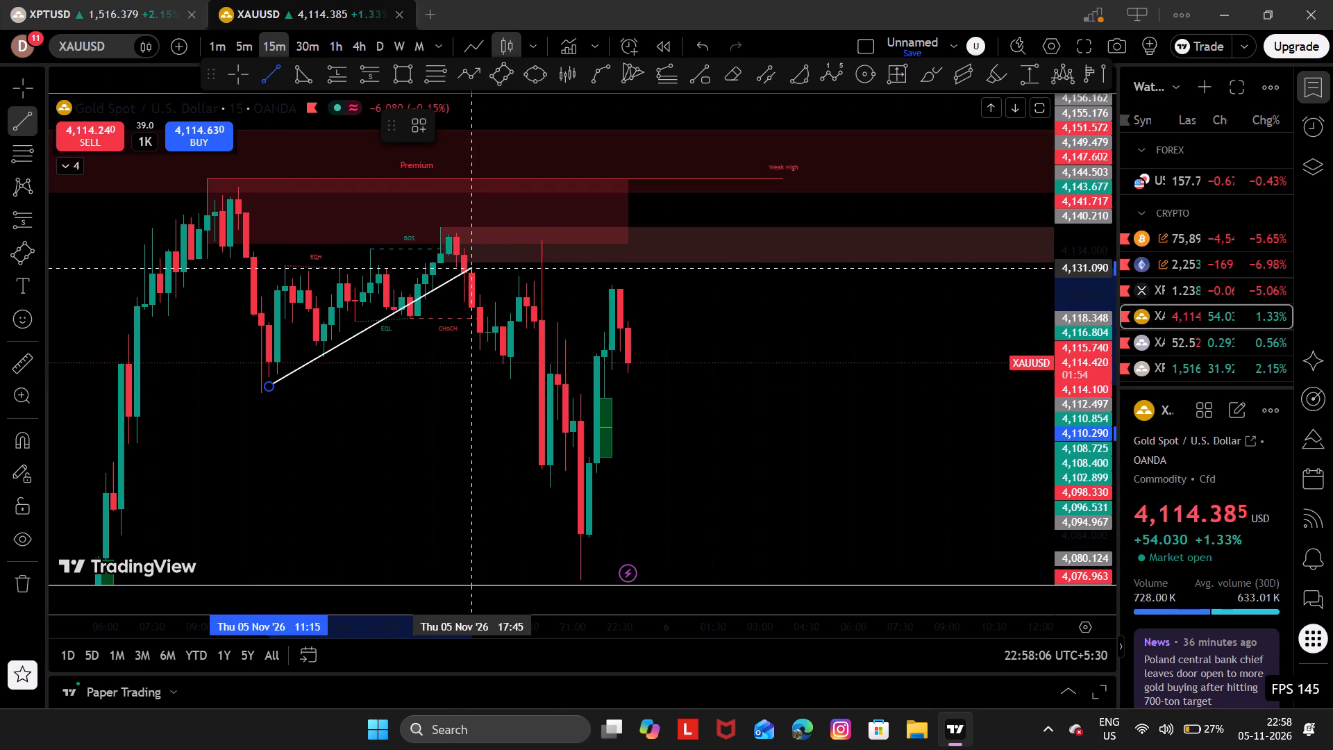
pyautogui.moveTo(473, 268); pyautogui.dragTo(478, 260)
pyautogui.moveTo(478, 260); pyautogui.dragTo(521, 237)
pyautogui.click(521, 237)
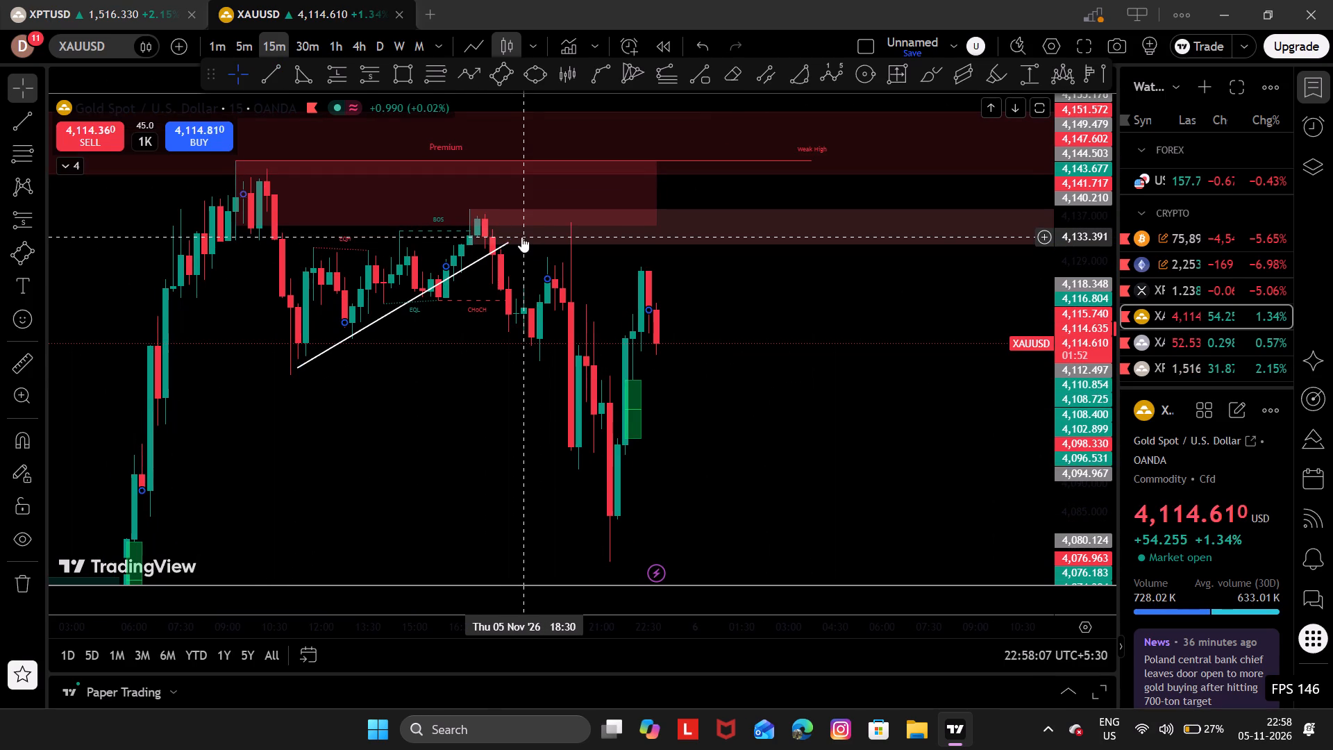
# Widen the XAUUSD long position at the consolidation around the PDH so it spans the breakout candle.
pyautogui.moveTo(410, 377); pyautogui.dragTo(399, 372)
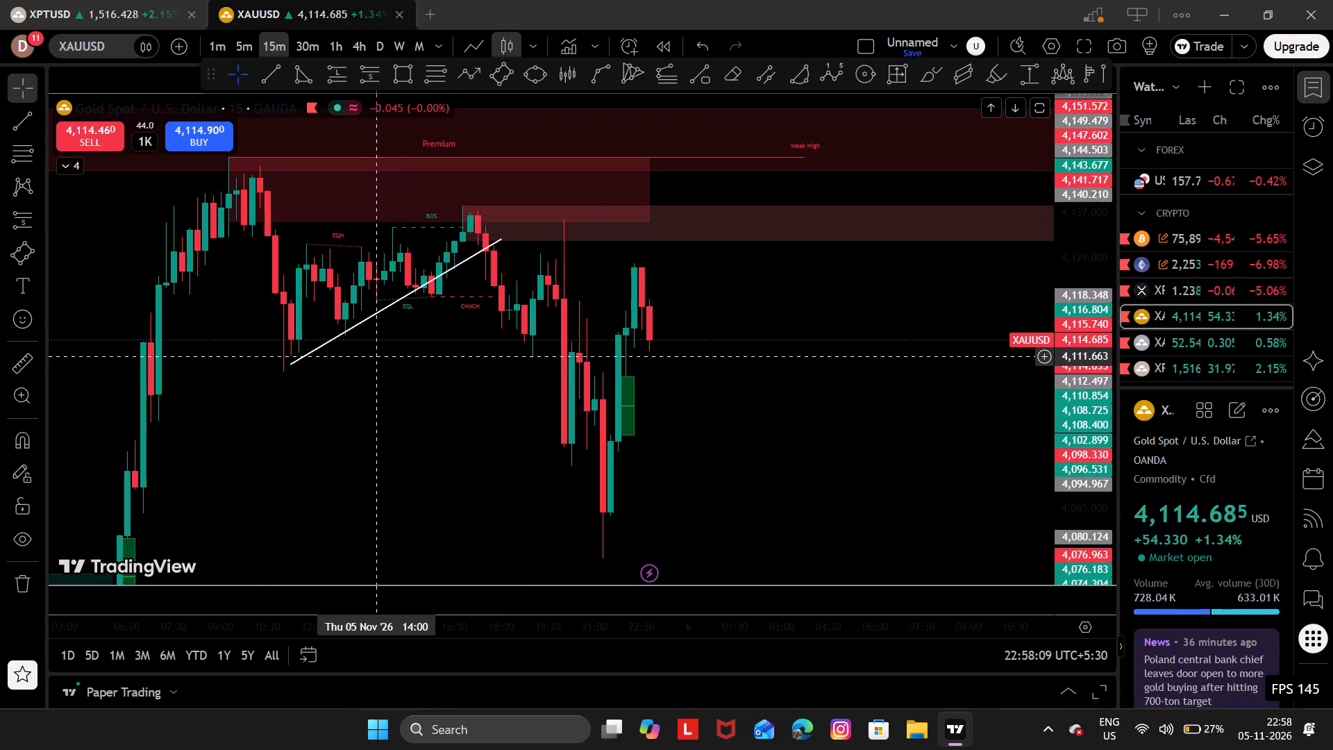
pyautogui.moveTo(365, 344); pyautogui.dragTo(308, 303)
pyautogui.moveTo(413, 306); pyautogui.dragTo(624, 90)
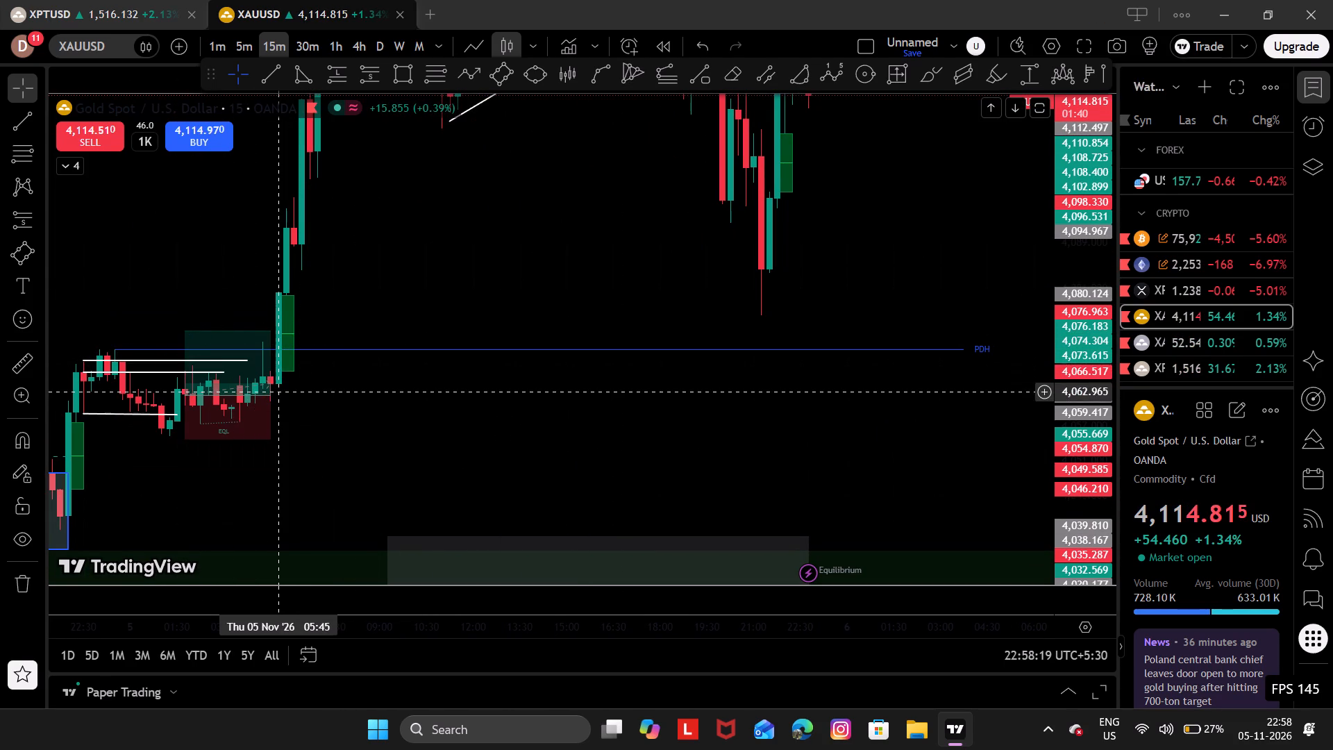
pyautogui.moveTo(269, 390); pyautogui.dragTo(296, 383)
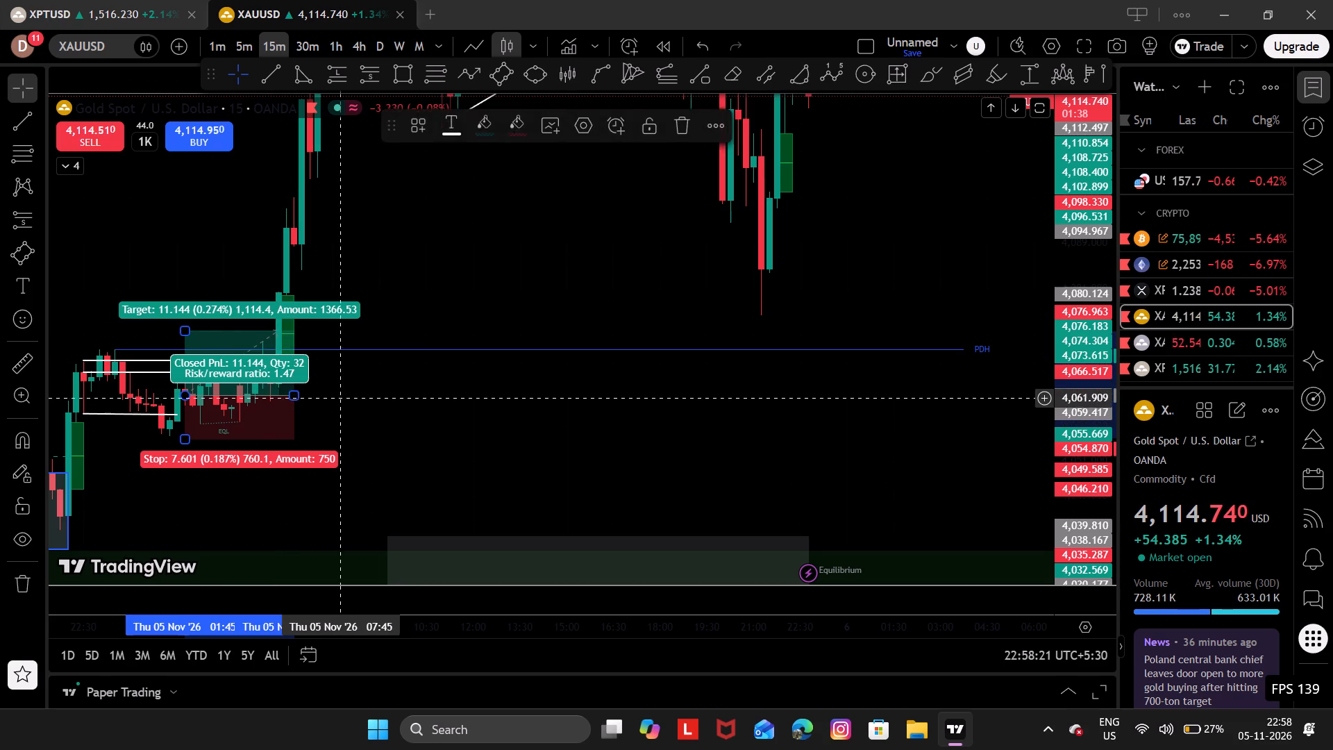
pyautogui.click(359, 406)
pyautogui.moveTo(359, 406); pyautogui.dragTo(381, 426)
pyautogui.moveTo(381, 426); pyautogui.dragTo(389, 451)
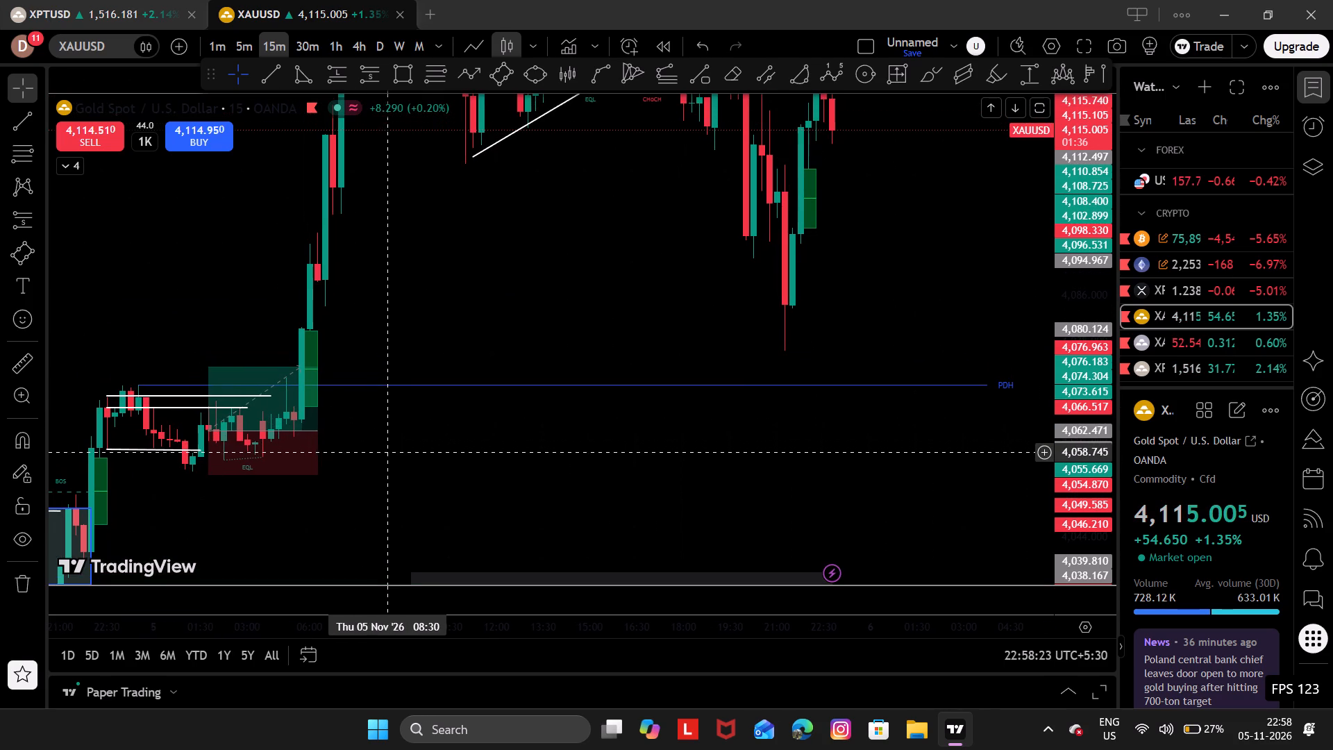
# Examine XAUUSD's rally from the PDH consolidation, the swings around the new trend line and the Premium zone.
pyautogui.moveTo(1060, 466); pyautogui.dragTo(1041, 372)
pyautogui.moveTo(933, 442); pyautogui.dragTo(912, 477)
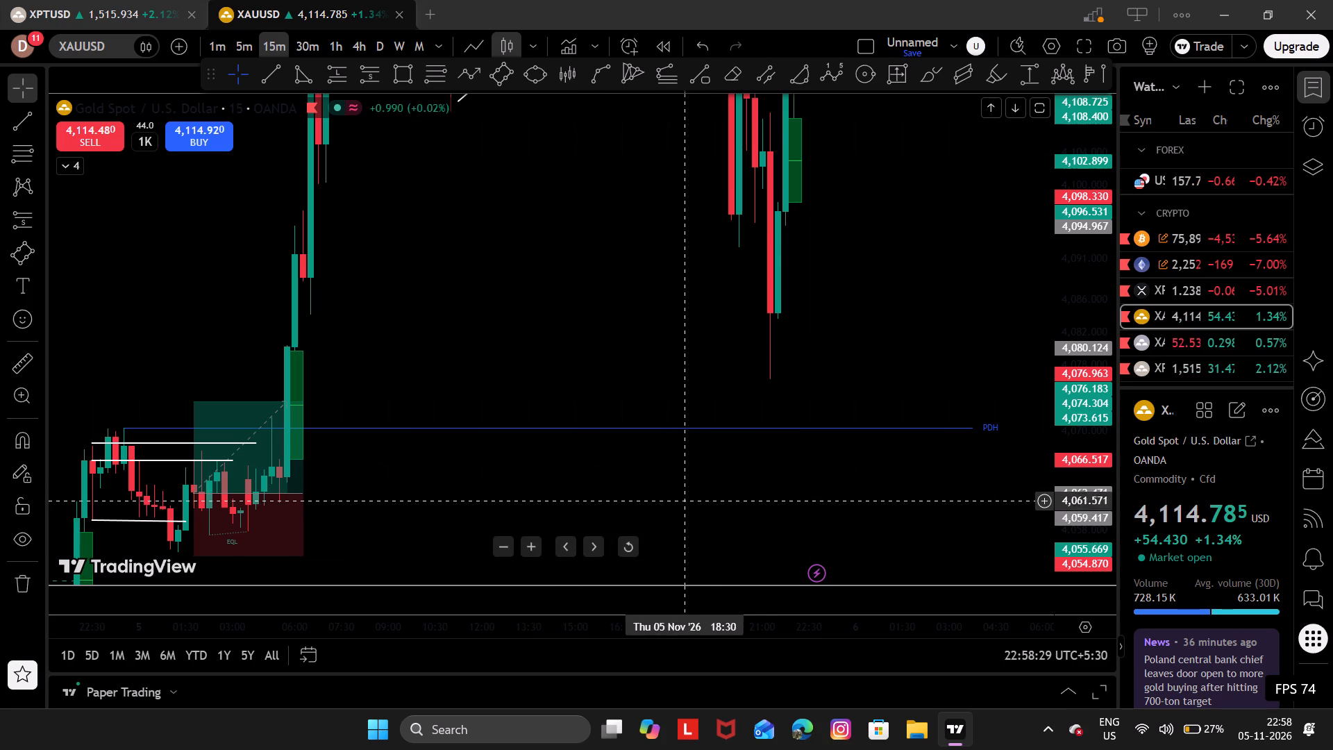
pyautogui.moveTo(562, 481); pyautogui.dragTo(701, 462)
pyautogui.moveTo(783, 402); pyautogui.dragTo(773, 558)
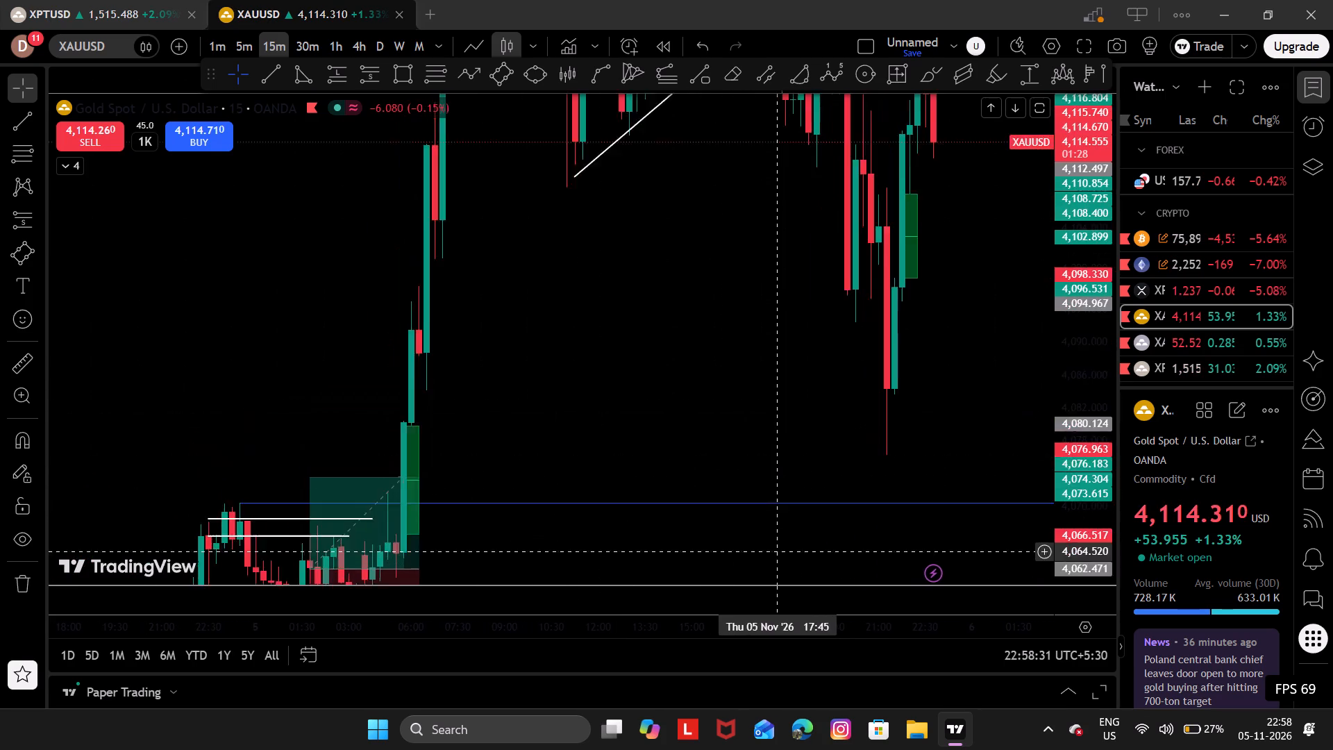
pyautogui.moveTo(773, 558); pyautogui.dragTo(739, 672)
pyautogui.moveTo(1077, 358); pyautogui.dragTo(1057, 501)
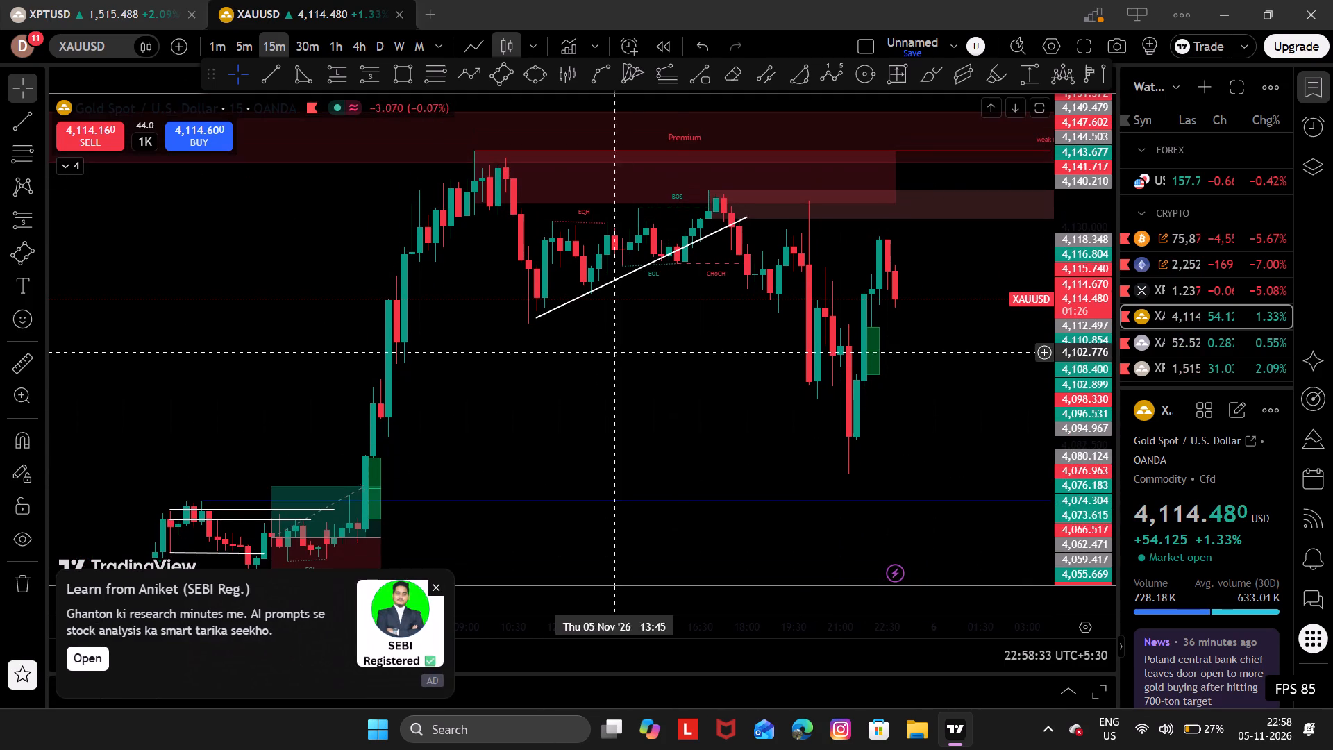
pyautogui.click(432, 584)
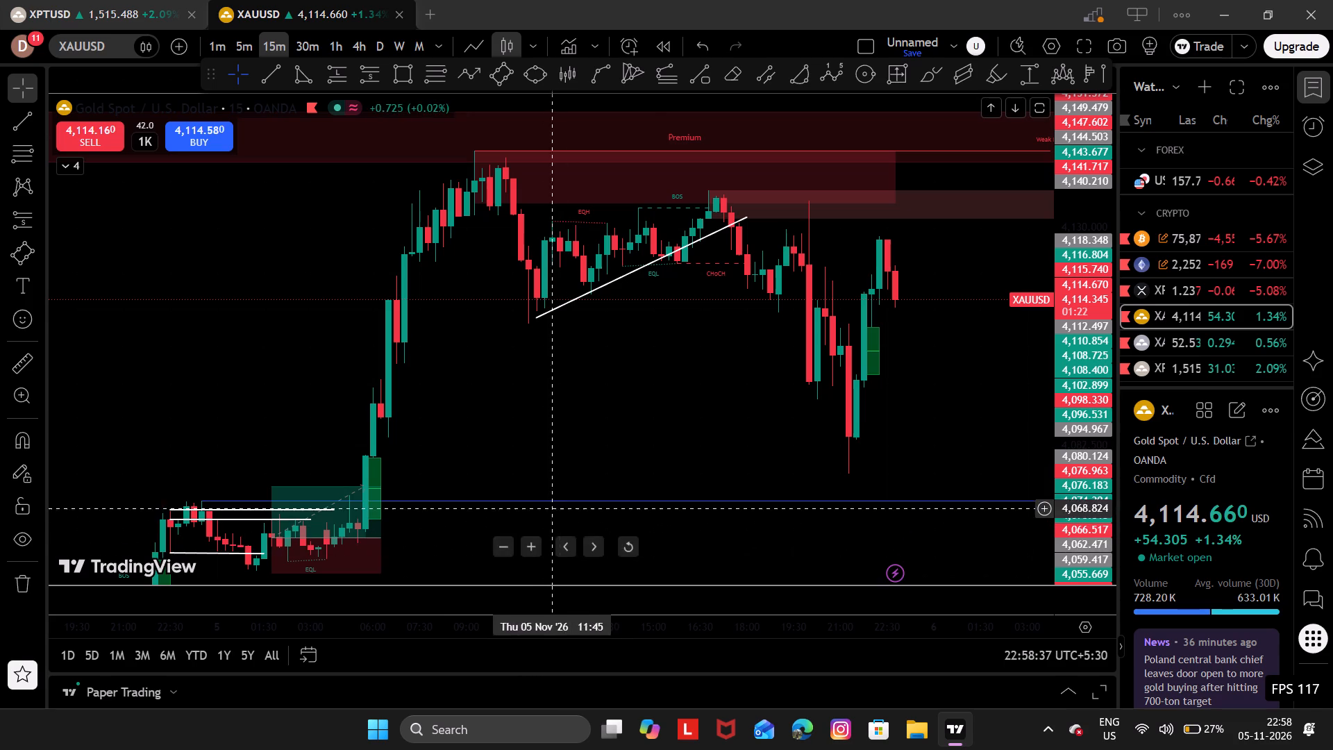
pyautogui.moveTo(615, 428); pyautogui.dragTo(580, 455)
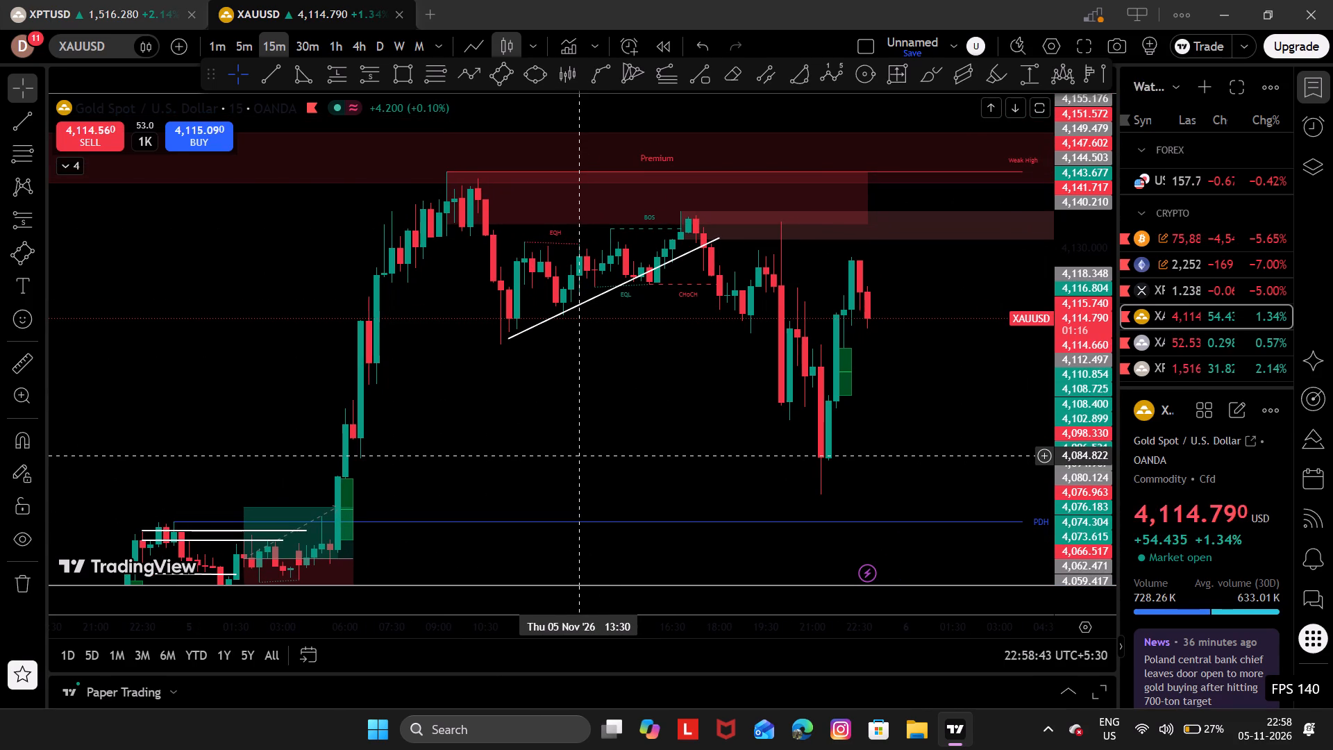
pyautogui.moveTo(392, 526); pyautogui.dragTo(466, 383)
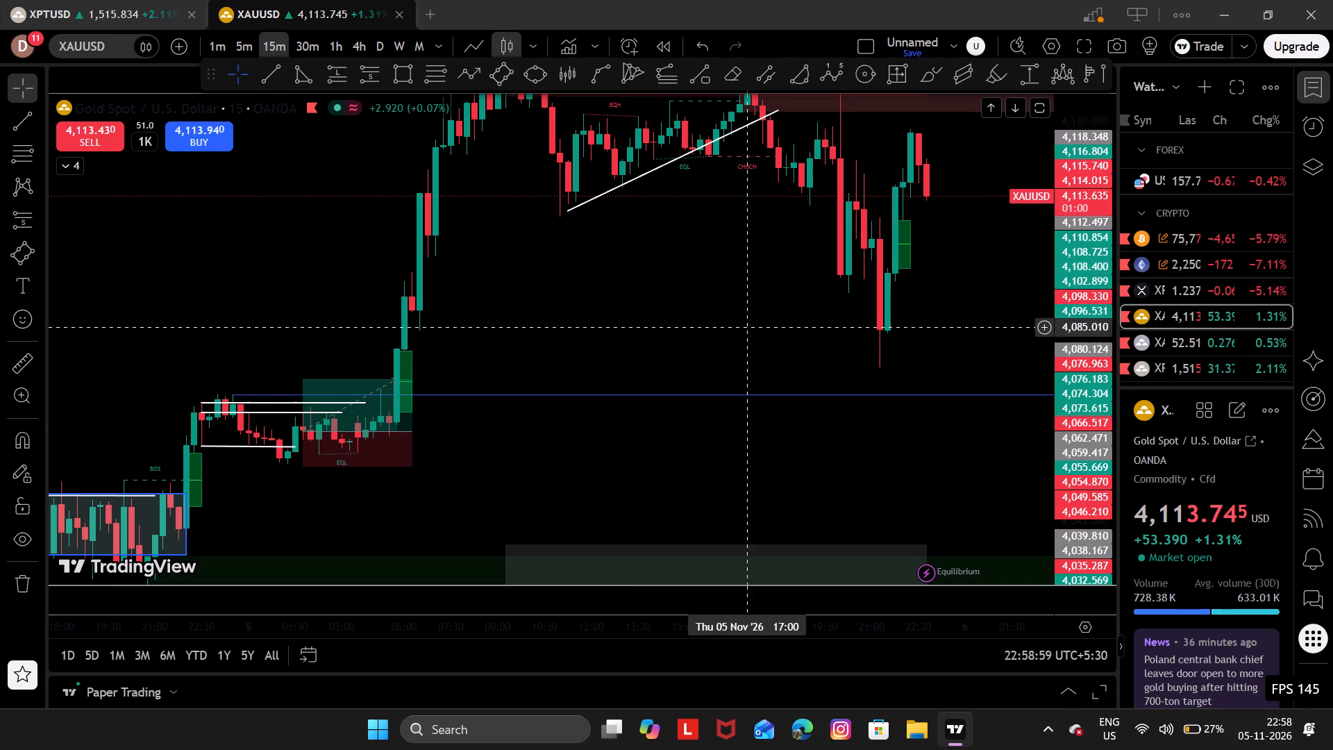
pyautogui.moveTo(747, 315); pyautogui.dragTo(695, 549)
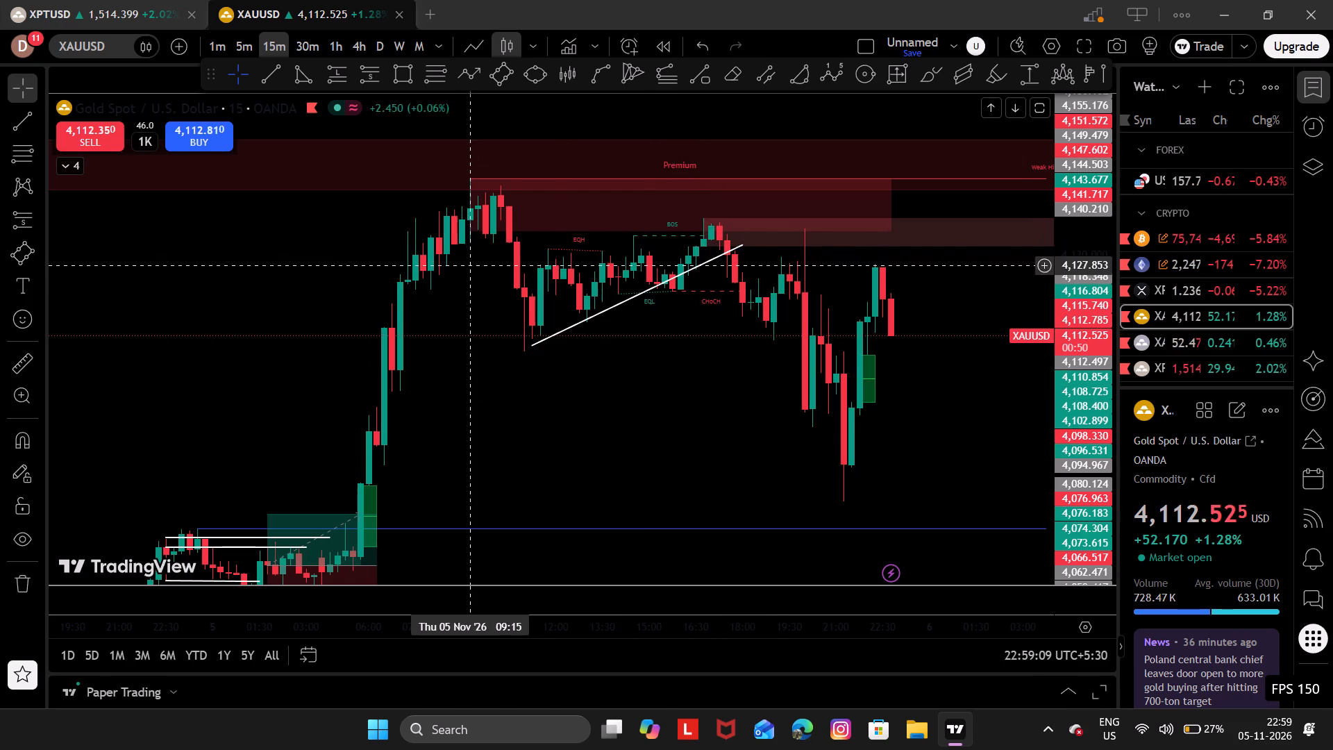
pyautogui.moveTo(460, 281); pyautogui.dragTo(426, 353)
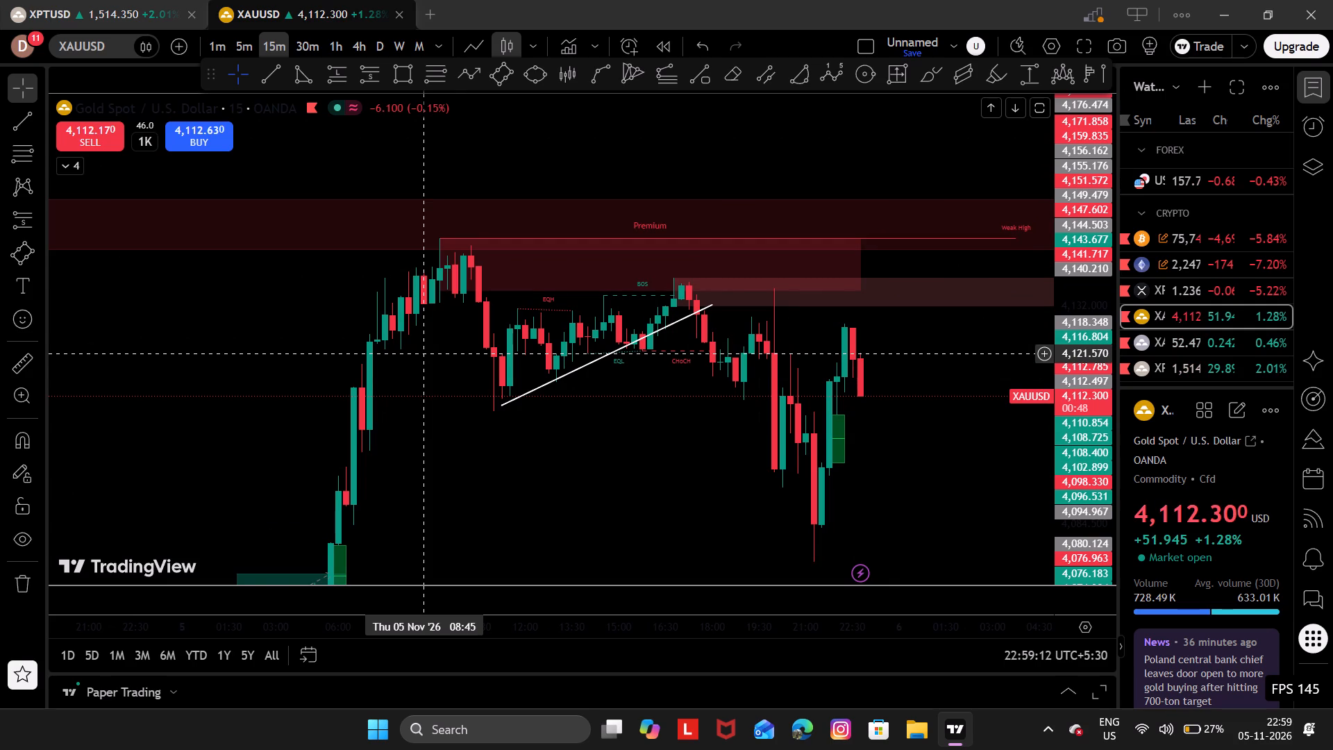
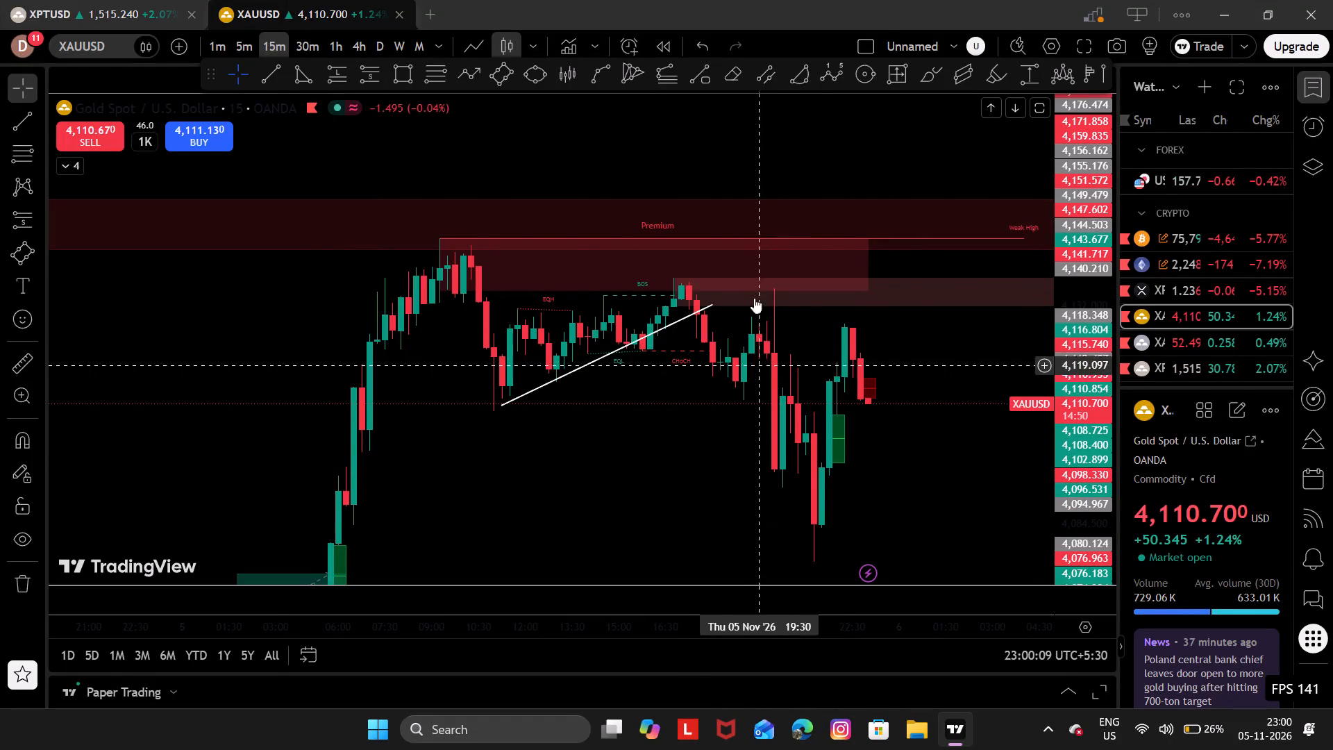
# Move the upper end of XAUUSD's rising trend line to about 4,130.90 at 17:45 on 5 Nov.
pyautogui.click(707, 302)
pyautogui.click(707, 302)
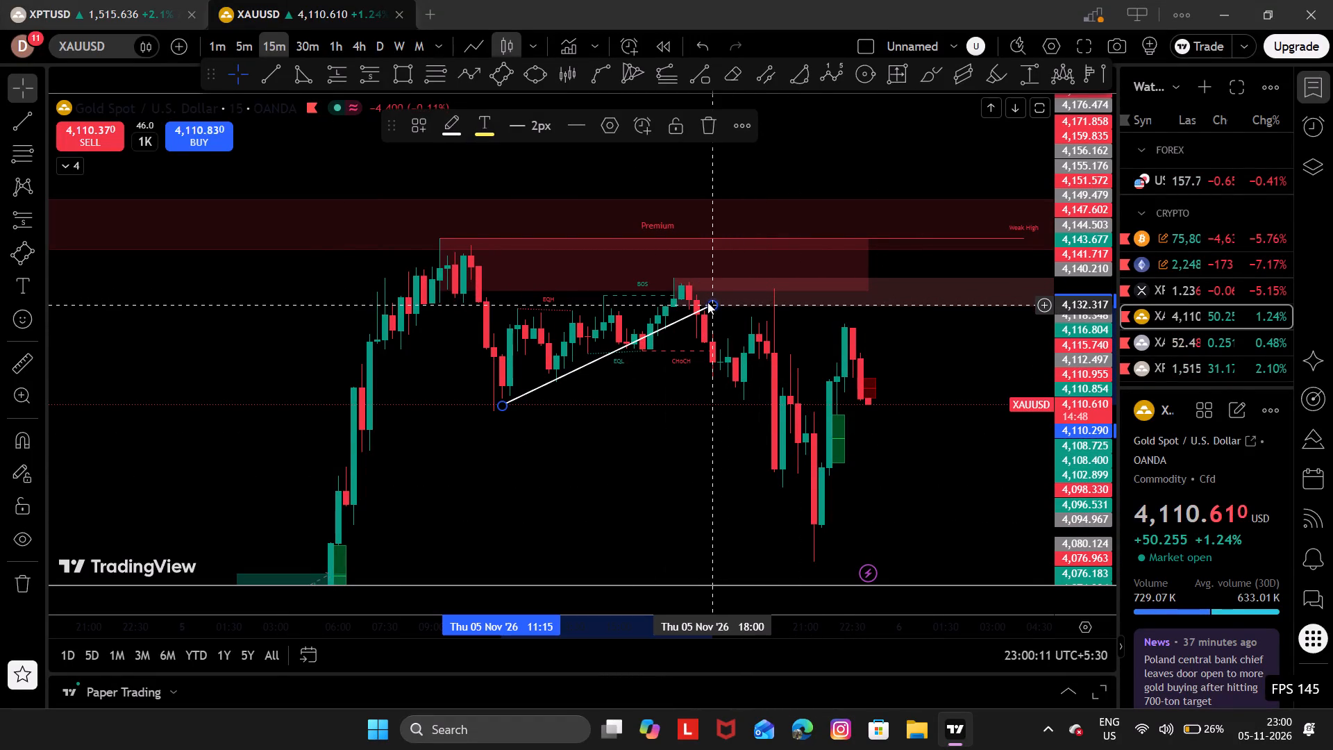
pyautogui.moveTo(714, 302); pyautogui.dragTo(714, 303)
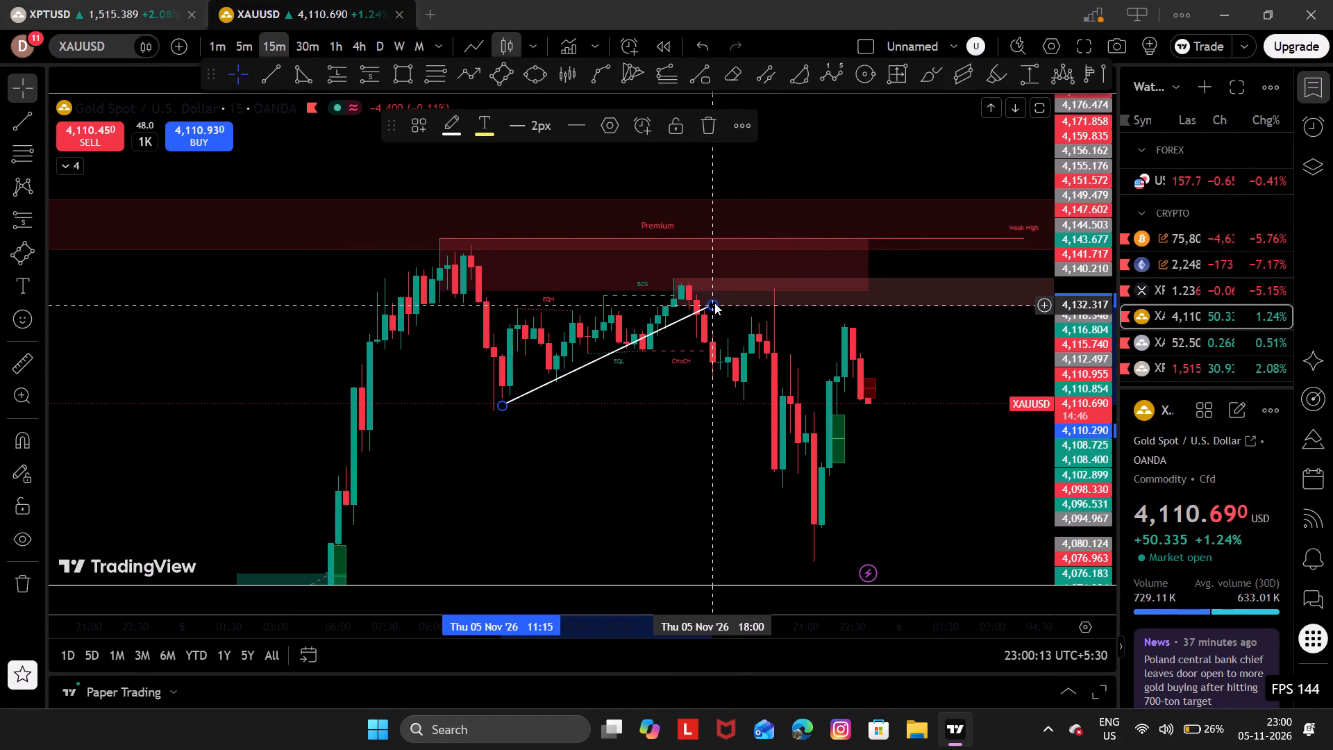
pyautogui.moveTo(714, 303); pyautogui.dragTo(706, 317)
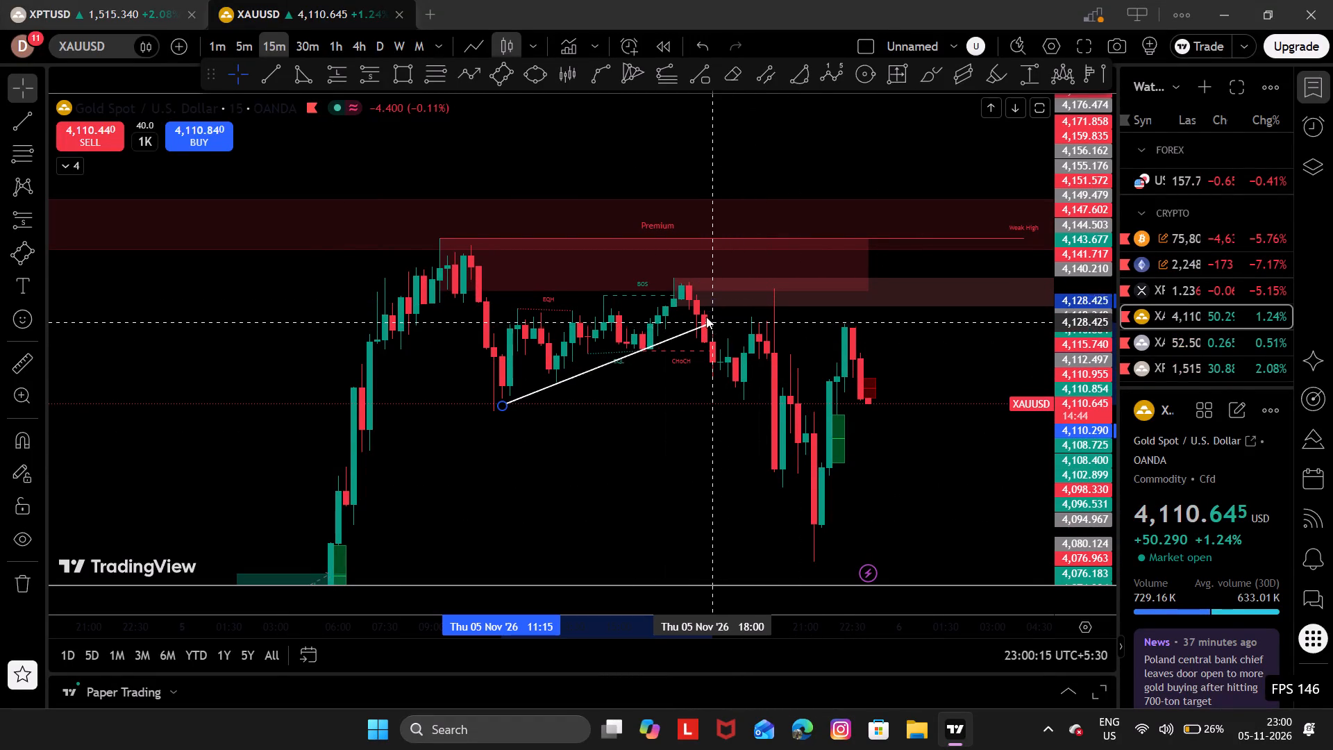
pyautogui.moveTo(706, 317); pyautogui.dragTo(704, 311)
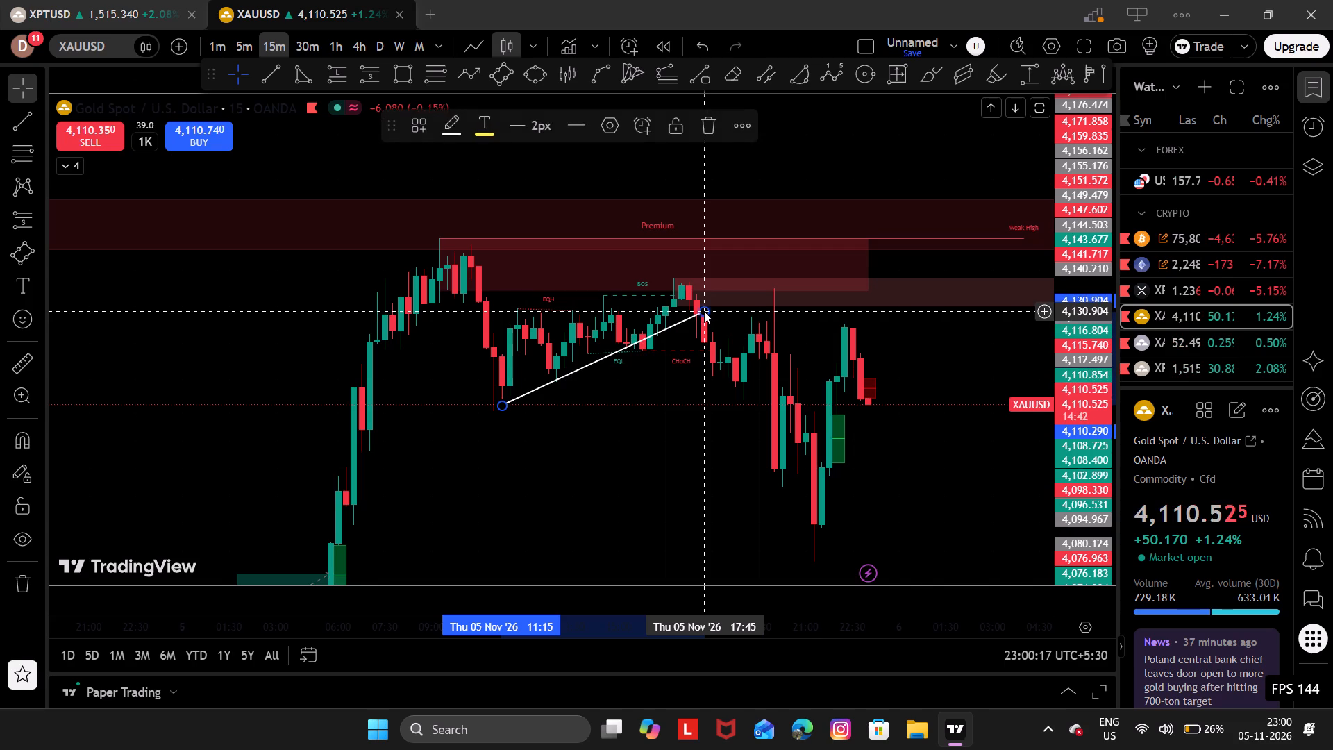
pyautogui.moveTo(749, 310); pyautogui.dragTo(665, 197)
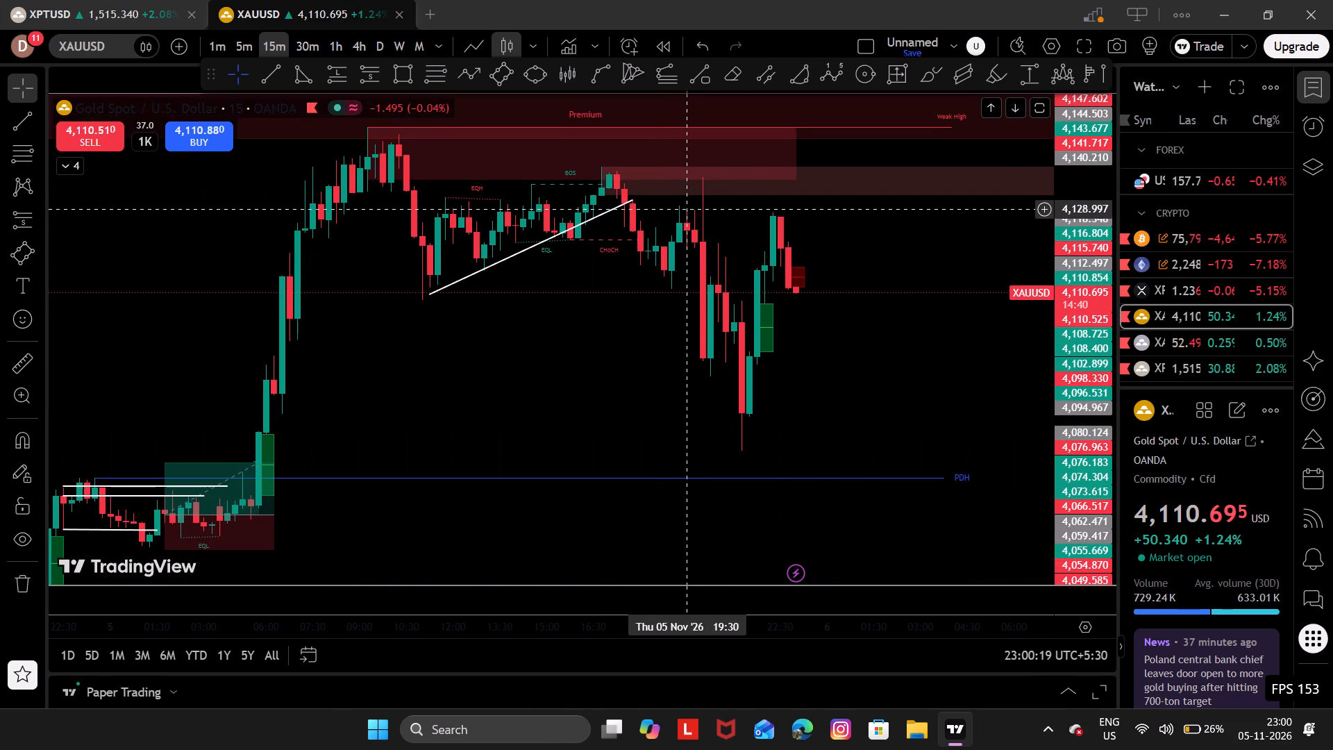
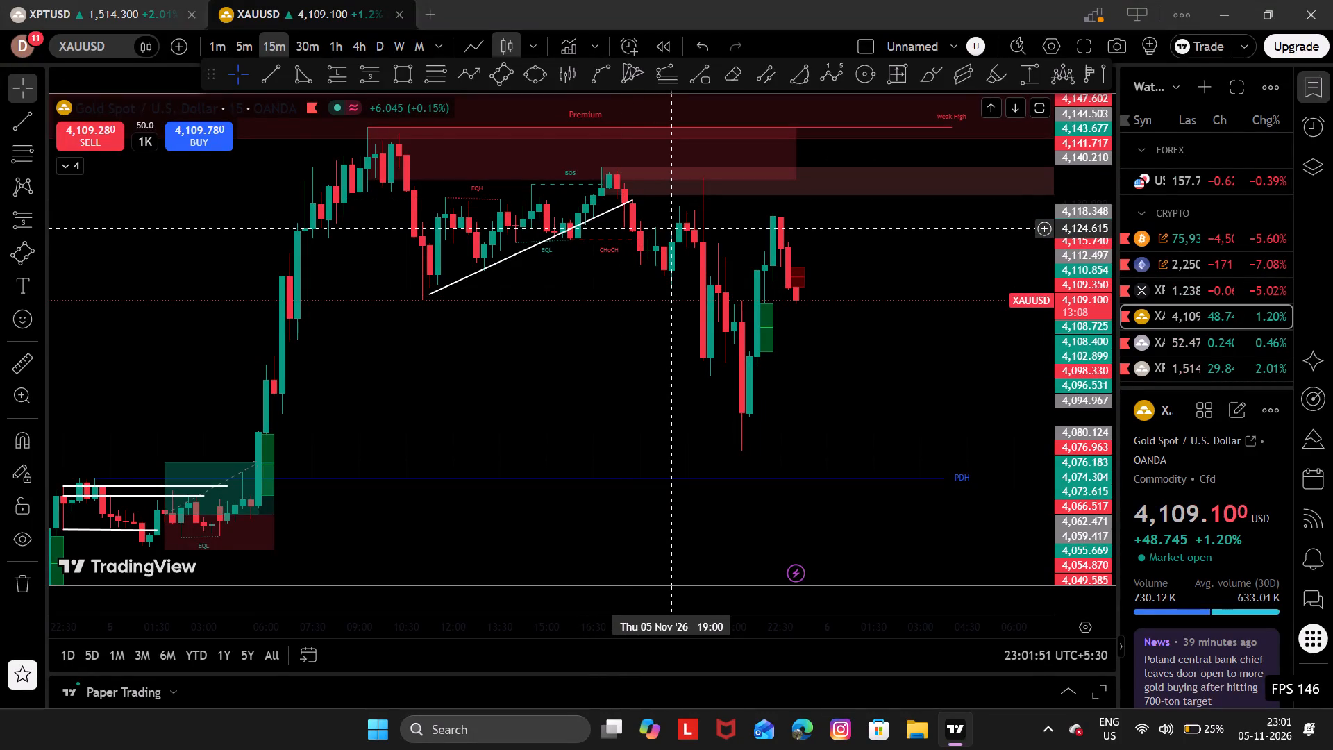
# Draw a nearly flat trend line beneath the consolidation from 4,109.600 at 11:00 to about 4,107.32 at 20:00 on 5 Nov.
pyautogui.moveTo(637, 264); pyautogui.dragTo(623, 278)
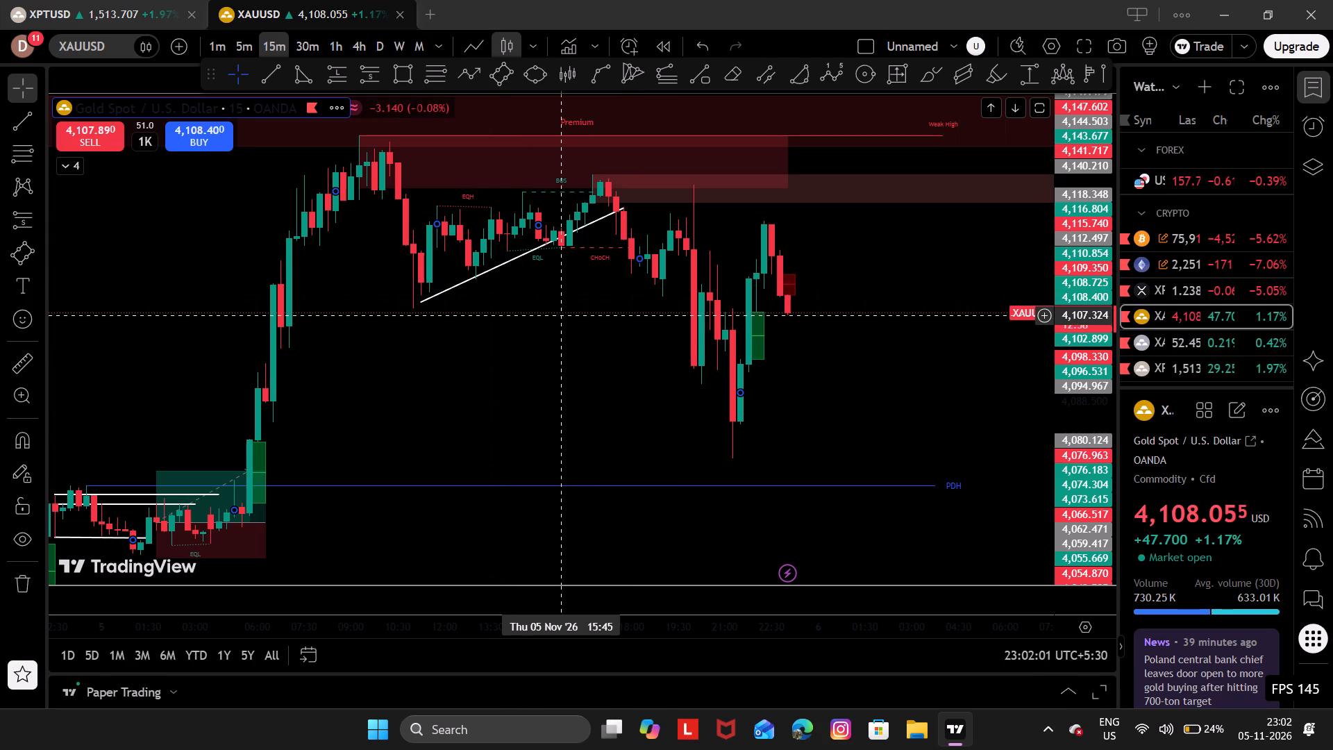
pyautogui.moveTo(567, 317); pyautogui.dragTo(573, 371)
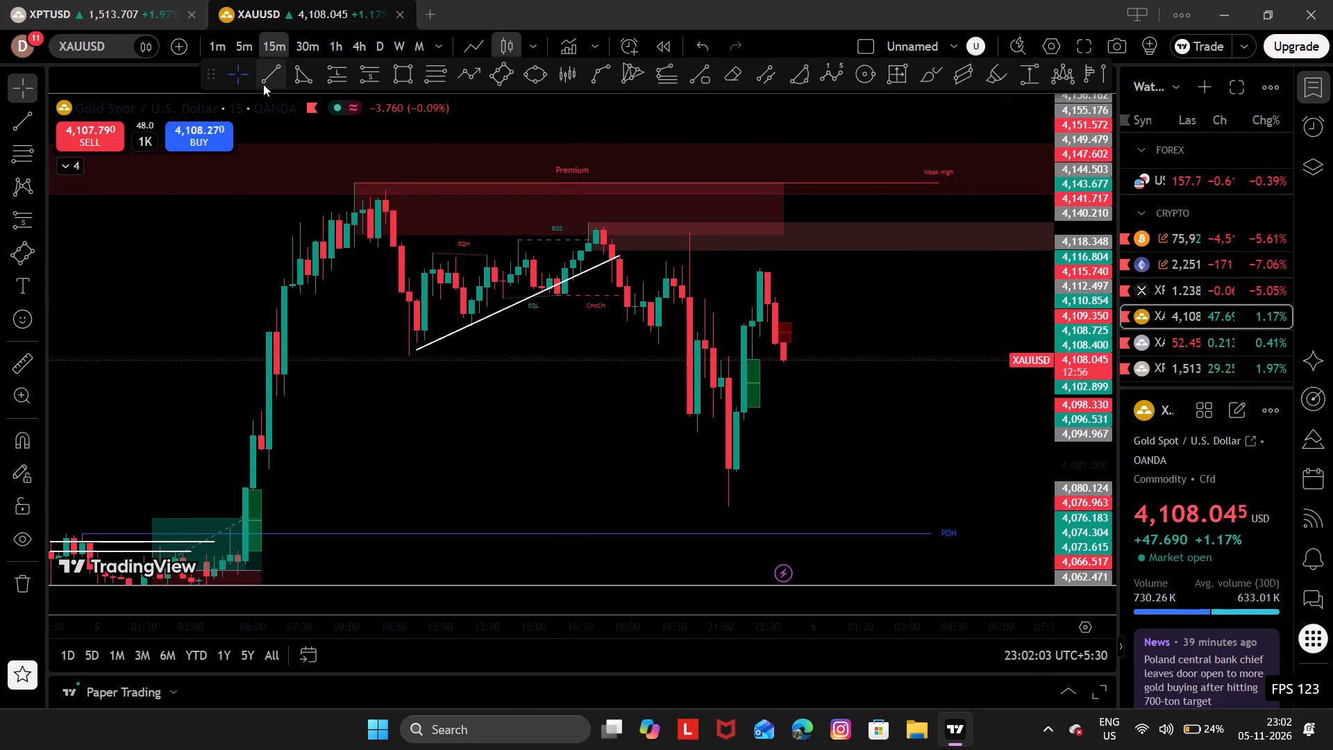
pyautogui.click(263, 84)
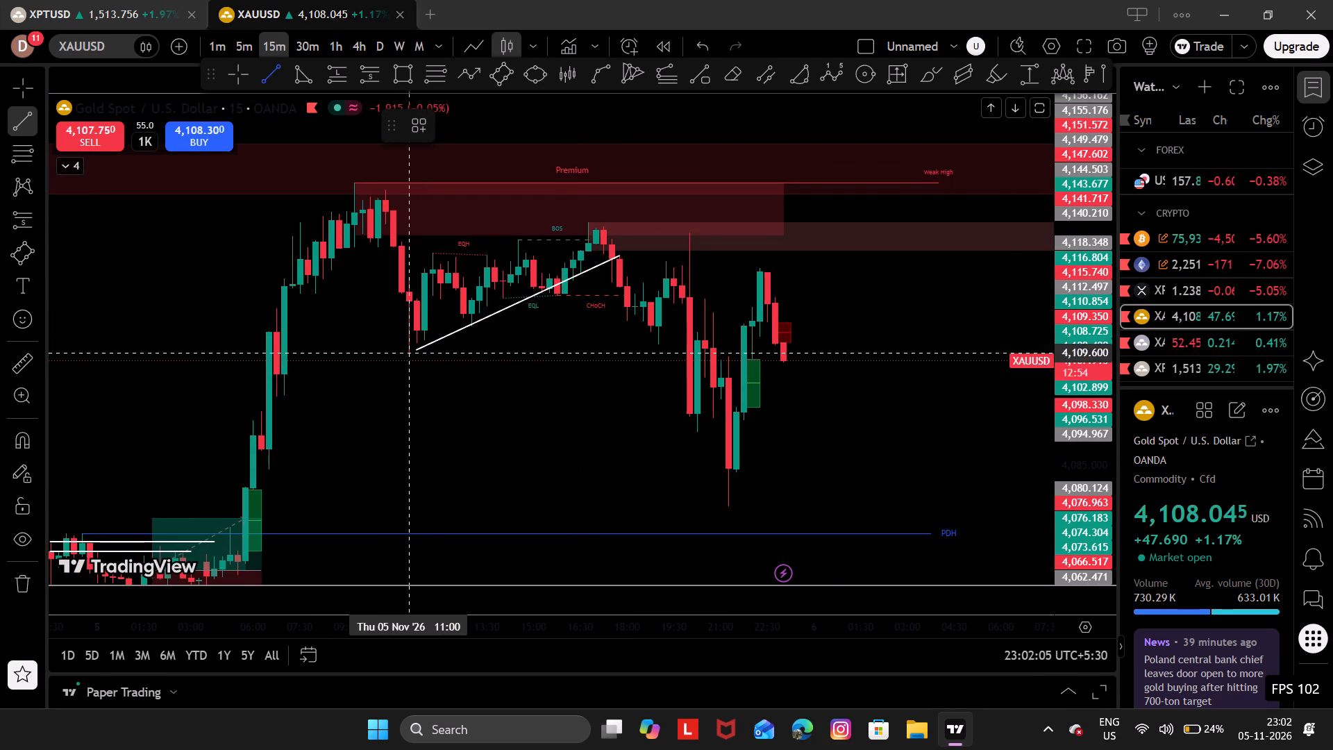
pyautogui.moveTo(408, 353); pyautogui.dragTo(683, 365)
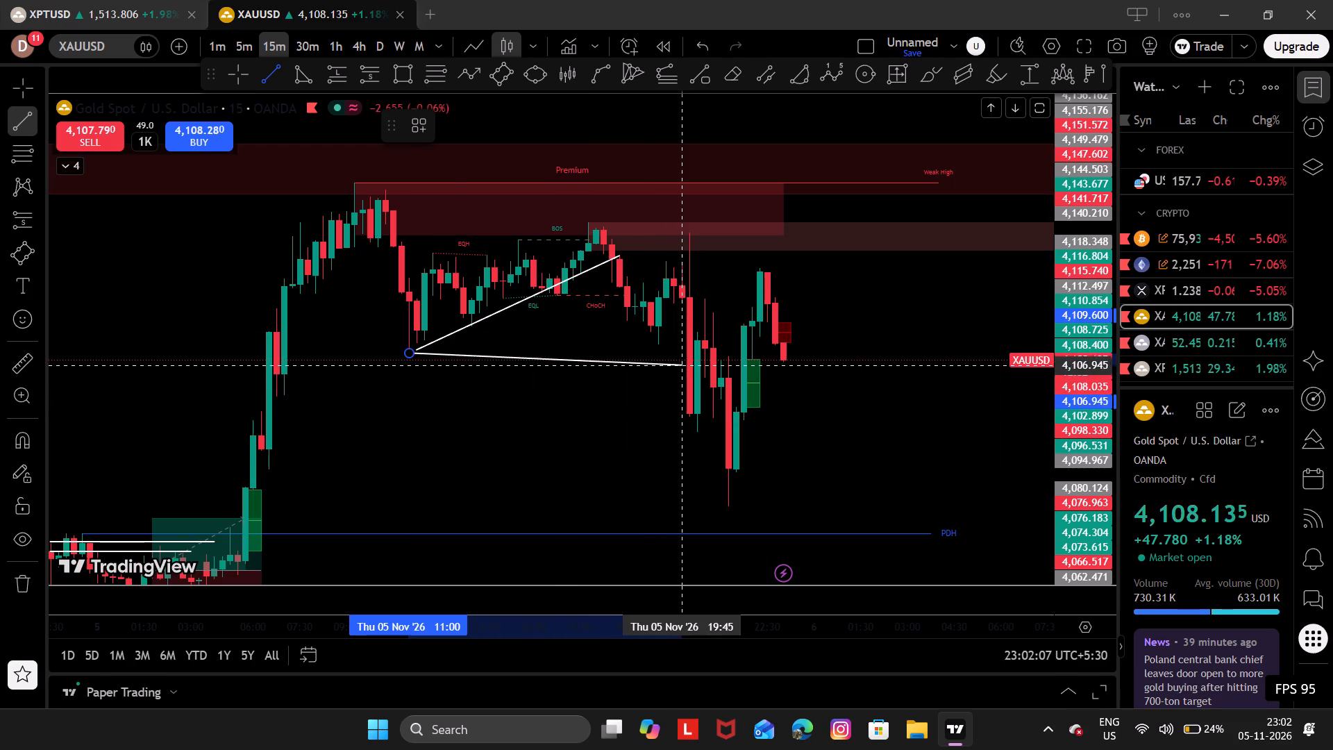
pyautogui.moveTo(683, 365); pyautogui.dragTo(689, 363)
pyautogui.moveTo(689, 363); pyautogui.dragTo(681, 367)
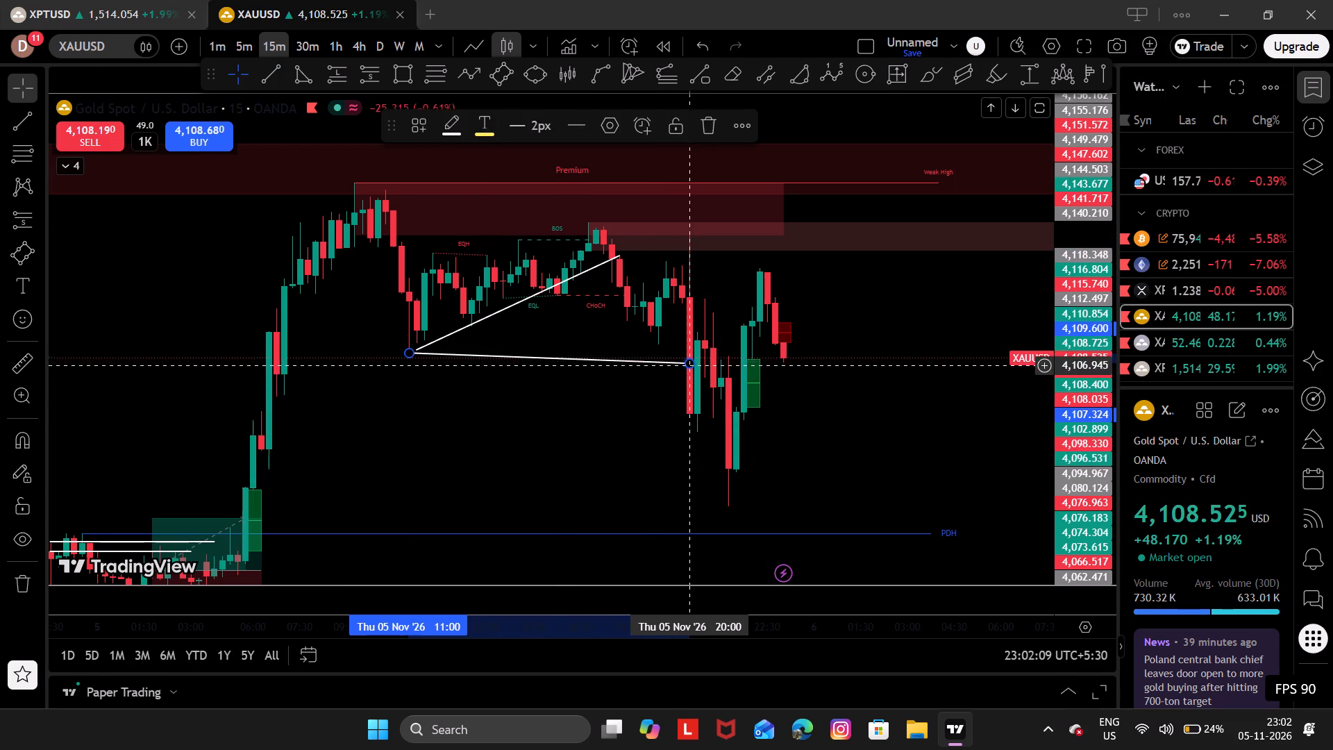
pyautogui.moveTo(681, 367); pyautogui.dragTo(610, 398)
pyautogui.click(610, 398)
# Draw a rising trend line over the consolidation's highs from 4,130.713 at 11:45 to about 4,139 at 17:15.
pyautogui.moveTo(552, 365); pyautogui.dragTo(564, 365)
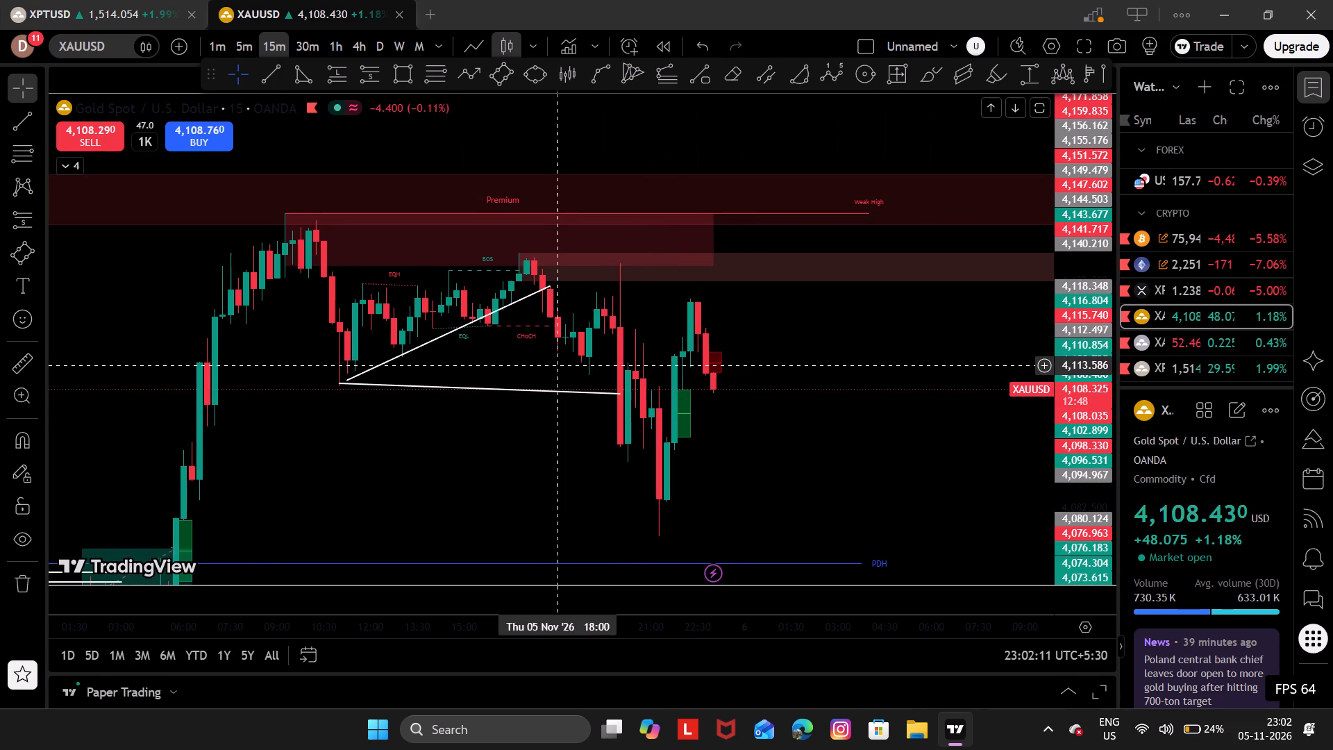
pyautogui.moveTo(564, 365); pyautogui.dragTo(567, 367)
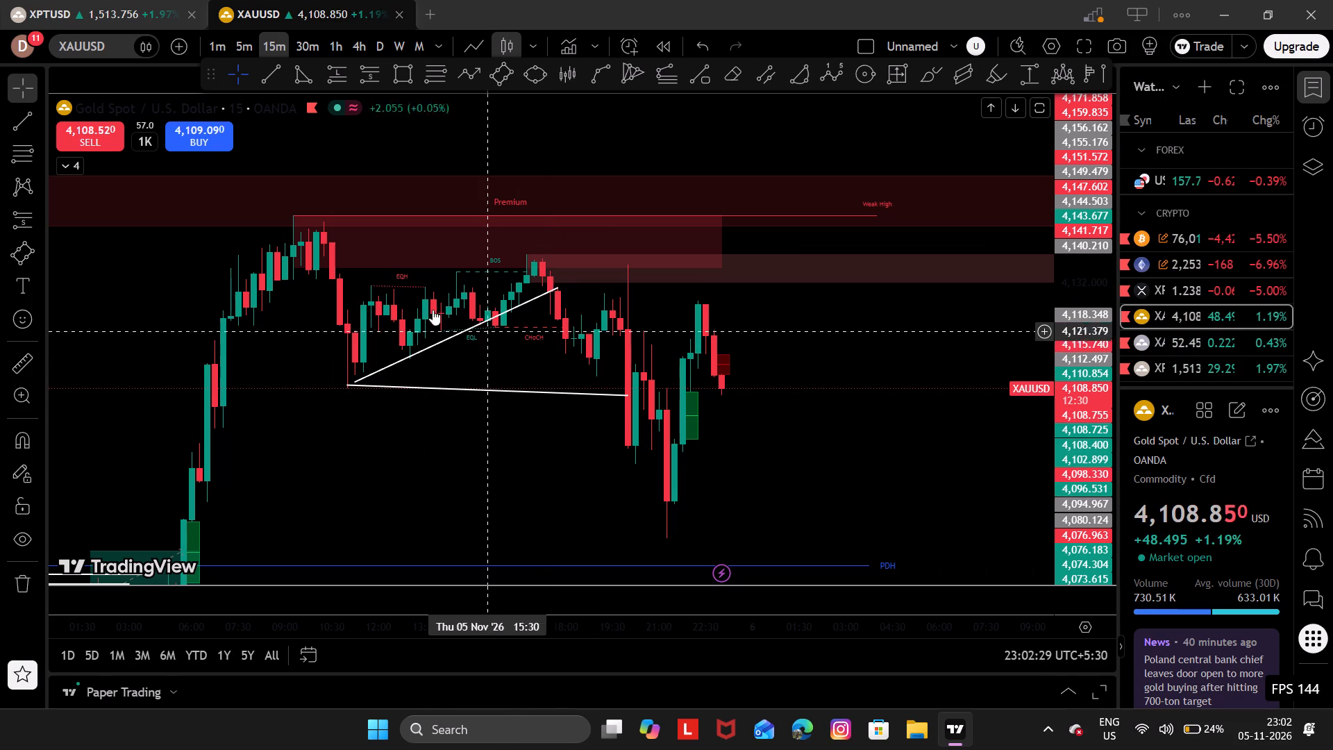
pyautogui.click(276, 82)
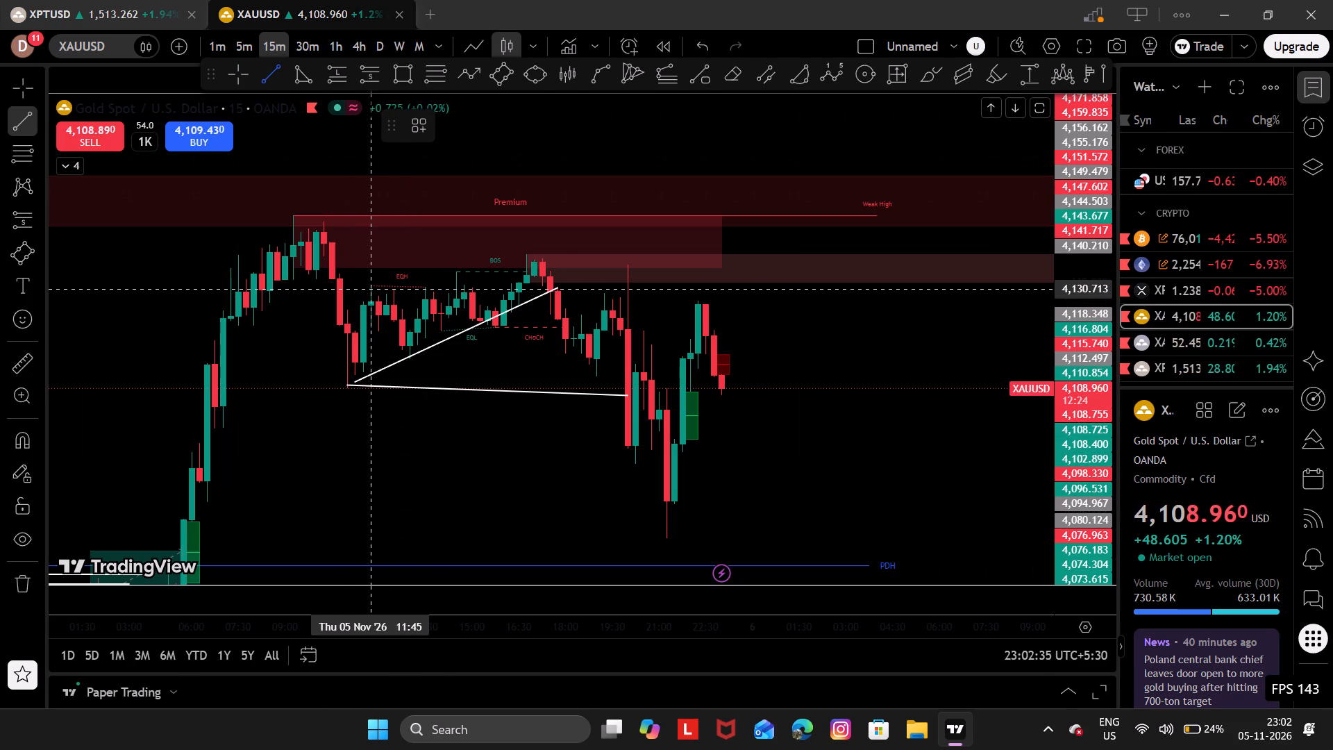
pyautogui.moveTo(367, 289); pyautogui.dragTo(544, 251)
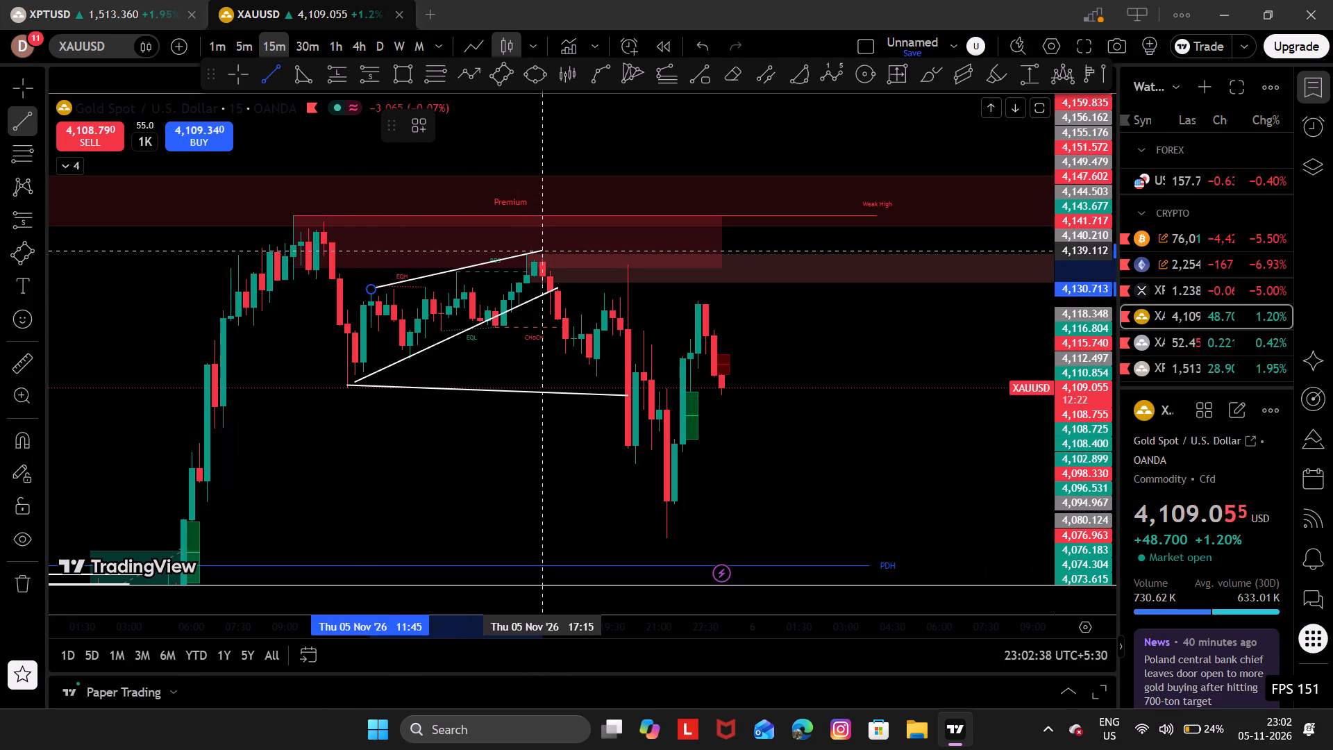
pyautogui.moveTo(544, 251); pyautogui.dragTo(538, 249)
pyautogui.click(538, 249)
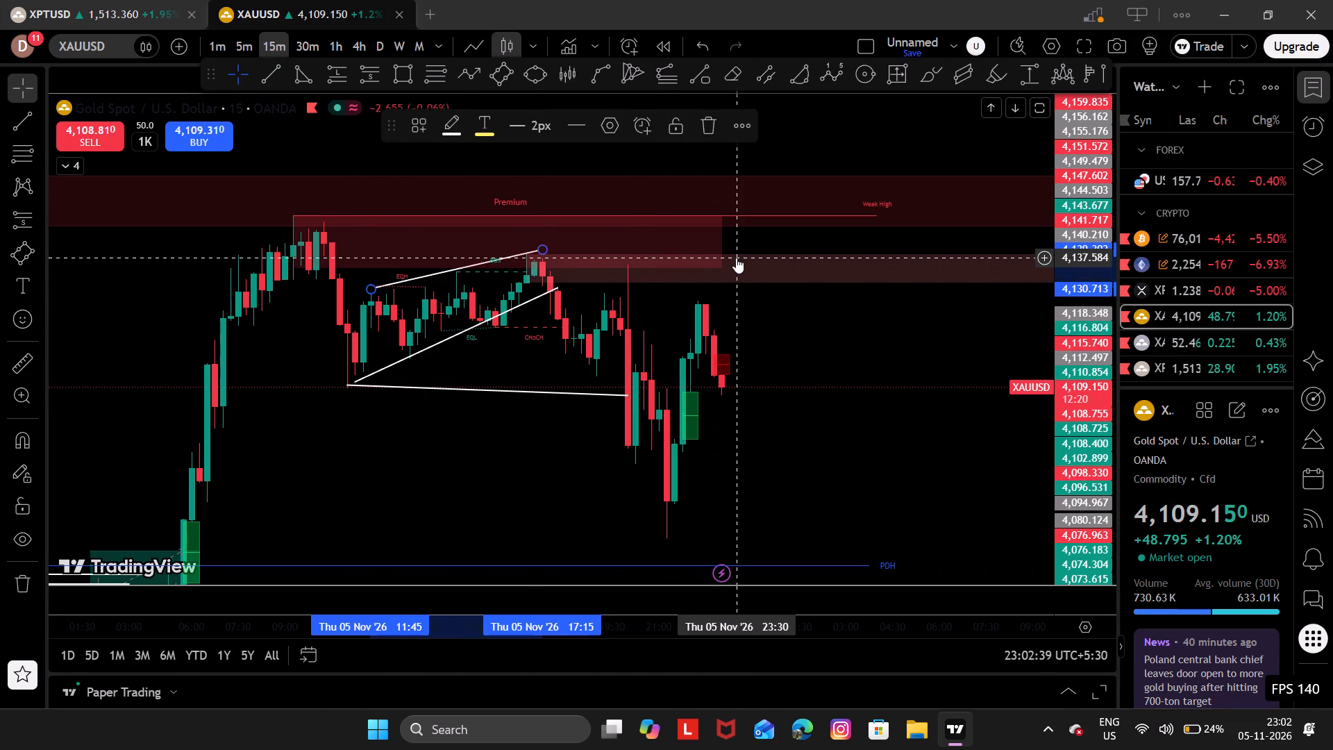
# Draw a steep trend line along the drop before the consolidation, from 4,143.509 at 10:15 to about 4,113.97 at 10:00.
pyautogui.moveTo(736, 258); pyautogui.dragTo(721, 233)
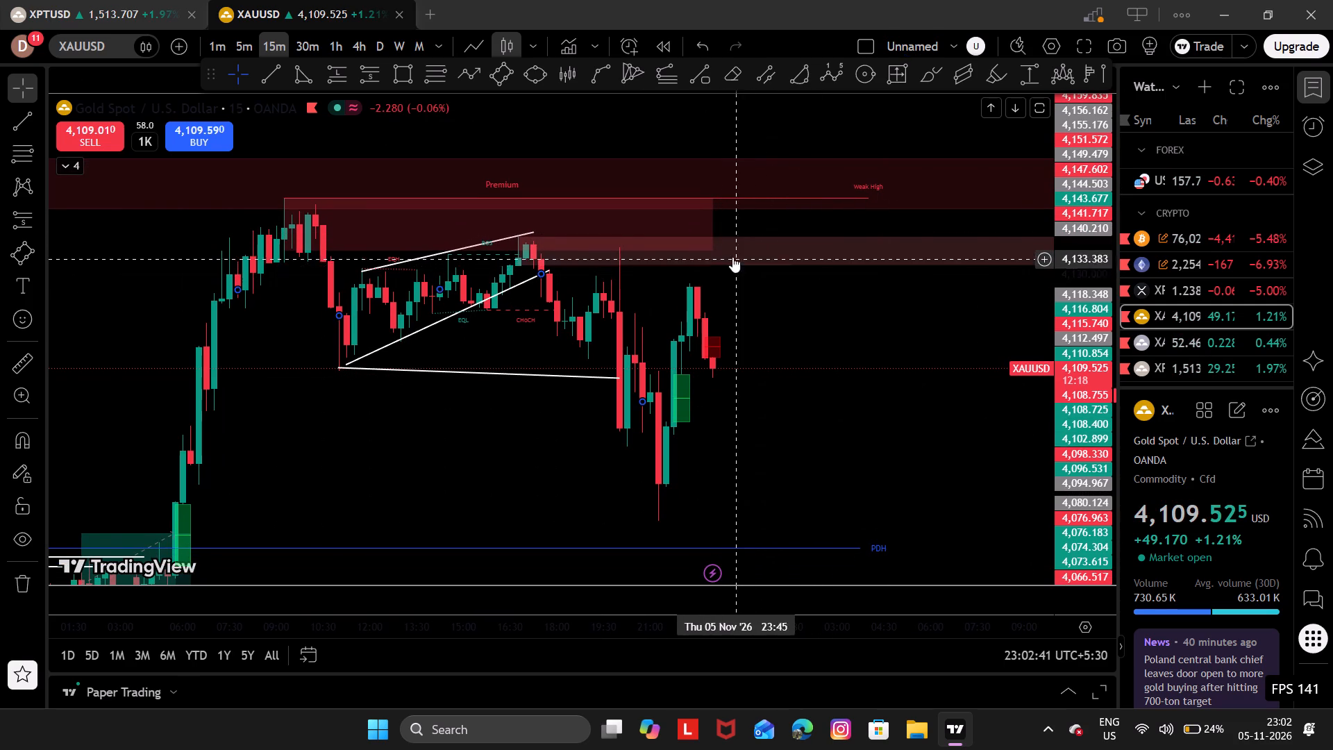
pyautogui.moveTo(754, 241); pyautogui.dragTo(741, 212)
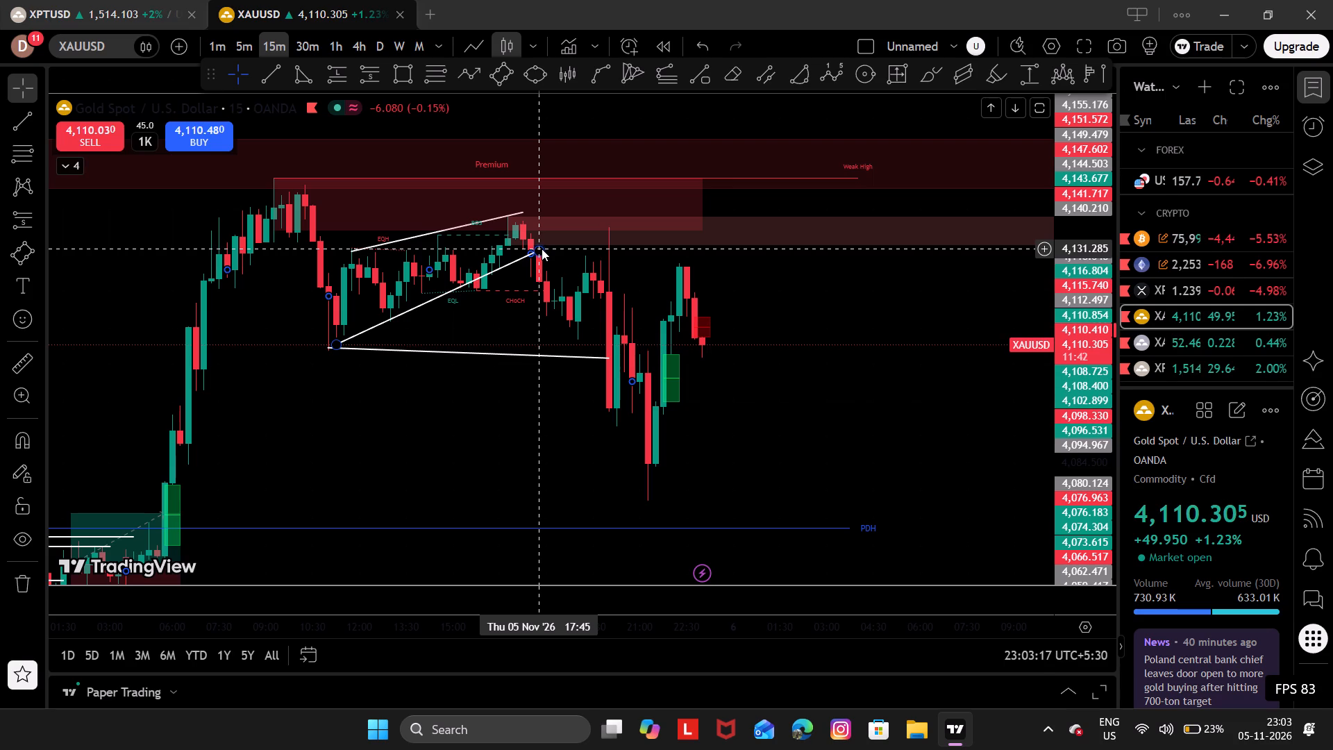
pyautogui.click(267, 85)
pyautogui.moveTo(302, 193); pyautogui.dragTo(300, 331)
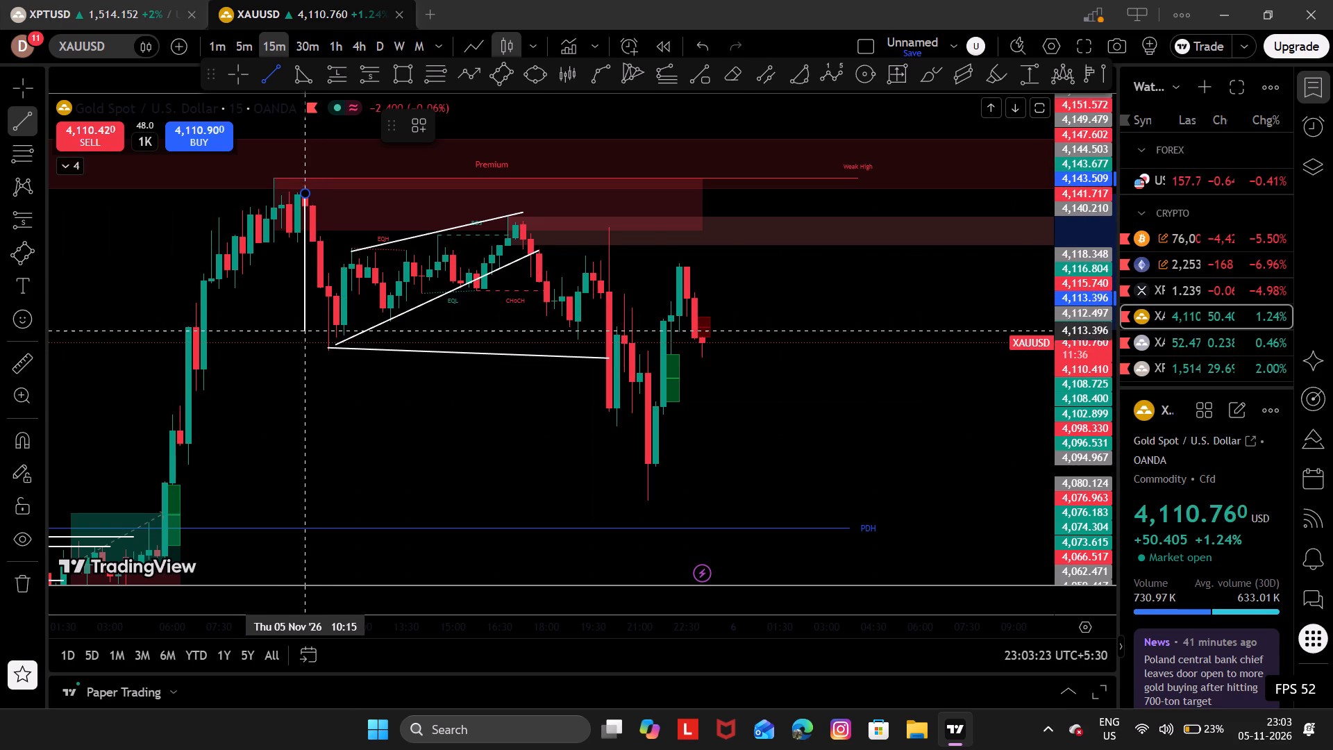
pyautogui.moveTo(300, 331); pyautogui.dragTo(299, 328)
pyautogui.click(299, 328)
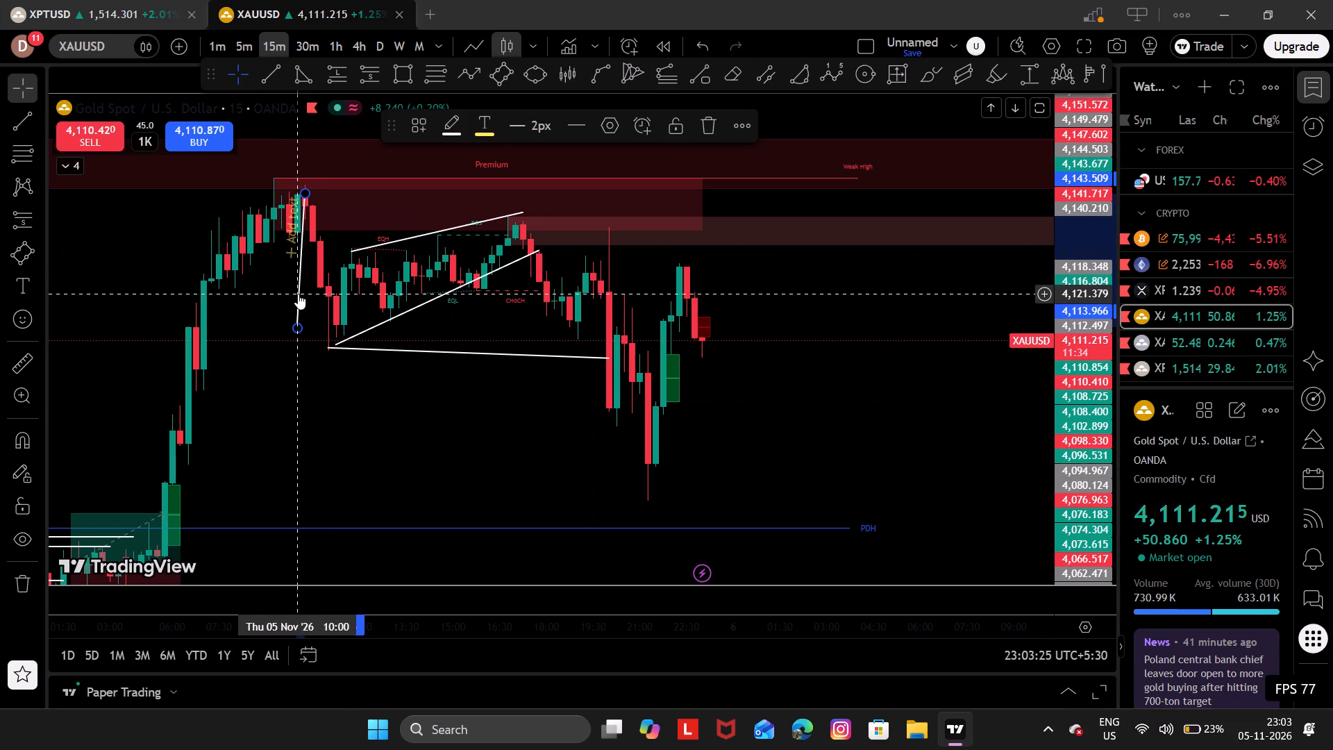
# Move the steep line to the consolidation's last high, running from about 4,136.06 at 17:15 to 4,106.57 at 17:00.
pyautogui.moveTo(298, 294); pyautogui.dragTo(514, 328)
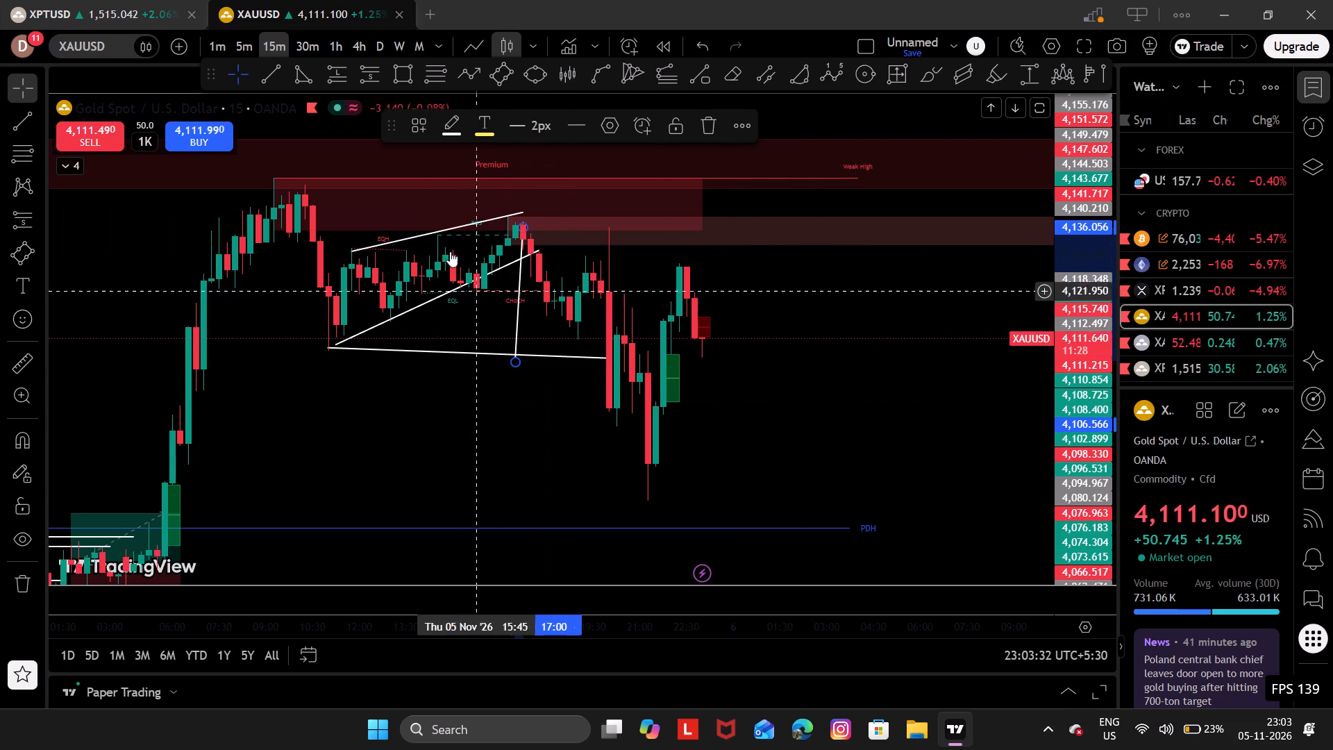
# Draw a rectangle zone at the steep line's lower end, from 4,111.877 to 4,106.187, spanning 17:00 to about 22:00.
pyautogui.click(399, 81)
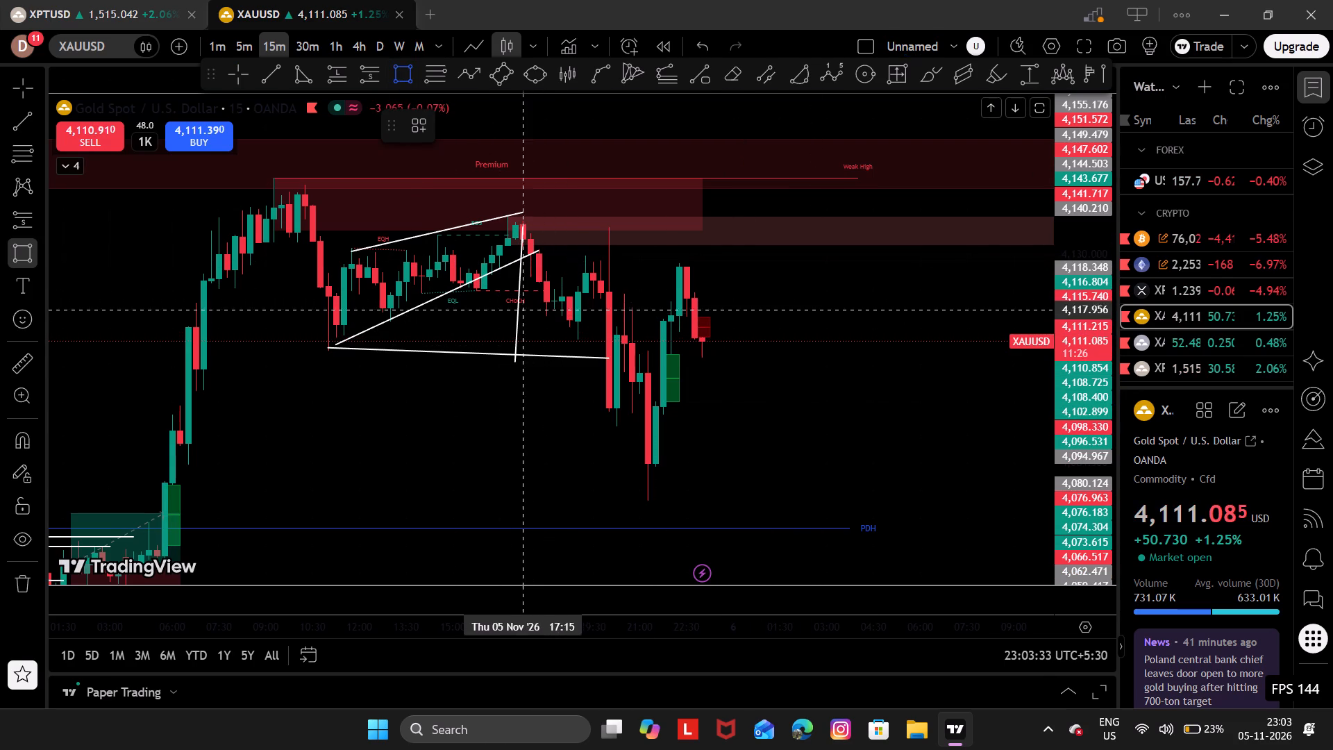
pyautogui.moveTo(518, 337); pyautogui.dragTo(507, 396)
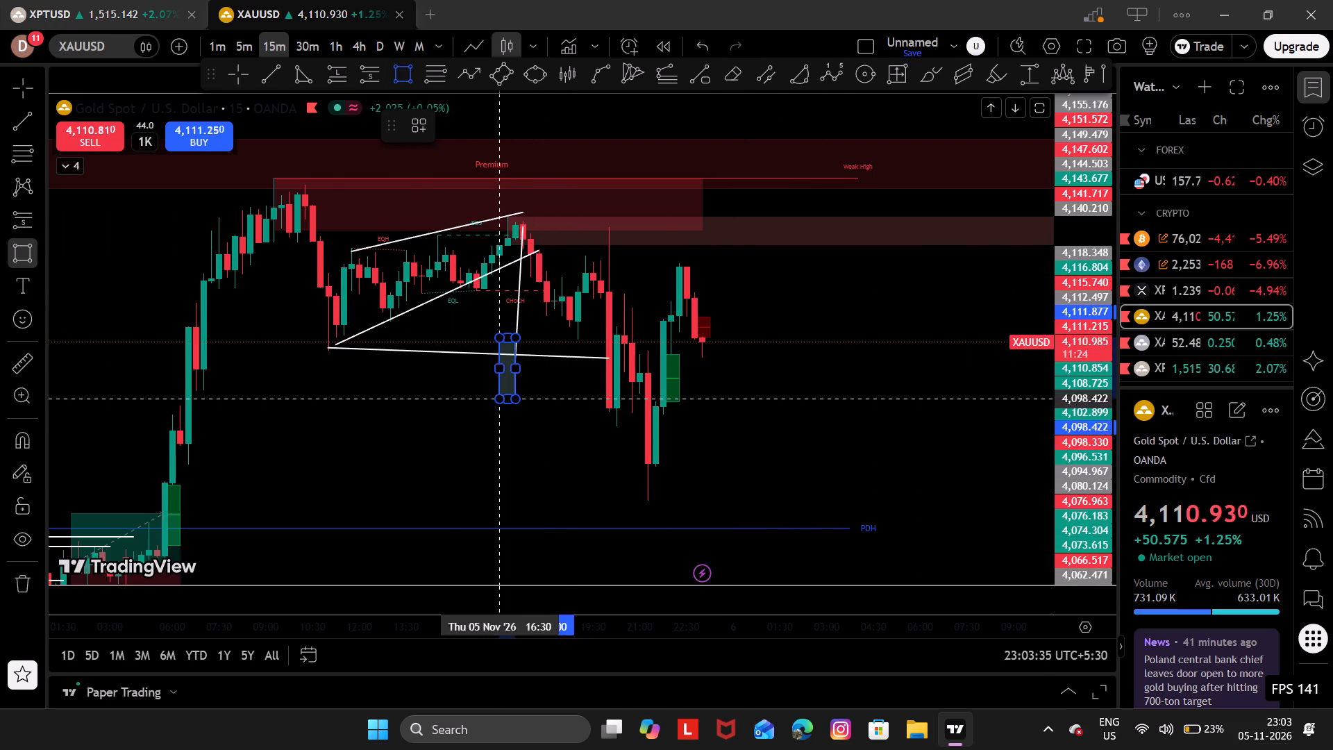
pyautogui.moveTo(507, 396); pyautogui.dragTo(668, 363)
pyautogui.click(668, 363)
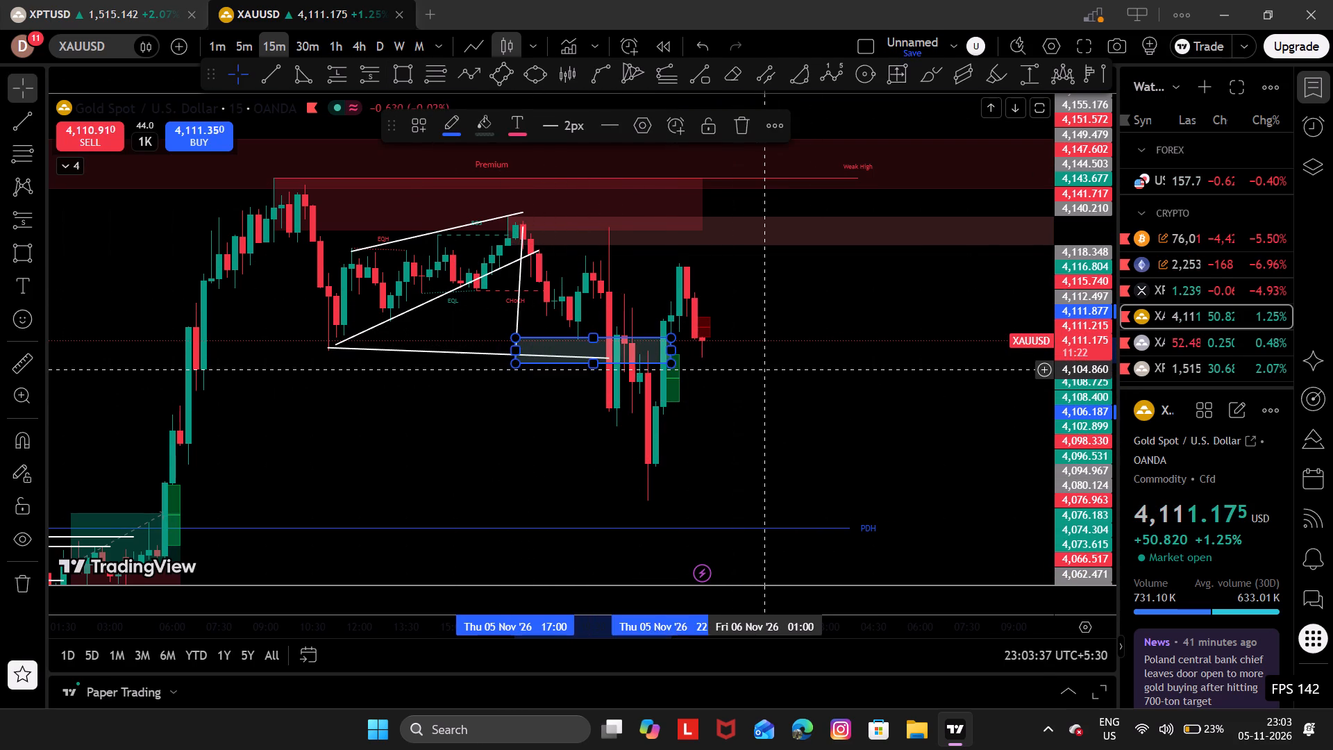
pyautogui.click(766, 369)
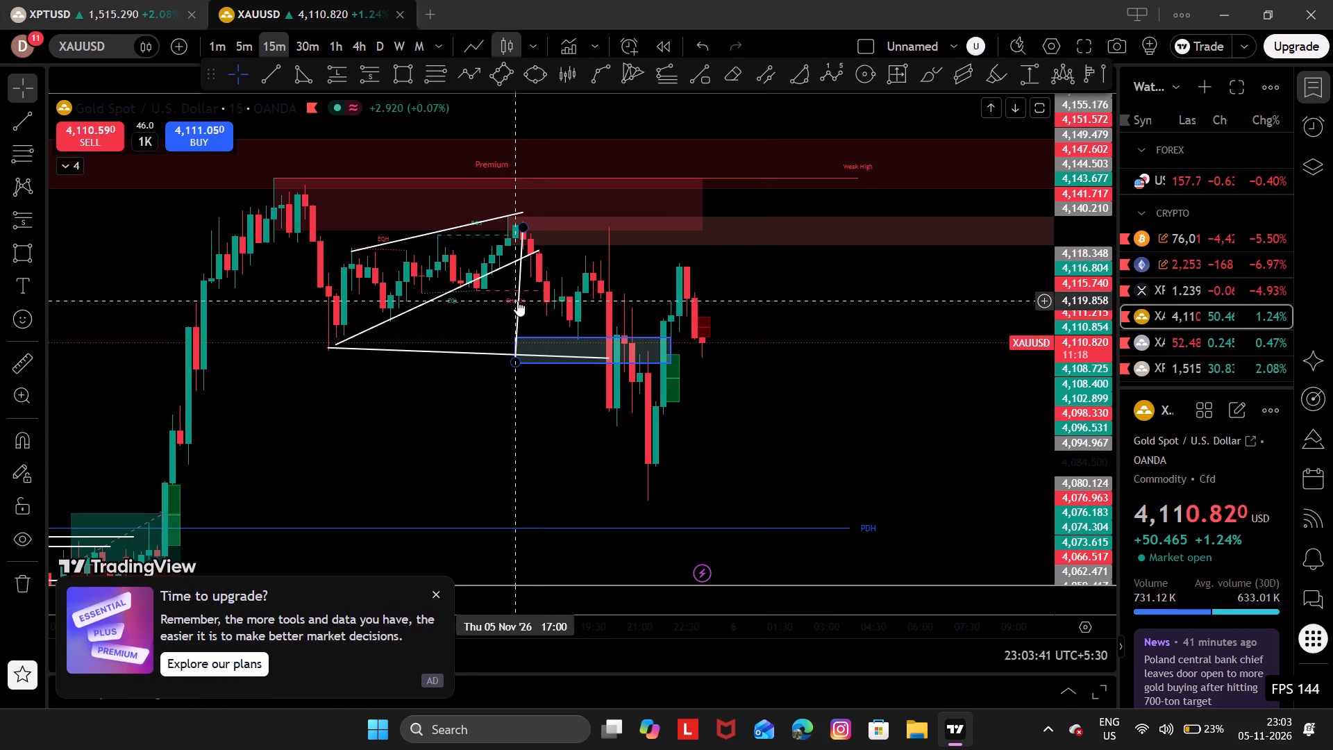
# Copy the steep line to the flat lower line's end at 20:00, running down to about 4,077 at 19:45.
pyautogui.keyDown('ctrl'); pyautogui.moveTo(517, 301); pyautogui.dragTo(614, 408); pyautogui.keyUp('ctrl')
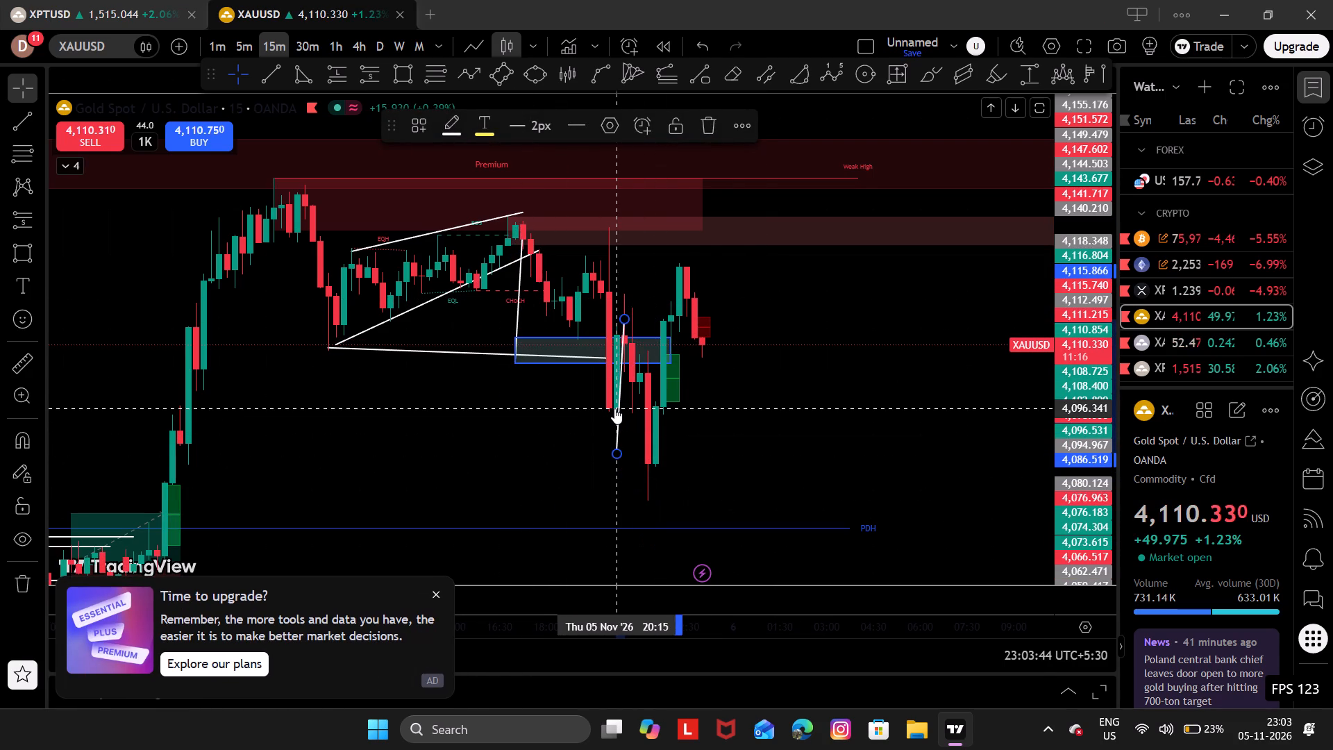
pyautogui.keyDown('ctrl'); pyautogui.moveTo(614, 408); pyautogui.dragTo(607, 426); pyautogui.keyUp('ctrl')
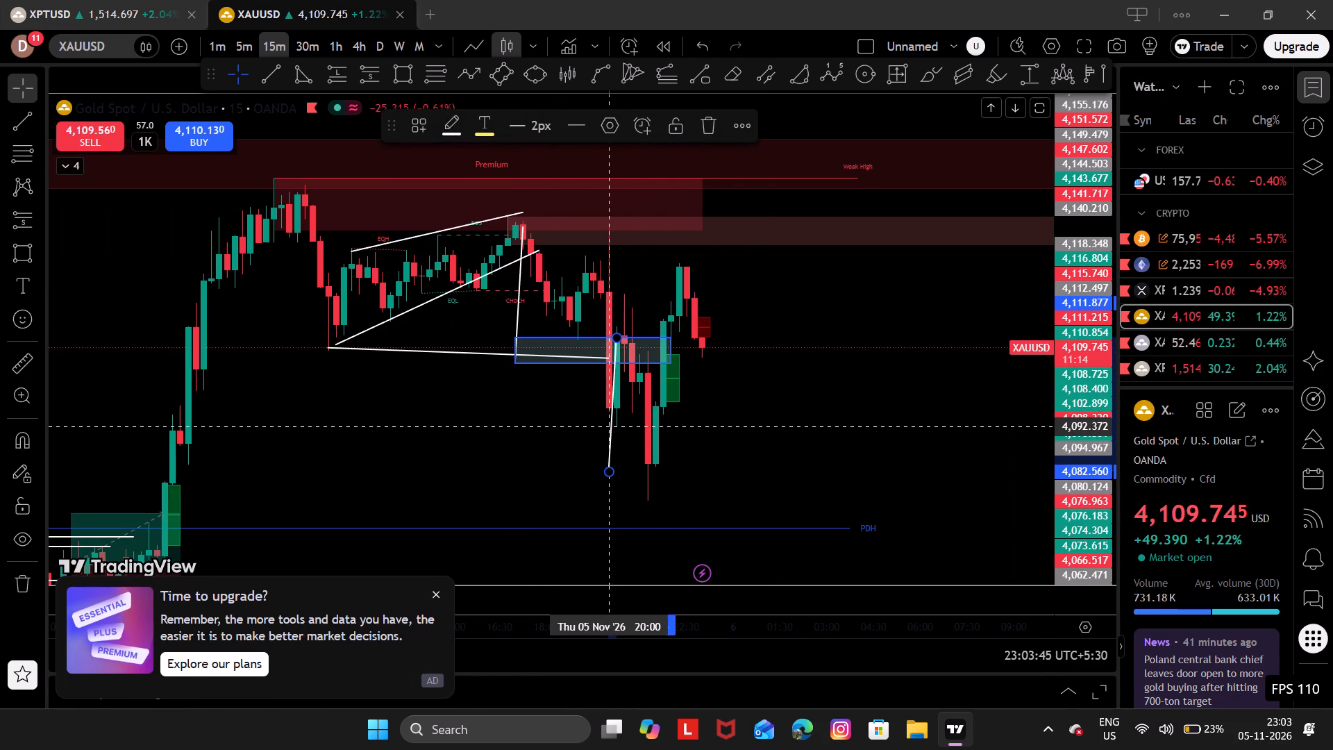
pyautogui.keyDown('ctrl'); pyautogui.moveTo(607, 426); pyautogui.dragTo(588, 456); pyautogui.keyUp('ctrl')
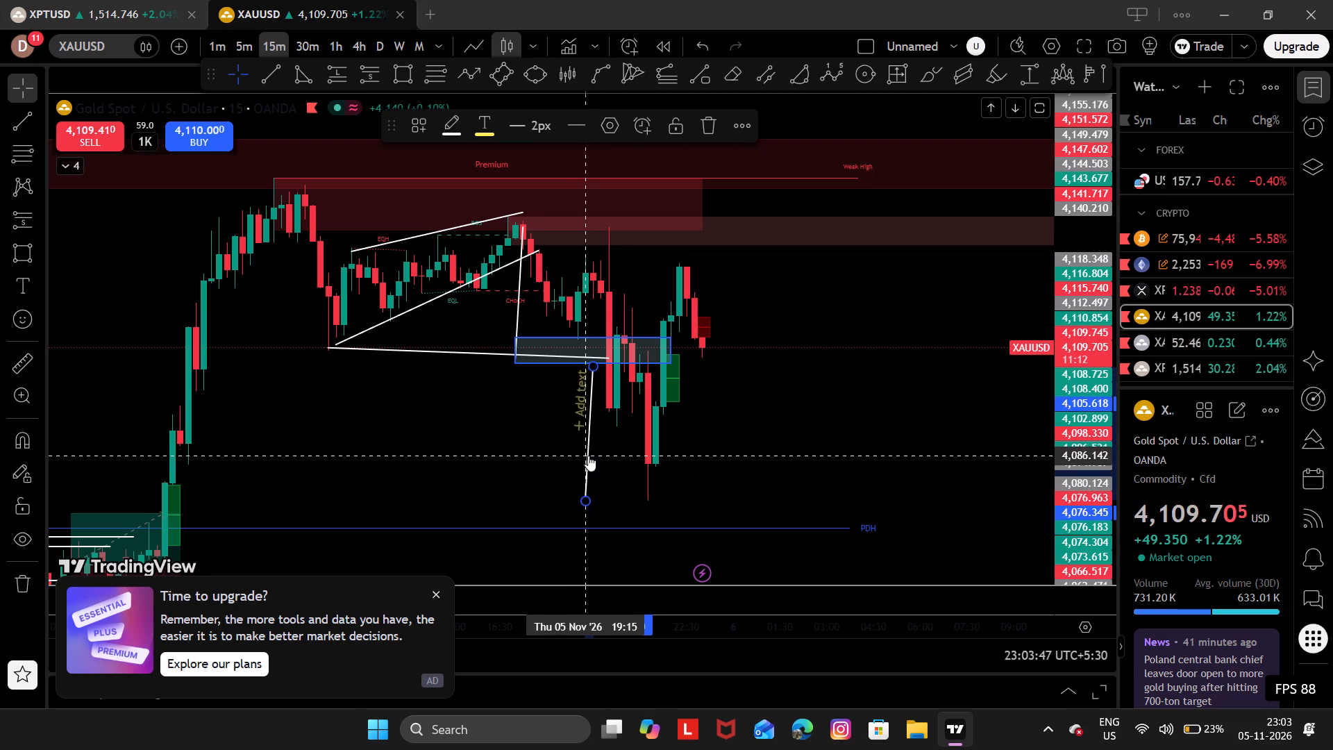
pyautogui.keyDown('ctrl'); pyautogui.moveTo(588, 456); pyautogui.dragTo(595, 451); pyautogui.keyUp('ctrl')
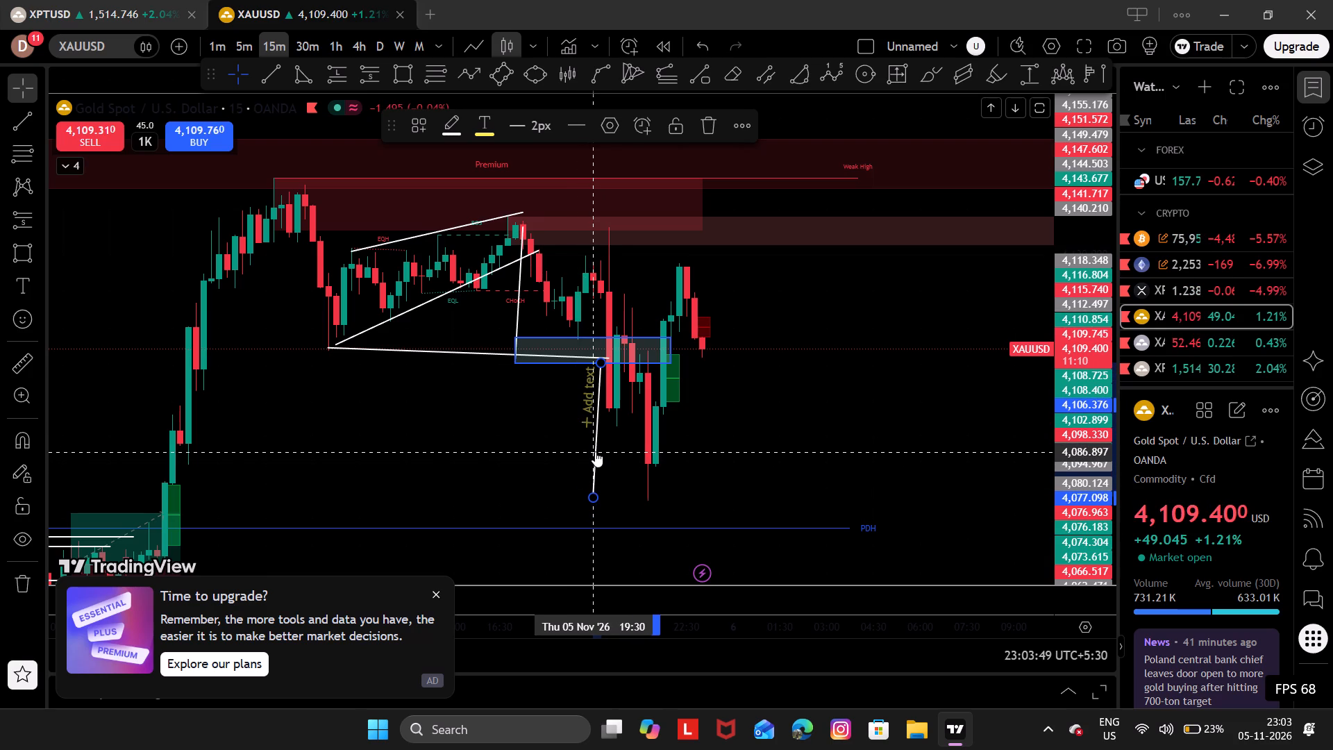
pyautogui.keyDown('ctrl'); pyautogui.moveTo(595, 451); pyautogui.dragTo(606, 458); pyautogui.keyUp('ctrl')
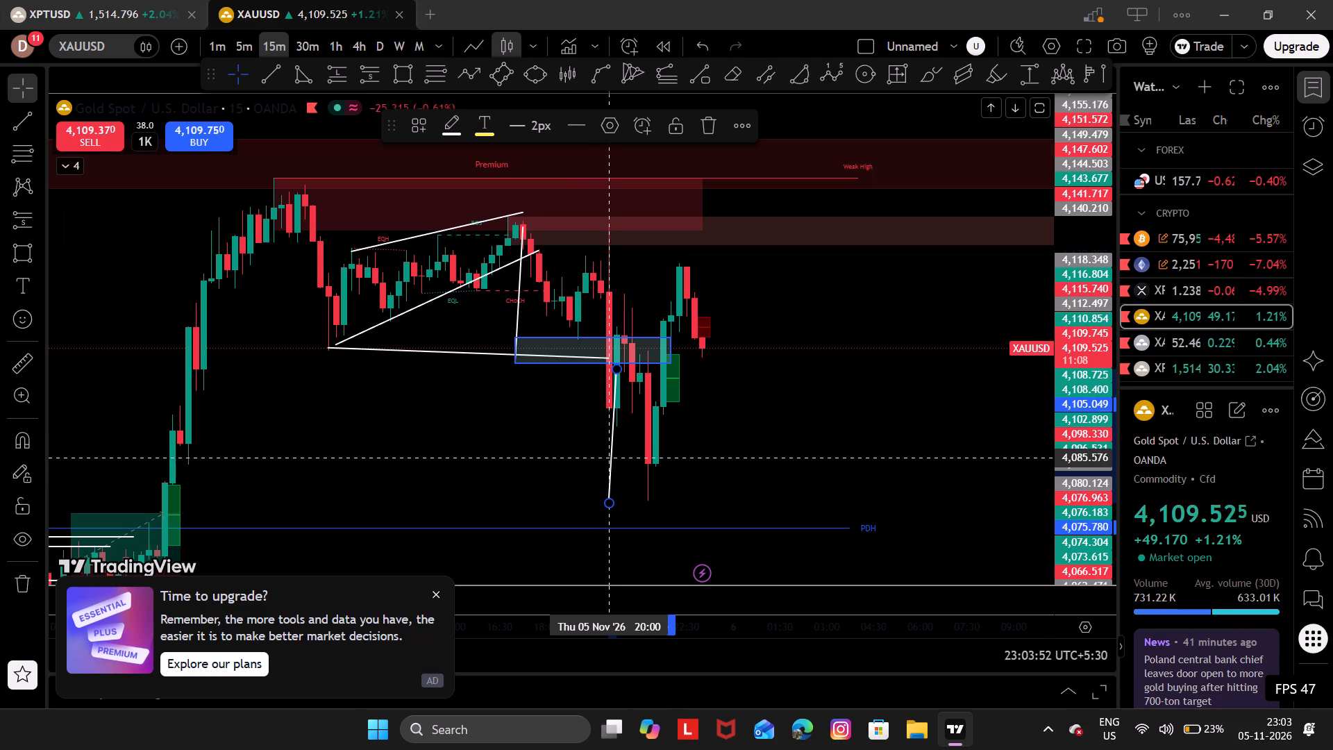
pyautogui.keyDown('ctrl'); pyautogui.moveTo(606, 458); pyautogui.dragTo(604, 451); pyautogui.keyUp('ctrl')
pyautogui.click(907, 460)
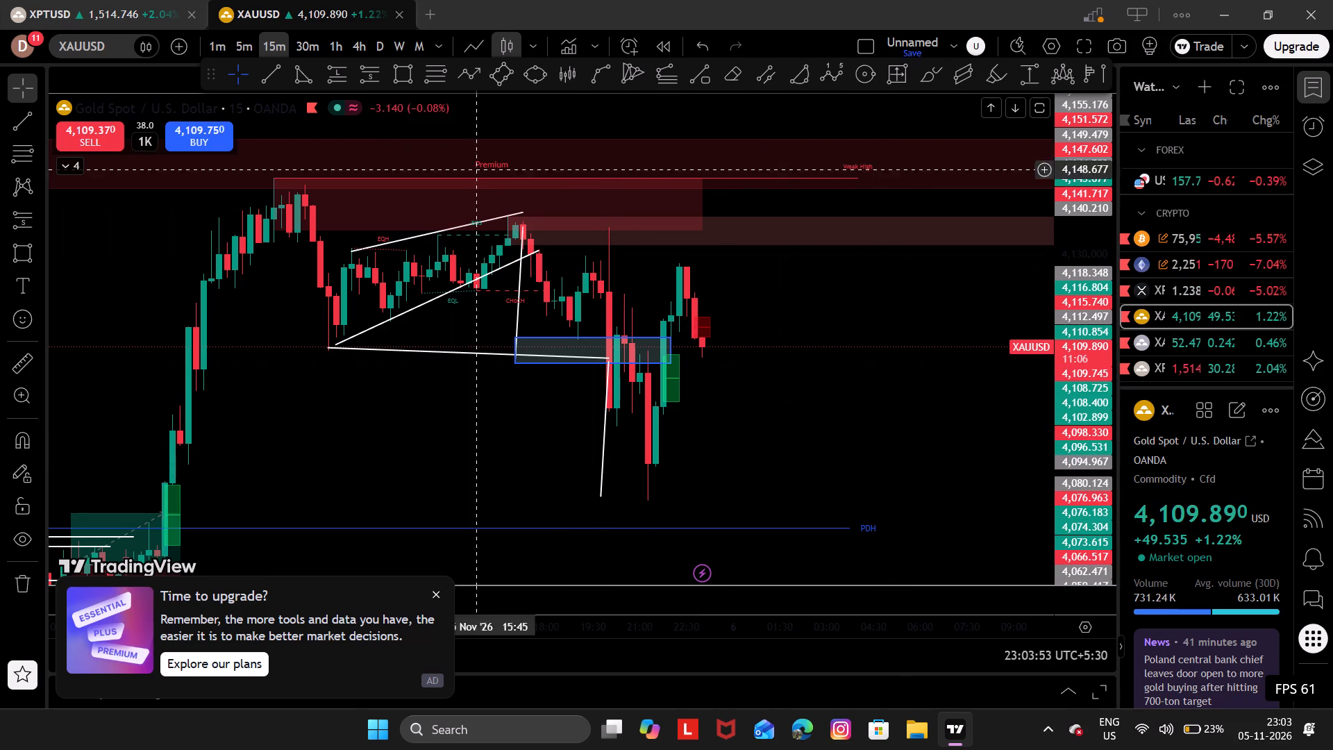
# Draw a second rectangle zone at the copied line's lower end, from 4,081.994 to 4,076.721, spanning 20:00 to 01:00 on 6 Nov.
pyautogui.click(399, 85)
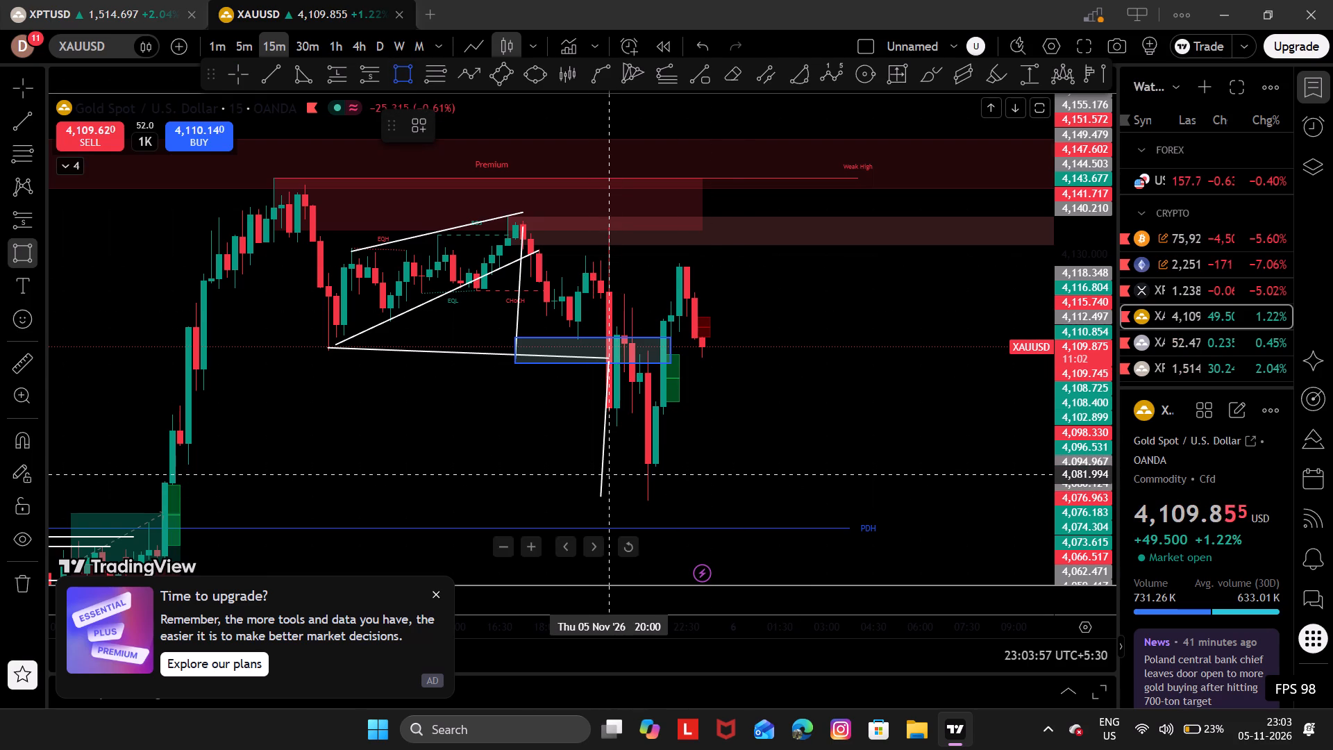
pyautogui.moveTo(605, 474); pyautogui.dragTo(754, 495)
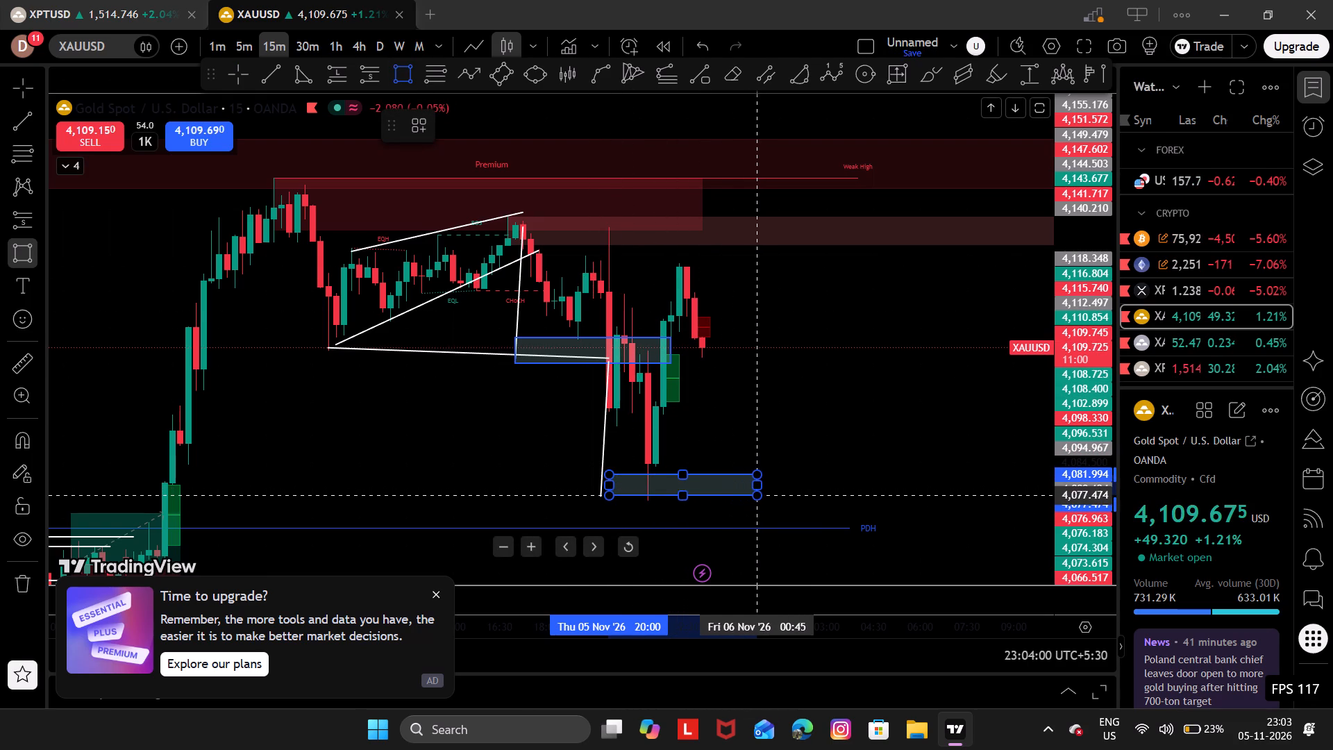
pyautogui.moveTo(754, 495); pyautogui.dragTo(768, 499)
pyautogui.click(768, 499)
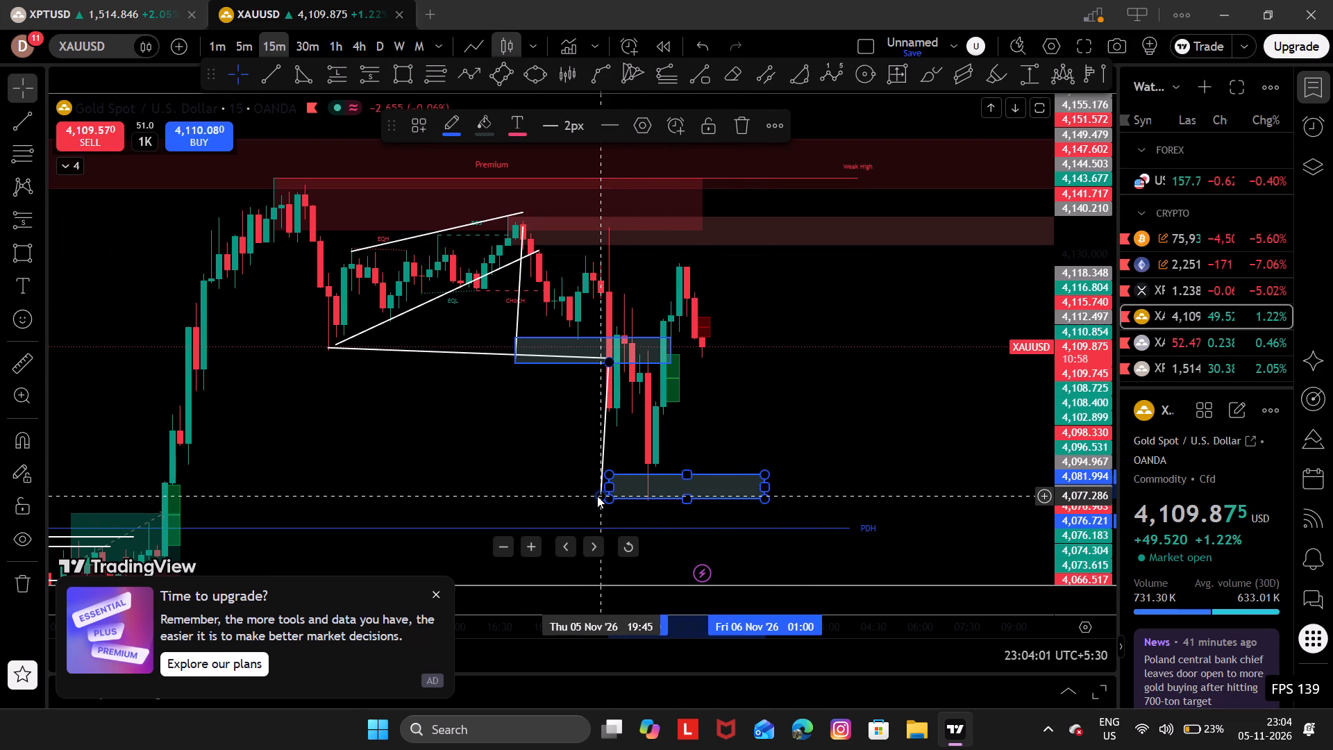
# Straighten the copied steep line to vertical by moving its lower end to 20:00.
pyautogui.moveTo(597, 496); pyautogui.dragTo(606, 496)
pyautogui.click(573, 483)
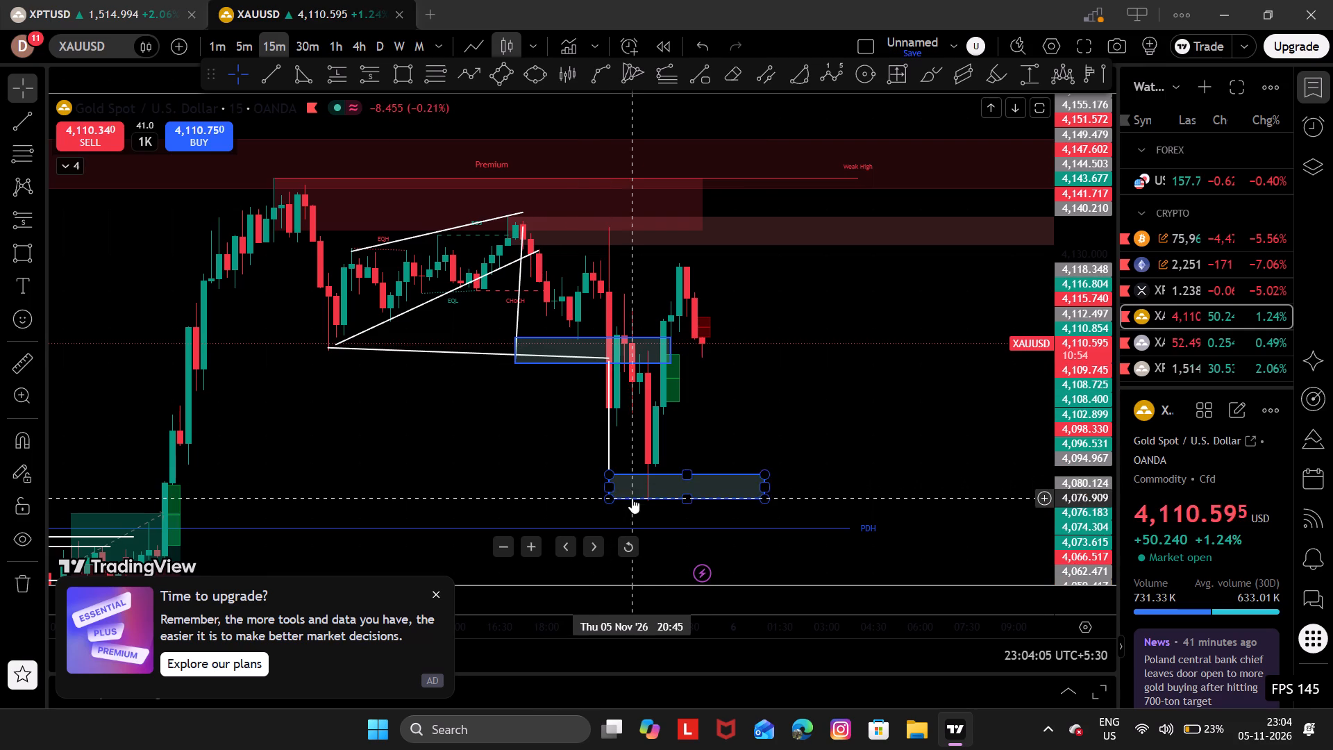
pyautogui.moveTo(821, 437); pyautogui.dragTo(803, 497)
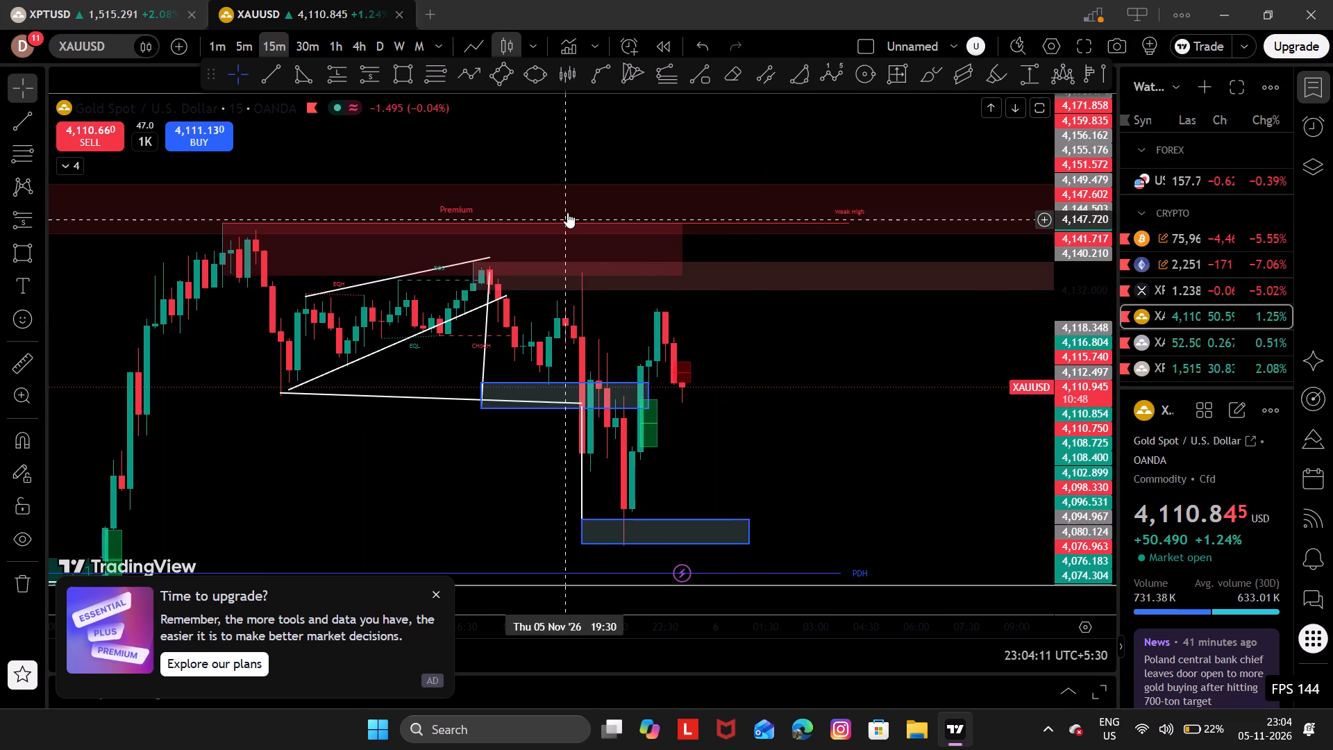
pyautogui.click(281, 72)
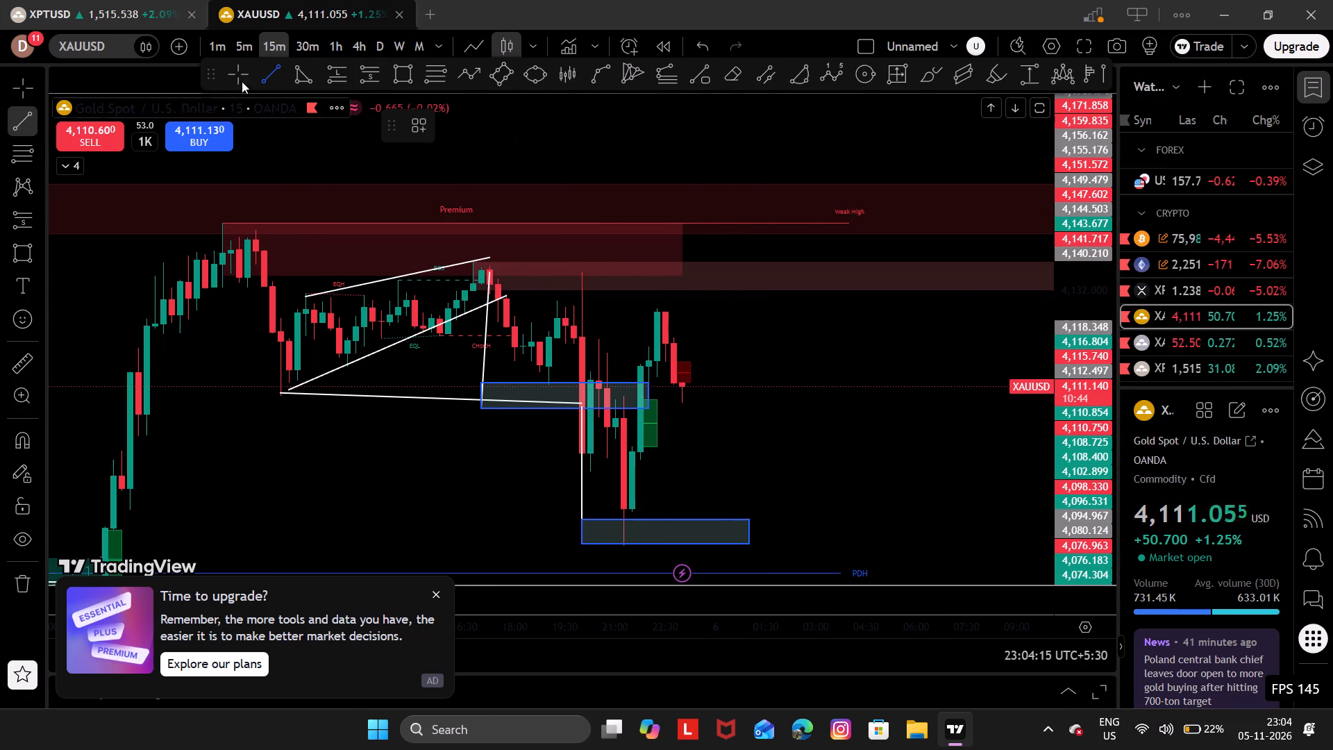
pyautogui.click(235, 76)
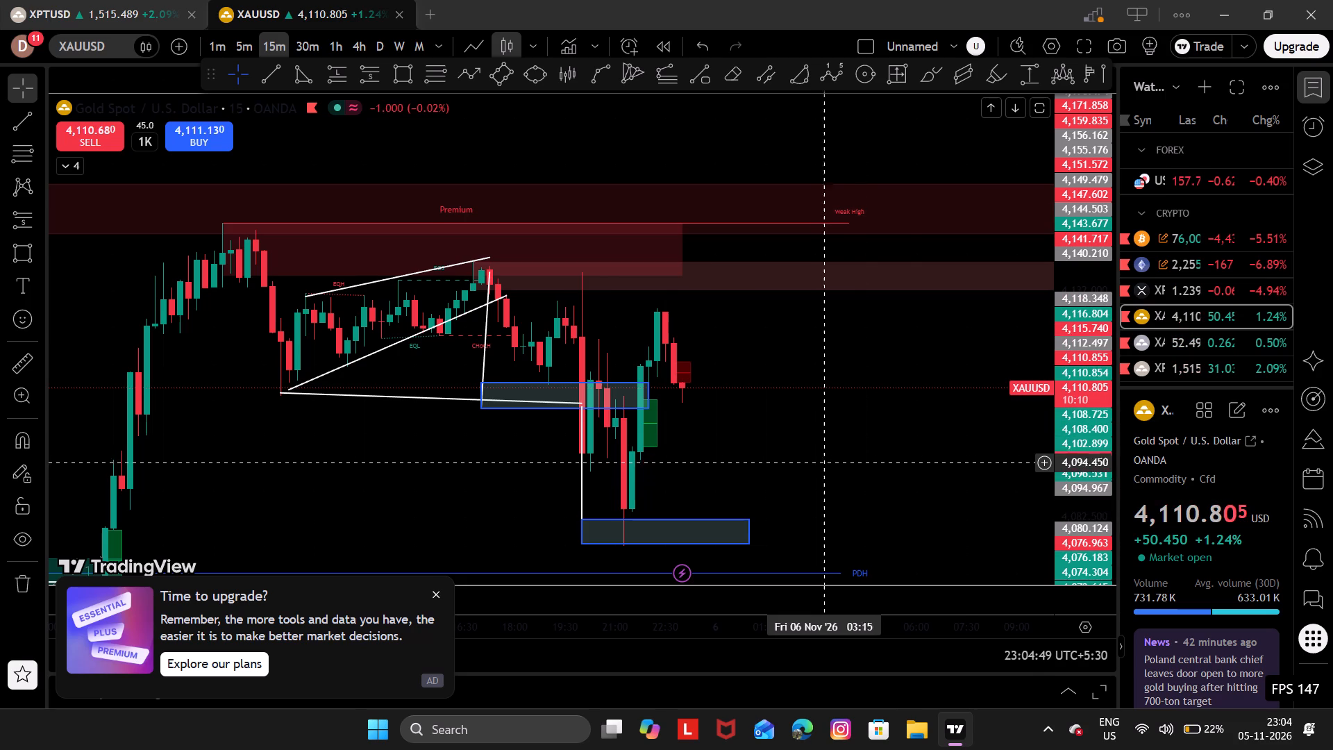
# Extend the upper rectangle zone's later edge into 6 Nov, past the end of the lower rectangle.
pyautogui.moveTo(829, 440); pyautogui.dragTo(819, 478)
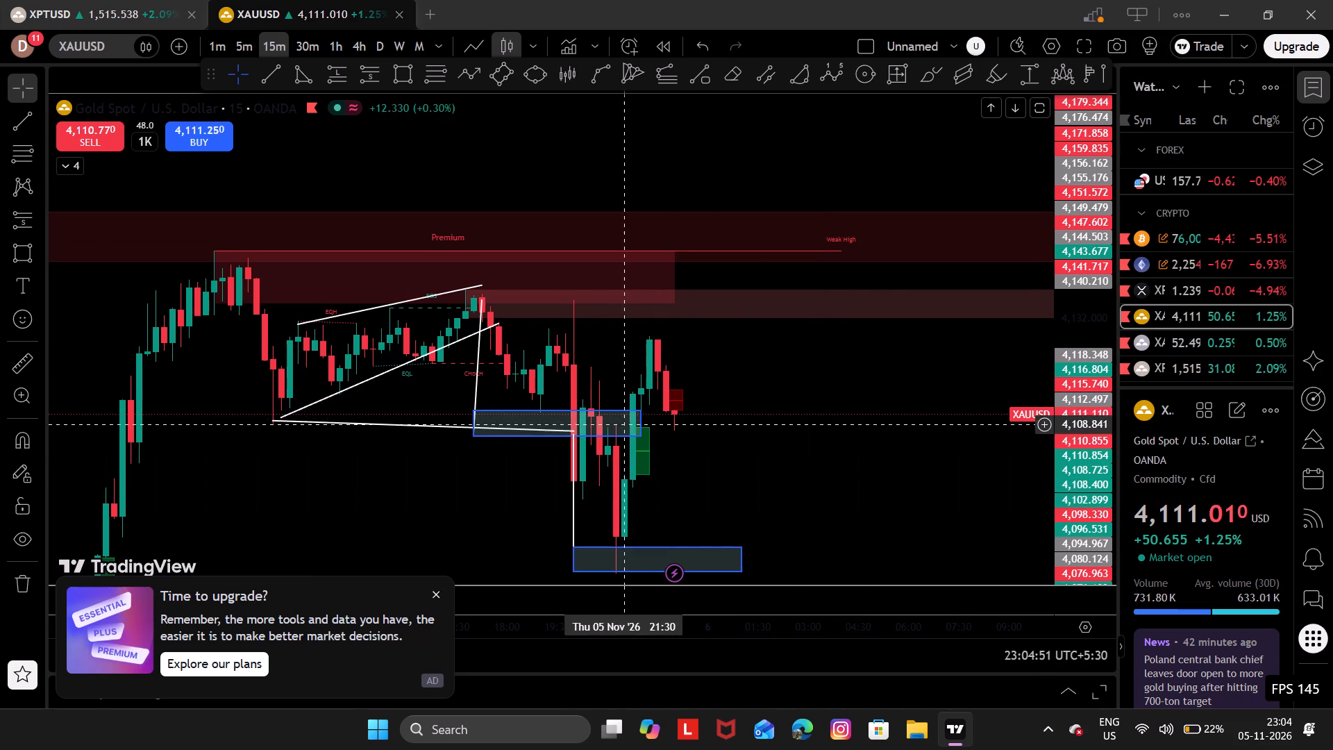
pyautogui.moveTo(640, 417); pyautogui.dragTo(773, 418)
pyautogui.click(889, 377)
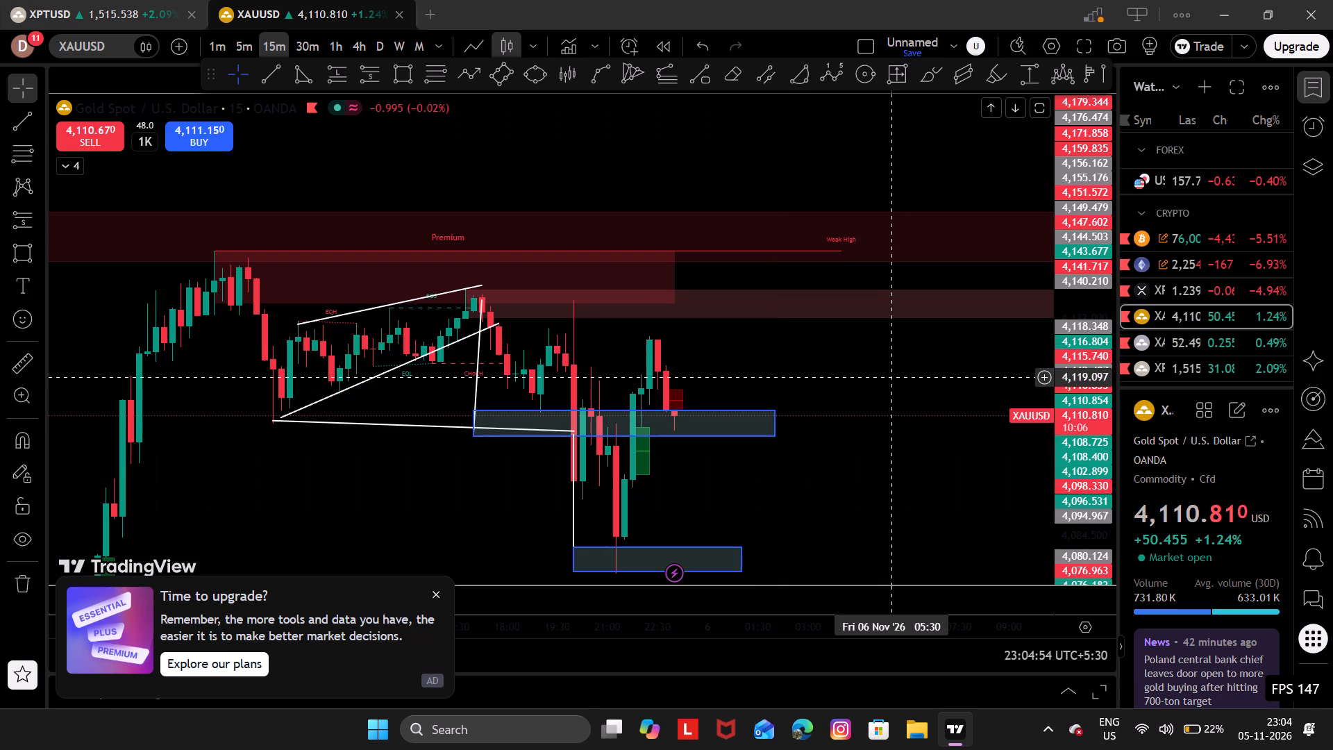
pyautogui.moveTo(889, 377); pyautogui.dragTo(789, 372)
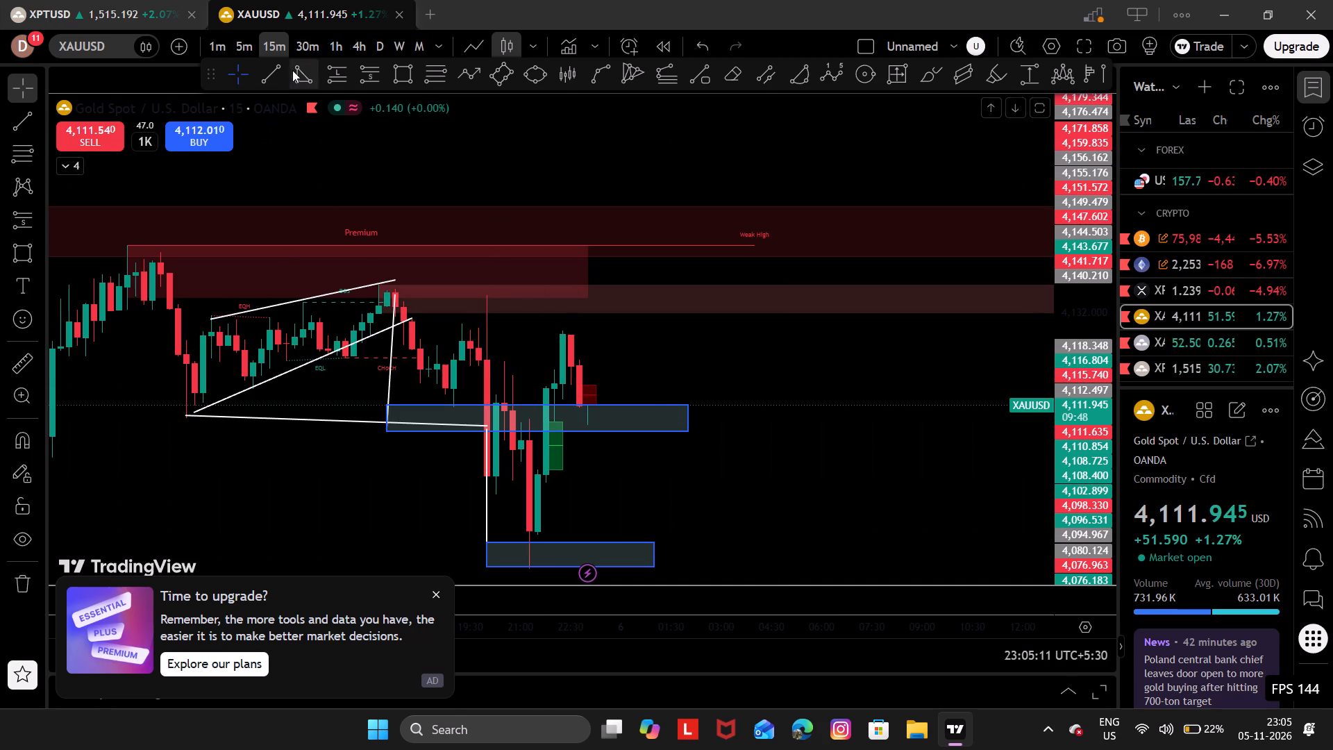
# Draw a steep trend line along the rebound from the lower zone, from 4,084.256 up to 4,127.472 at 21:45 on 5 Nov.
pyautogui.moveTo(276, 140); pyautogui.dragTo(401, 136)
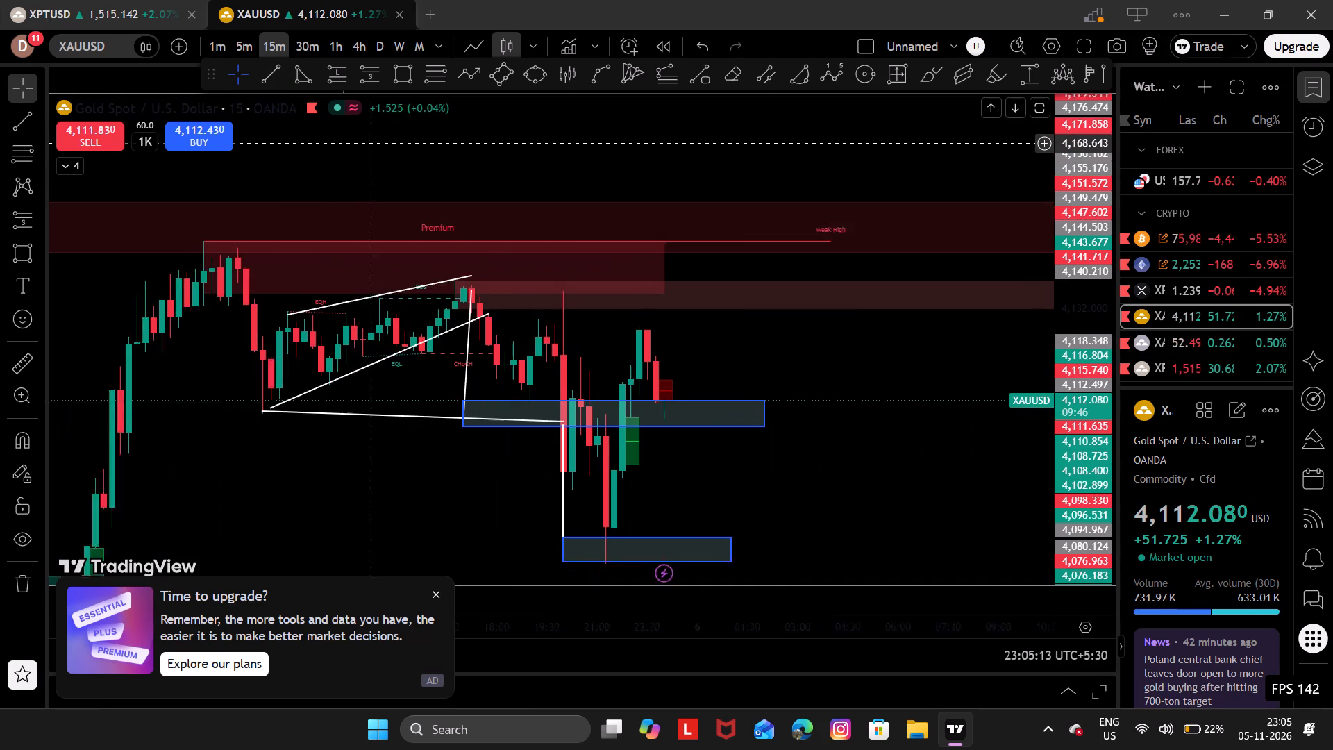
pyautogui.moveTo(401, 136); pyautogui.dragTo(329, 105)
pyautogui.click(309, 105)
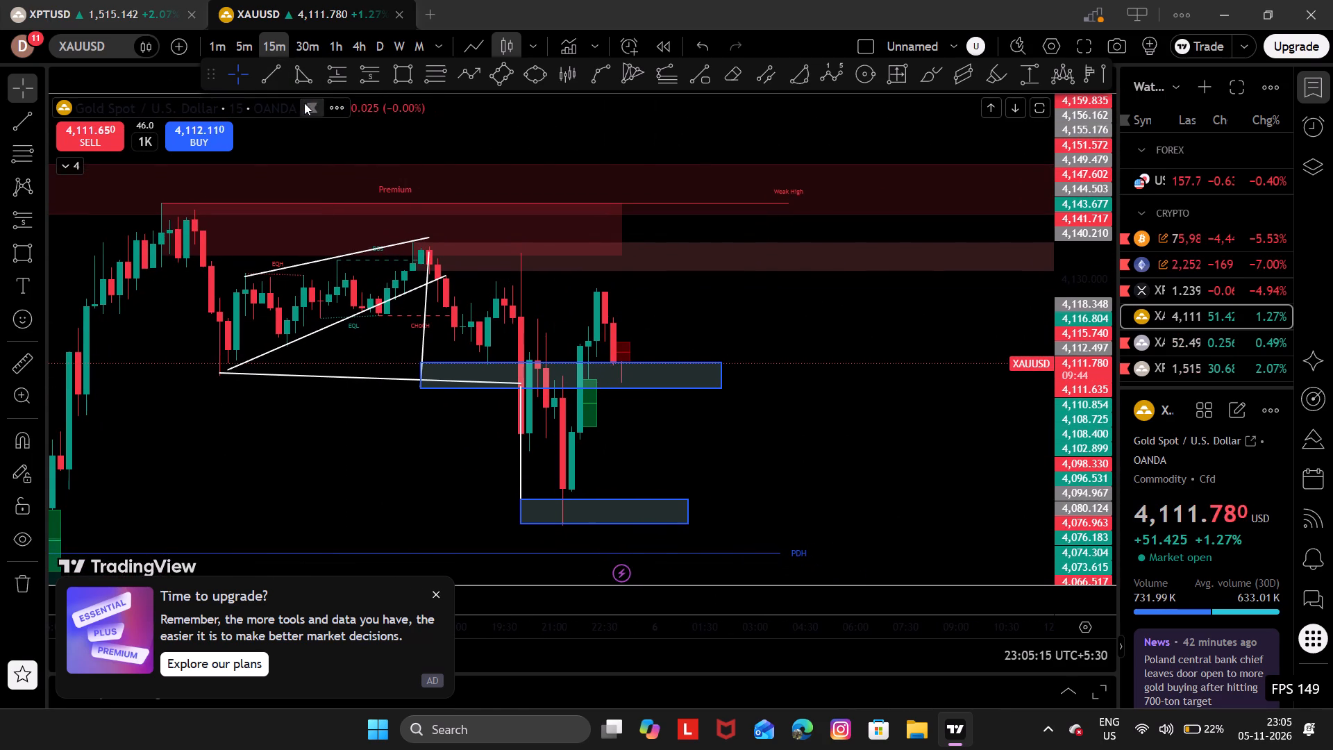
pyautogui.click(266, 81)
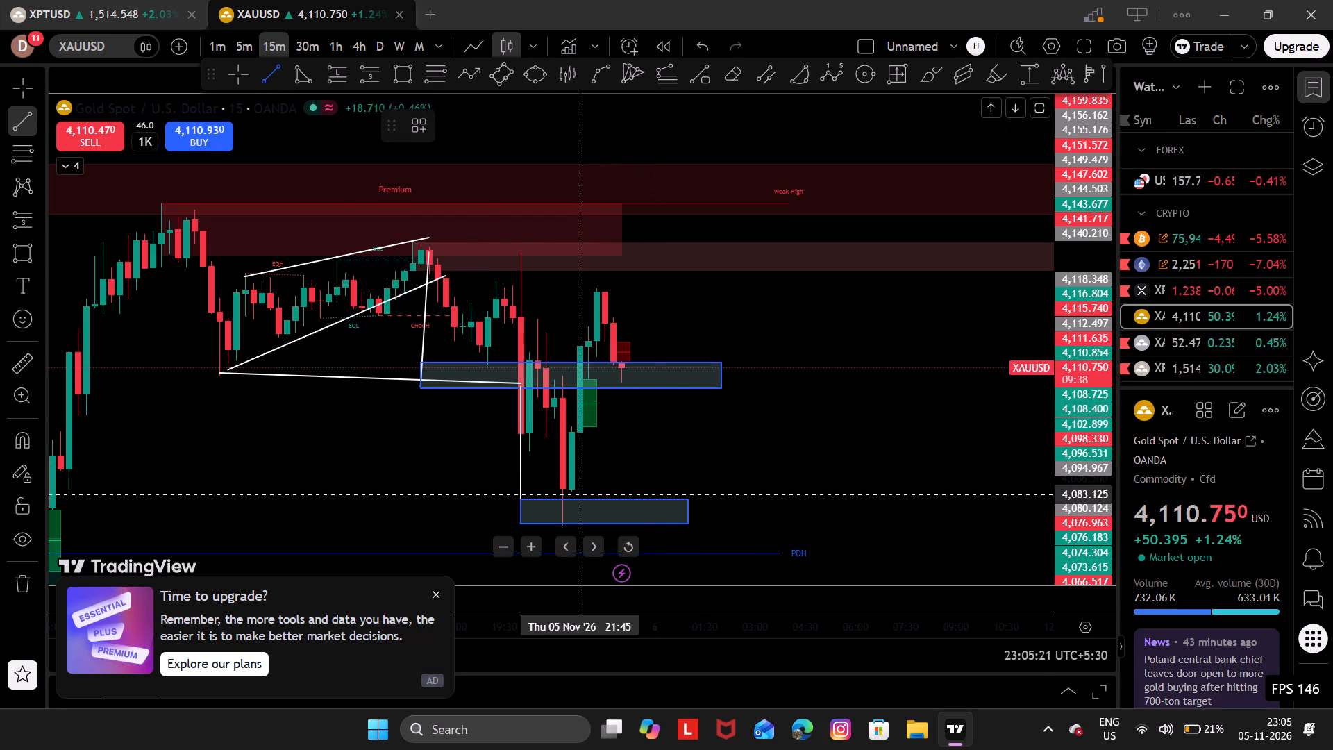
pyautogui.moveTo(572, 489); pyautogui.dragTo(580, 297)
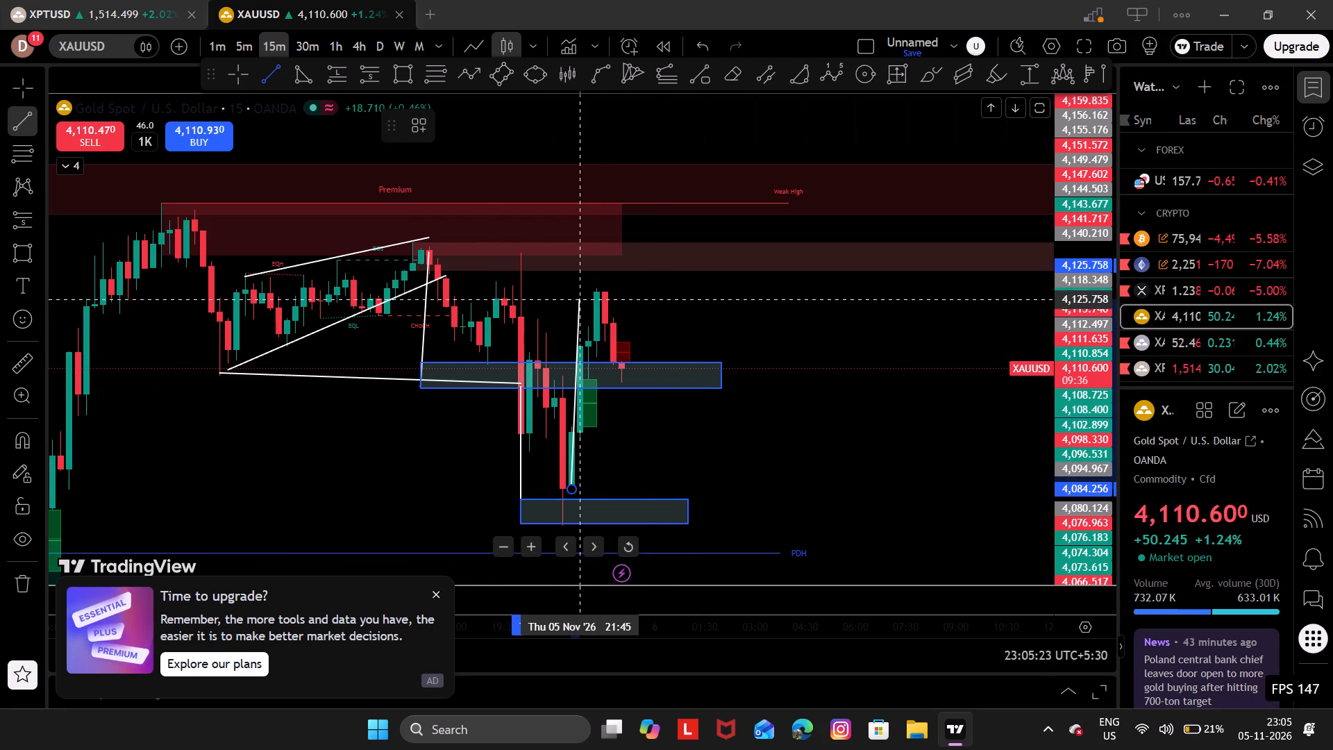
pyautogui.moveTo(580, 297); pyautogui.dragTo(579, 291)
pyautogui.click(579, 291)
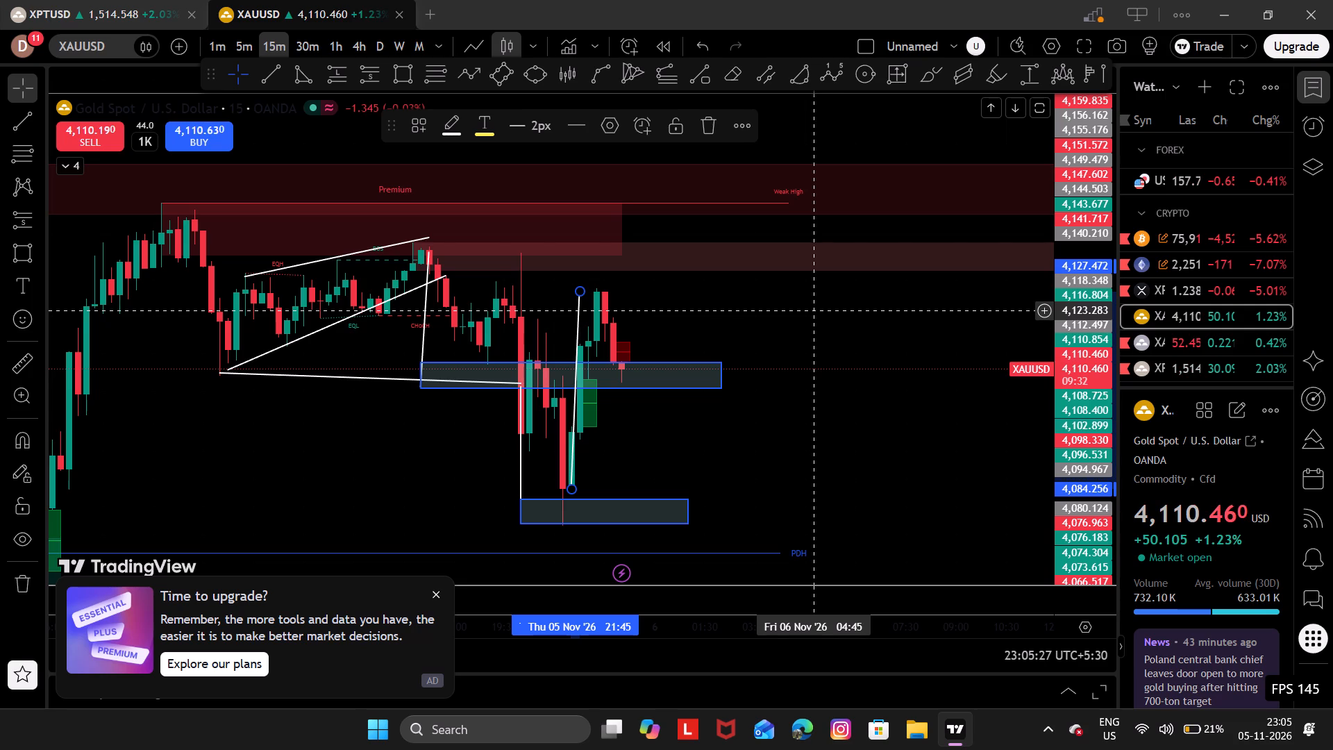
# Move the rebound trend line past the latest candle so its lower end sits in the upper blue zone at about 4,108.
pyautogui.moveTo(880, 289); pyautogui.dragTo(939, 239)
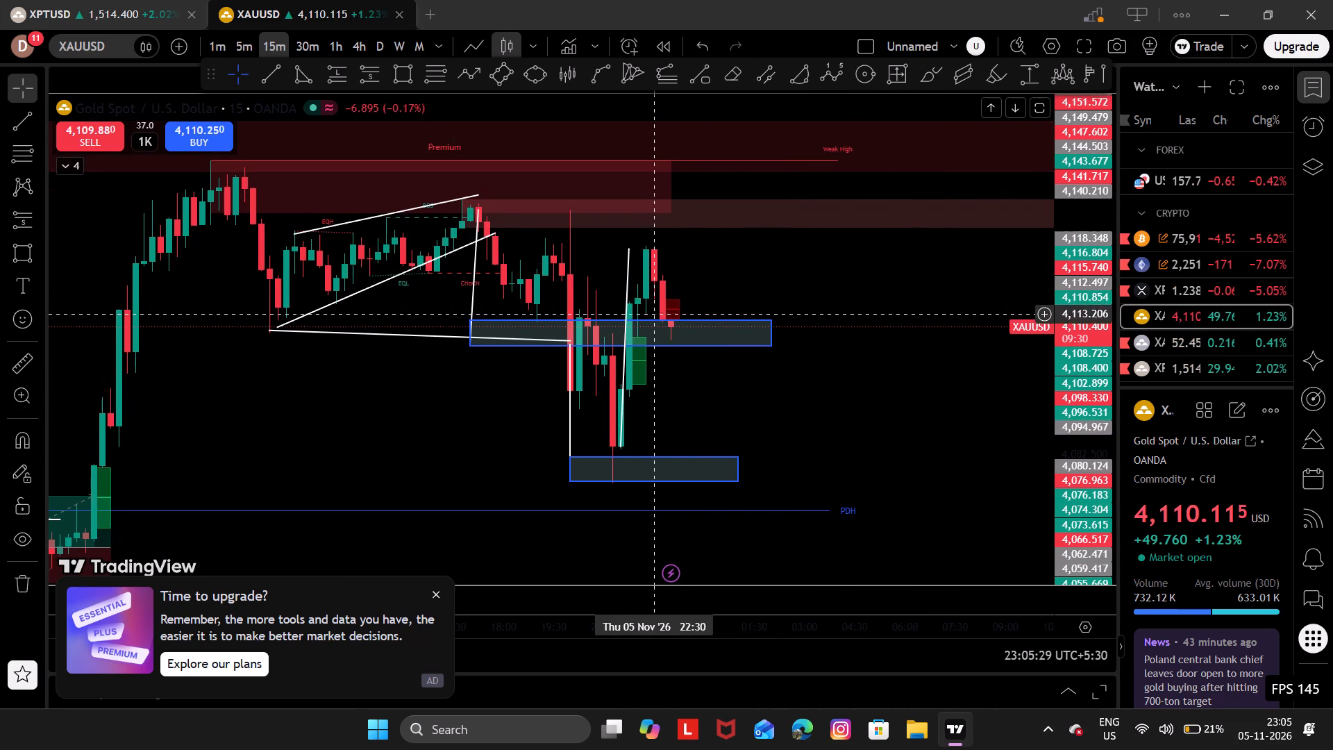
pyautogui.moveTo(626, 302); pyautogui.dragTo(710, 192)
# Draw a rectangle zone at the moved line's upper end, from 4,152.126 to about 4,147, extending just past the Weak High label.
pyautogui.moveTo(874, 317); pyautogui.dragTo(923, 415)
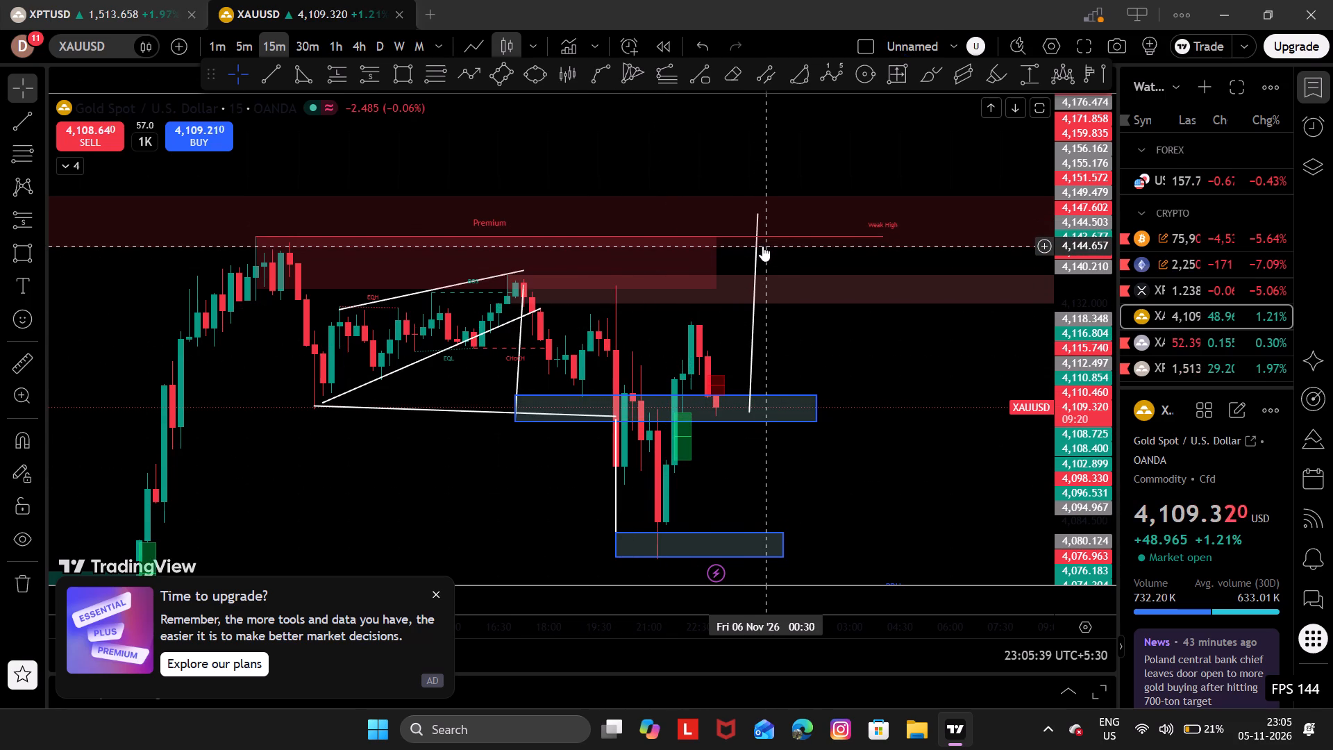
pyautogui.click(398, 74)
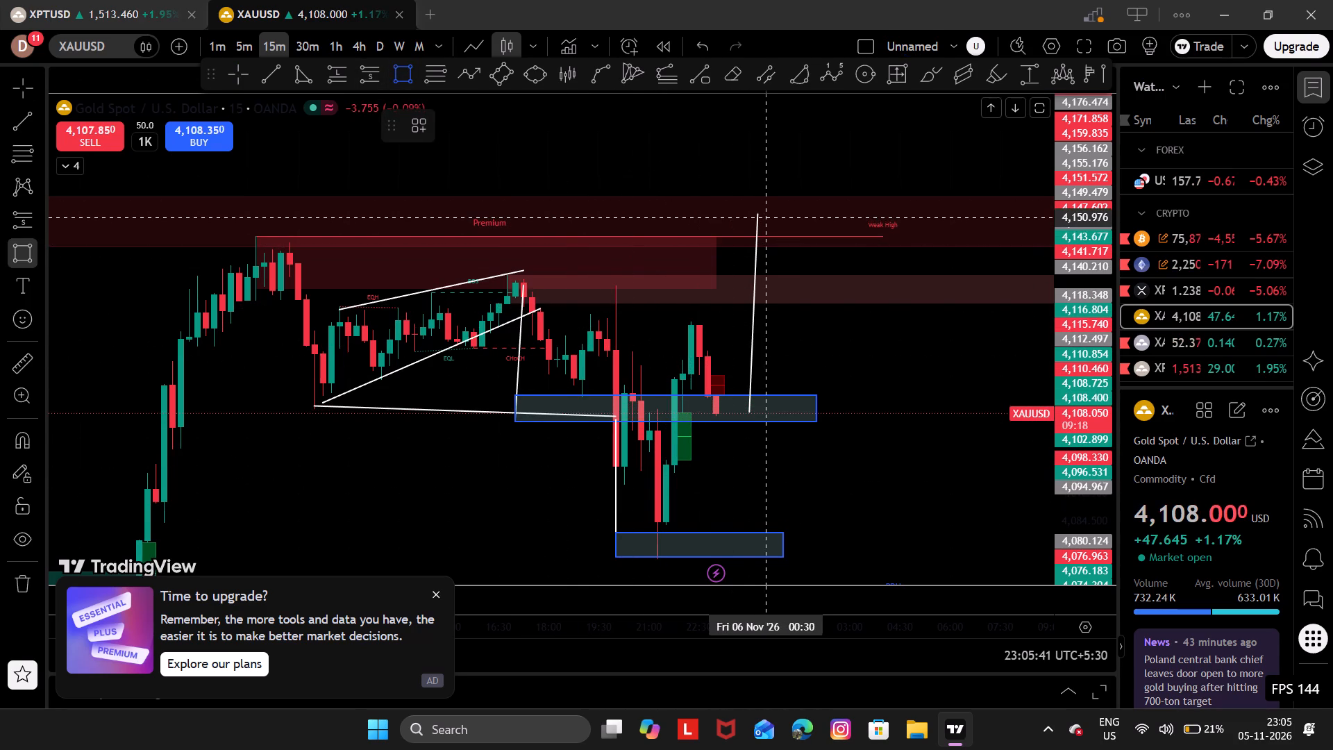
pyautogui.moveTo(757, 212); pyautogui.dragTo(812, 231)
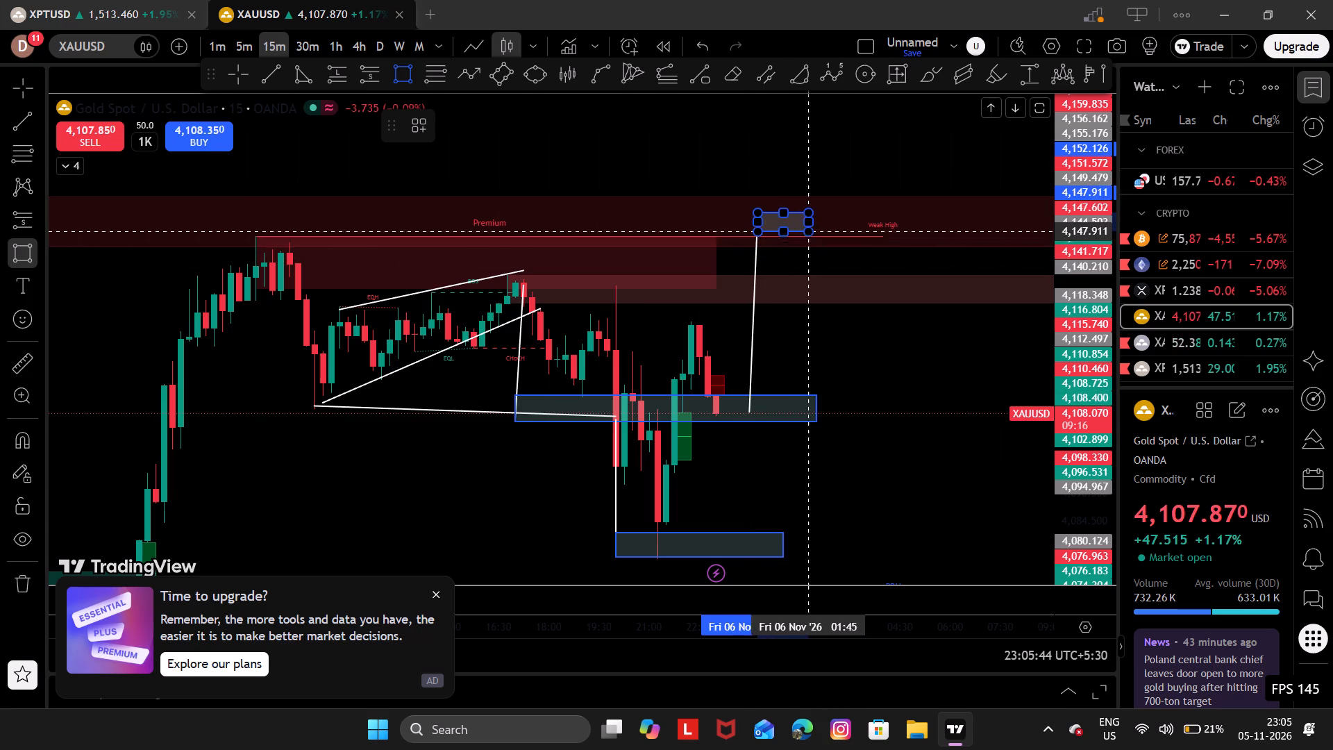
pyautogui.moveTo(812, 231); pyautogui.dragTo(910, 237)
pyautogui.click(910, 237)
pyautogui.click(959, 262)
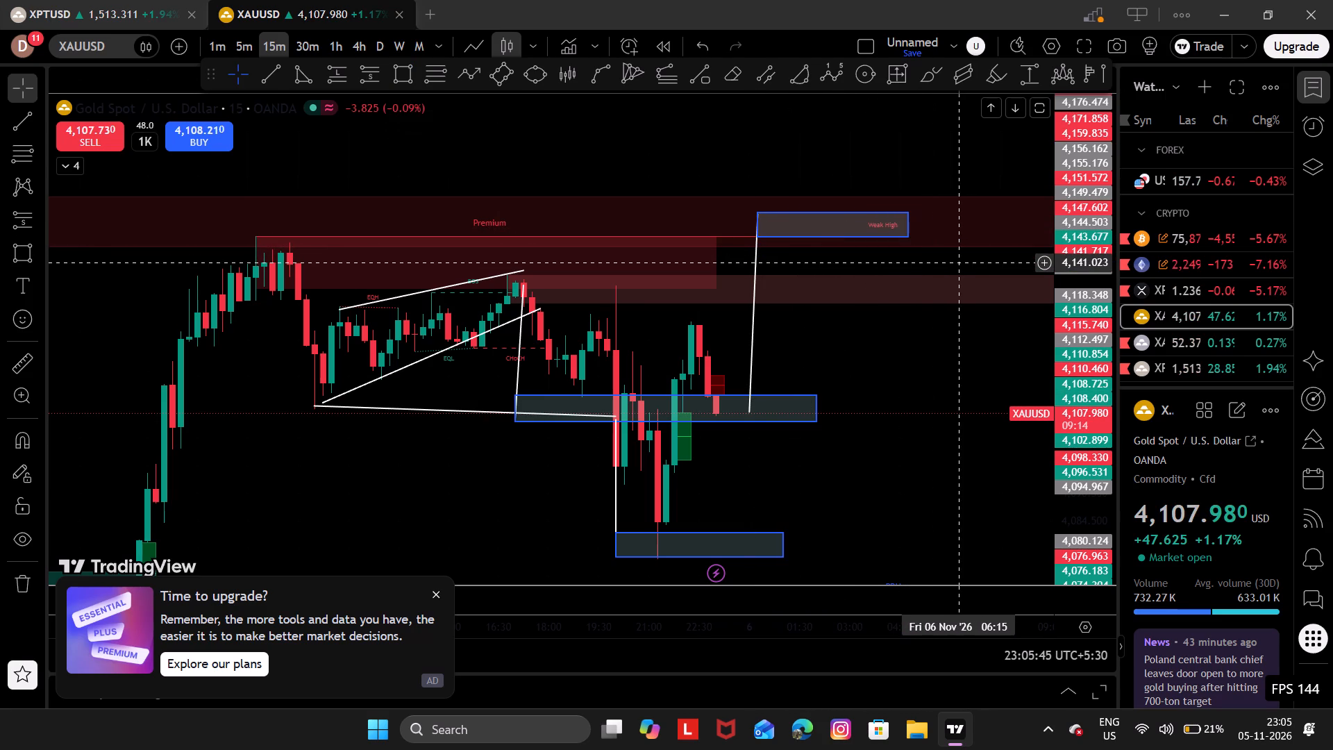
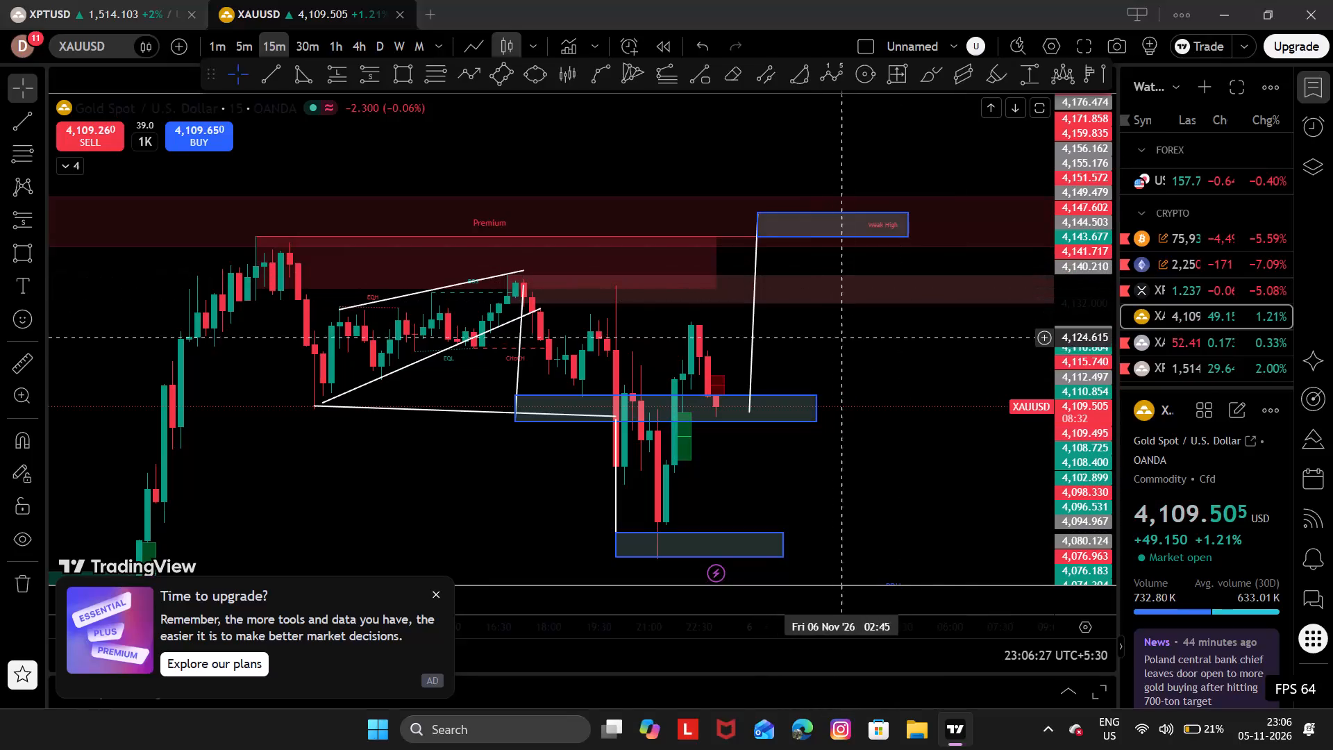
# Move the rising projection line back beside the latest candle, spanning 4,108.272 to 4,151.743 with its upper end at 23:45 on 5 Nov.
pyautogui.moveTo(819, 343); pyautogui.dragTo(776, 346)
pyautogui.click(776, 346)
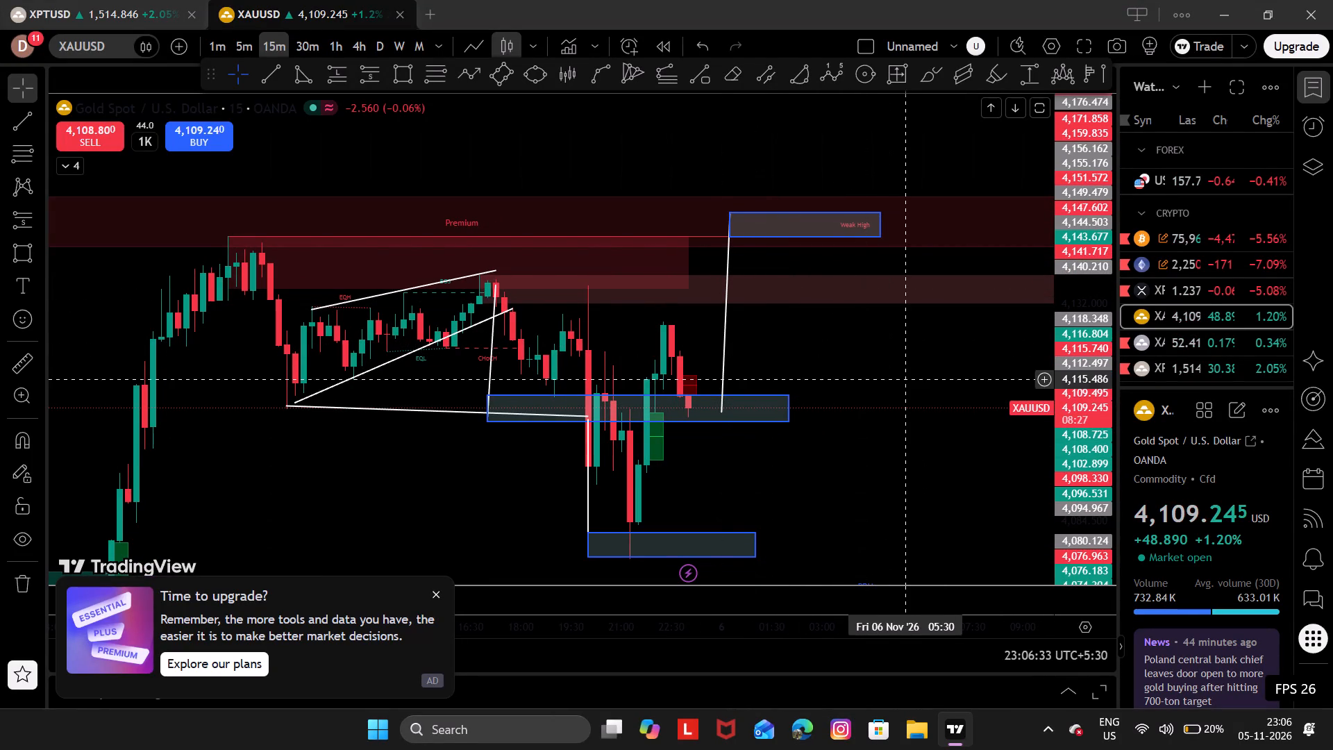
pyautogui.moveTo(906, 376); pyautogui.dragTo(872, 372)
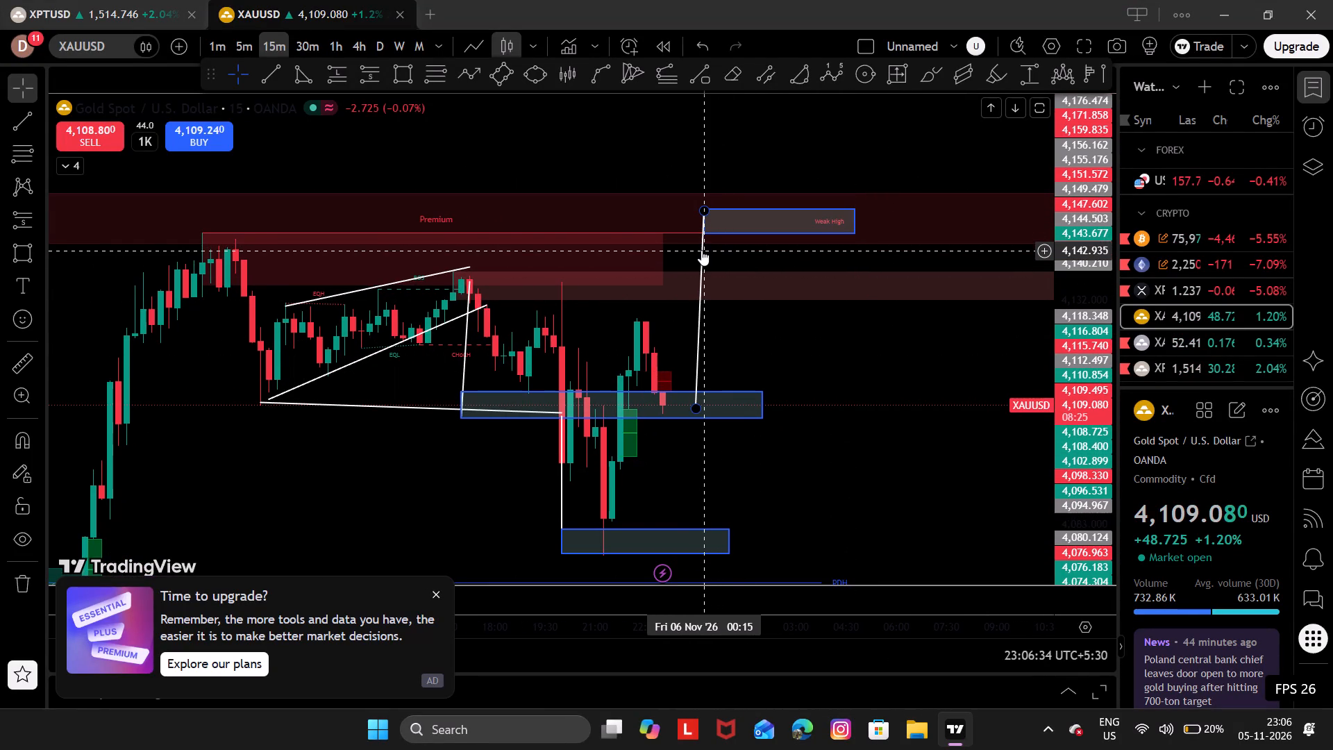
pyautogui.moveTo(701, 250); pyautogui.dragTo(685, 246)
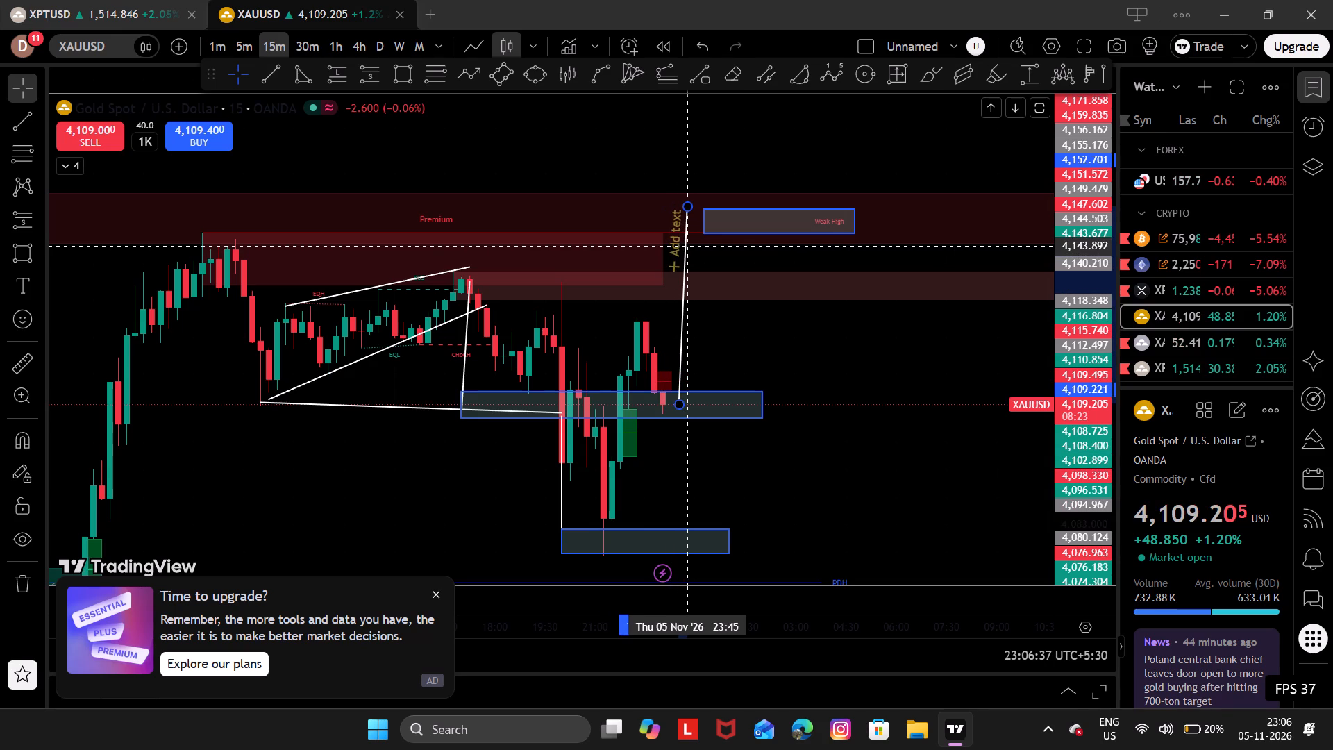
pyautogui.moveTo(685, 246); pyautogui.dragTo(684, 250)
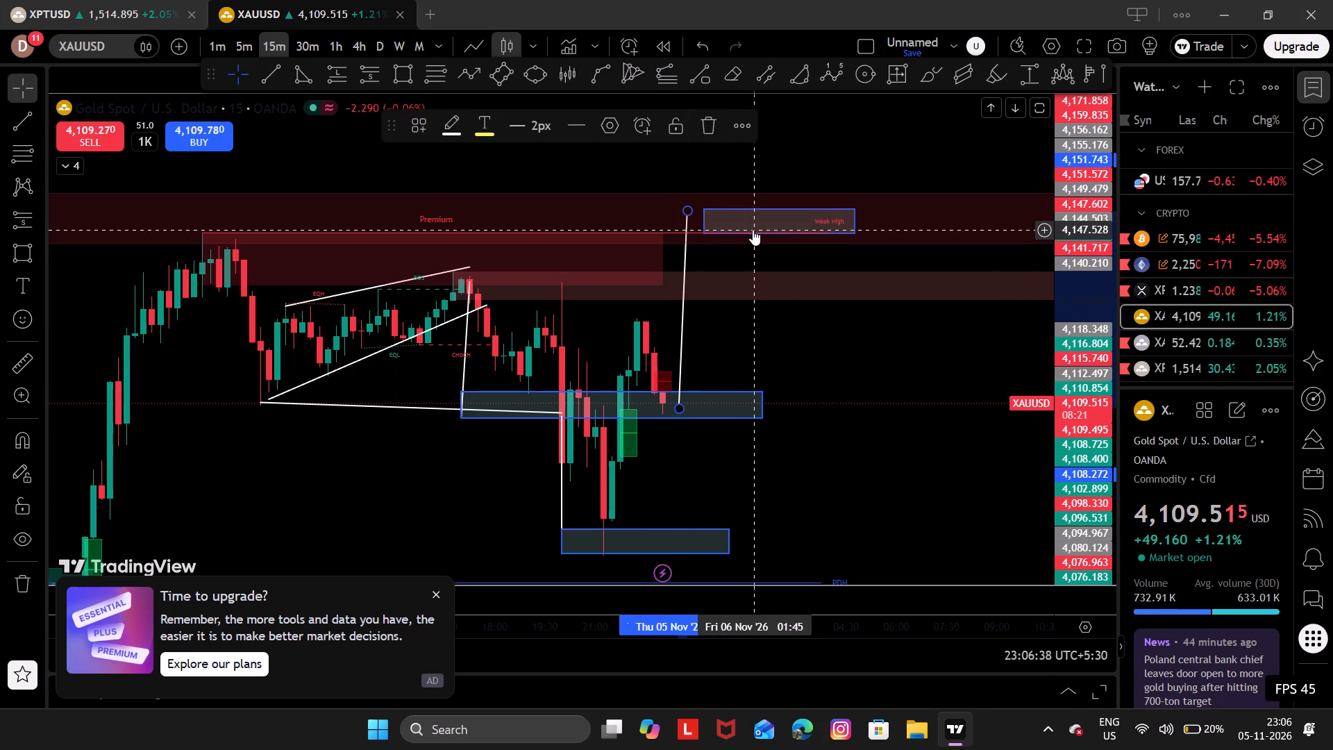
# Shift the projection line's upper end slightly earlier so the line stands vertical above its lower end.
pyautogui.moveTo(689, 214); pyautogui.dragTo(687, 214)
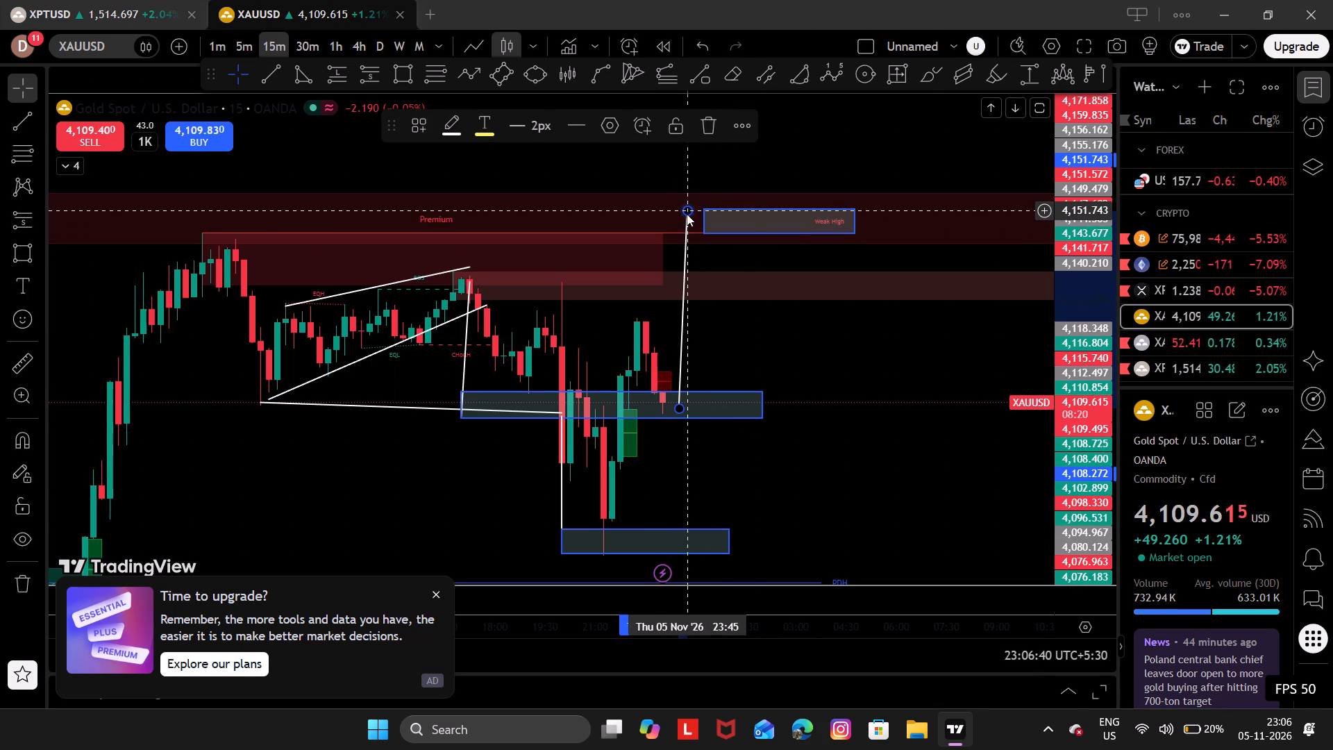
pyautogui.moveTo(687, 214); pyautogui.dragTo(682, 211)
# Extend the Weak High rectangle's earlier edge back to meet the vertical projection line, keeping its later edge at 04:45 on 6 Nov.
pyautogui.click(704, 219)
pyautogui.moveTo(704, 219); pyautogui.dragTo(735, 219)
pyautogui.moveTo(735, 219); pyautogui.dragTo(684, 224)
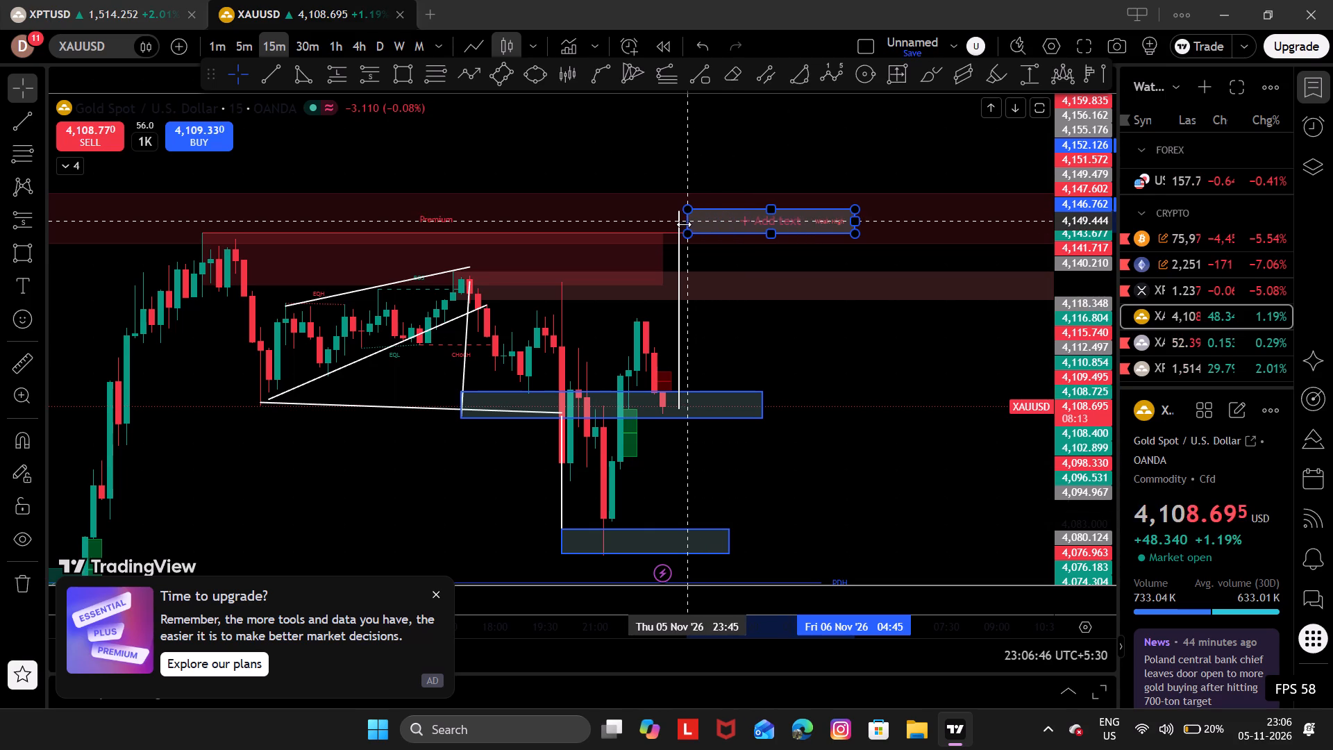
pyautogui.moveTo(684, 224); pyautogui.dragTo(681, 224)
pyautogui.doubleClick(784, 309)
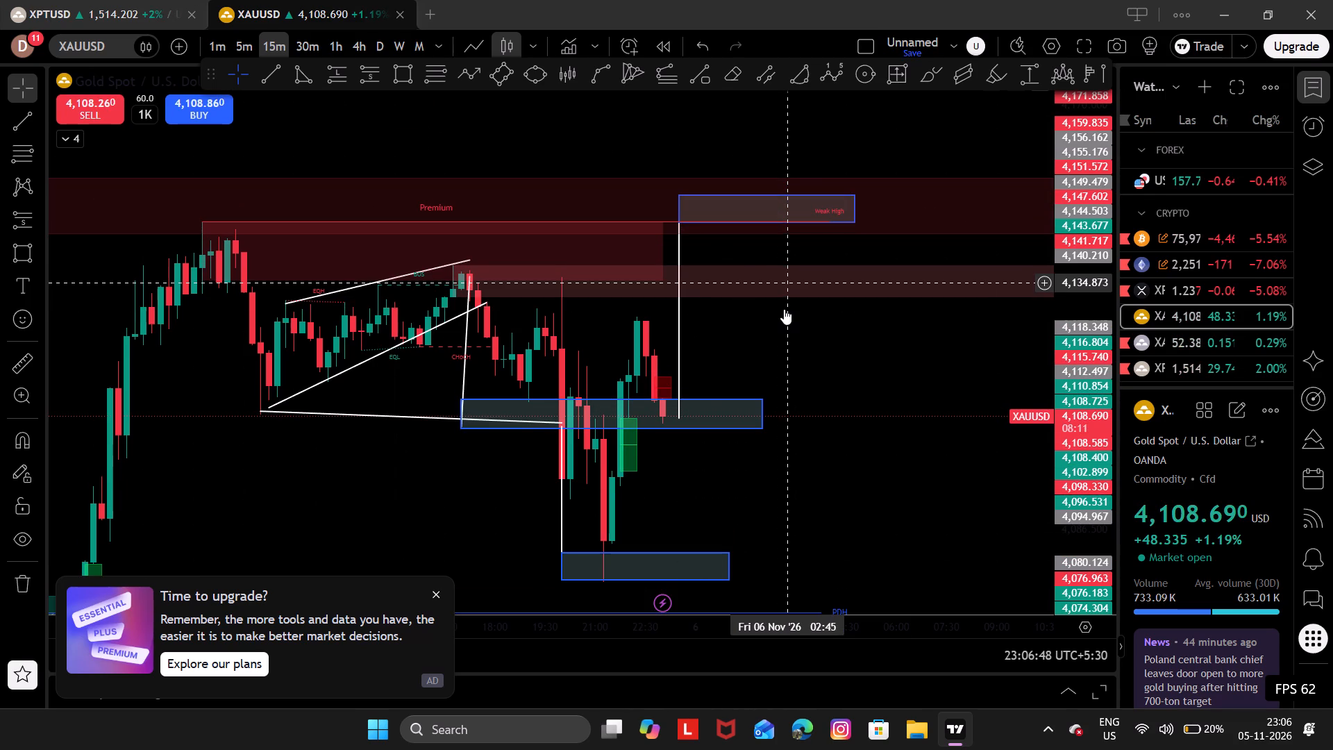
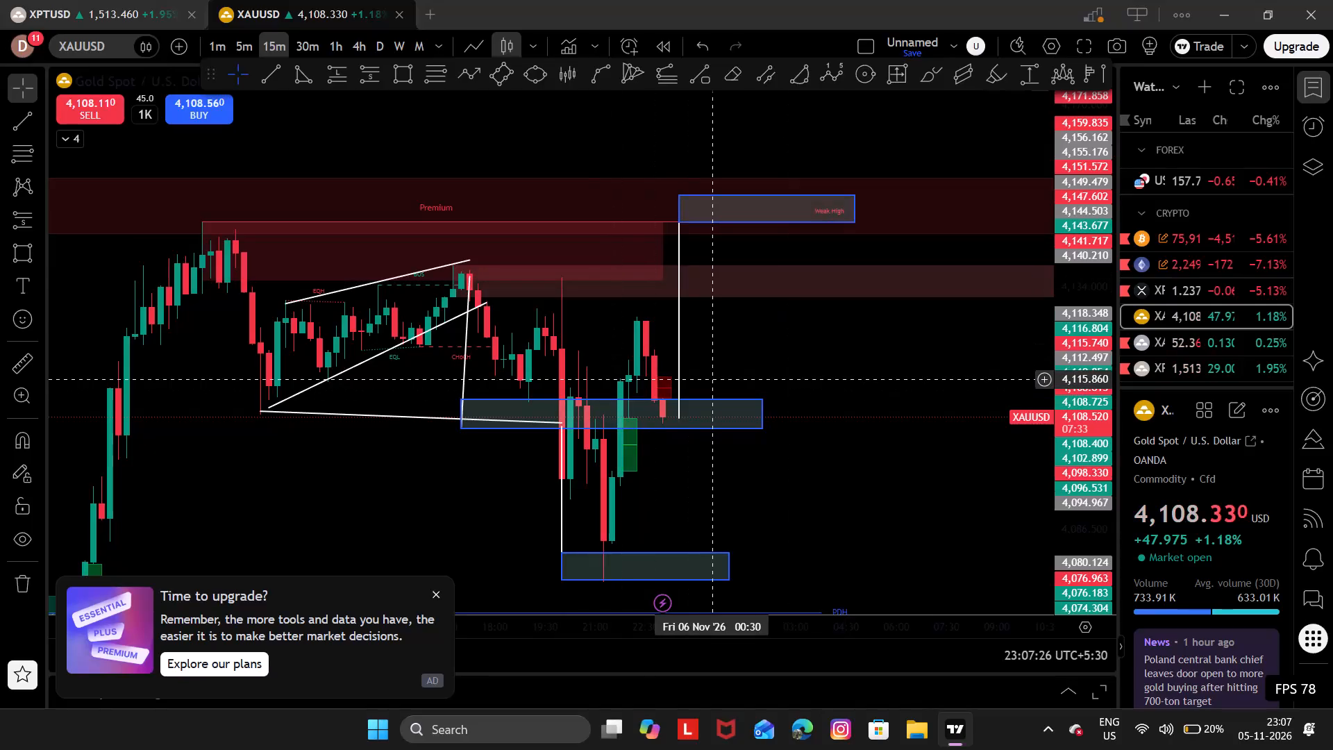
# Examine XAUUSD's vertical projection line and target zone against the latest candles and the marked consolidation.
pyautogui.moveTo(710, 378); pyautogui.dragTo(708, 378)
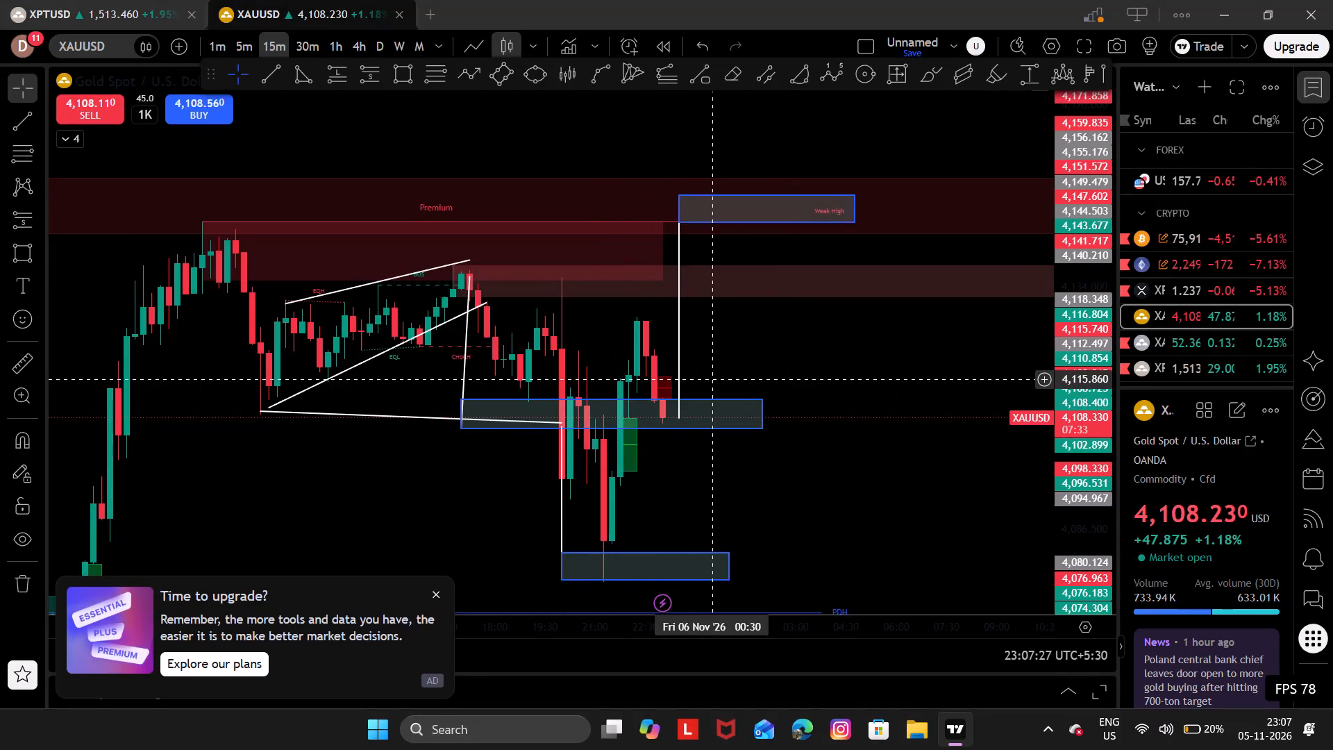
pyautogui.moveTo(708, 378); pyautogui.dragTo(714, 372)
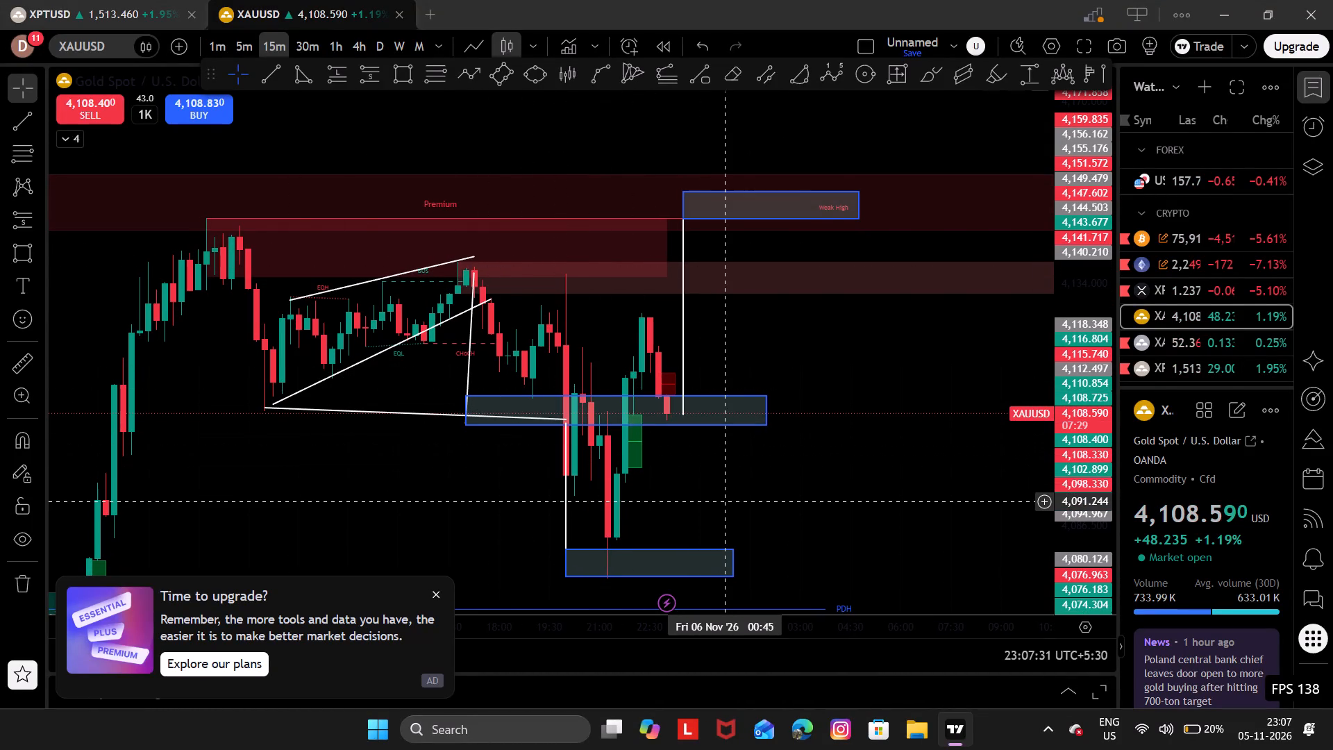
pyautogui.moveTo(723, 501); pyautogui.dragTo(700, 456)
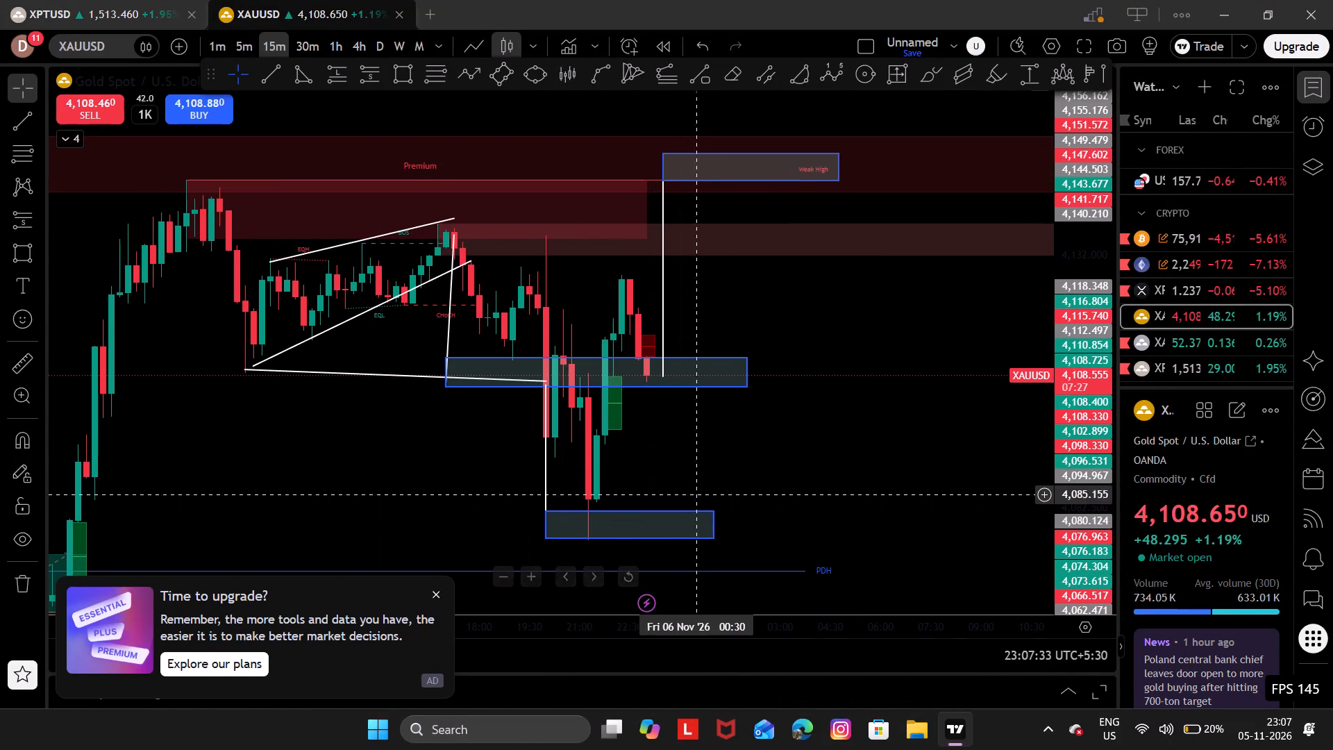
pyautogui.moveTo(718, 482); pyautogui.dragTo(714, 499)
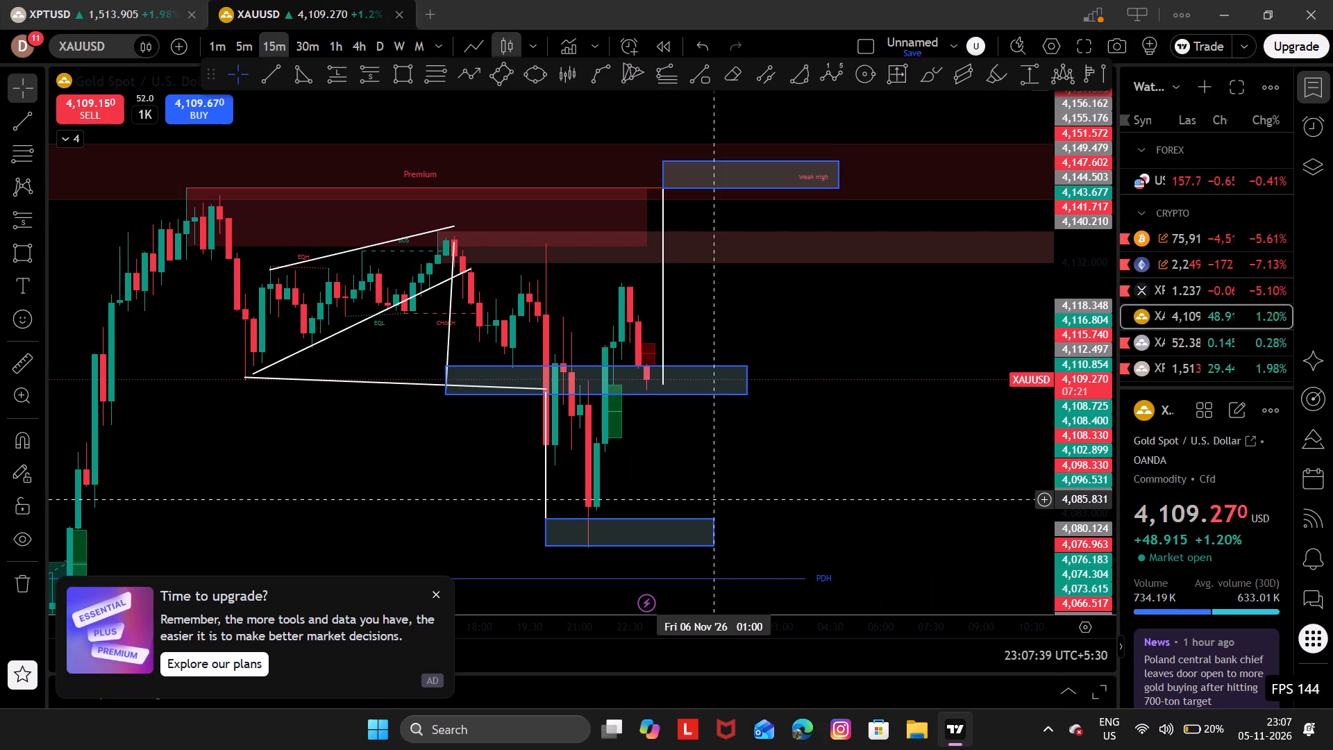
pyautogui.moveTo(732, 456); pyautogui.dragTo(735, 503)
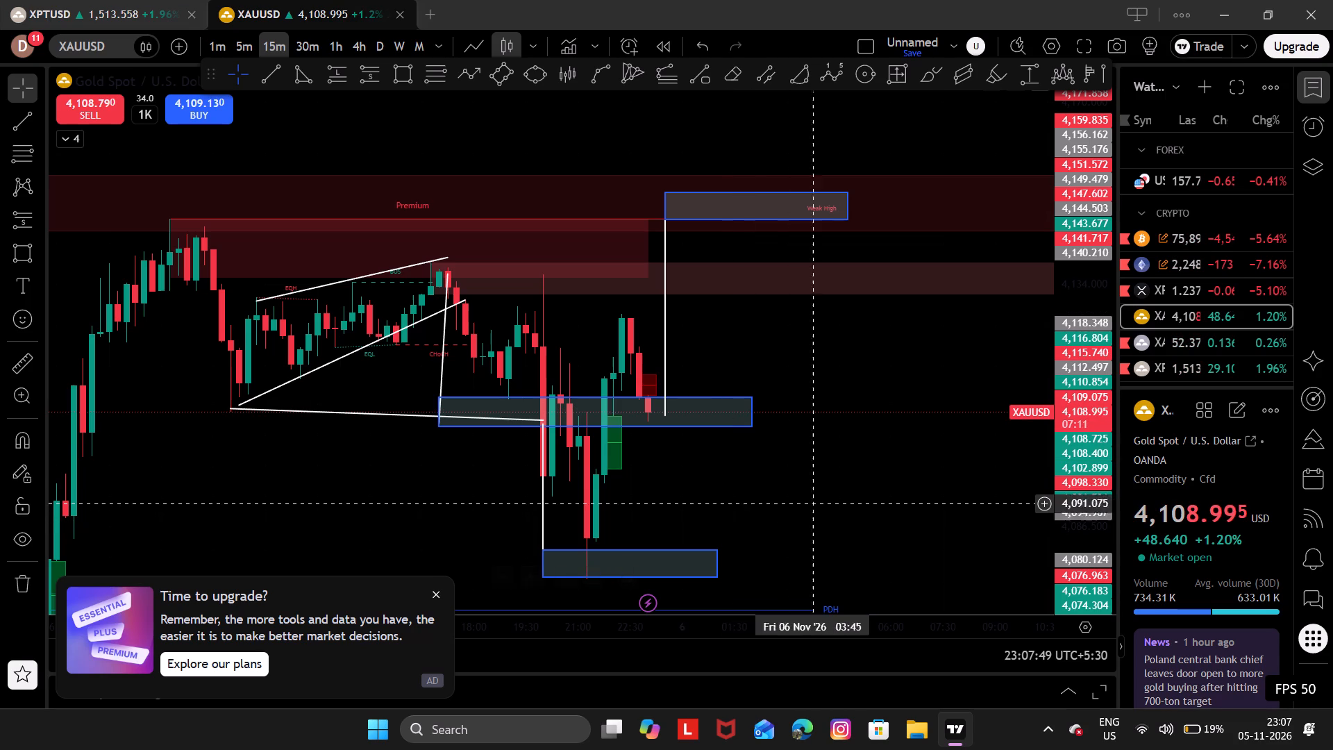
pyautogui.moveTo(795, 453); pyautogui.dragTo(873, 458)
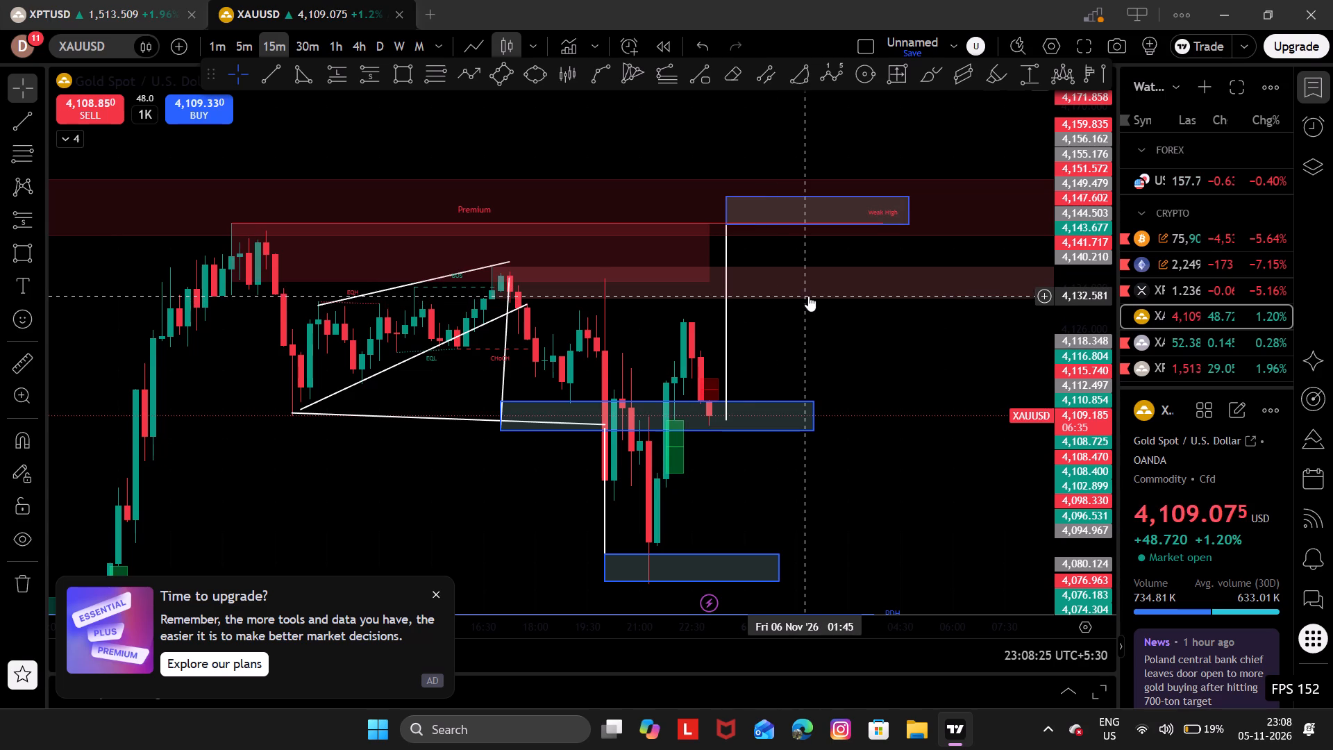
pyautogui.moveTo(808, 296); pyautogui.dragTo(808, 330)
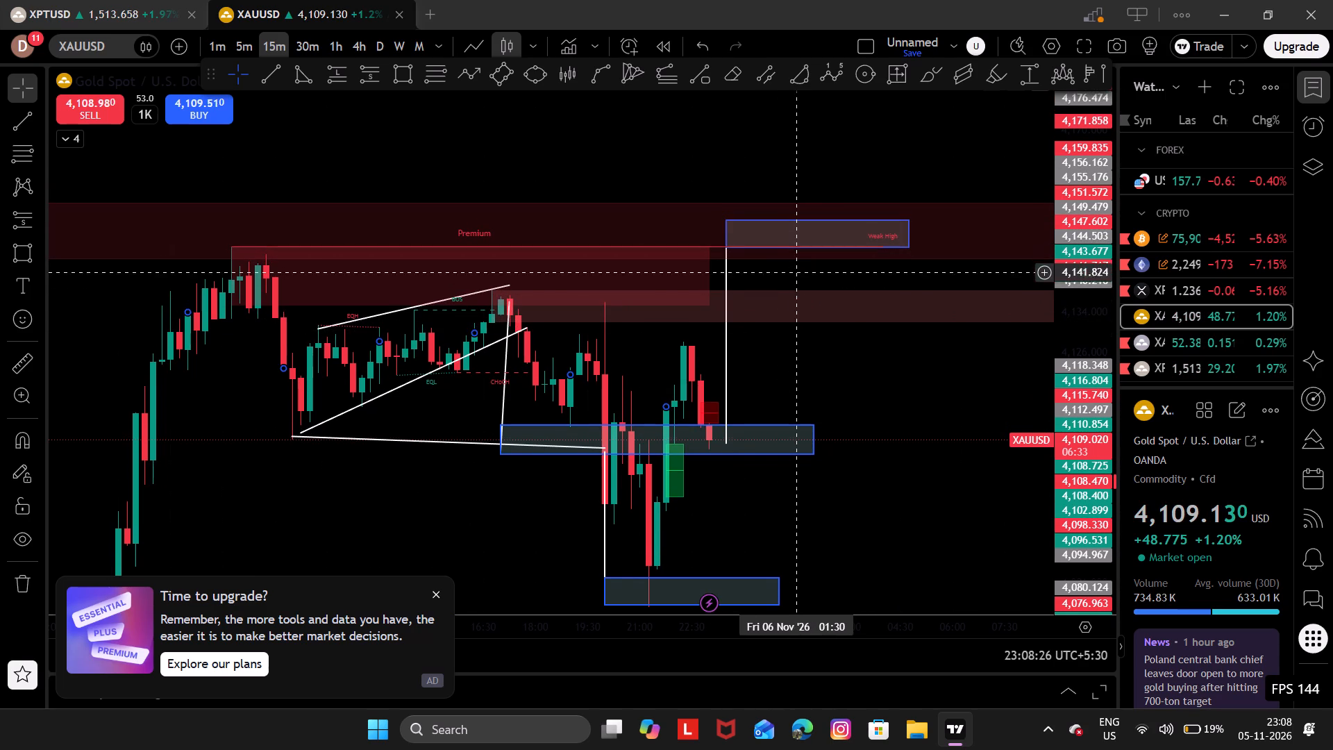
pyautogui.moveTo(800, 290); pyautogui.dragTo(753, 279)
pyautogui.click(900, 387)
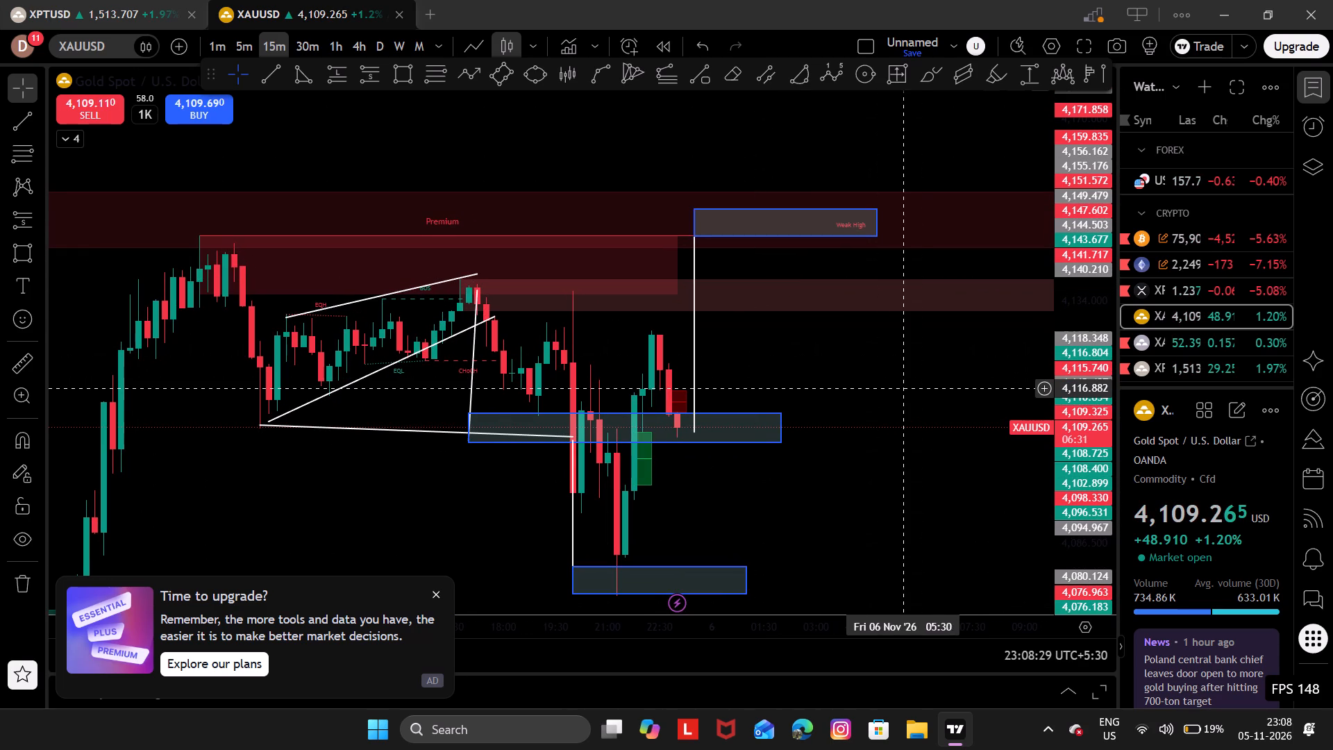
# On XAGUSD, draw a rising trend line under the consolidation lows, from about 52.448 to 52.844 at 20:30 on 5 Nov.
pyautogui.click(1196, 345)
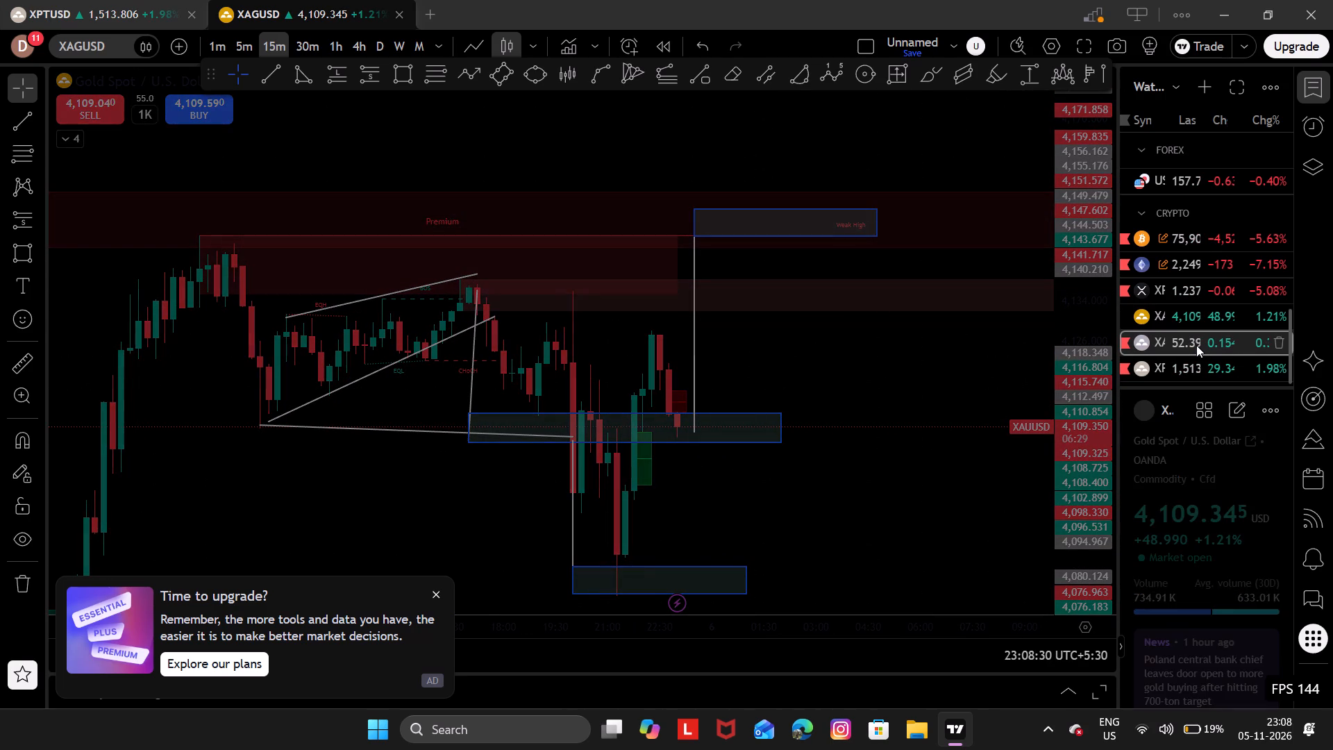
pyautogui.moveTo(891, 324); pyautogui.dragTo(801, 267)
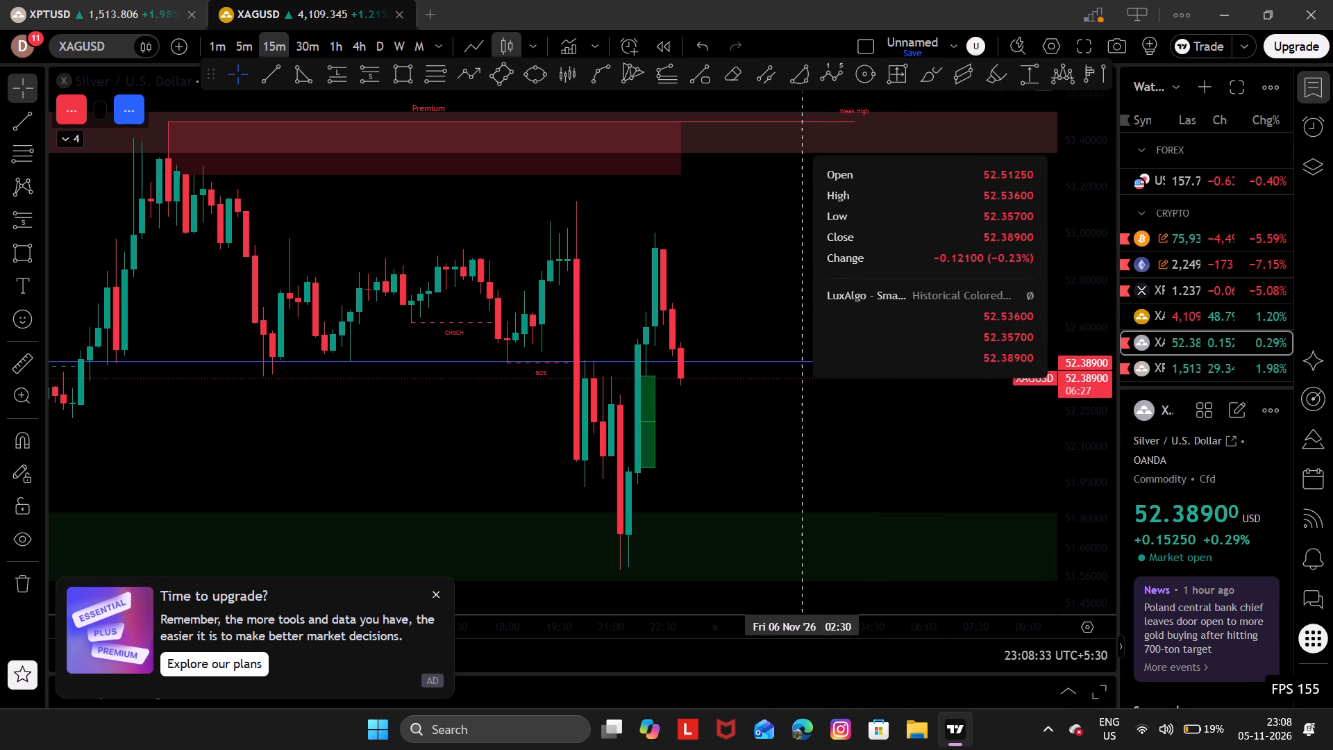
pyautogui.moveTo(801, 267); pyautogui.dragTo(810, 269)
pyautogui.moveTo(736, 267); pyautogui.dragTo(882, 244)
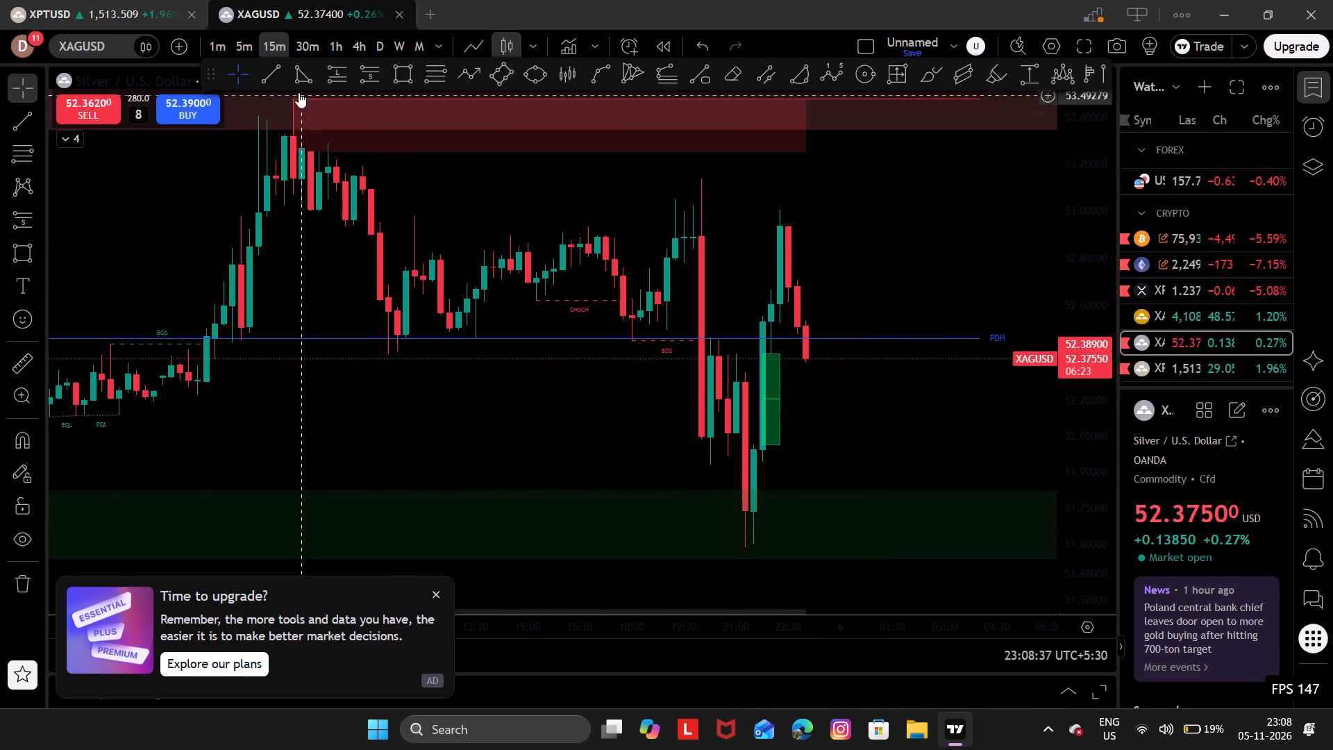
pyautogui.click(282, 78)
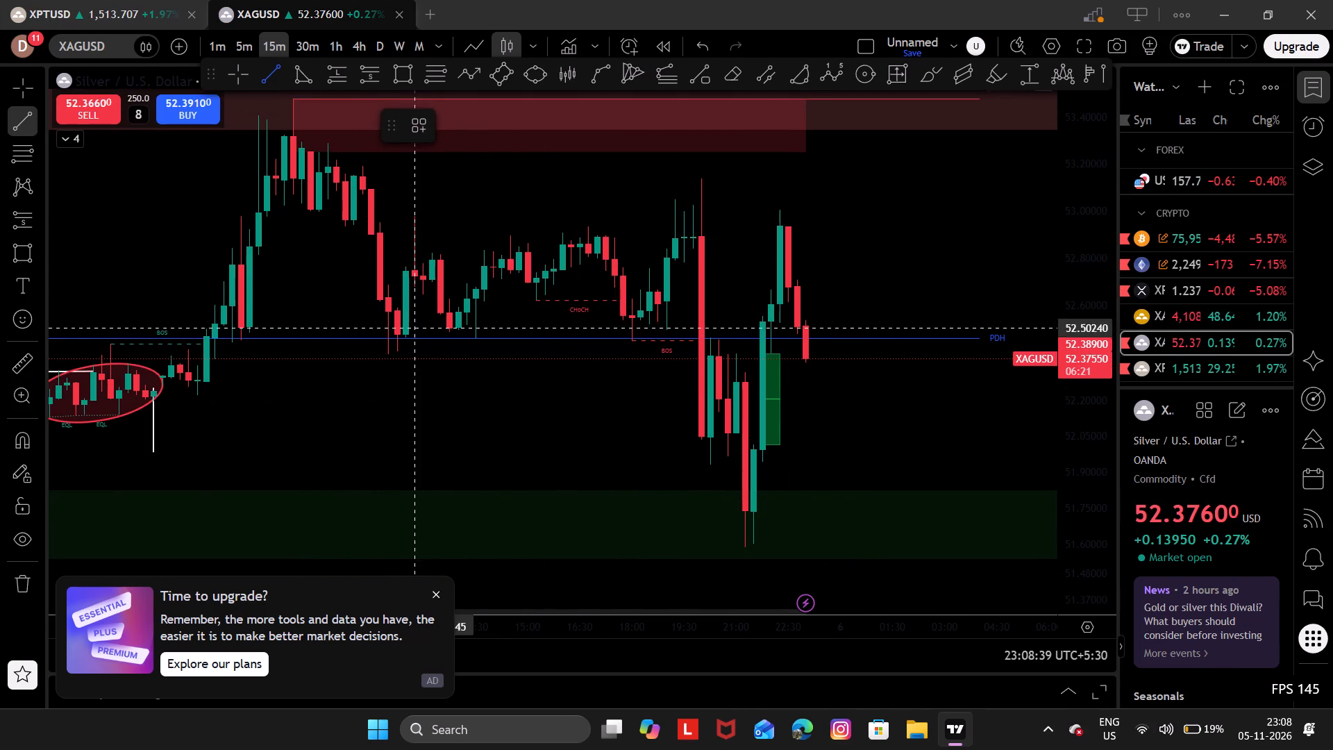
pyautogui.moveTo(392, 340); pyautogui.dragTo(724, 242)
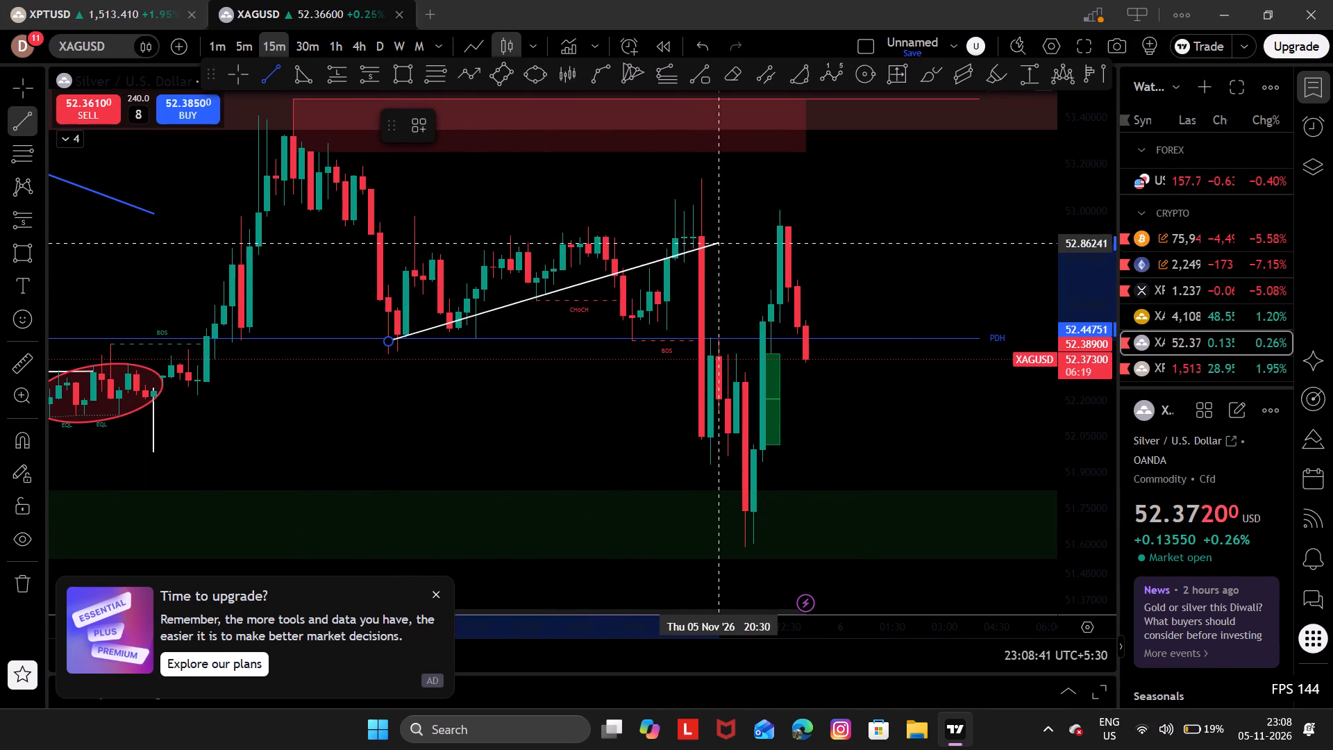
pyautogui.moveTo(724, 242); pyautogui.dragTo(723, 247)
pyautogui.click(723, 247)
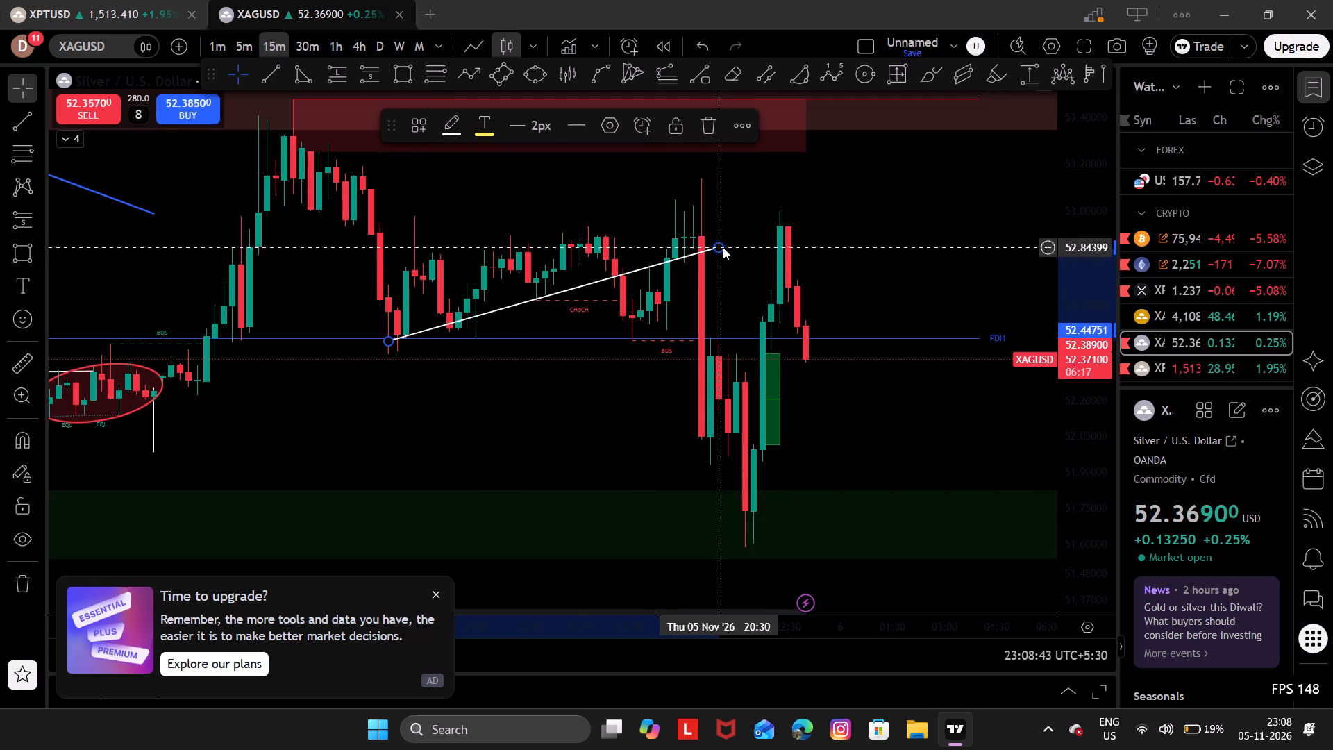
# Move the lower trend line's starting end down and slightly later, to about 52.418 beneath the swing low.
pyautogui.click(389, 346)
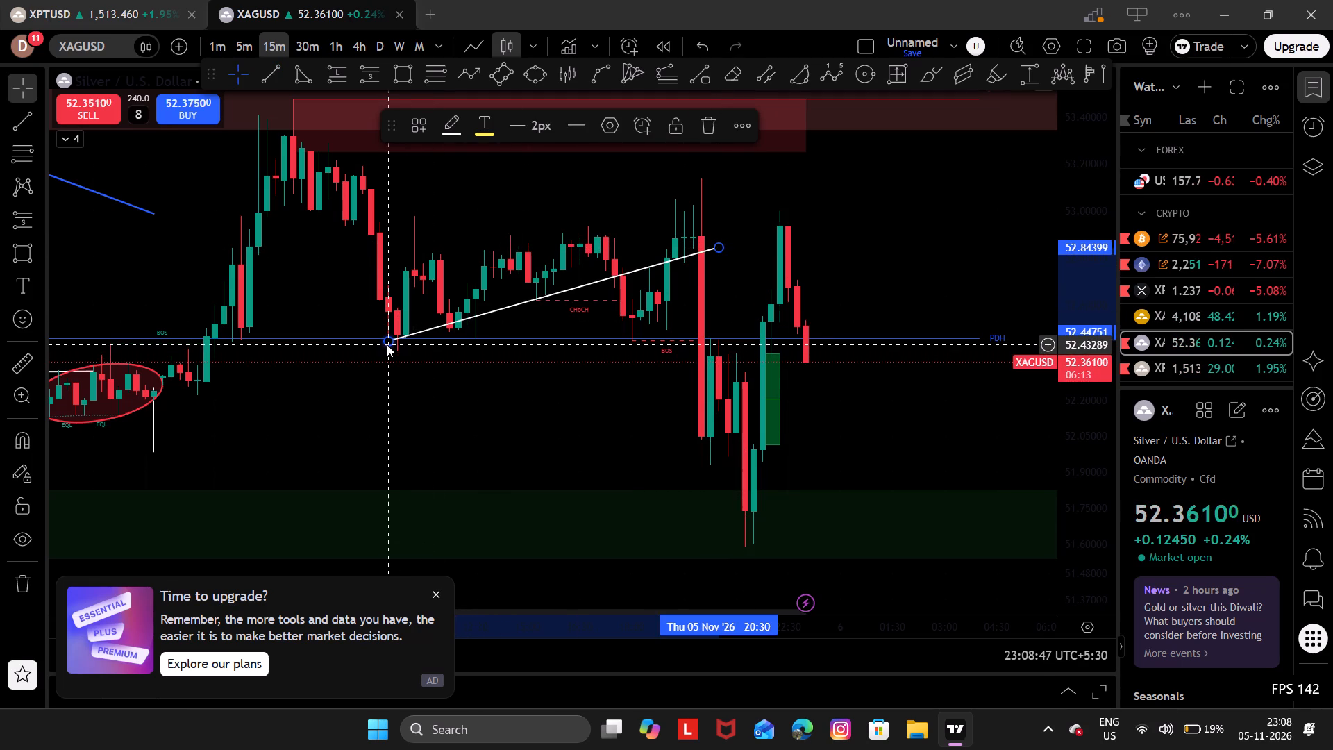
pyautogui.moveTo(387, 344); pyautogui.dragTo(394, 347)
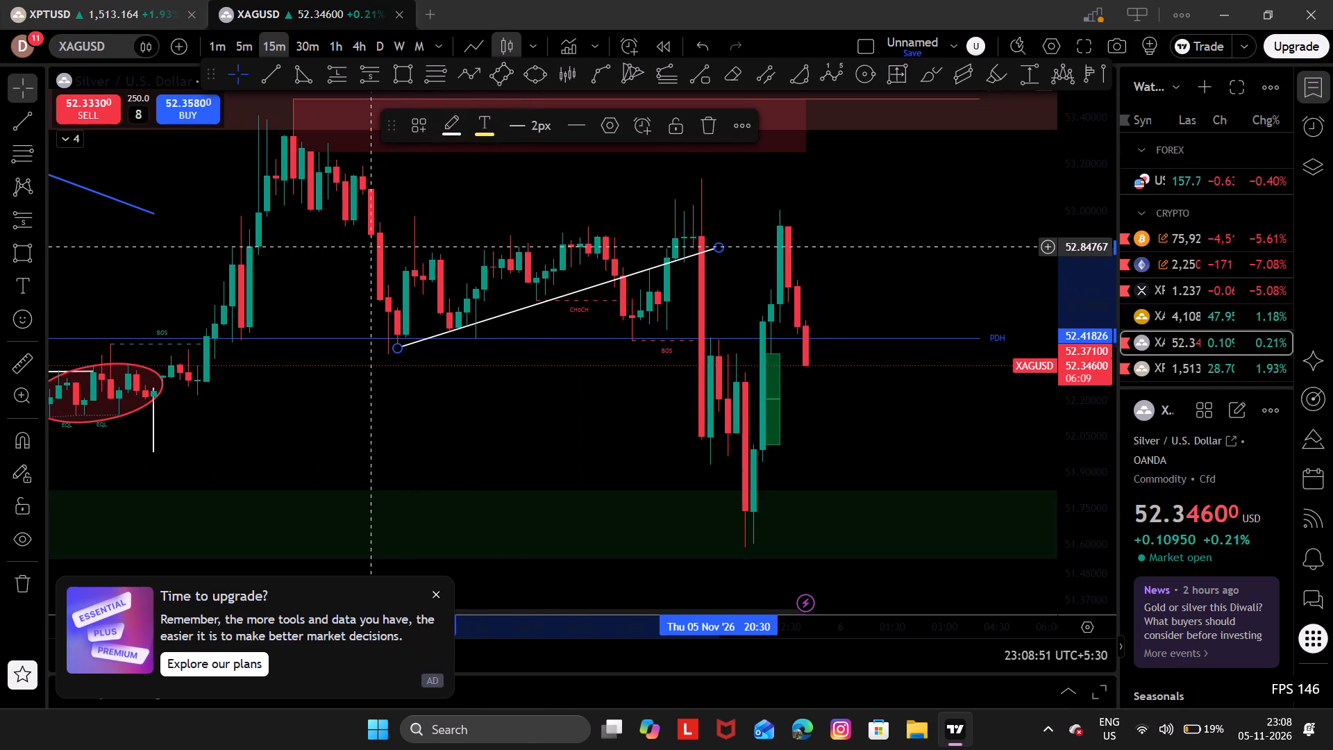
# Draw a second rising trend line across the consolidation highs, from about 52.962 to the wick high just before the sharp drop.
pyautogui.moveTo(363, 244); pyautogui.dragTo(353, 306)
pyautogui.click(271, 73)
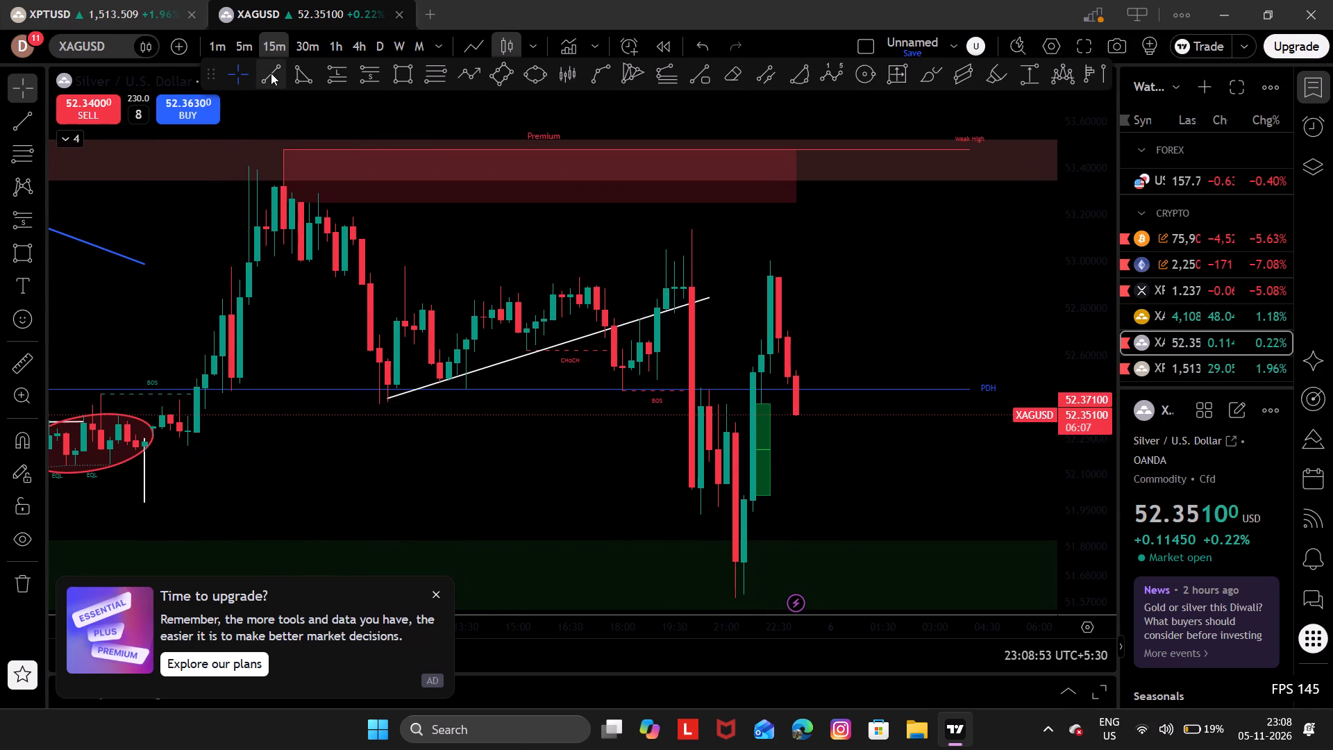
pyautogui.moveTo(405, 269); pyautogui.dragTo(697, 211)
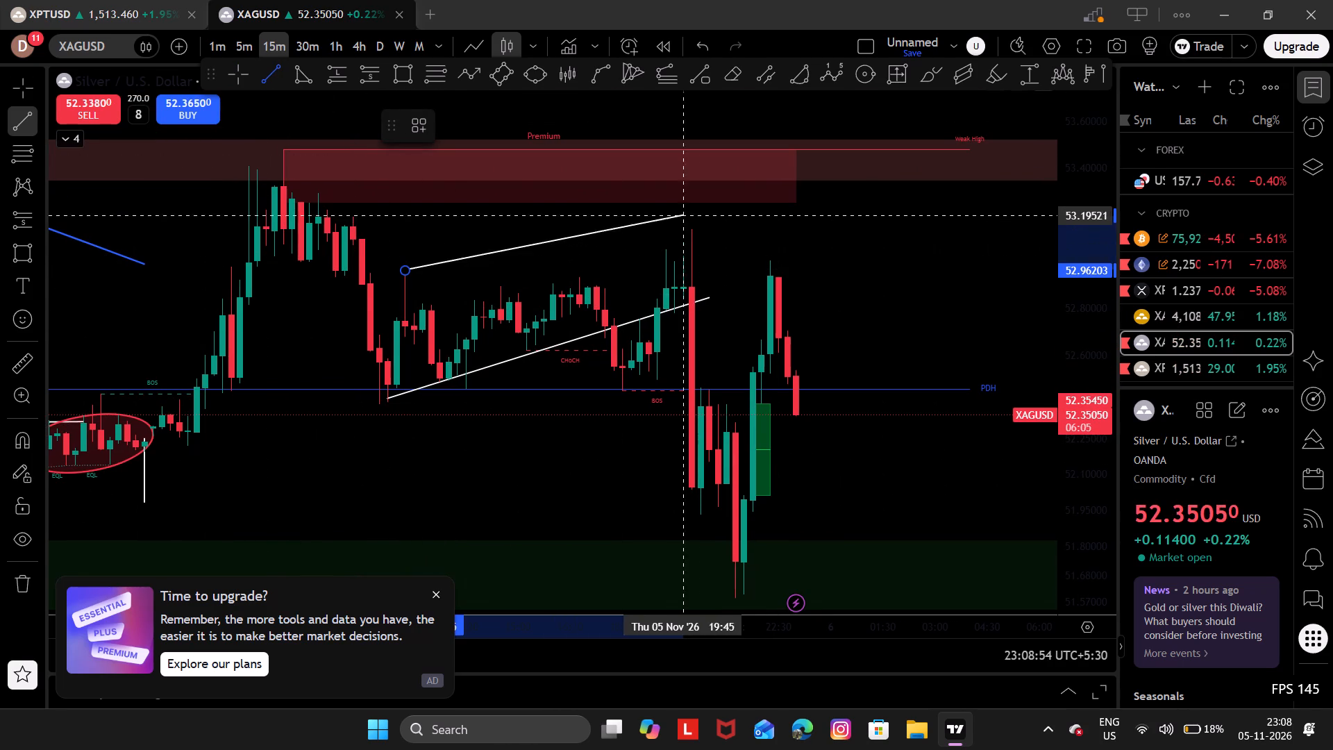
pyautogui.moveTo(697, 211); pyautogui.dragTo(700, 231)
pyautogui.moveTo(700, 231); pyautogui.dragTo(864, 266)
pyautogui.moveTo(864, 266); pyautogui.dragTo(733, 239)
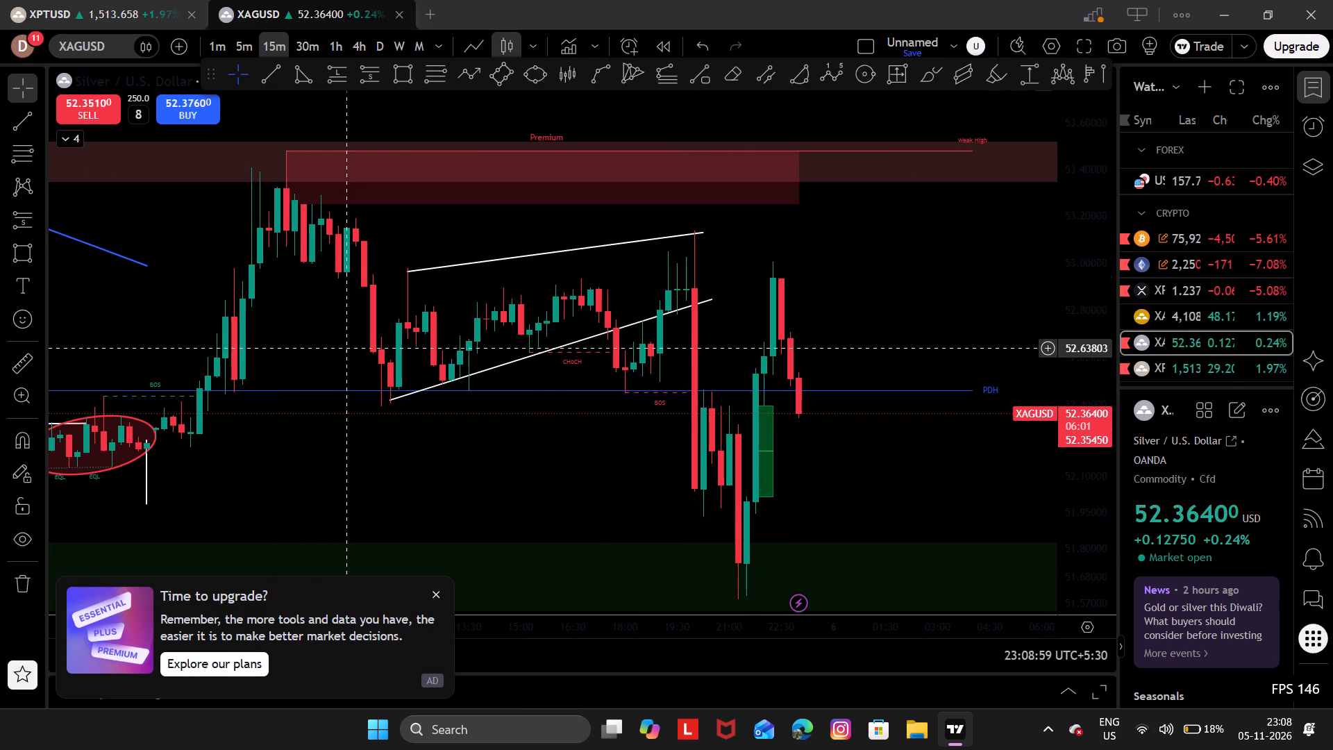
# Examine XAGUSD's drop and rebound below the two trend lines, down to the green demand zone and the Equilibrium zone.
pyautogui.moveTo(548, 407); pyautogui.dragTo(285, 222)
pyautogui.click(285, 222)
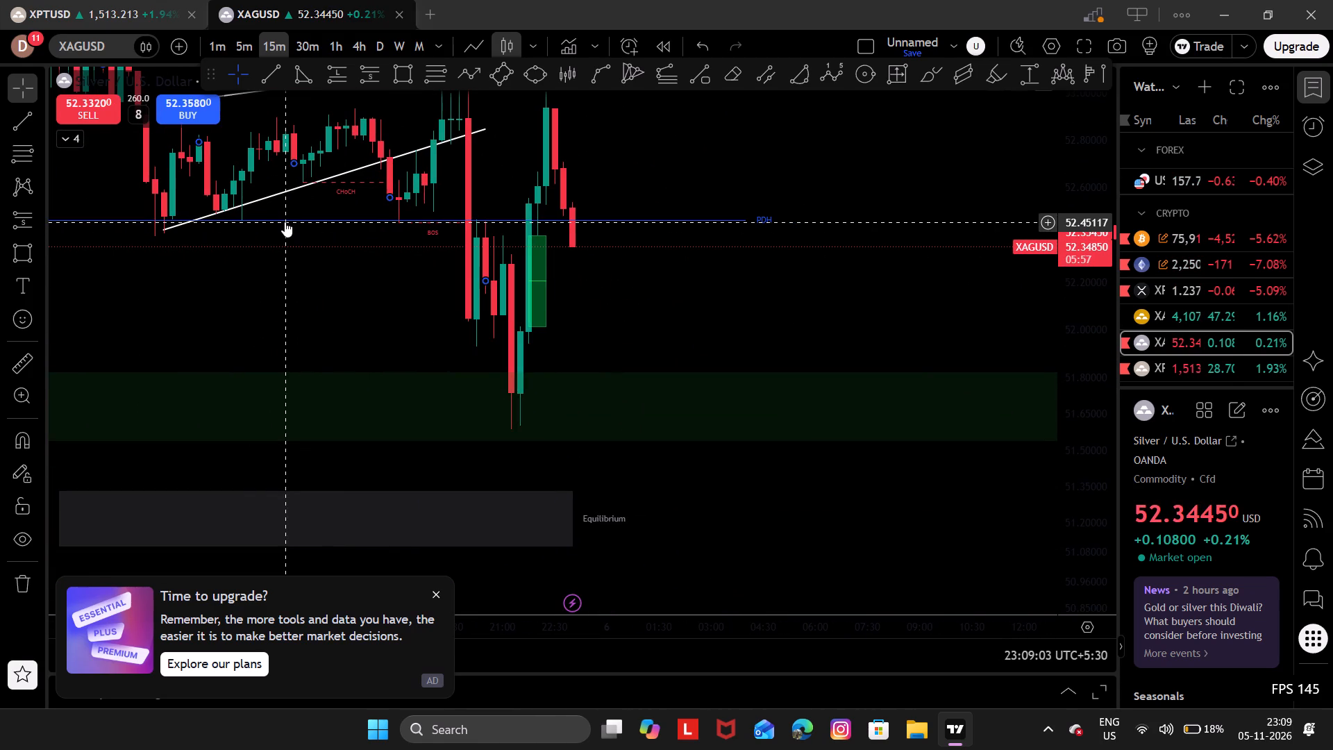
pyautogui.click(271, 251)
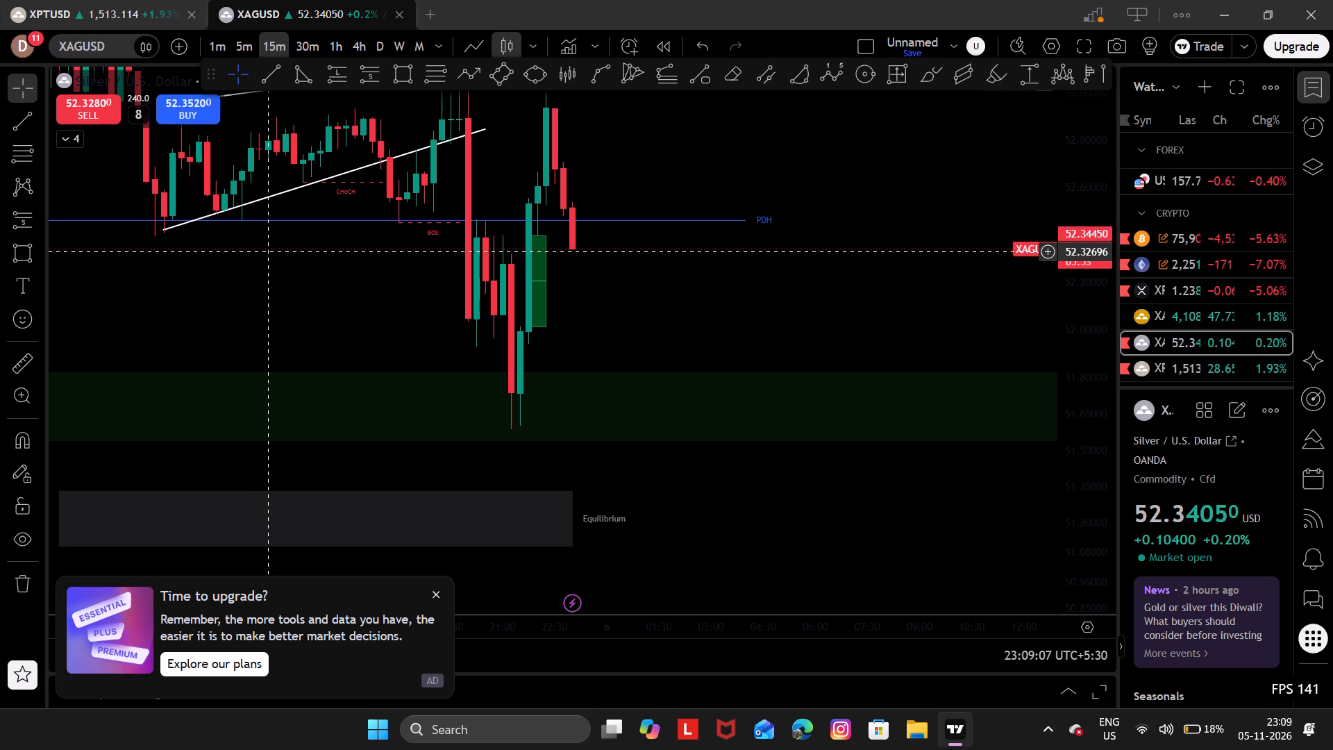
pyautogui.moveTo(292, 274); pyautogui.dragTo(324, 365)
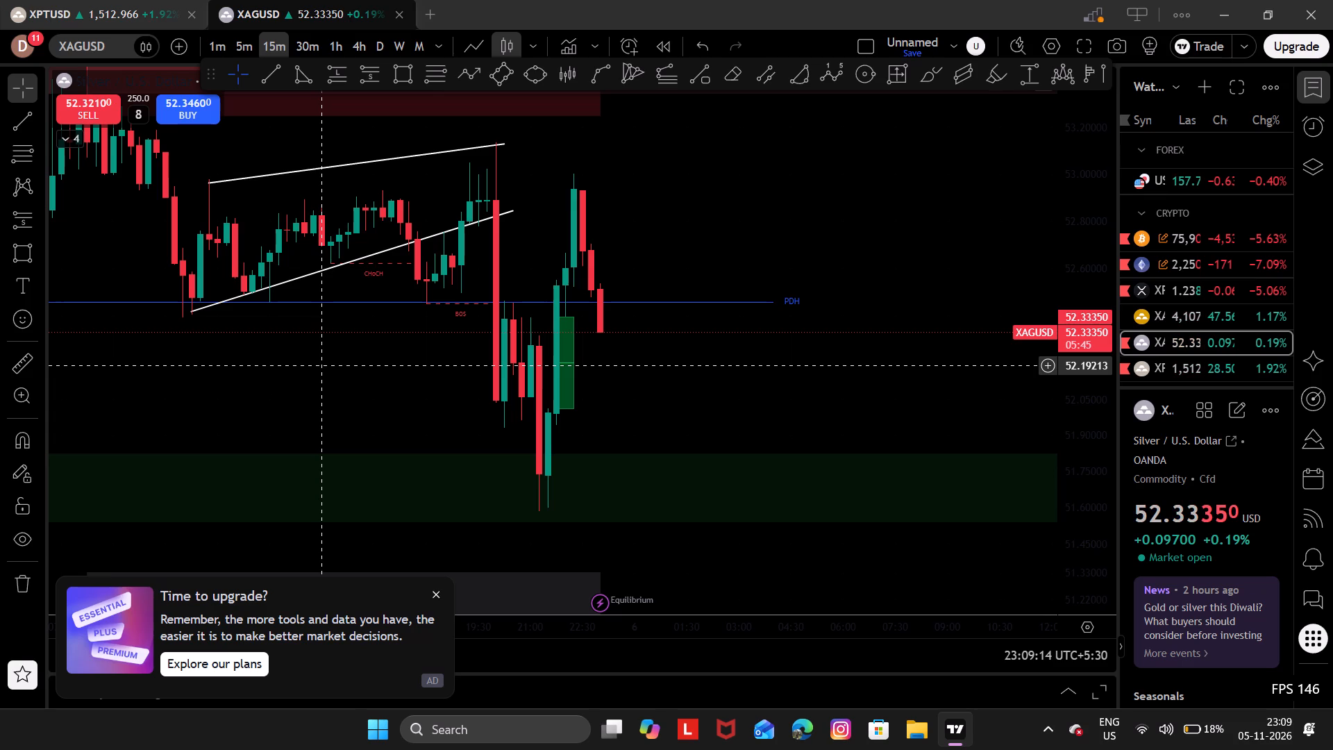
pyautogui.moveTo(378, 392); pyautogui.dragTo(414, 408)
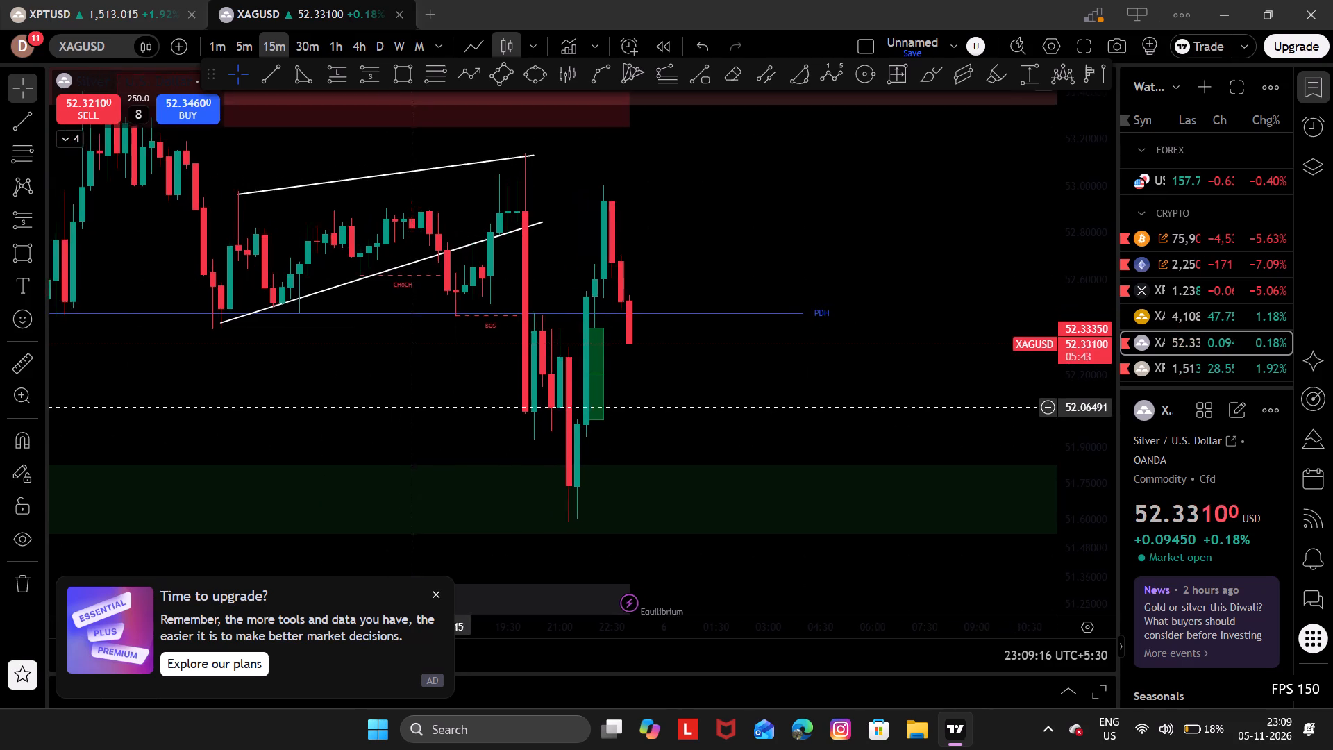
pyautogui.moveTo(414, 408); pyautogui.dragTo(403, 412)
pyautogui.click(403, 412)
pyautogui.moveTo(403, 412); pyautogui.dragTo(492, 384)
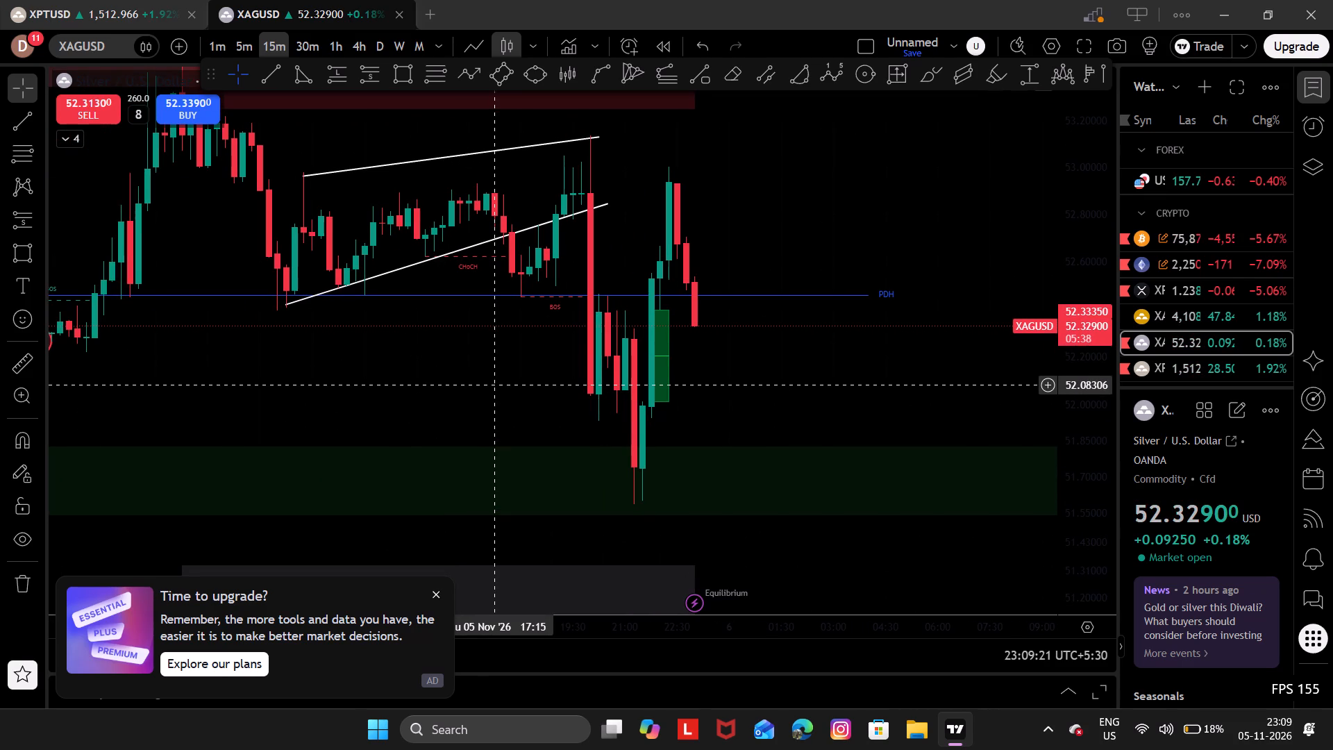
pyautogui.moveTo(816, 422); pyautogui.dragTo(844, 408)
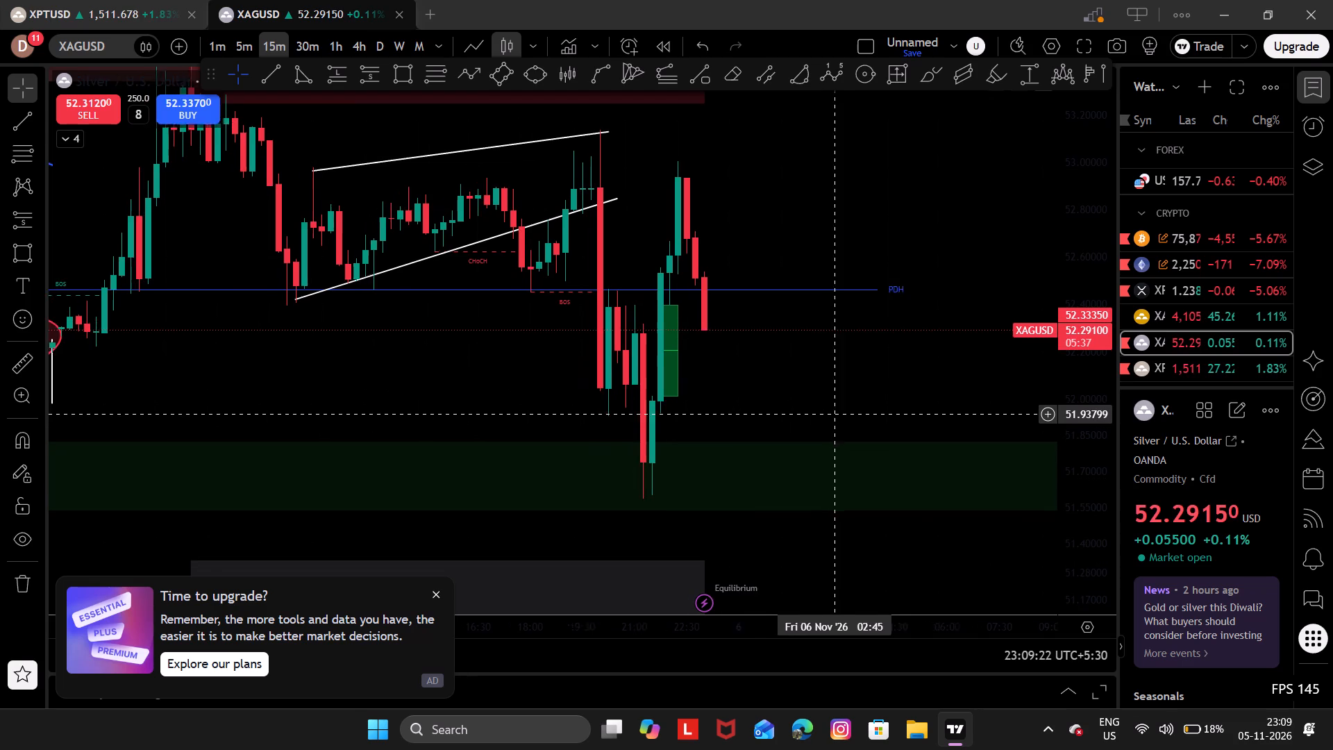
pyautogui.moveTo(844, 408); pyautogui.dragTo(850, 406)
# Switch the chart to XPTUSD and examine its latest candles and the earlier price action back to 4 Nov.
pyautogui.click(1136, 372)
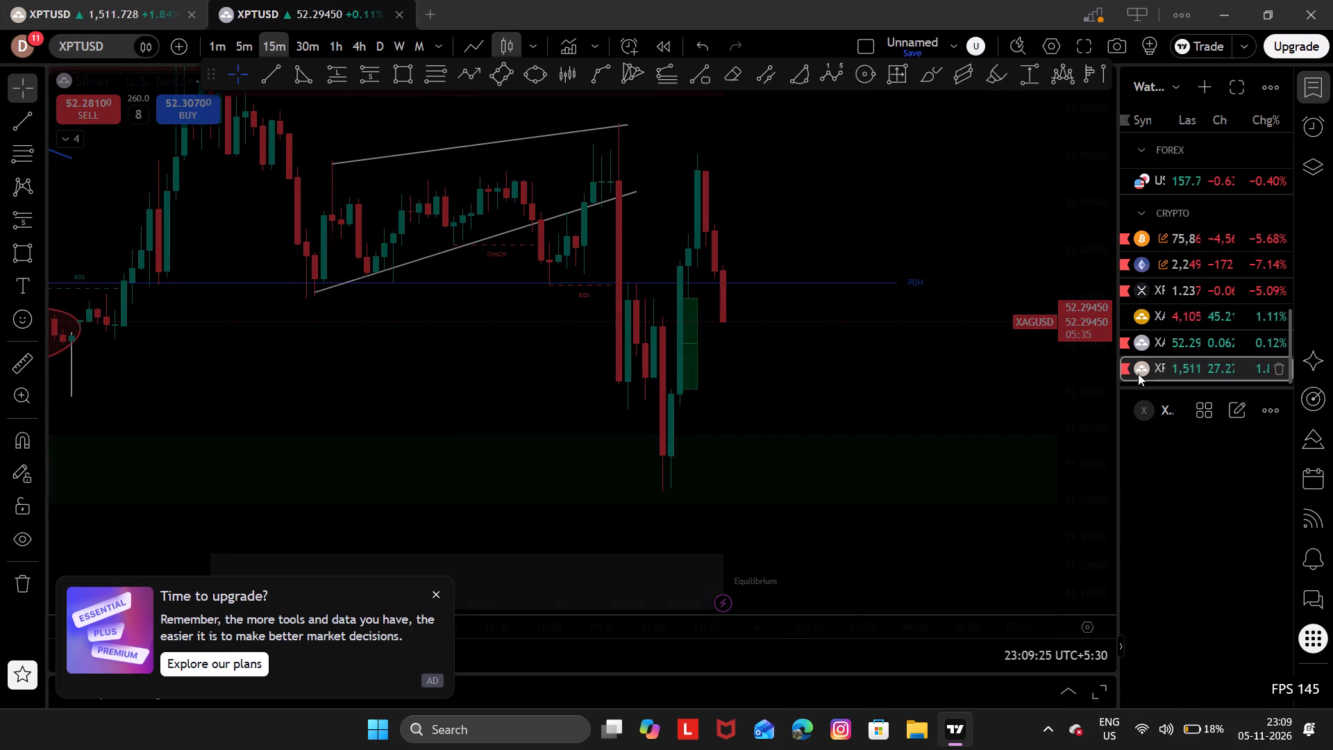
pyautogui.scroll(-1, 1182, 331)
pyautogui.moveTo(850, 354); pyautogui.dragTo(920, 335)
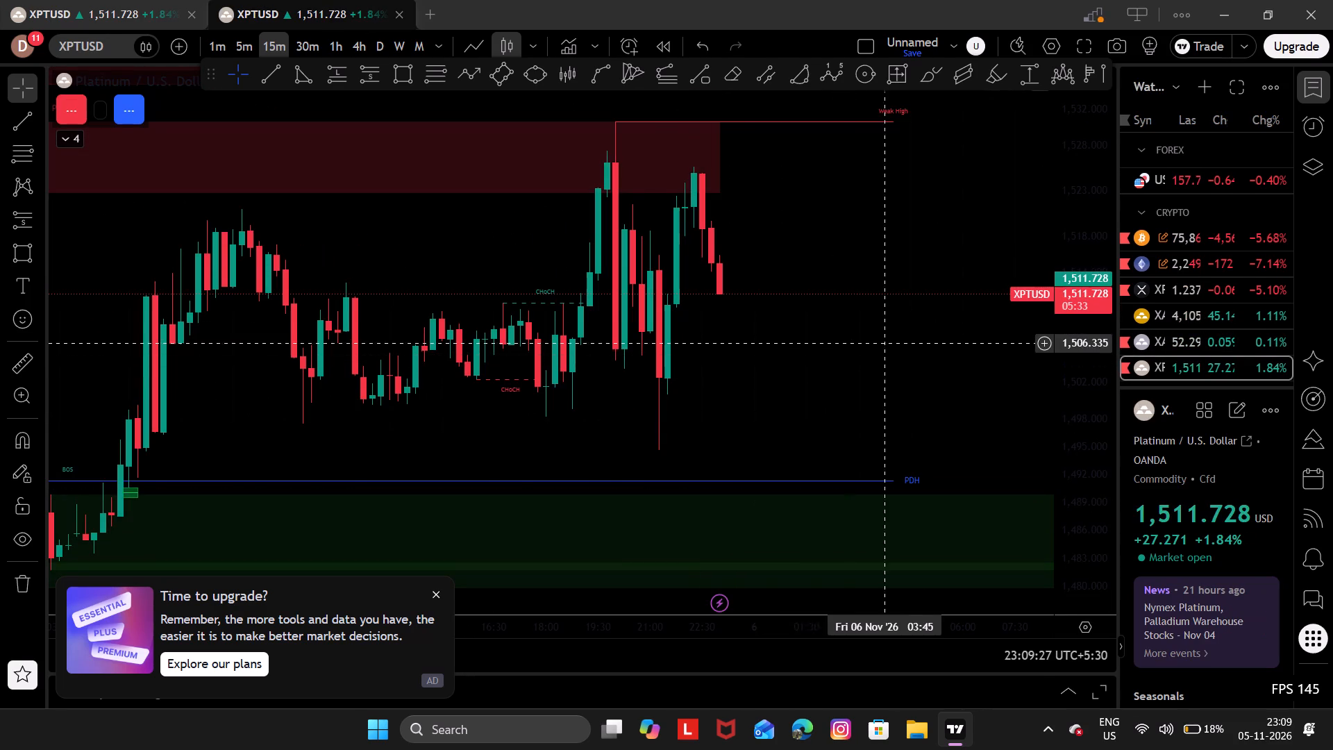
pyautogui.moveTo(920, 335); pyautogui.dragTo(973, 325)
pyautogui.moveTo(739, 340); pyautogui.dragTo(764, 330)
pyautogui.moveTo(167, 307); pyautogui.dragTo(543, 288)
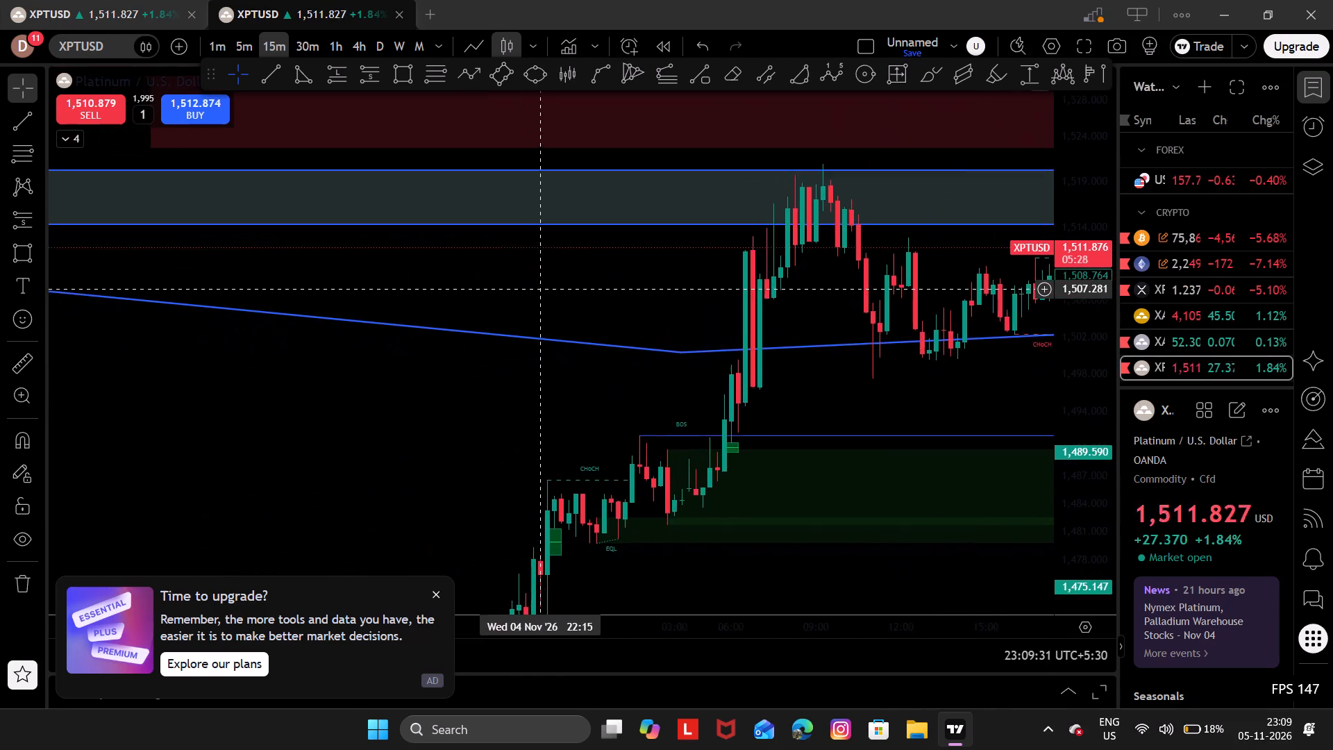
pyautogui.moveTo(543, 288); pyautogui.dragTo(529, 303)
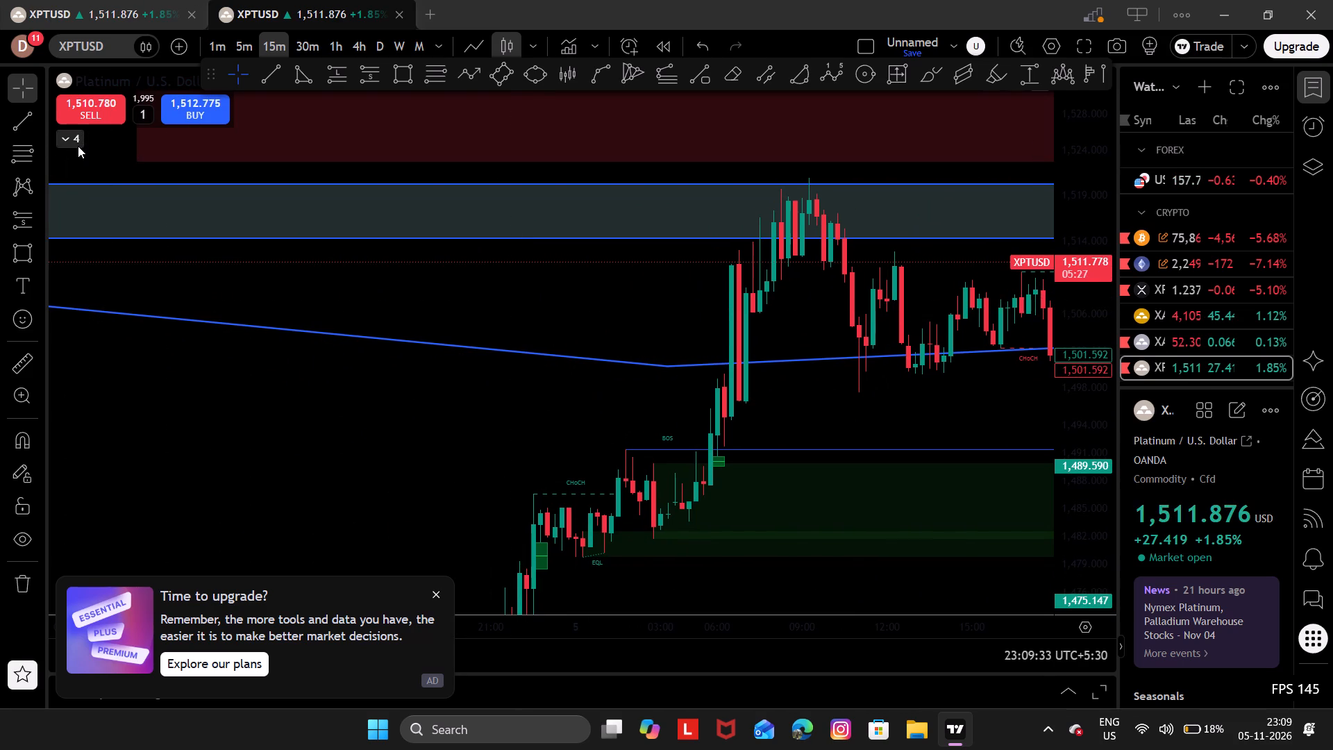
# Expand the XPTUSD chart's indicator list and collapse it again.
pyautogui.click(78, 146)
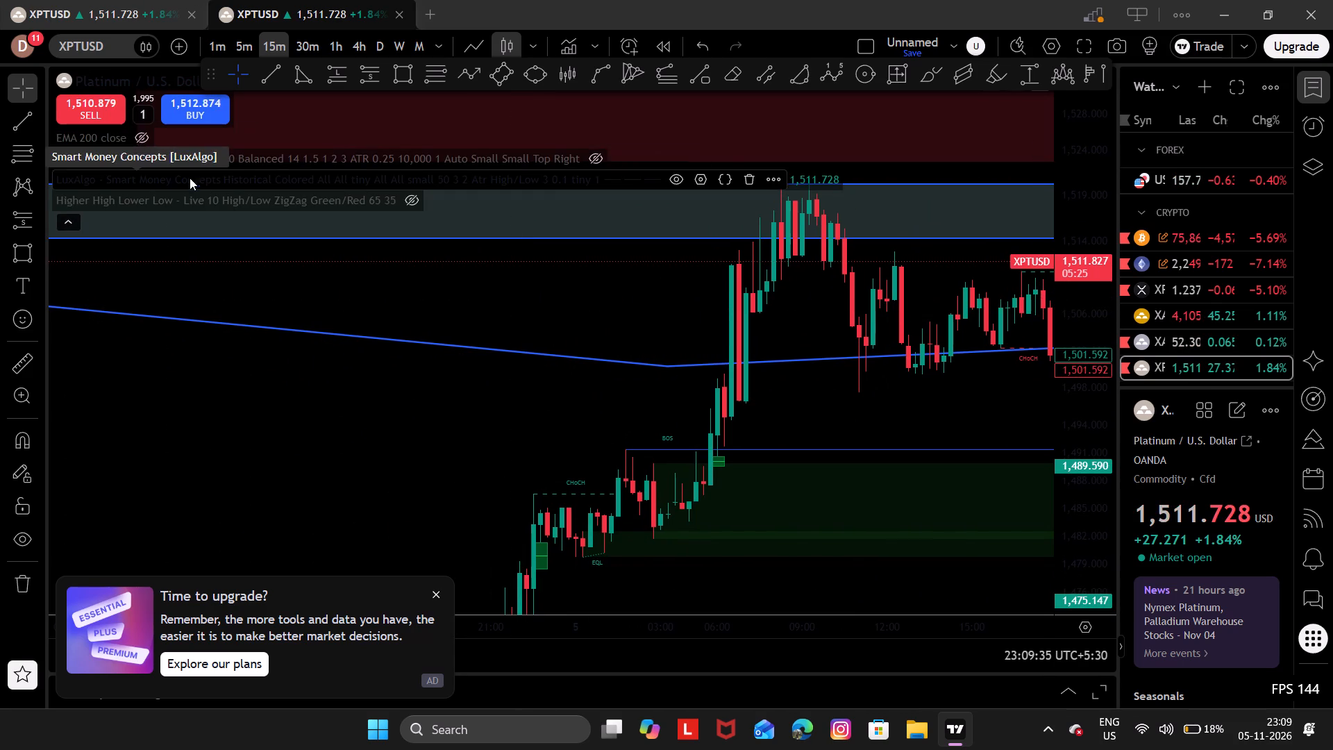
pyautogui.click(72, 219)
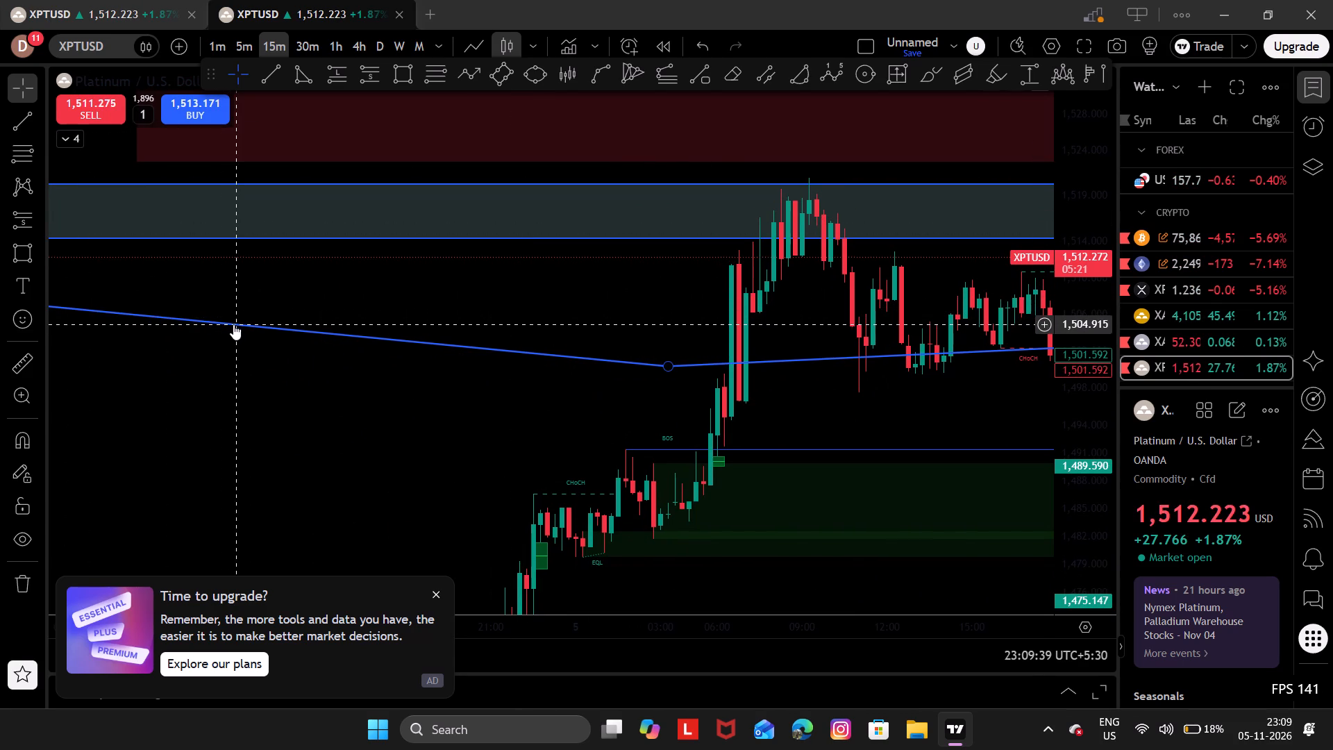
# Dismiss the upgrade advertisement covering the XPTUSD chart.
pyautogui.moveTo(383, 315); pyautogui.dragTo(12, 286)
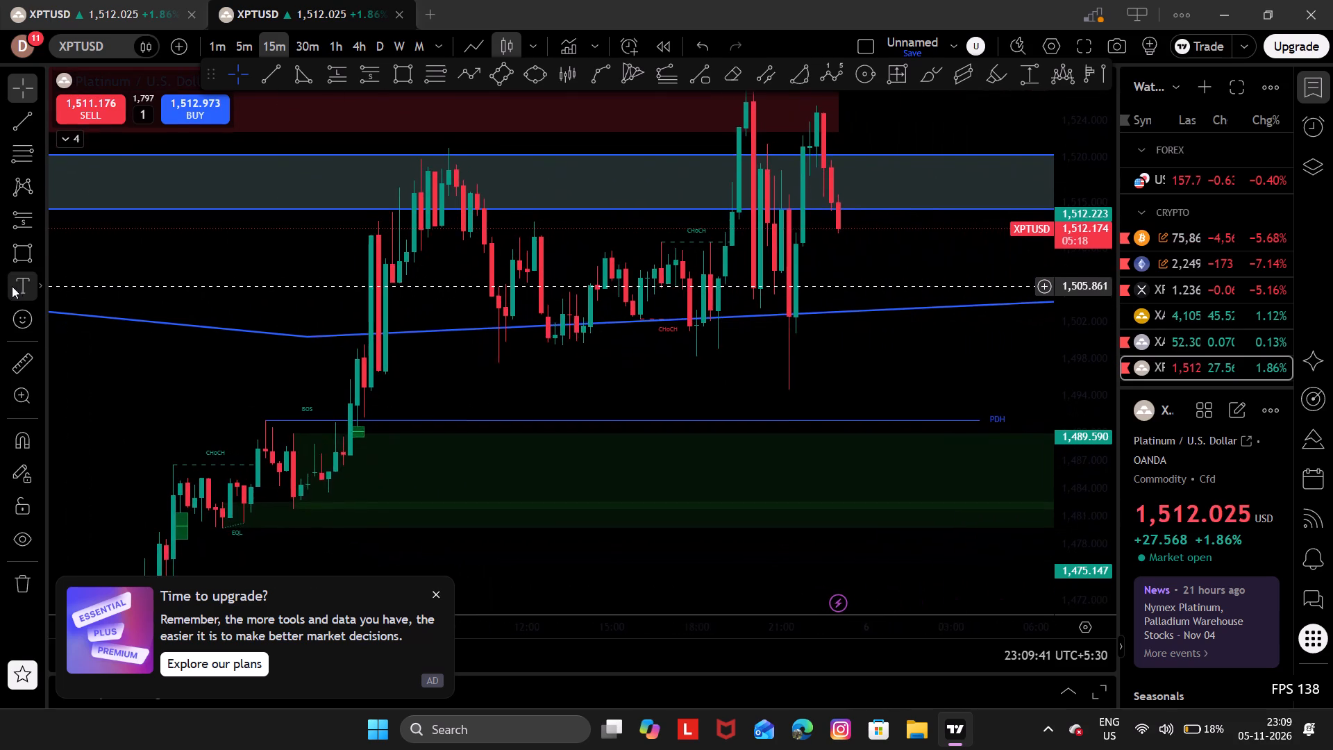
pyautogui.moveTo(12, 286); pyautogui.dragTo(62, 290)
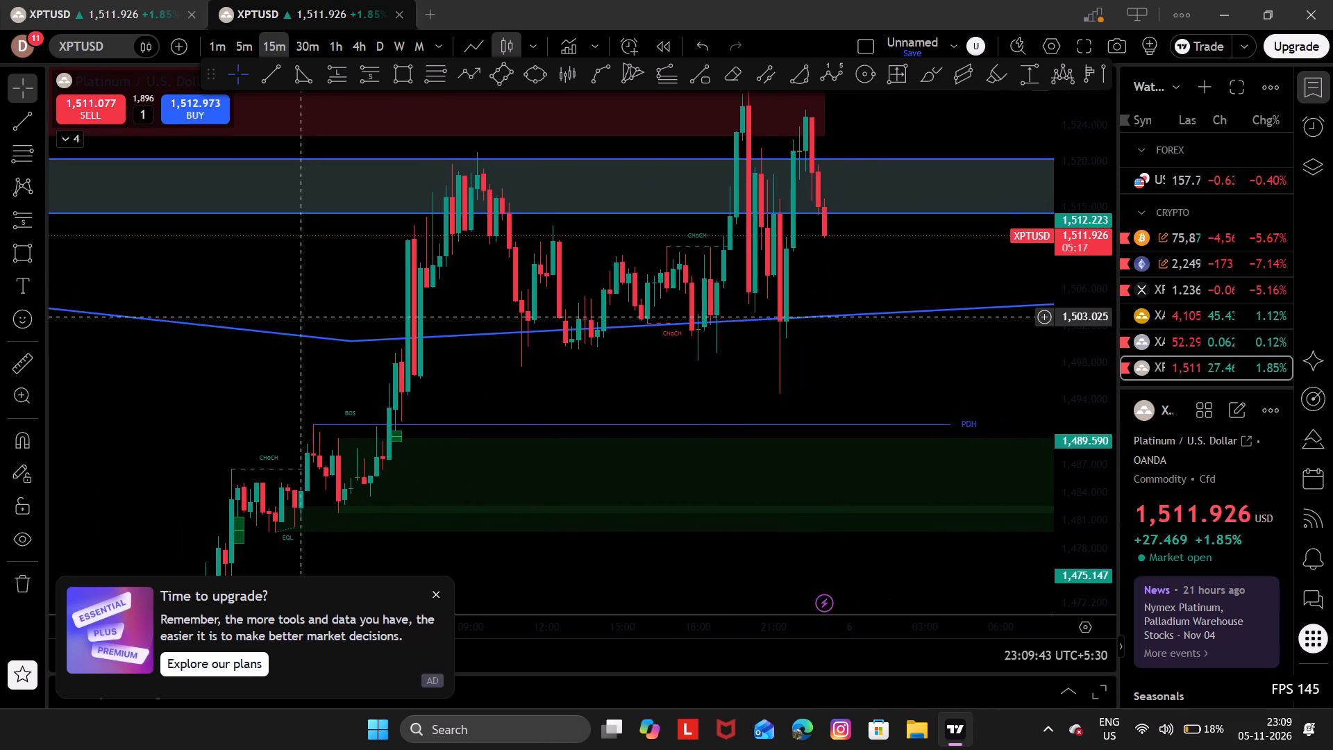
pyautogui.click(437, 590)
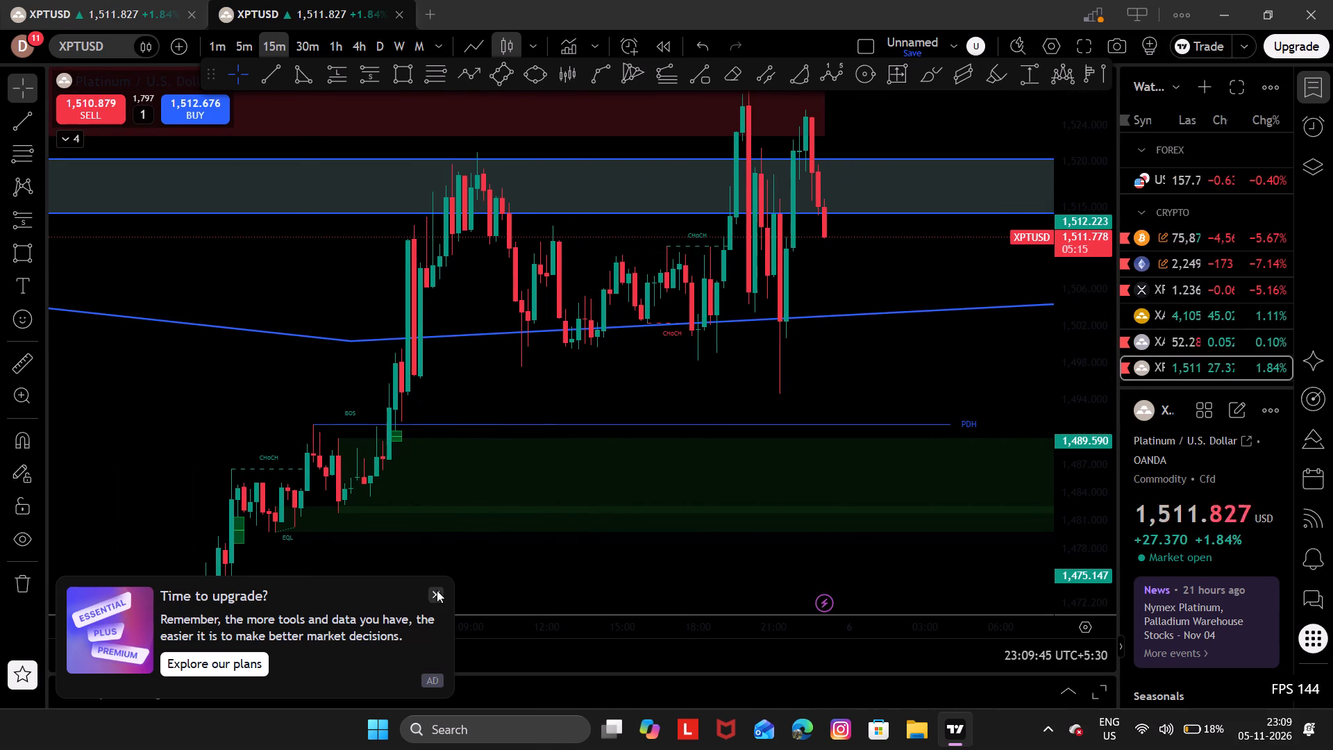
pyautogui.moveTo(358, 631); pyautogui.dragTo(740, 685)
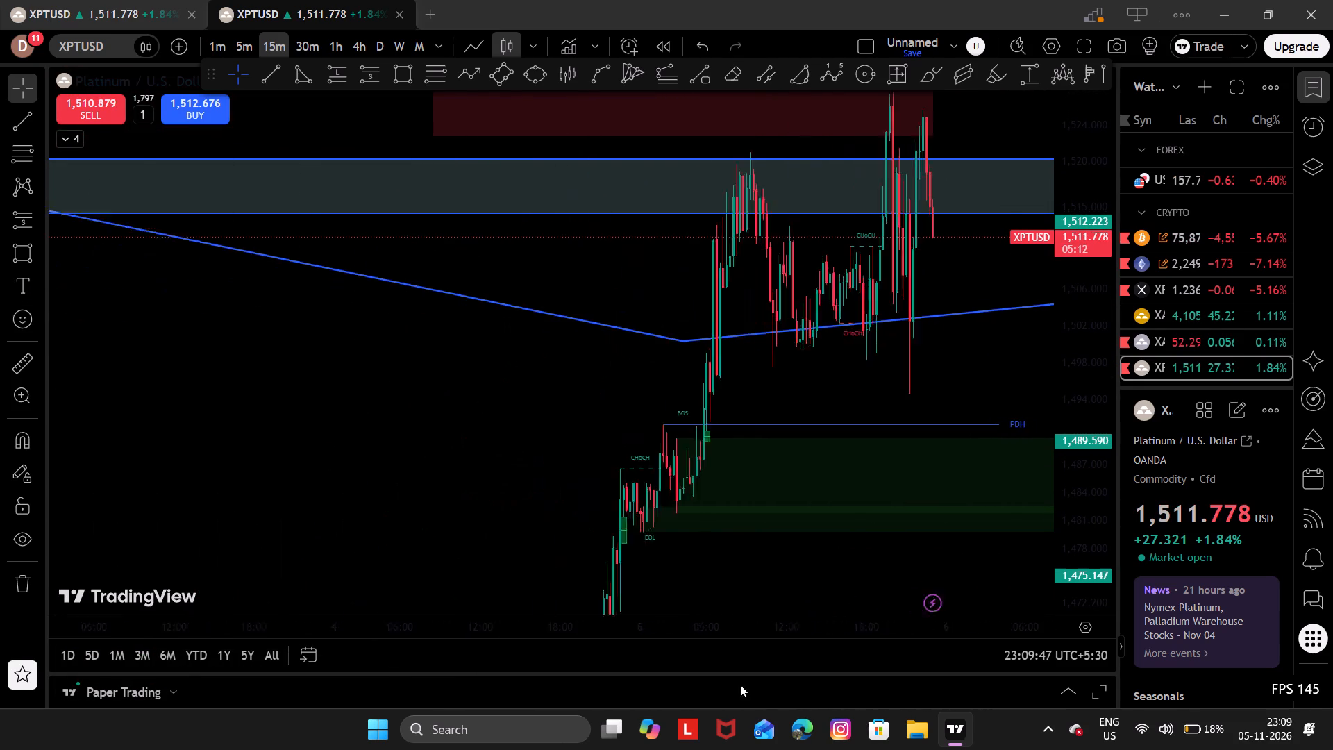
# Examine XPTUSD's latest 5 Nov candles around the blue-bordered zone, the rising trend line and the red supply zone.
pyautogui.moveTo(740, 685); pyautogui.dragTo(203, 667)
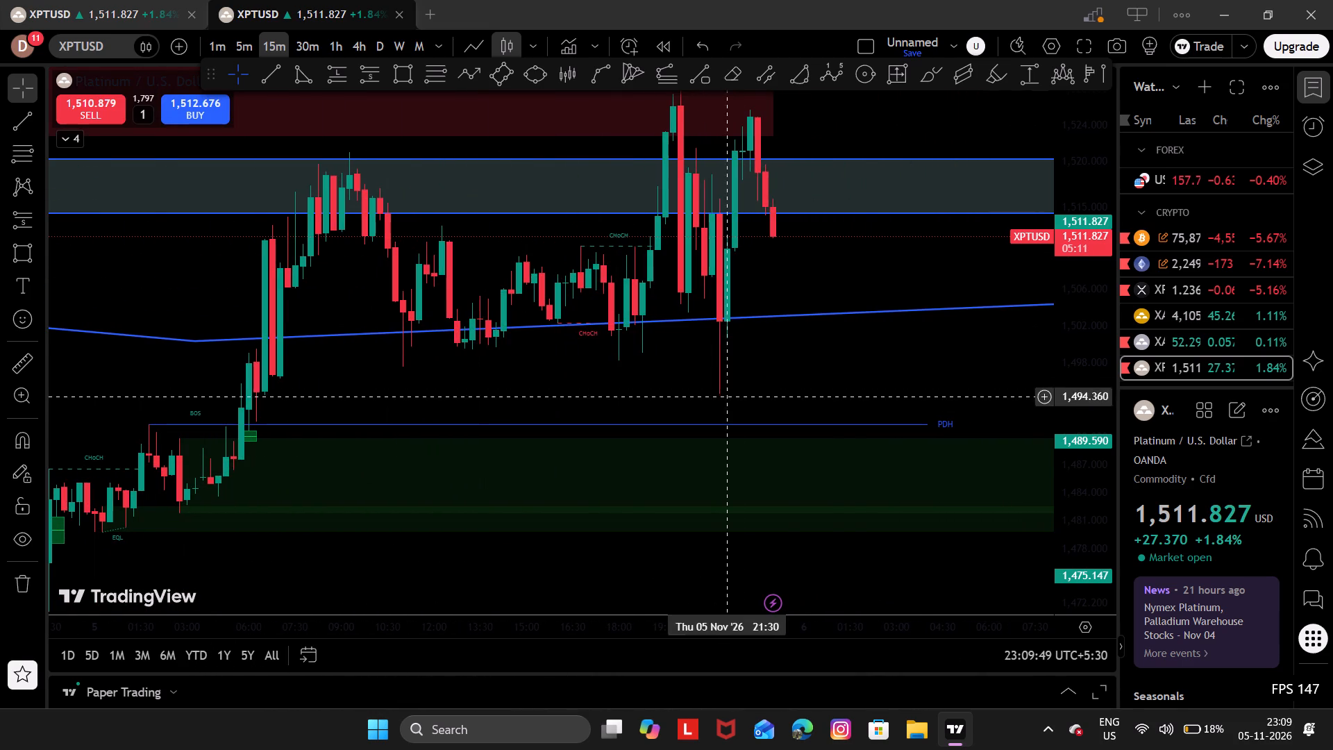
pyautogui.moveTo(864, 339); pyautogui.dragTo(788, 376)
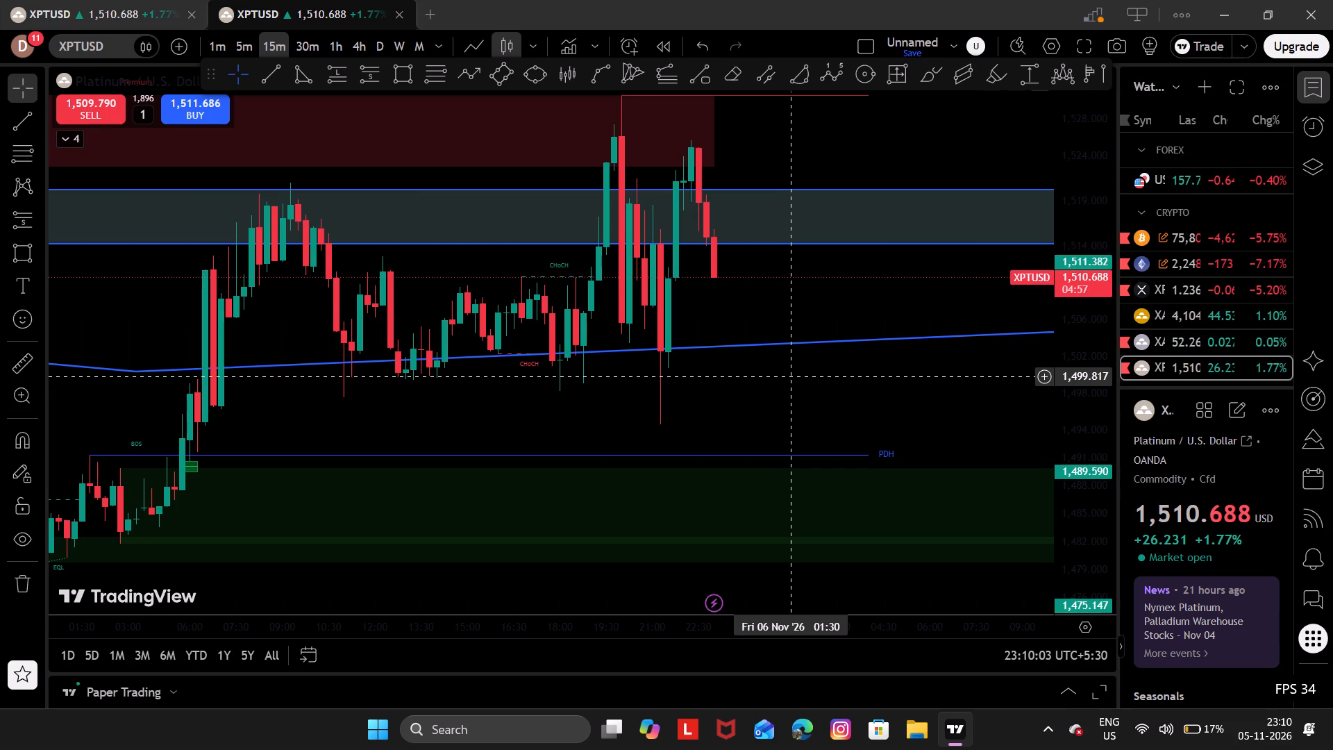
# Switch the chart to BTCUSD and extend the white near-horizontal line at about 78,700 forward to just past the steep 5 Nov sell-off.
pyautogui.click(1204, 246)
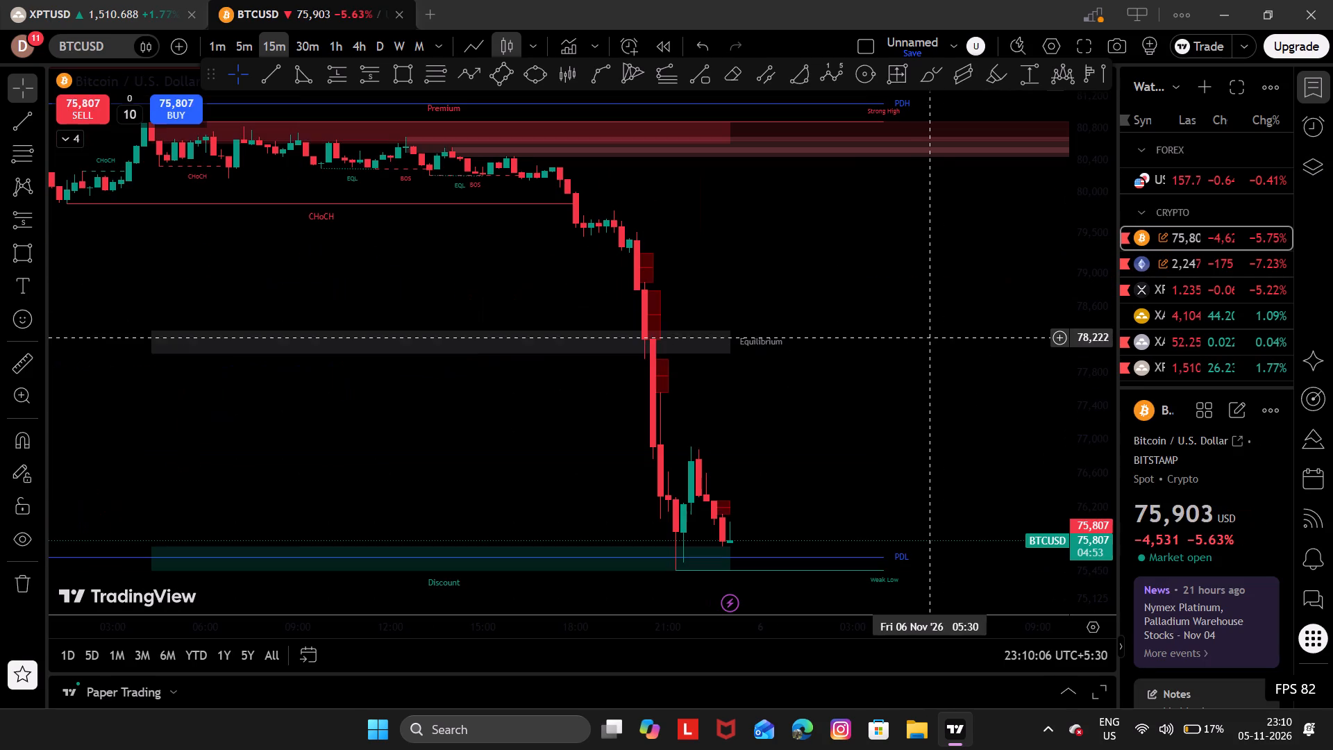
pyautogui.moveTo(808, 367); pyautogui.dragTo(866, 294)
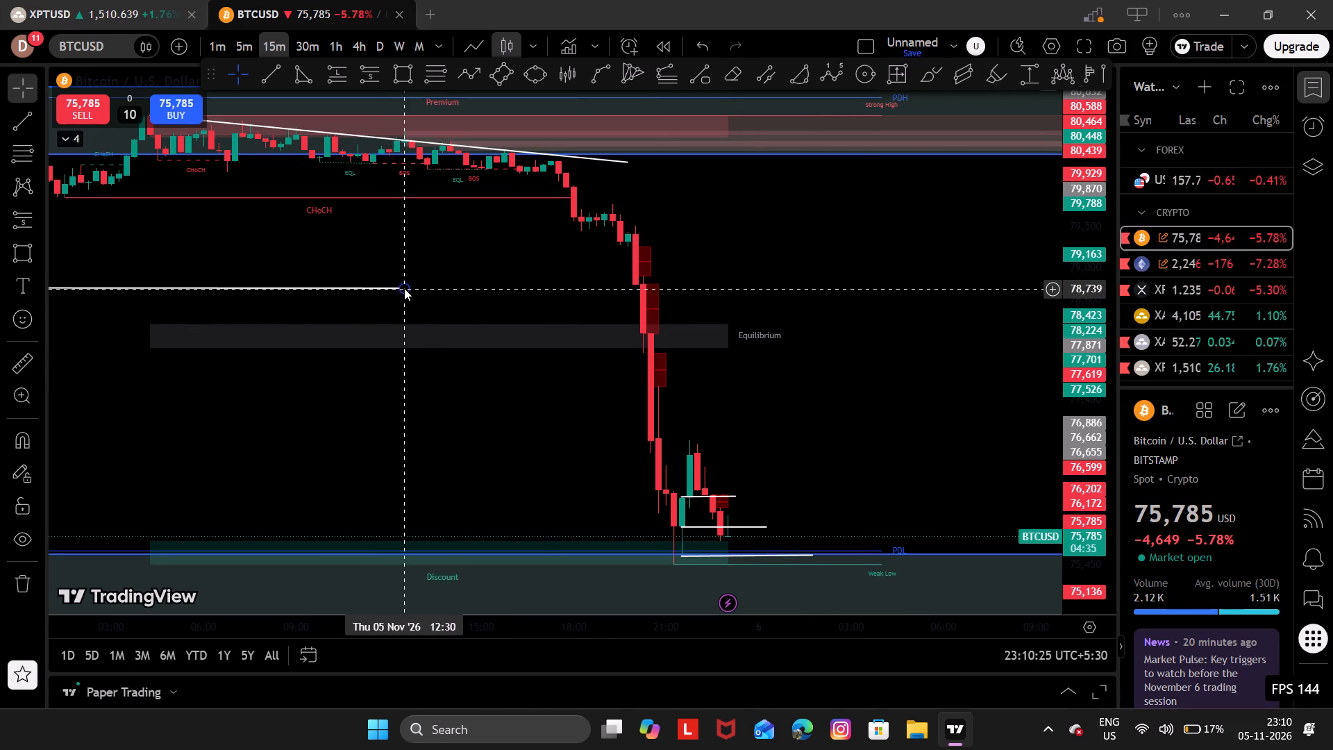
pyautogui.moveTo(401, 290); pyautogui.dragTo(637, 294)
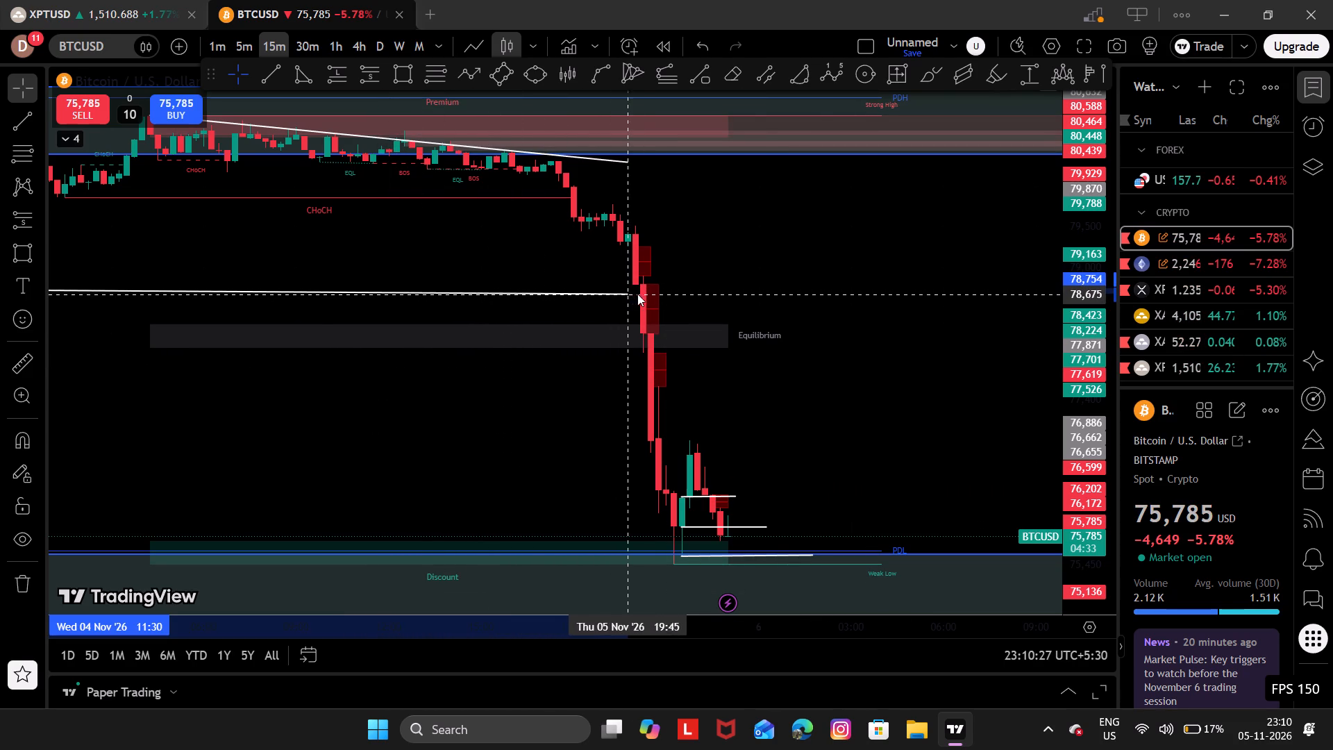
pyautogui.moveTo(637, 294); pyautogui.dragTo(672, 289)
pyautogui.moveTo(717, 311); pyautogui.dragTo(959, 380)
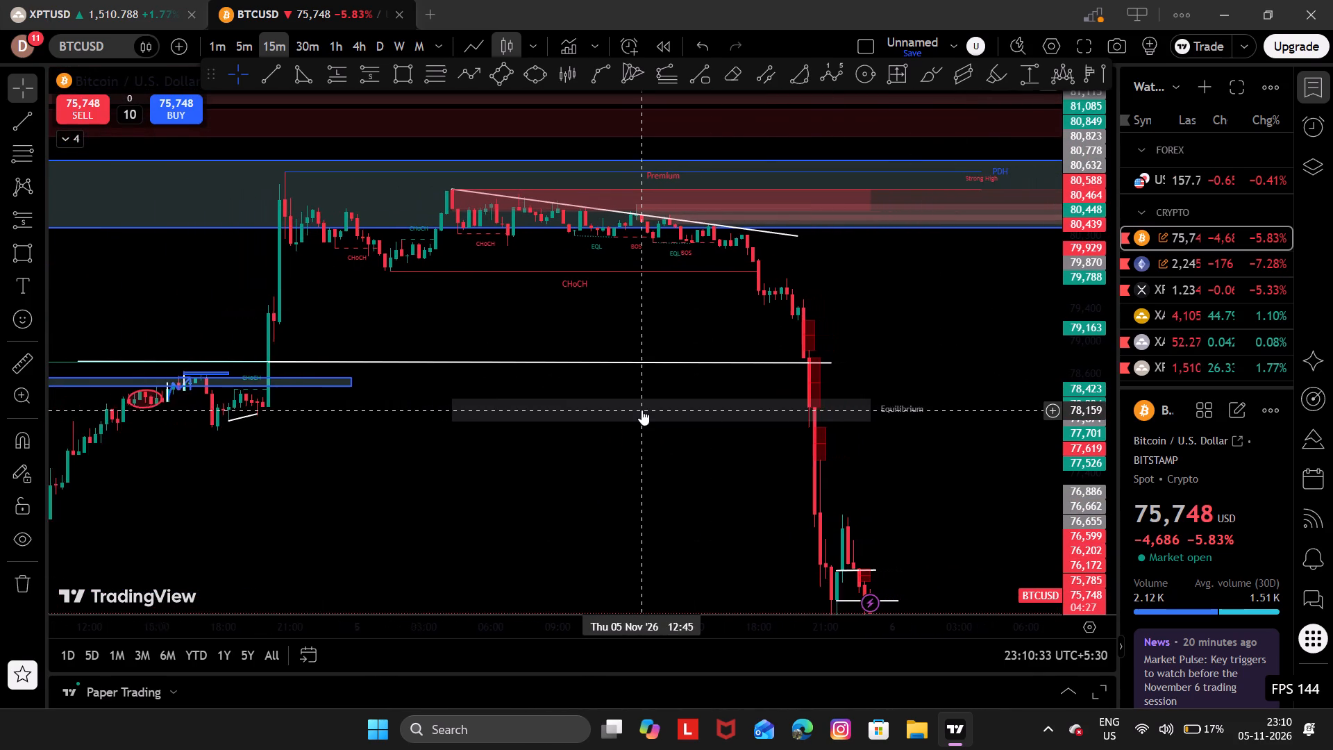
pyautogui.moveTo(539, 501); pyautogui.dragTo(361, 443)
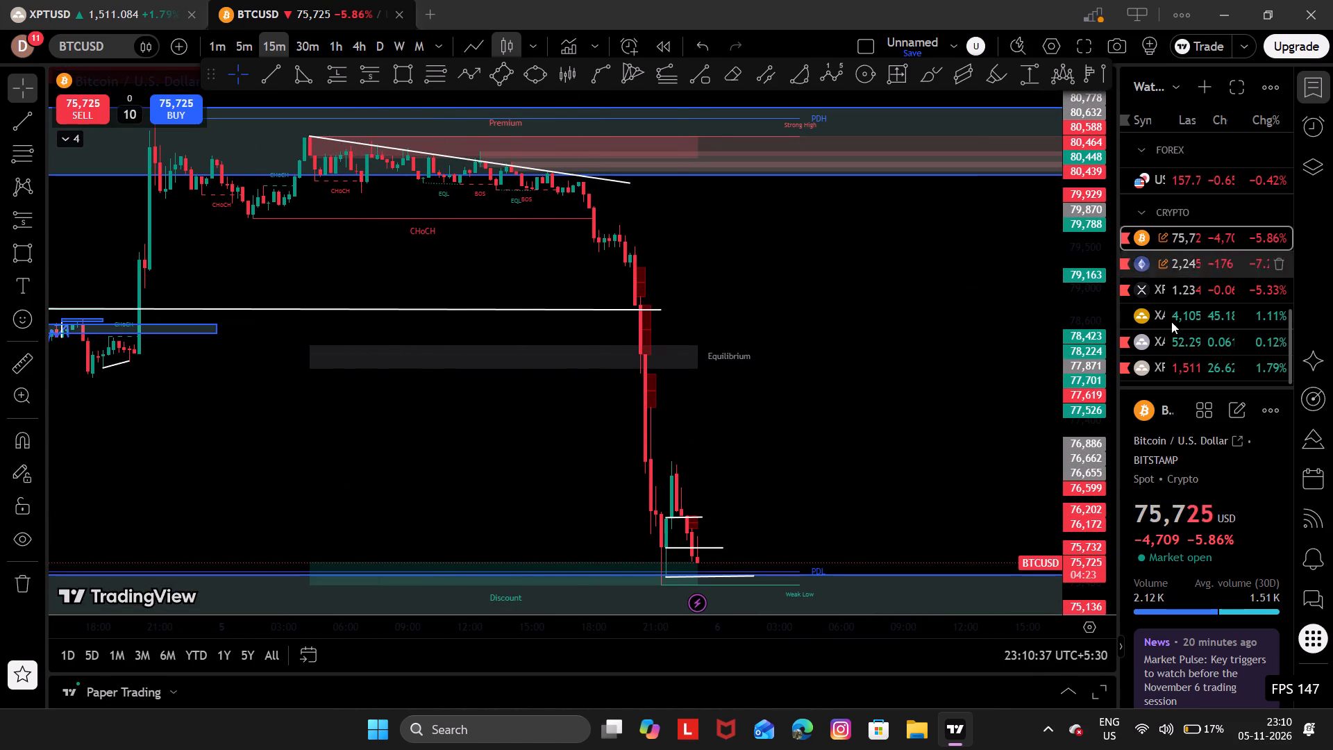
# Switch the chart to XRPUSD.
pyautogui.scroll(-1, 1152, 335)
pyautogui.click(1164, 283)
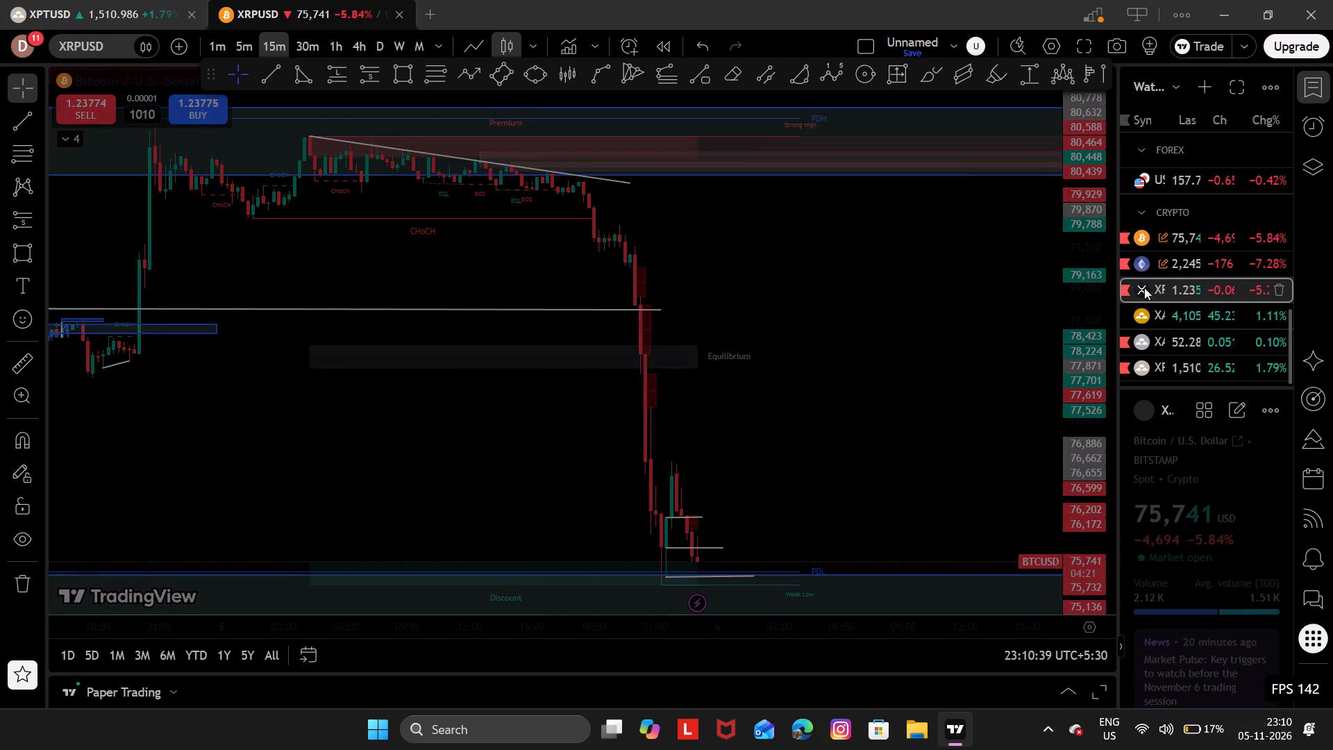
# Toggle the red flag on XAUUSD in the watchlist.
pyautogui.click(1132, 313)
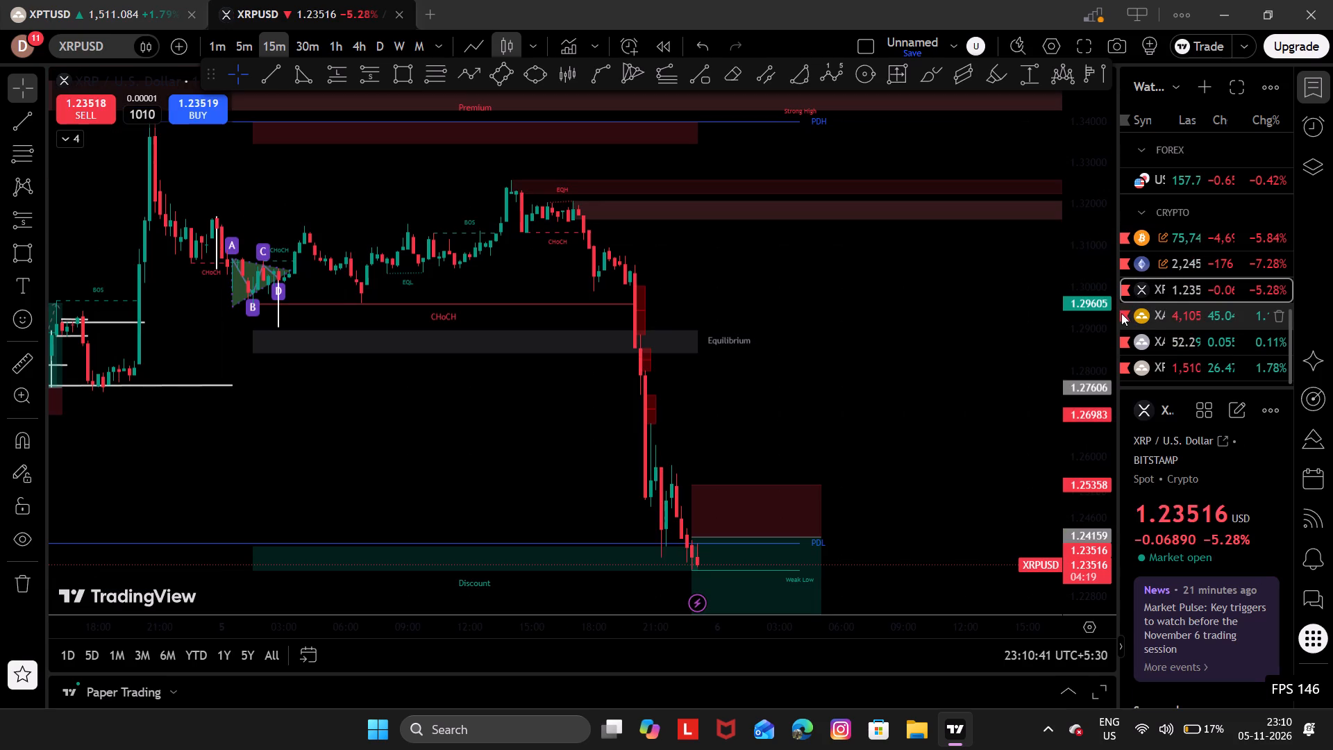
pyautogui.click(1121, 313)
pyautogui.click(1014, 320)
# Examine XRPUSD's sell-off into the Discount zone and the short position's stop and target areas around the latest candles.
pyautogui.moveTo(1014, 320); pyautogui.dragTo(991, 258)
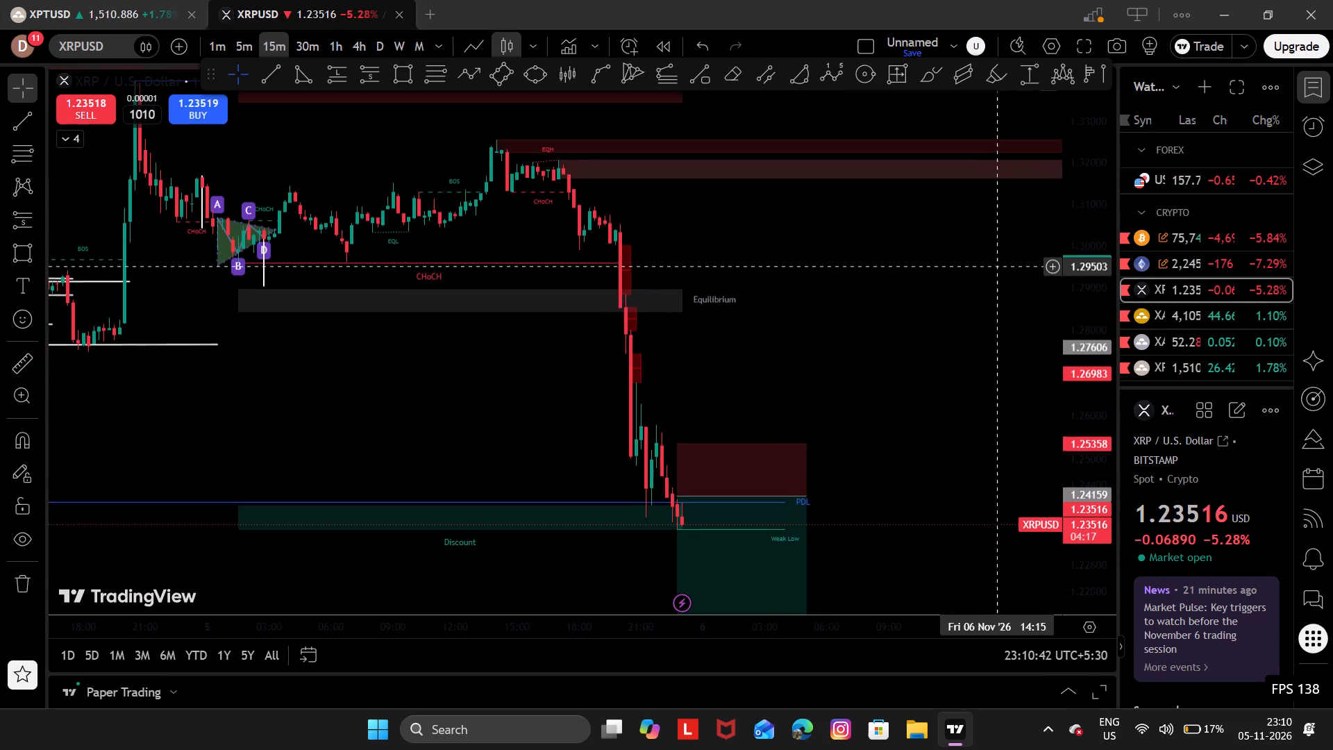
pyautogui.moveTo(991, 258); pyautogui.dragTo(987, 239)
pyautogui.moveTo(1104, 299); pyautogui.dragTo(1085, 381)
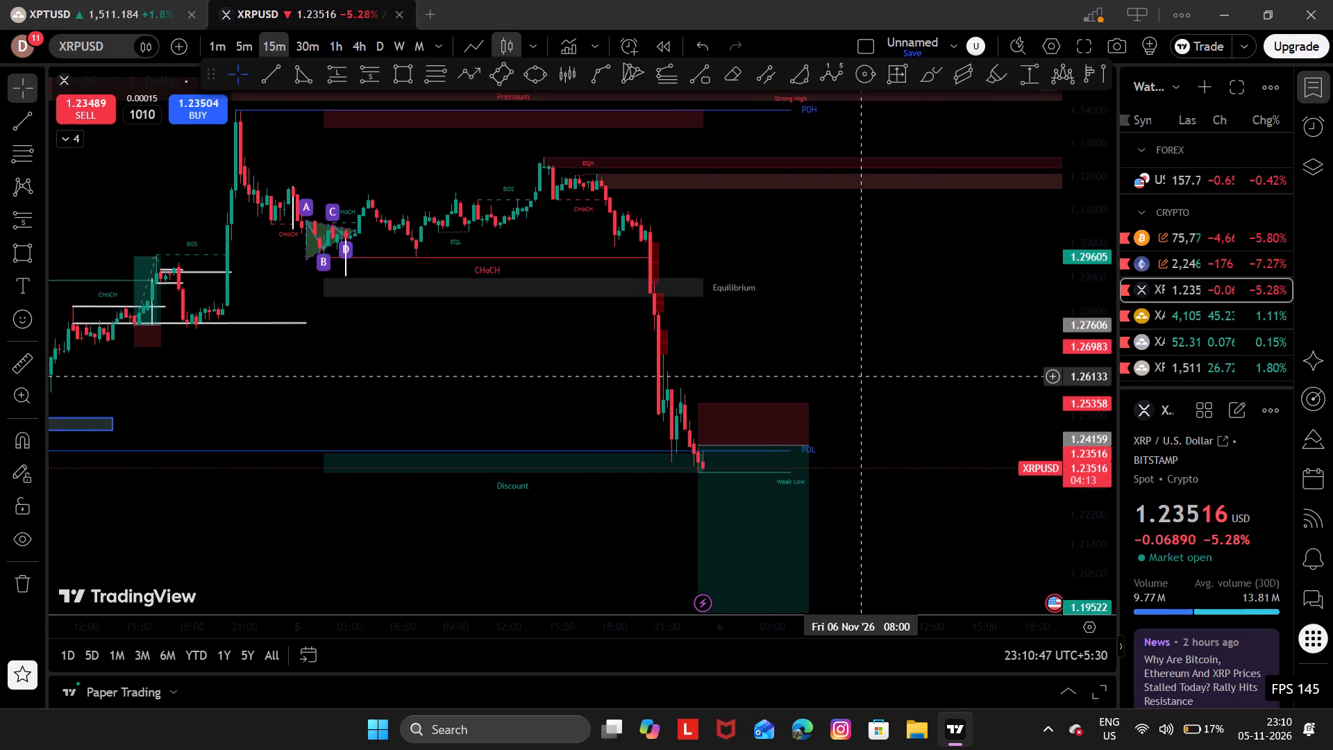
pyautogui.moveTo(483, 392); pyautogui.dragTo(410, 388)
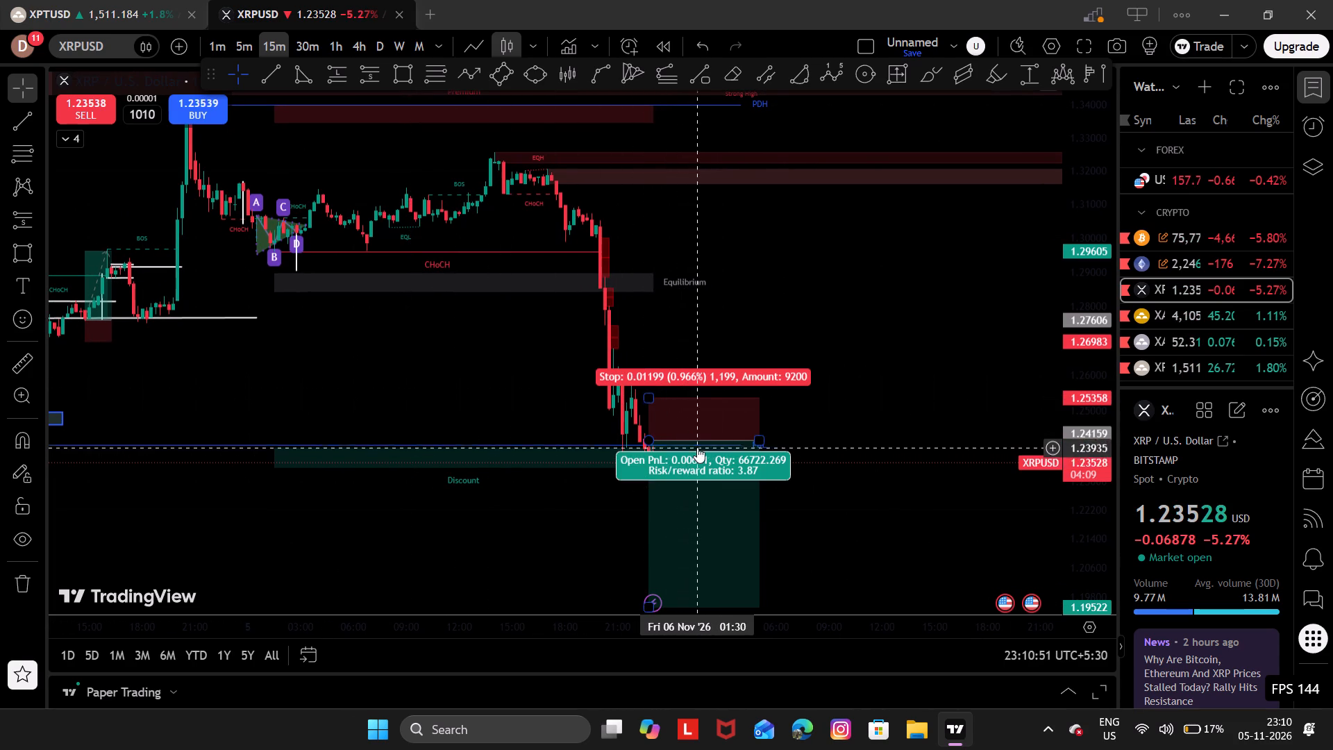
pyautogui.moveTo(797, 415); pyautogui.dragTo(766, 331)
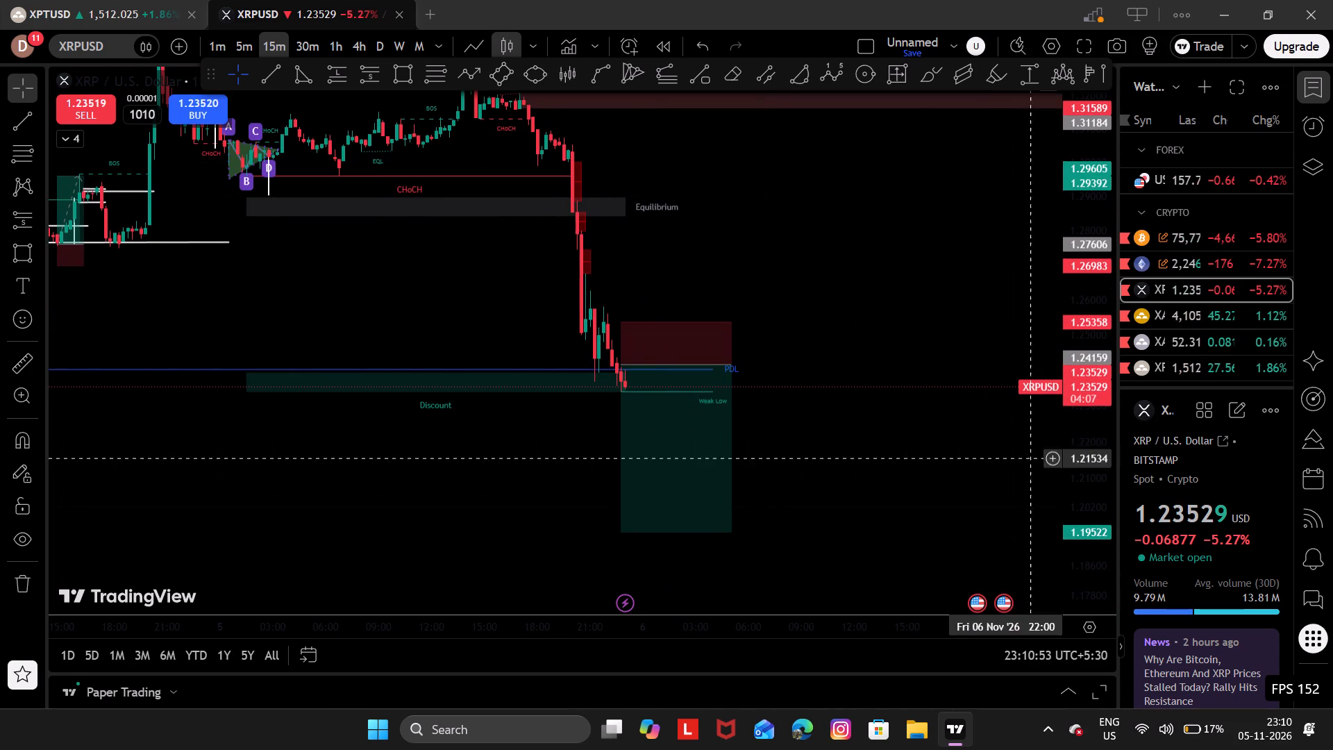
pyautogui.moveTo(1092, 457); pyautogui.dragTo(1097, 224)
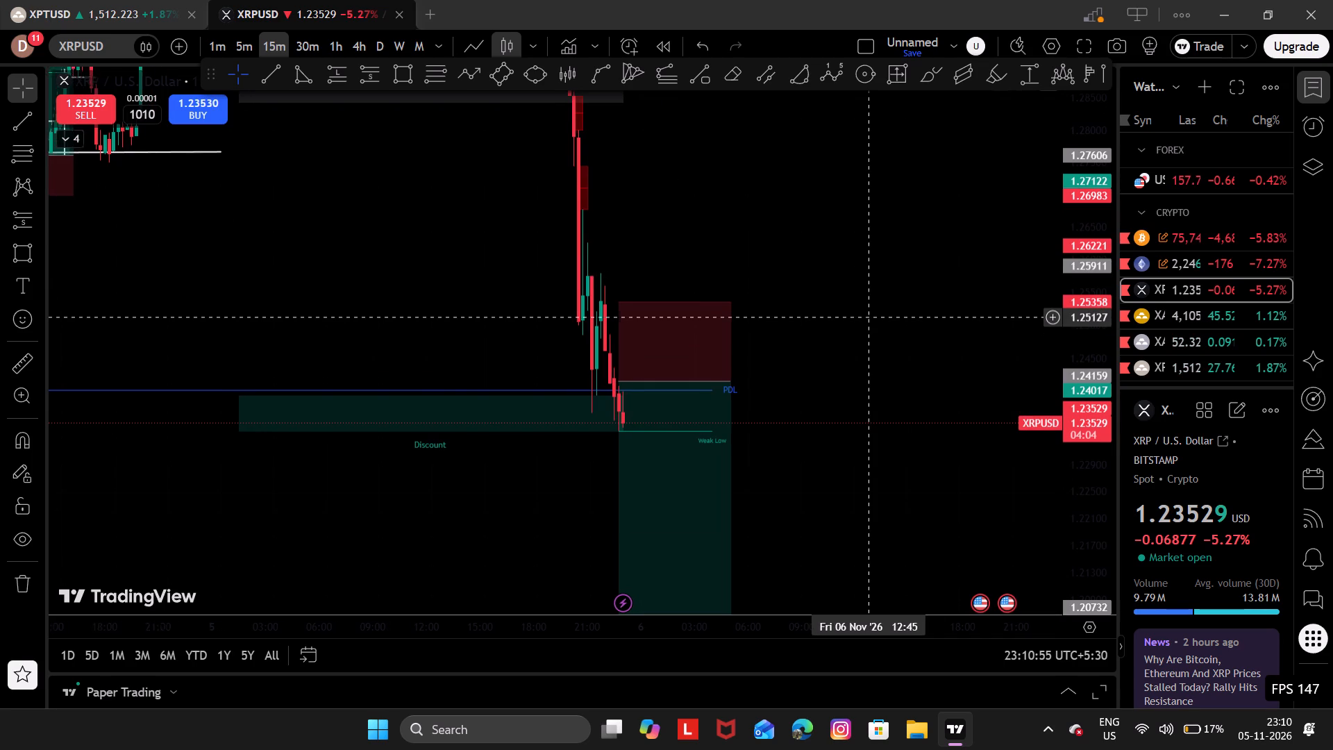
pyautogui.moveTo(705, 474); pyautogui.dragTo(696, 474)
pyautogui.click(908, 514)
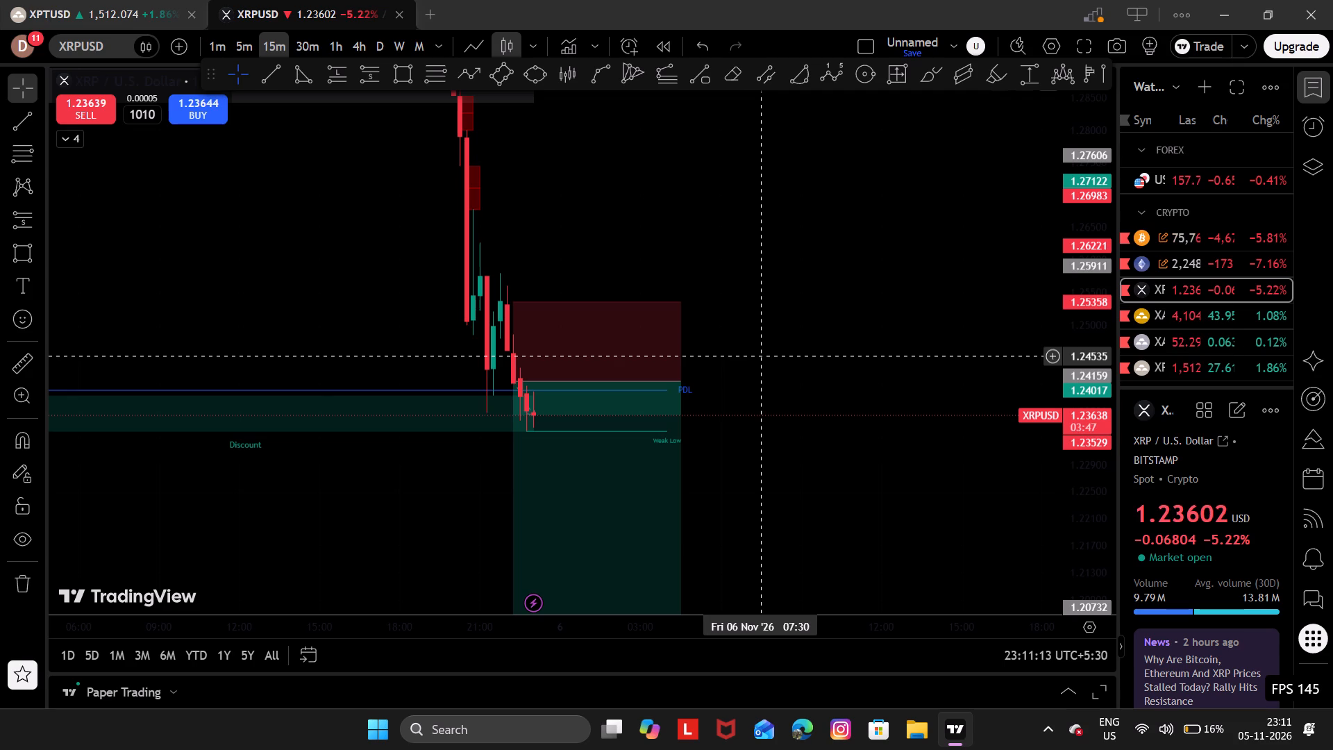
pyautogui.moveTo(799, 351); pyautogui.dragTo(836, 349)
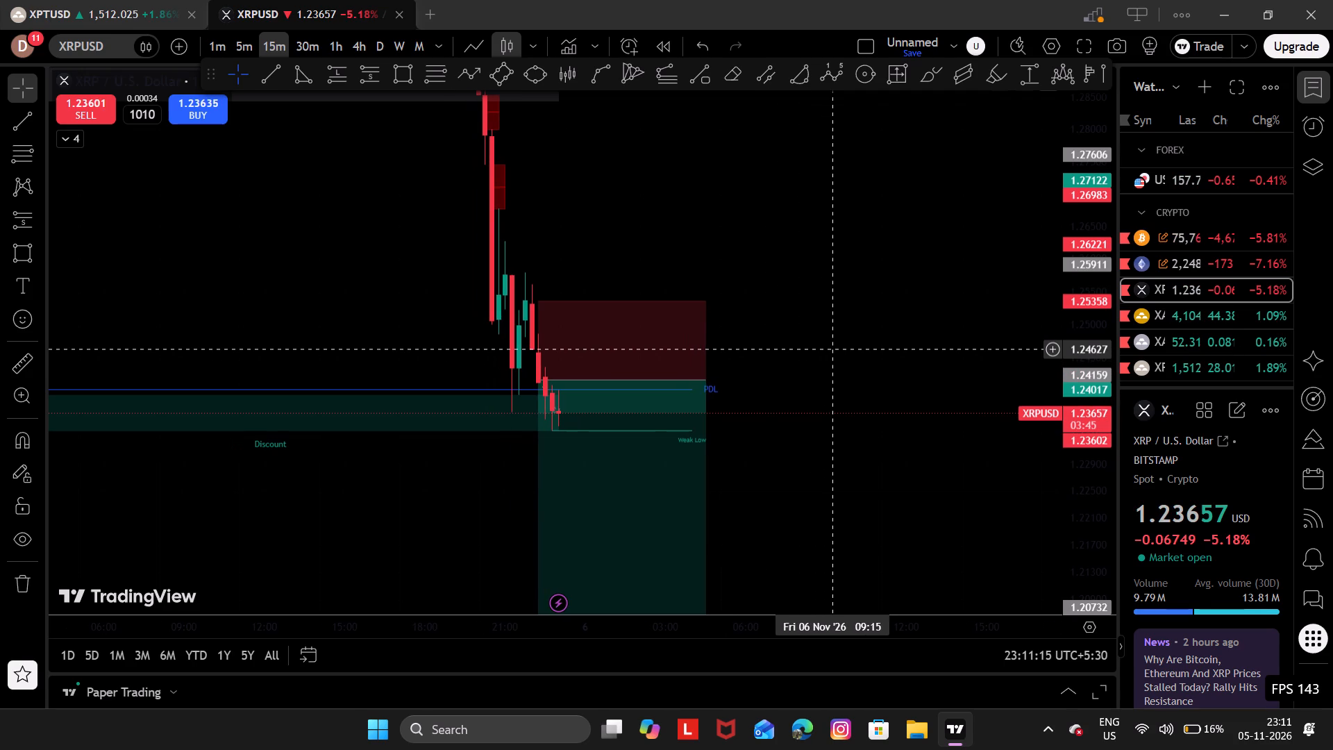
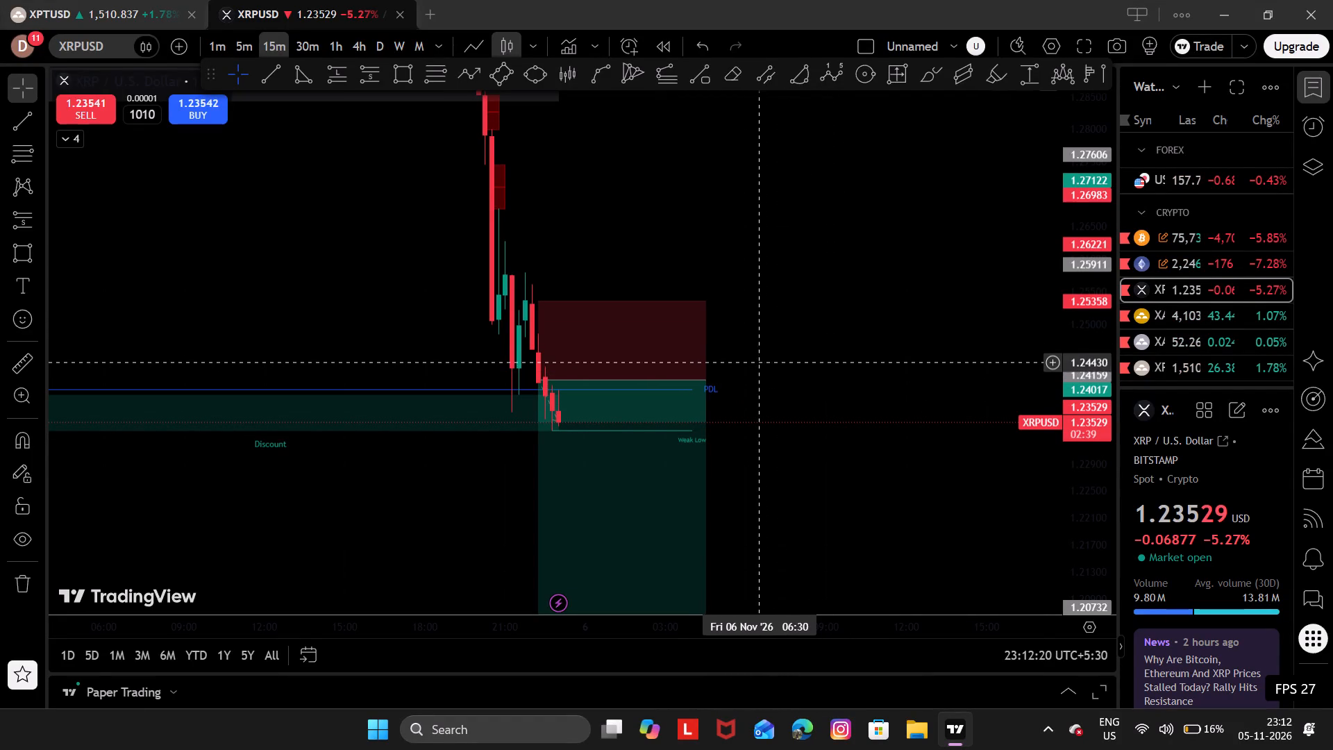
# Draw a near-horizontal white trend line at about 1.2400 from the 5 Nov 21:30 candle to about 07:00 on 6 Nov.
pyautogui.hscroll(-1, 795, 381)
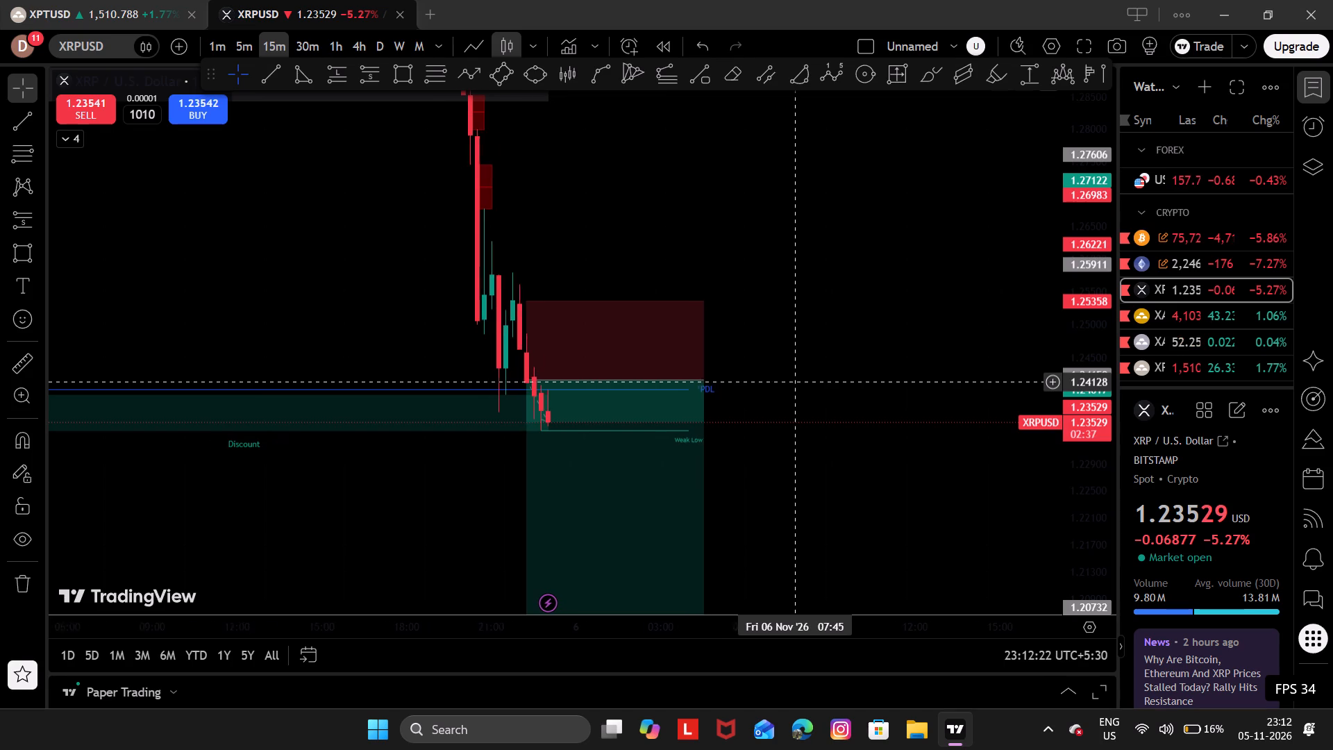
pyautogui.click(278, 80)
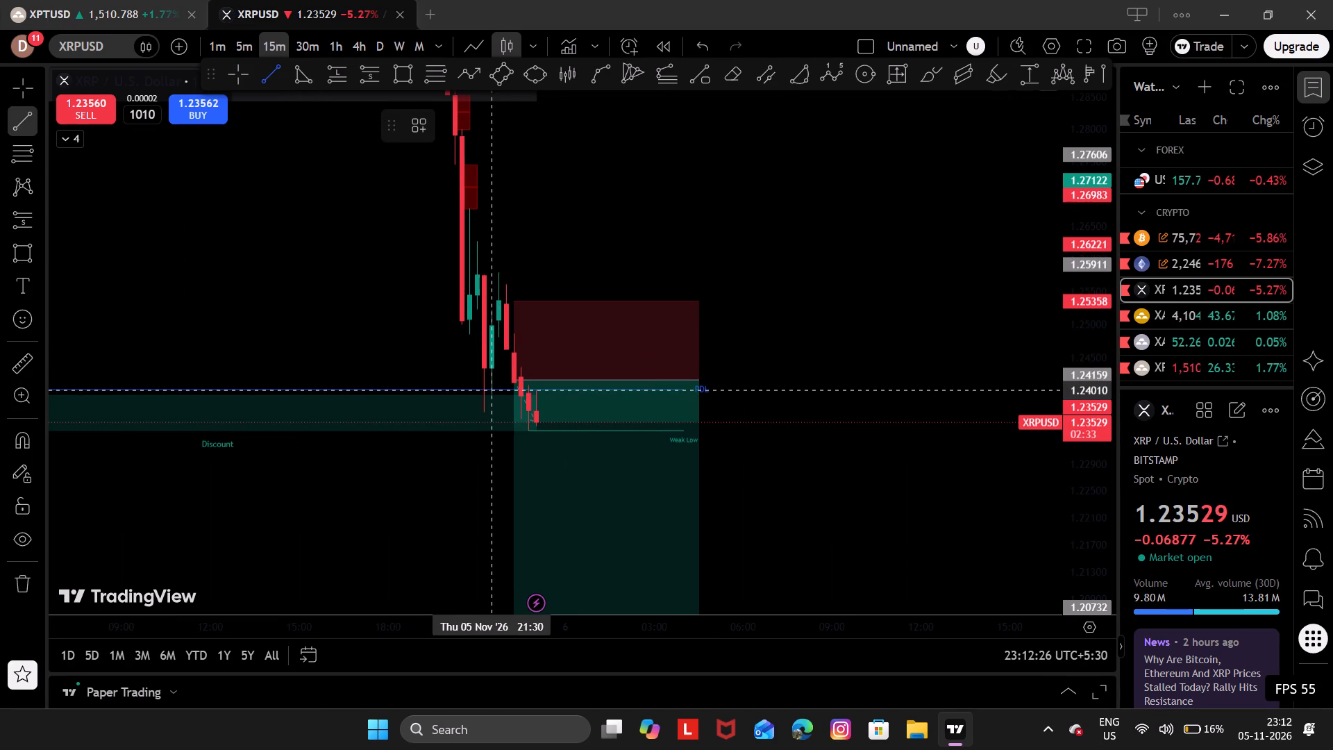
pyautogui.moveTo(489, 391); pyautogui.dragTo(590, 389)
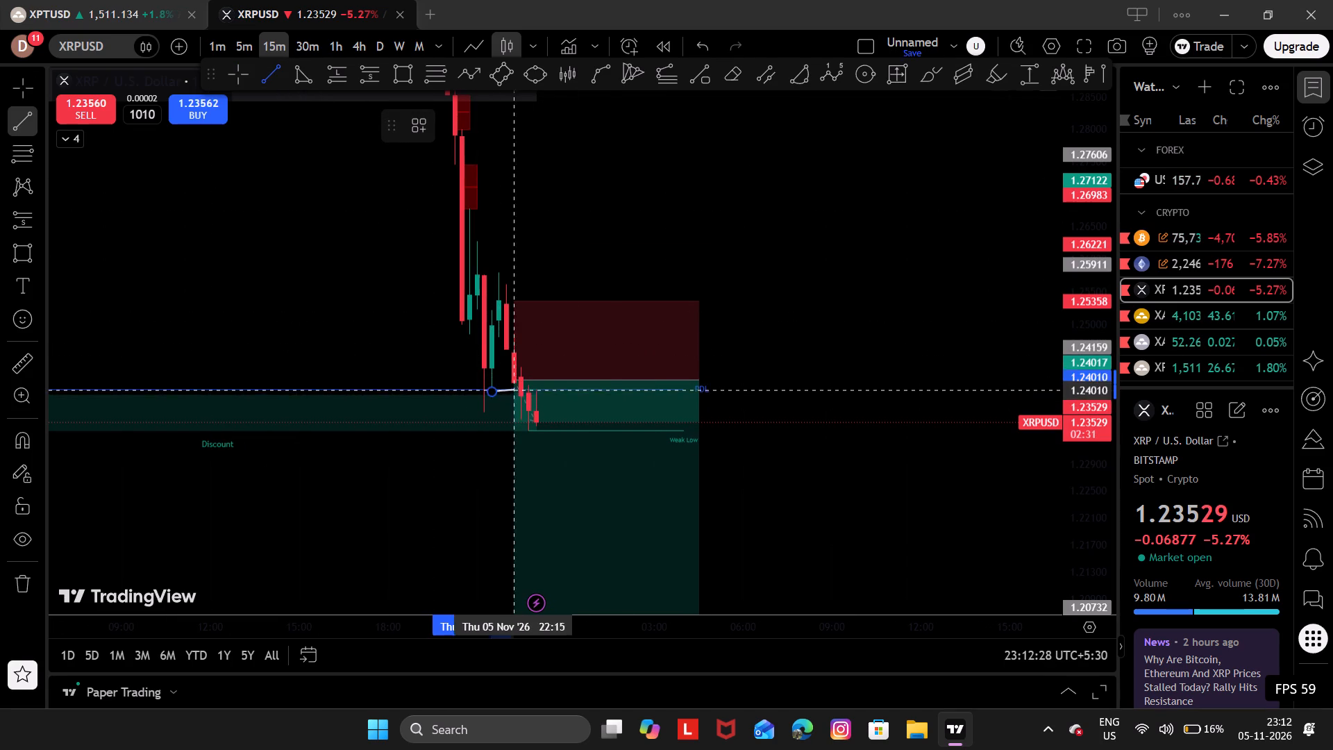
pyautogui.moveTo(590, 389); pyautogui.dragTo(628, 397)
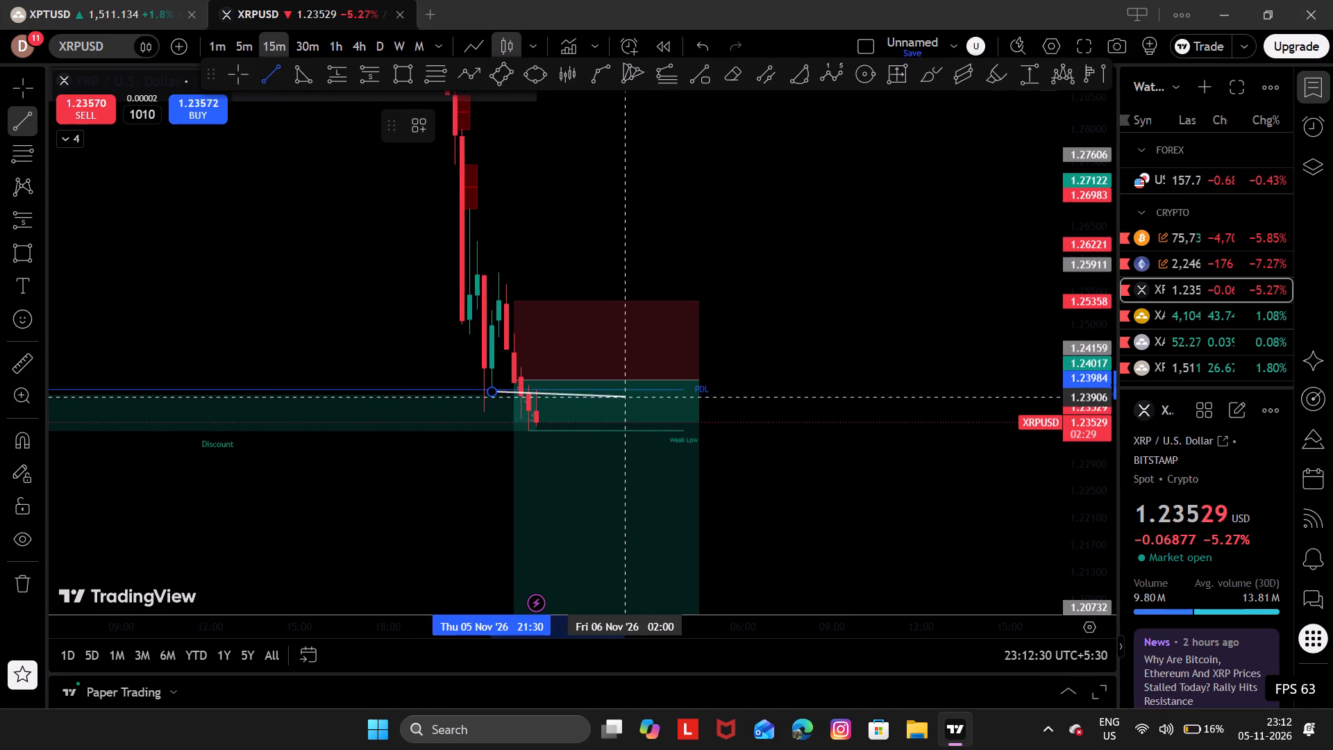
pyautogui.moveTo(628, 397); pyautogui.dragTo(628, 394)
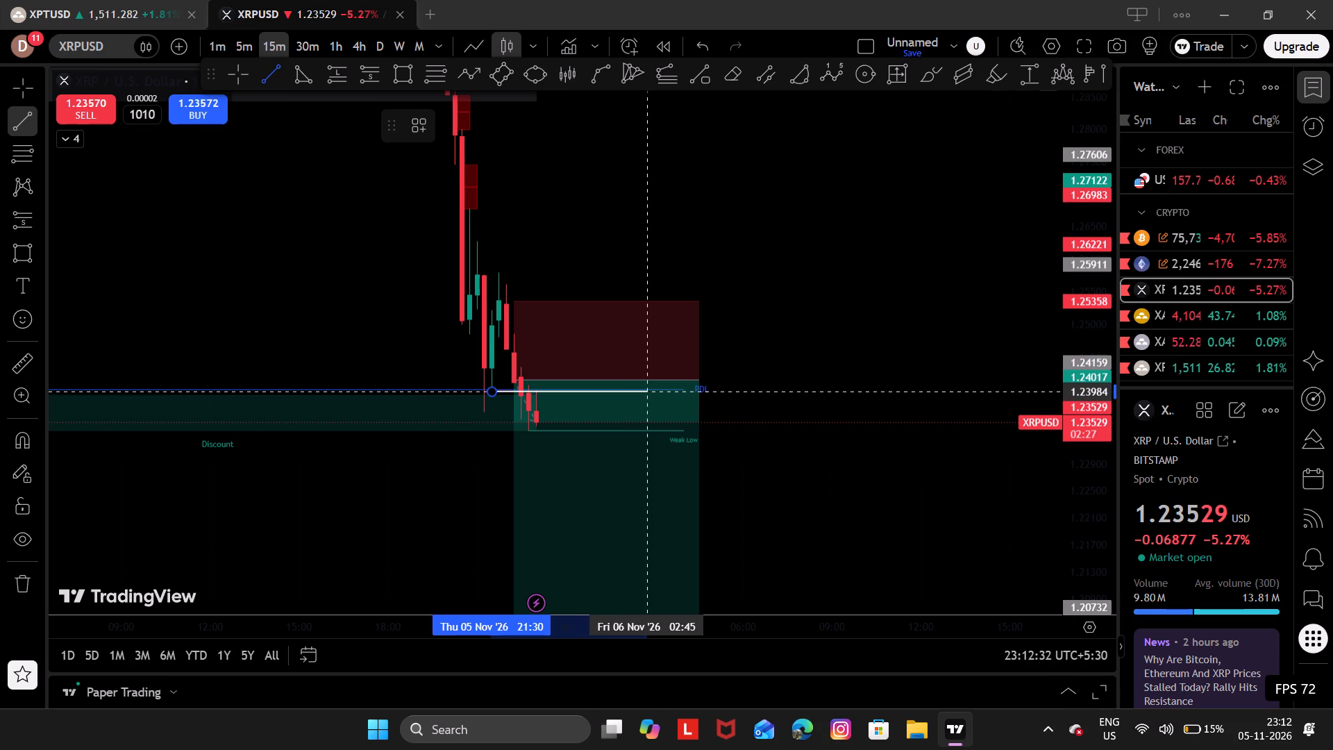
pyautogui.click(776, 392)
pyautogui.click(808, 403)
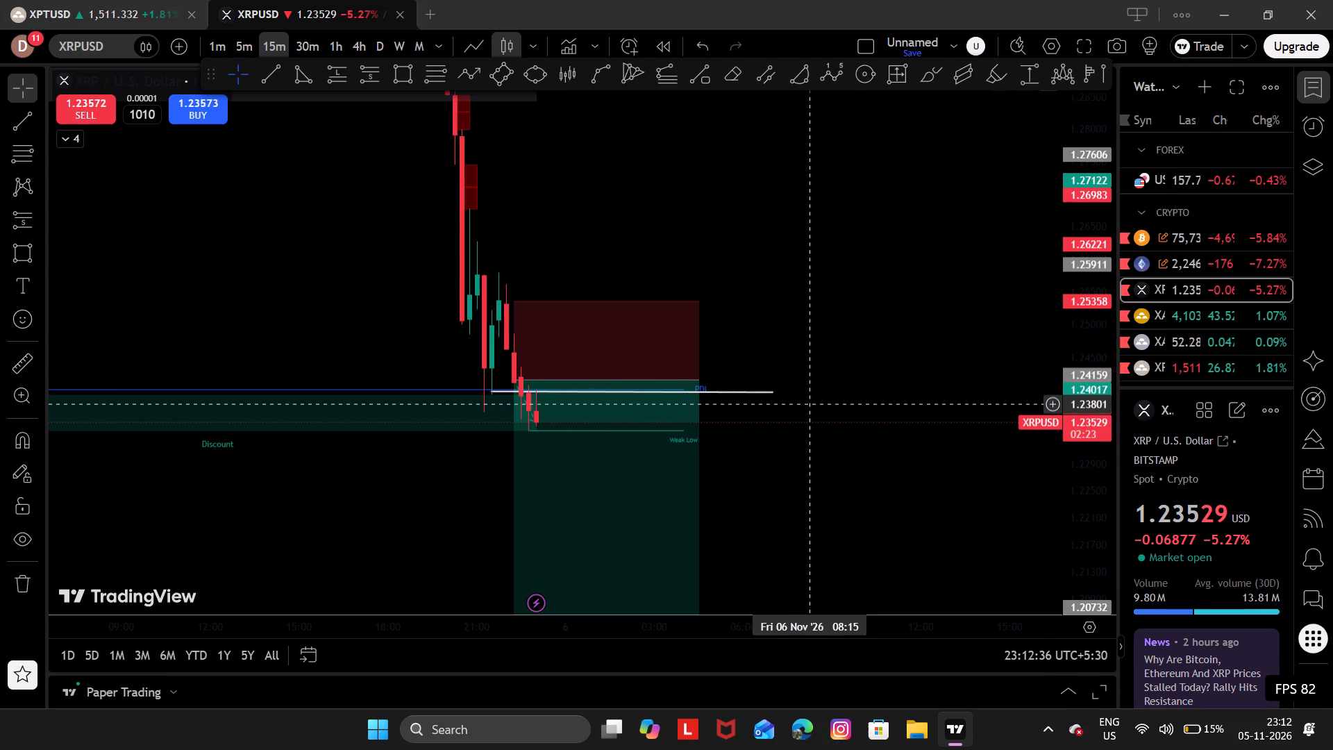
# Lower the XRPUSD short position's stop level to about 1.24955.
pyautogui.moveTo(808, 403); pyautogui.dragTo(863, 440)
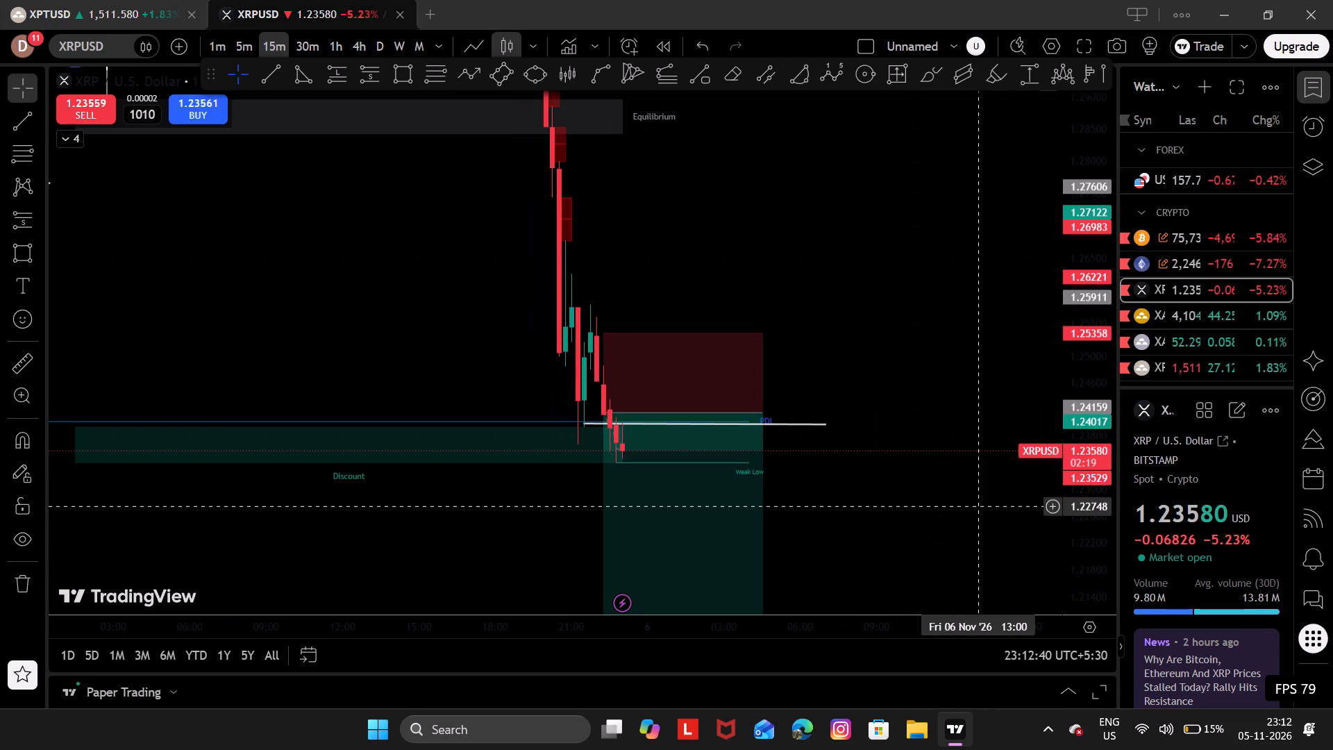
pyautogui.moveTo(1104, 511); pyautogui.dragTo(1089, 390)
pyautogui.moveTo(864, 451); pyautogui.dragTo(848, 380)
pyautogui.moveTo(588, 272); pyautogui.dragTo(603, 308)
pyautogui.click(880, 306)
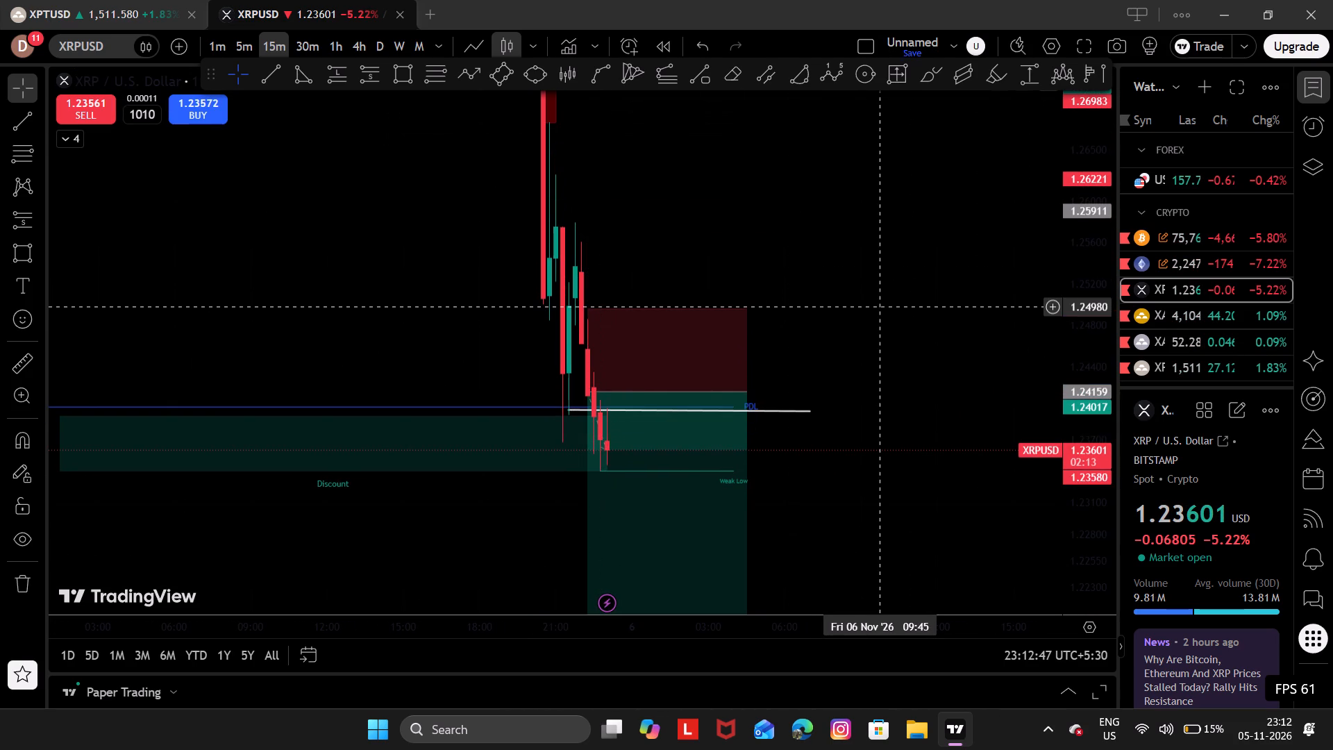
# Raise the XRPUSD short position's target level to about 1.21108.
pyautogui.moveTo(880, 306); pyautogui.dragTo(842, 99)
pyautogui.moveTo(1075, 251); pyautogui.dragTo(1055, 446)
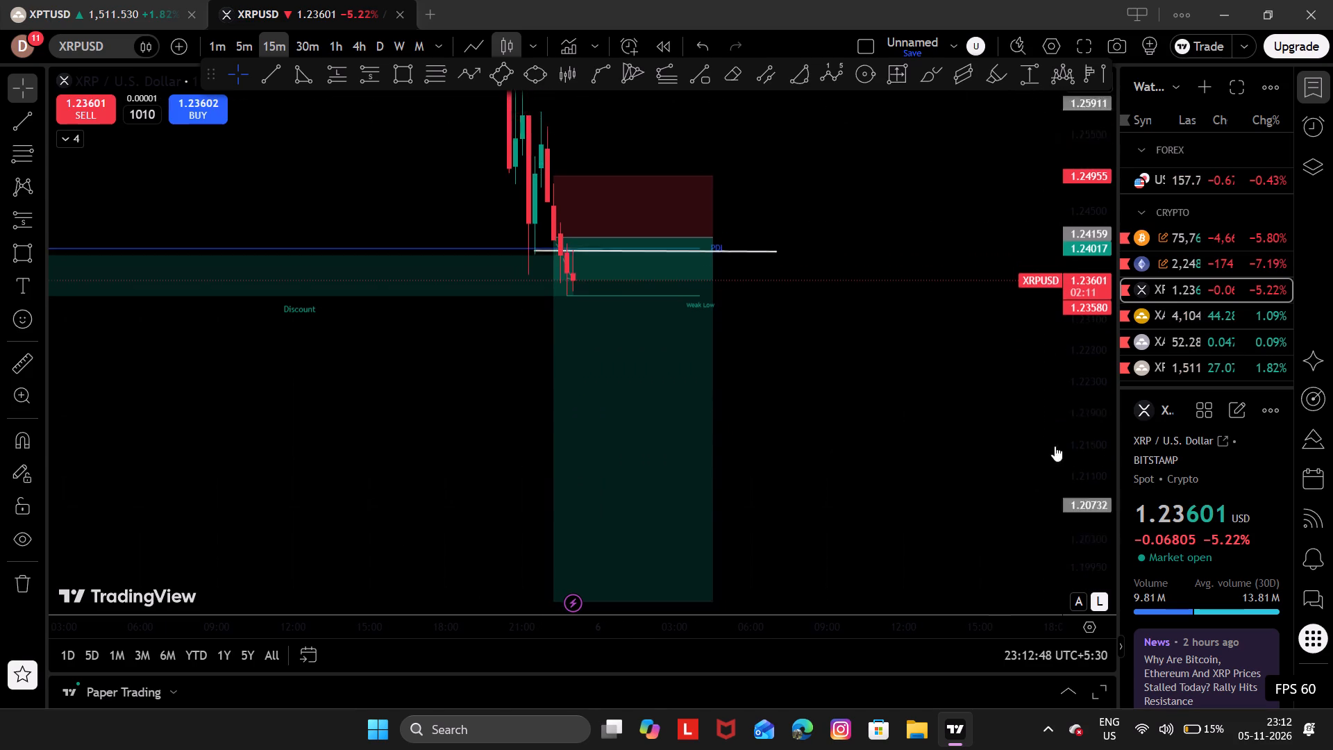
pyautogui.moveTo(1055, 446); pyautogui.dragTo(1053, 454)
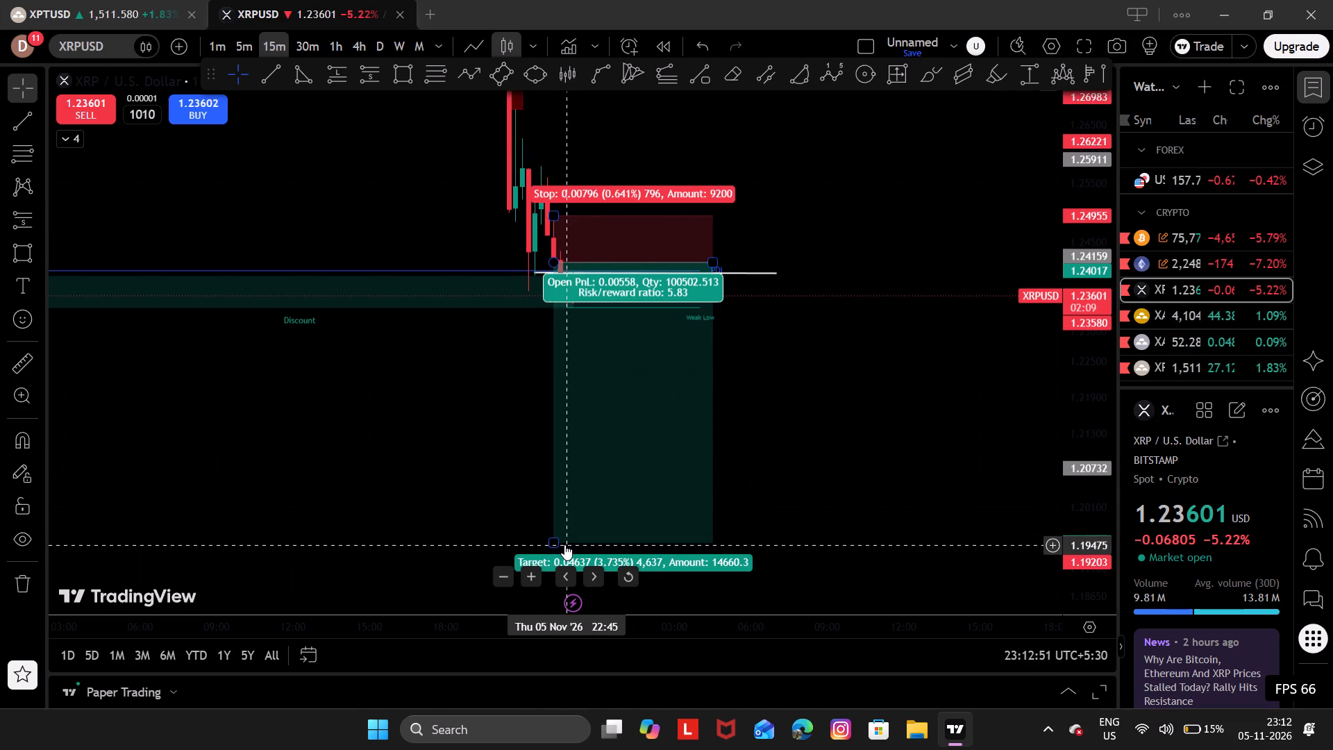
pyautogui.moveTo(555, 545); pyautogui.dragTo(562, 444)
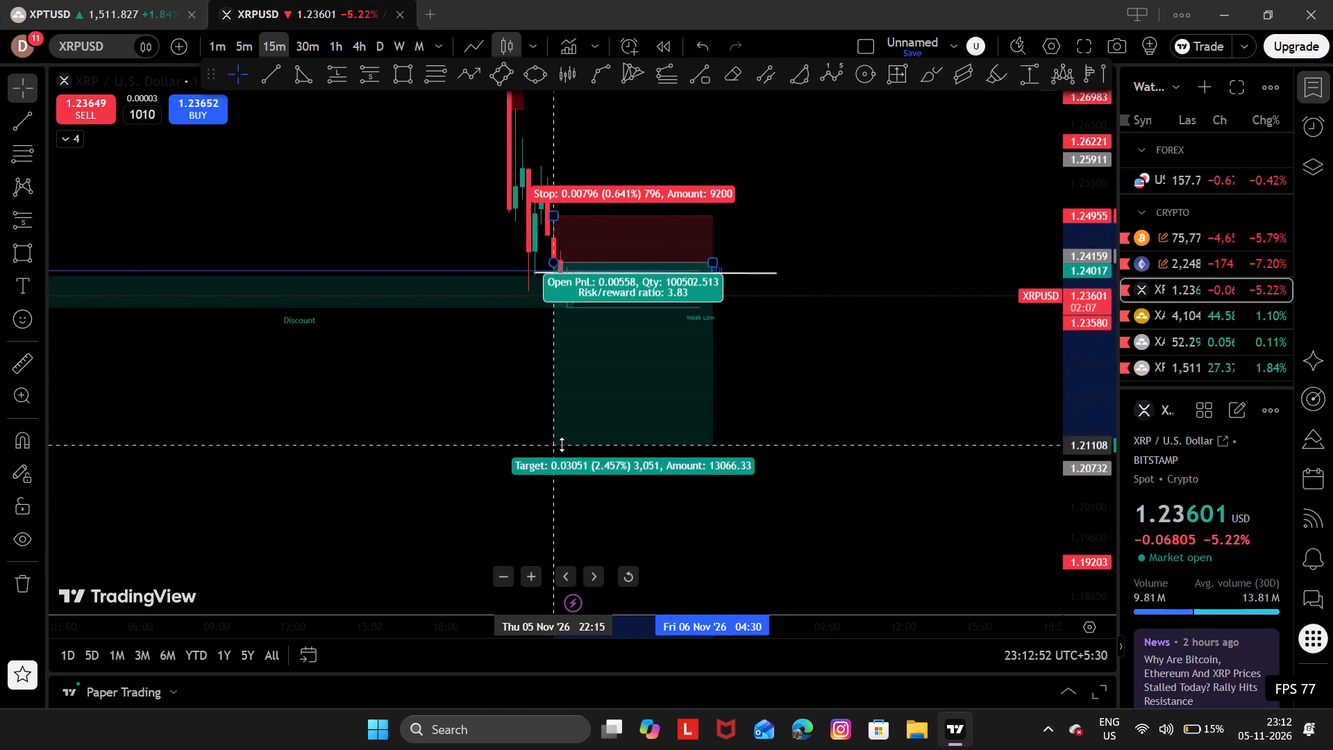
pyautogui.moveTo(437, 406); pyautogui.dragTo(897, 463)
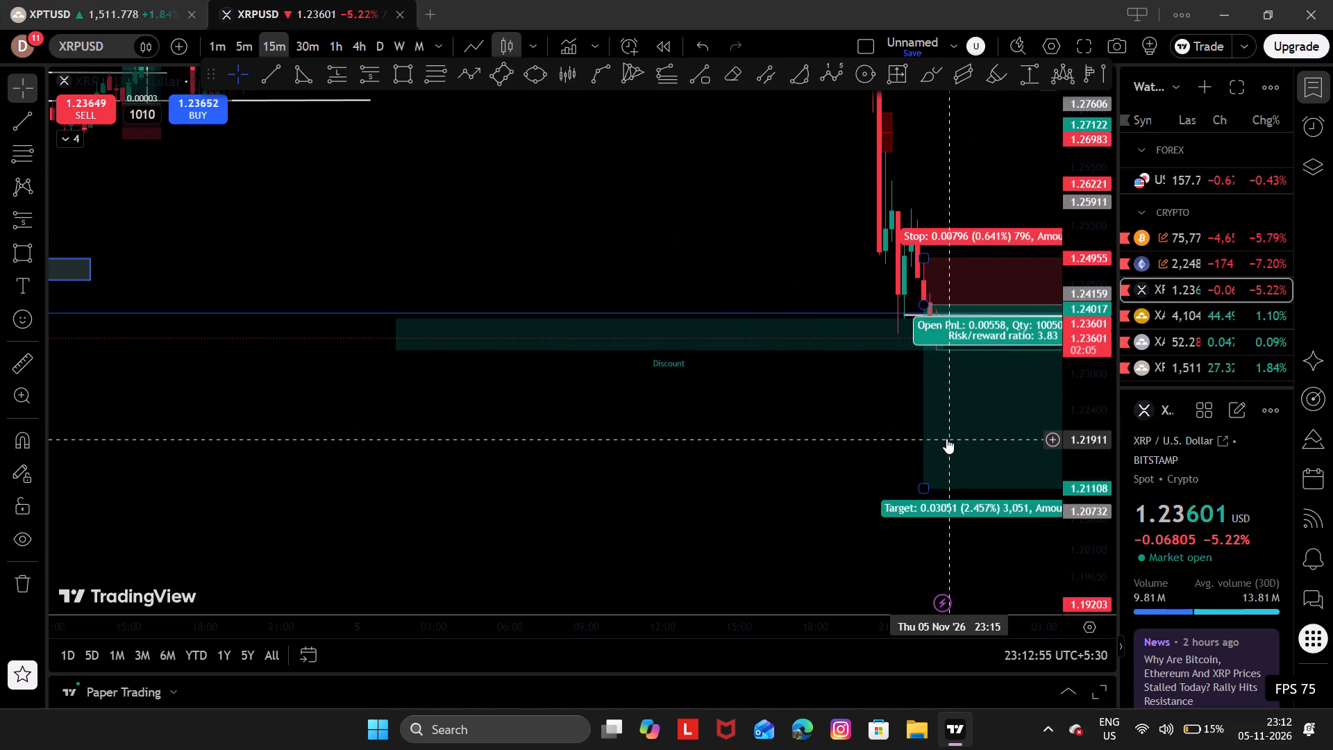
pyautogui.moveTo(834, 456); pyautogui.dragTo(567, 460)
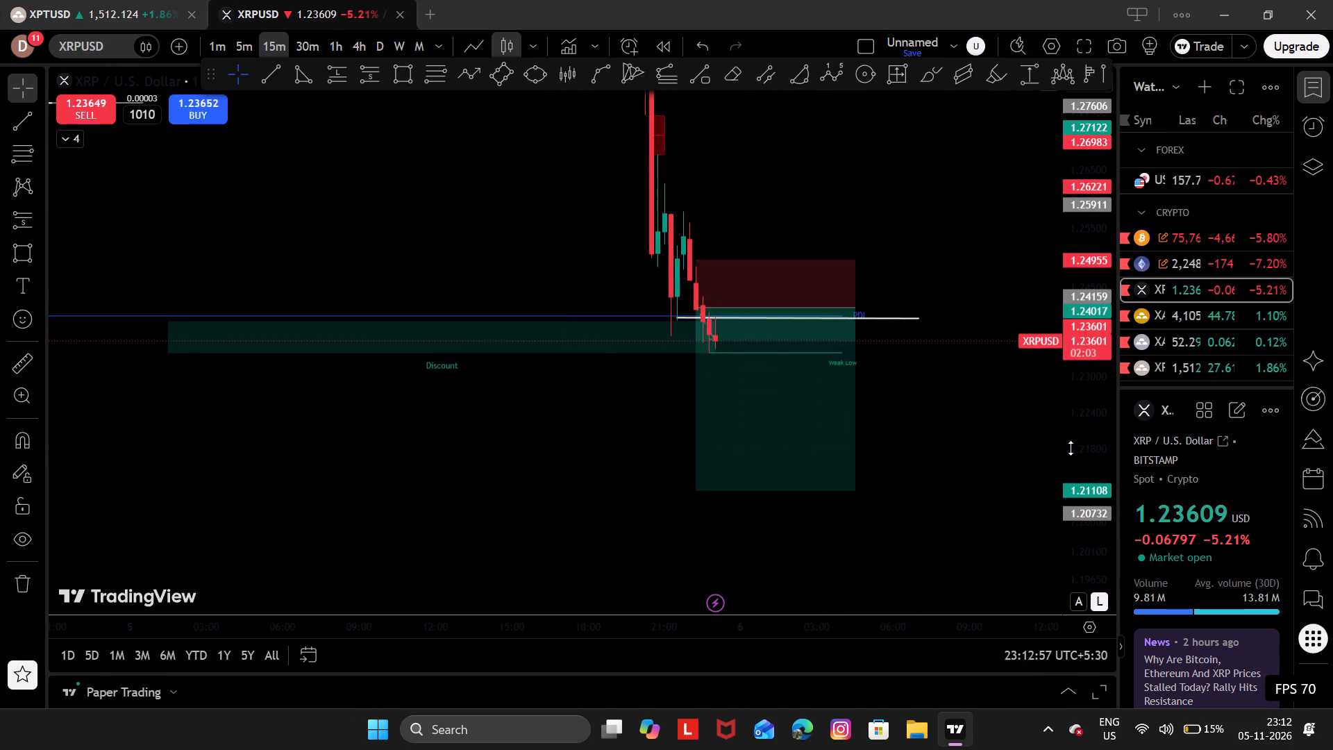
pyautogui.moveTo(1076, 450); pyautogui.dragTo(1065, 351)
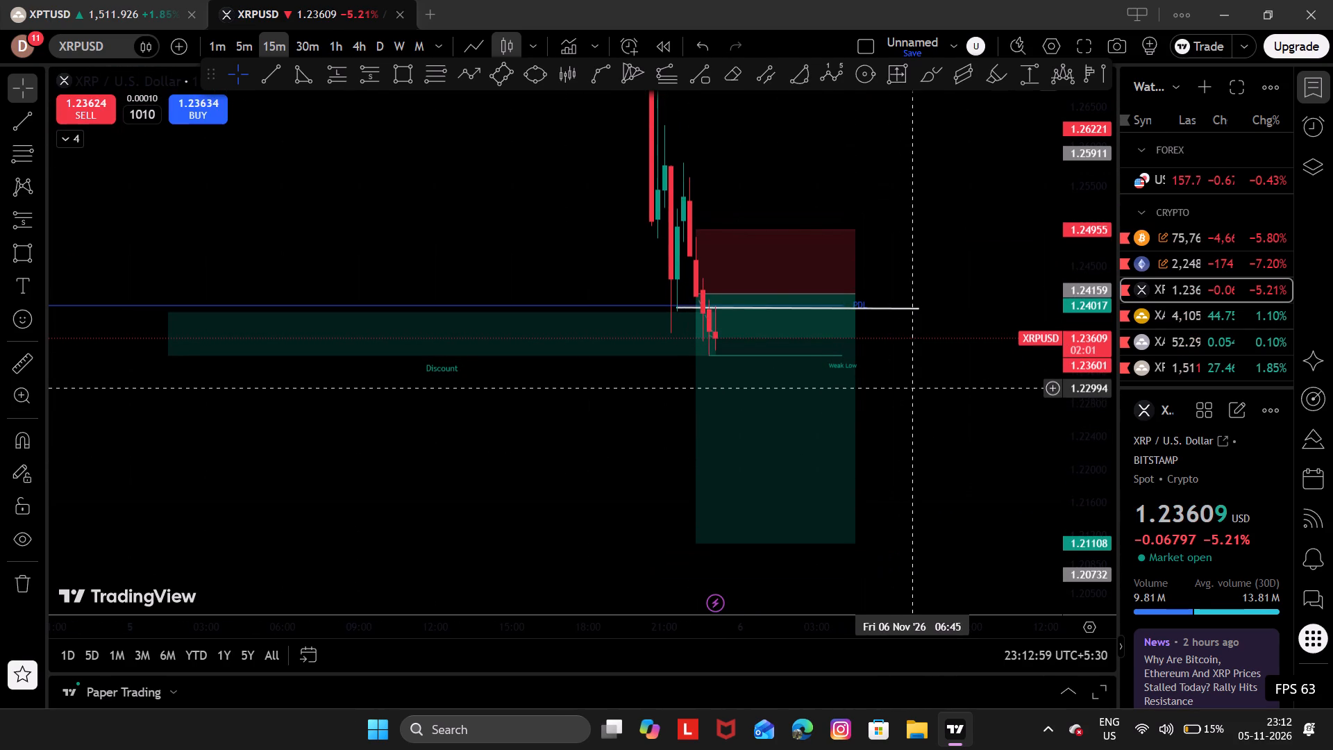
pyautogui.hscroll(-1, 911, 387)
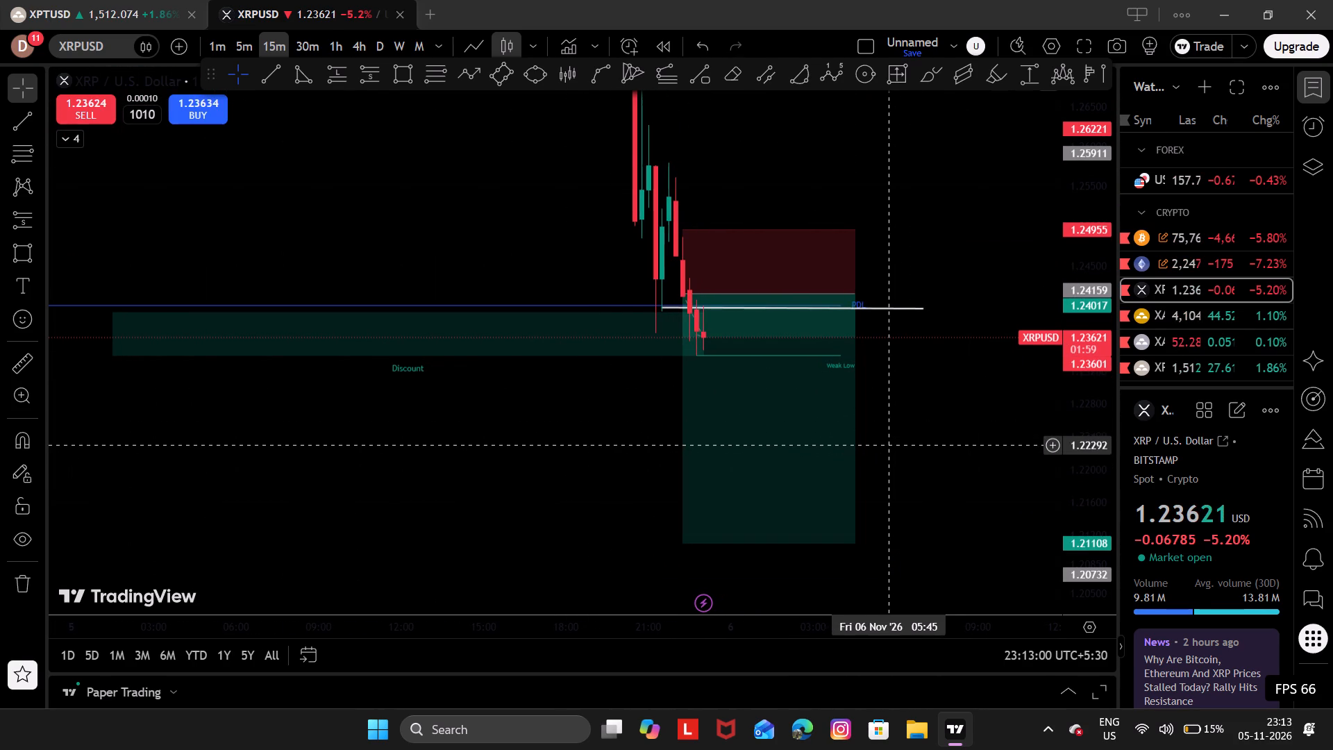
# Switch the chart to XAUUSD.
pyautogui.click(1194, 322)
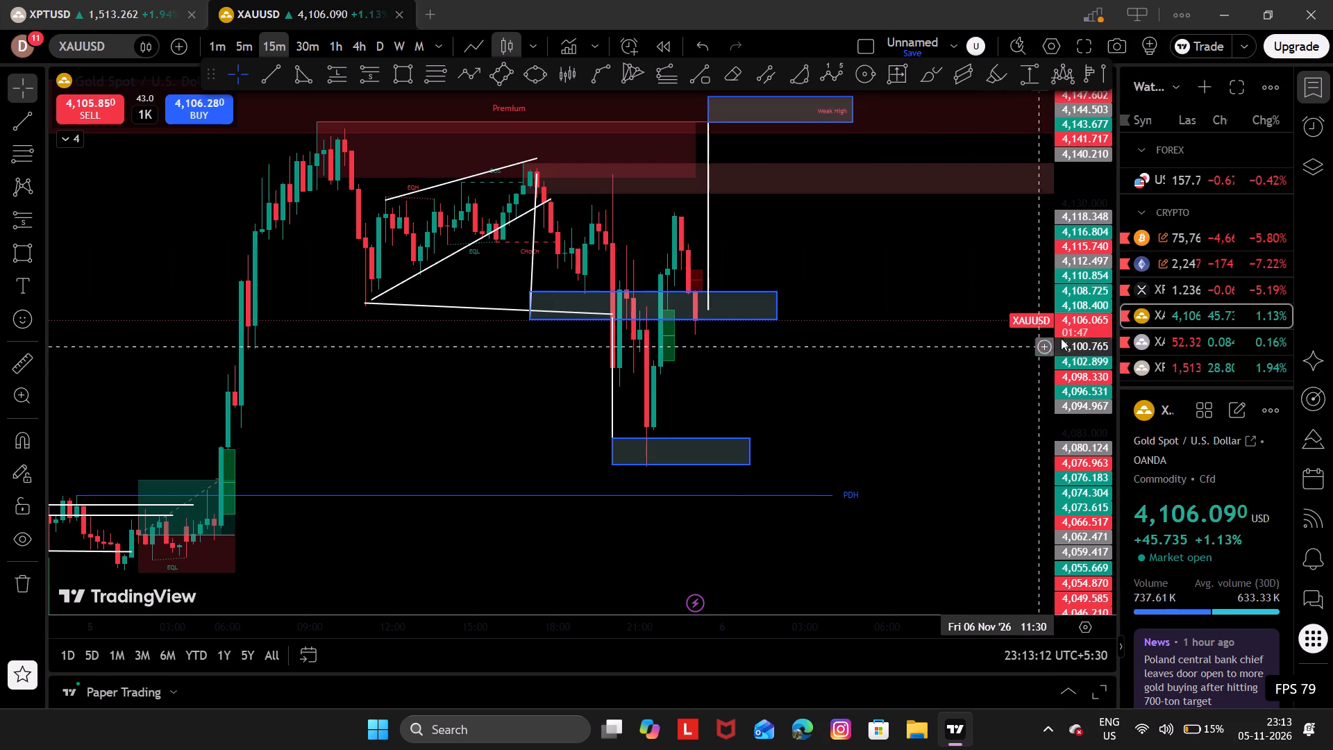
# Examine XAUUSD's 5 Nov rally, the earlier long position and the blue zones around the evening drop and rebound.
pyautogui.moveTo(918, 378); pyautogui.dragTo(970, 400)
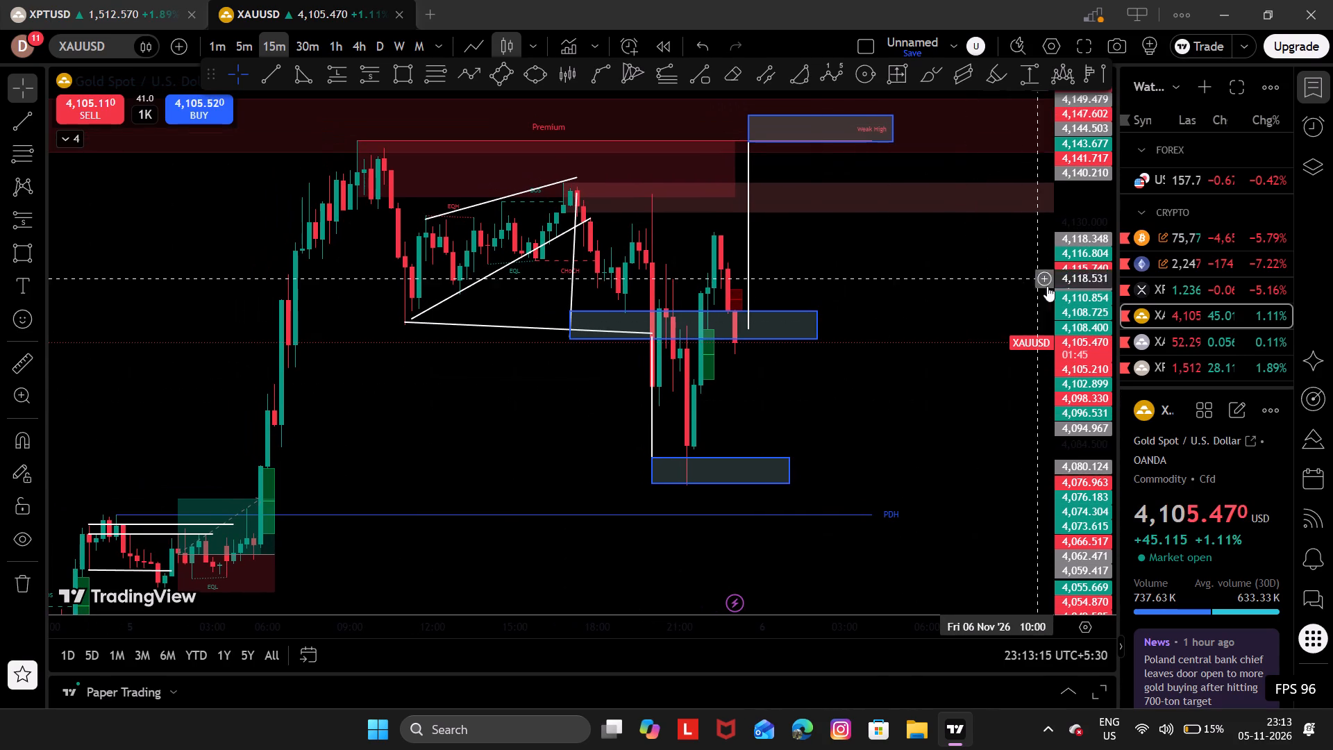
pyautogui.moveTo(1097, 328); pyautogui.dragTo(1095, 372)
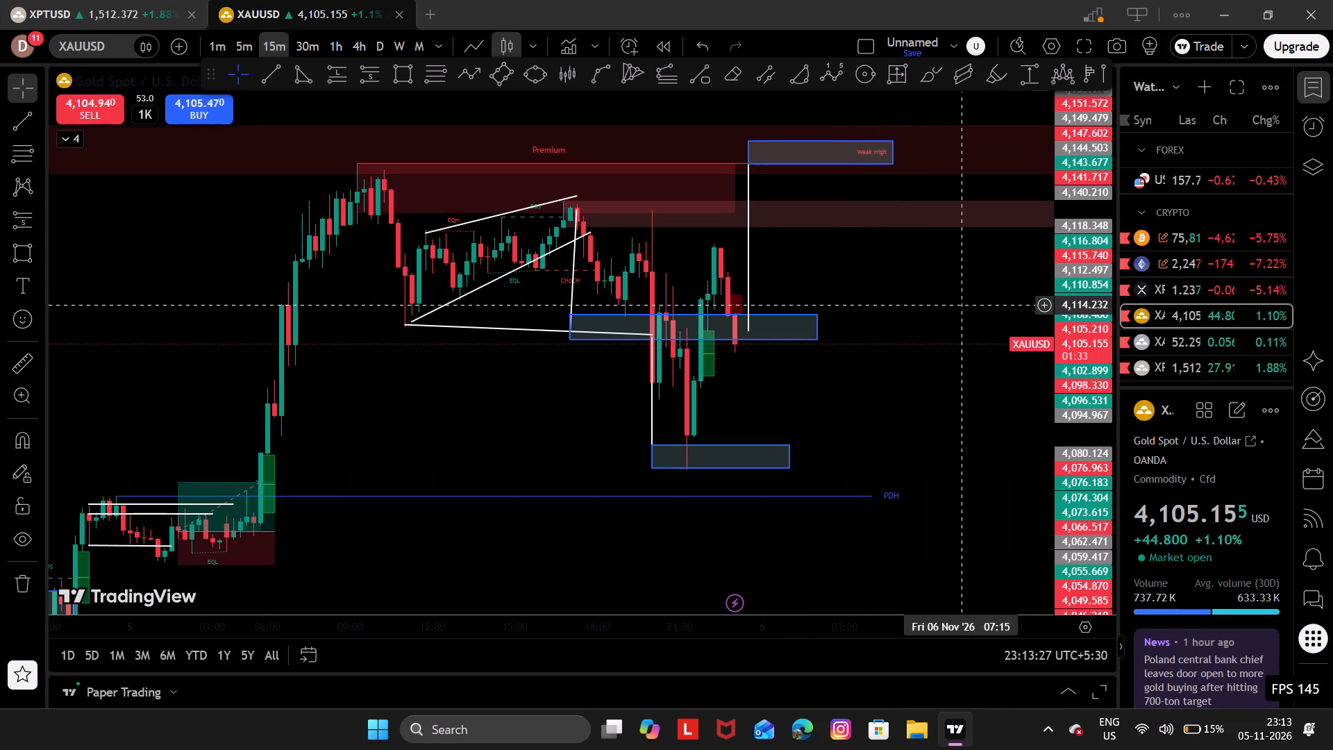
pyautogui.moveTo(383, 447); pyautogui.dragTo(607, 403)
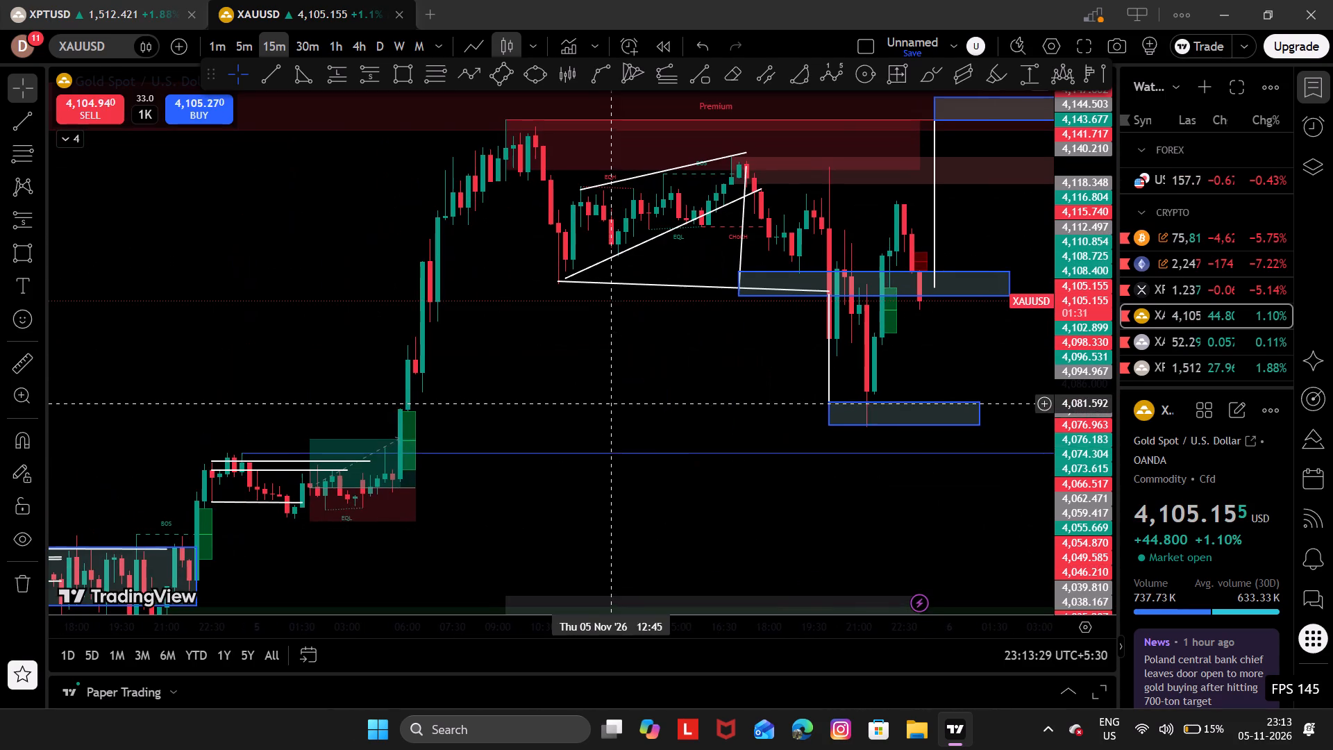
pyautogui.moveTo(1120, 544); pyautogui.dragTo(1100, 544)
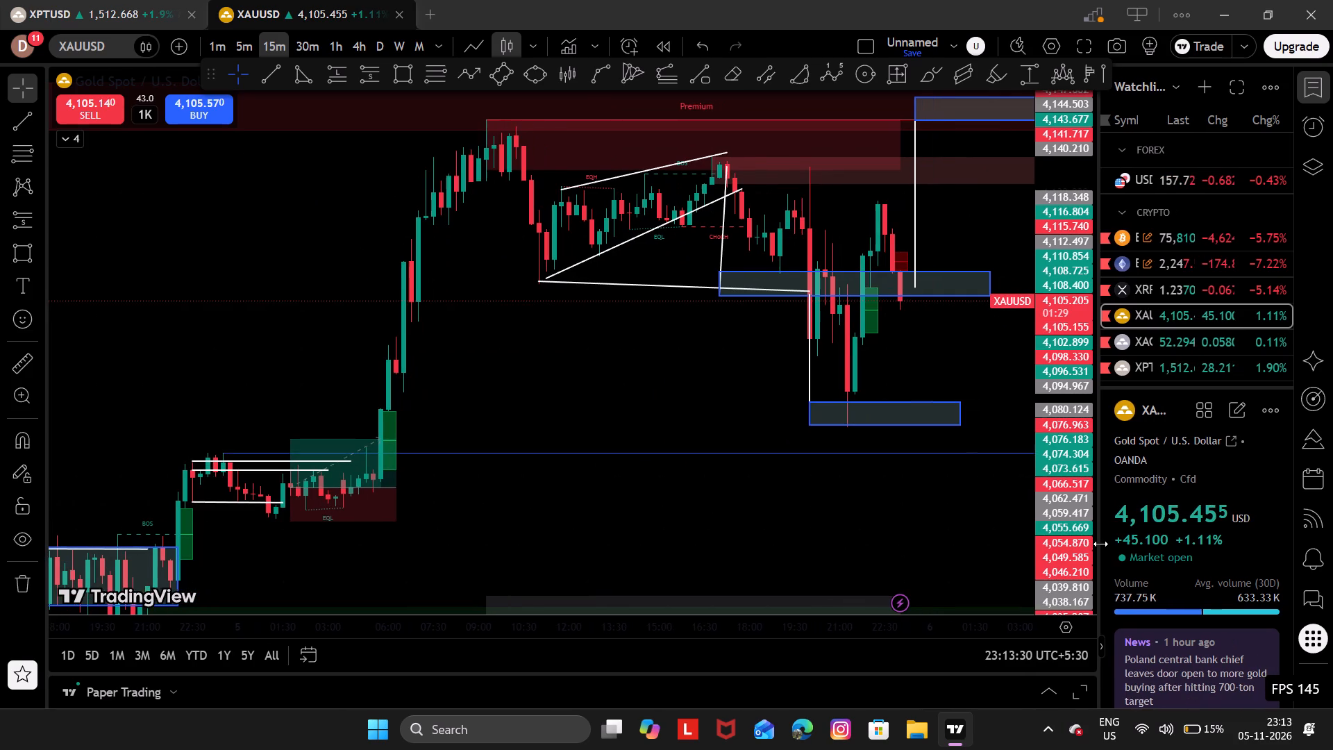
pyautogui.click(1100, 544)
pyautogui.moveTo(1102, 543); pyautogui.dragTo(1239, 543)
pyautogui.moveTo(892, 531); pyautogui.dragTo(1026, 532)
pyautogui.moveTo(1089, 540); pyautogui.dragTo(1125, 172)
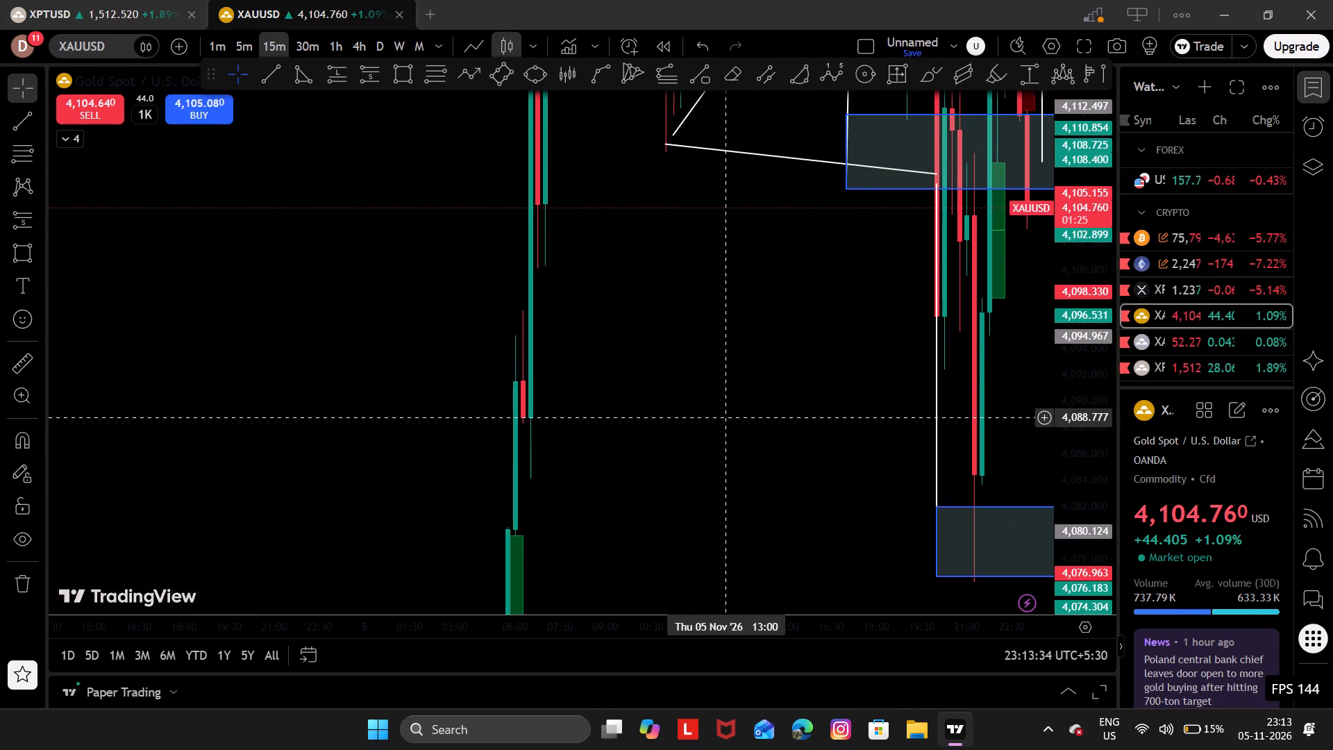
pyautogui.moveTo(759, 413); pyautogui.dragTo(839, 0)
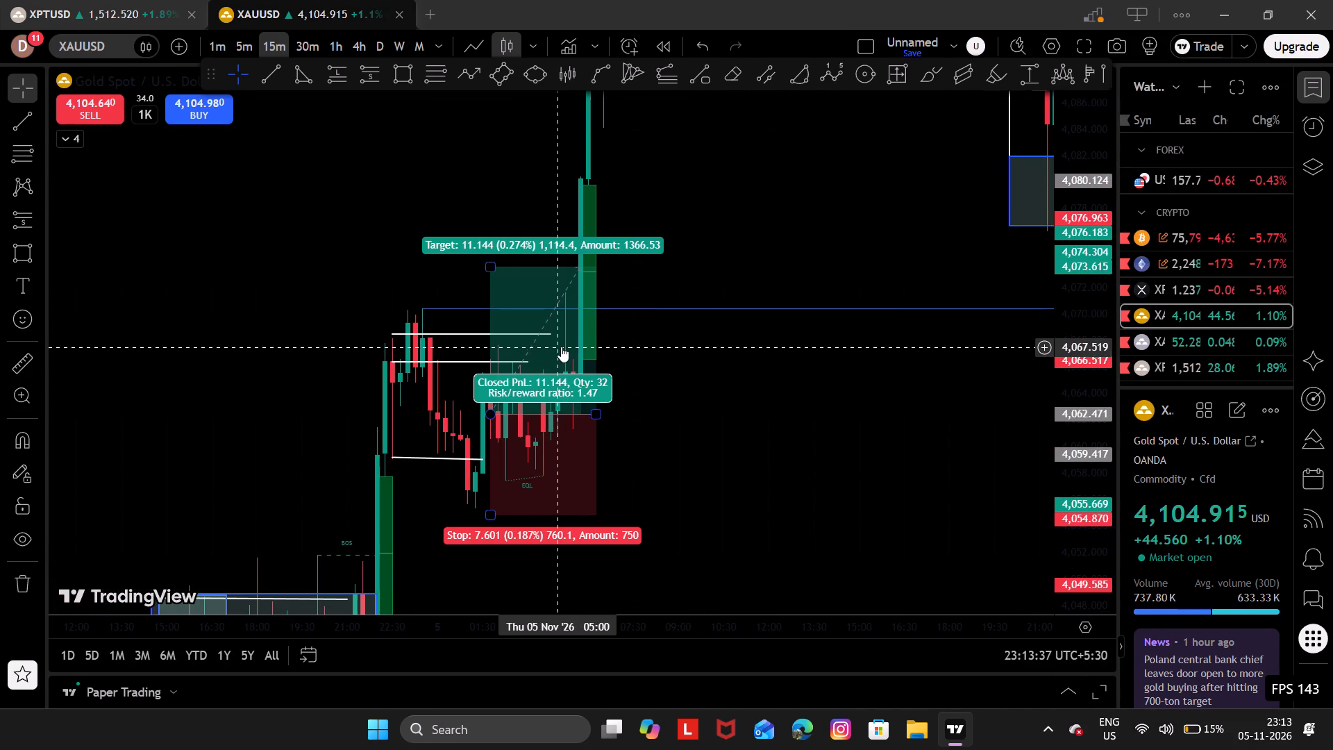
pyautogui.moveTo(1073, 238); pyautogui.dragTo(1053, 412)
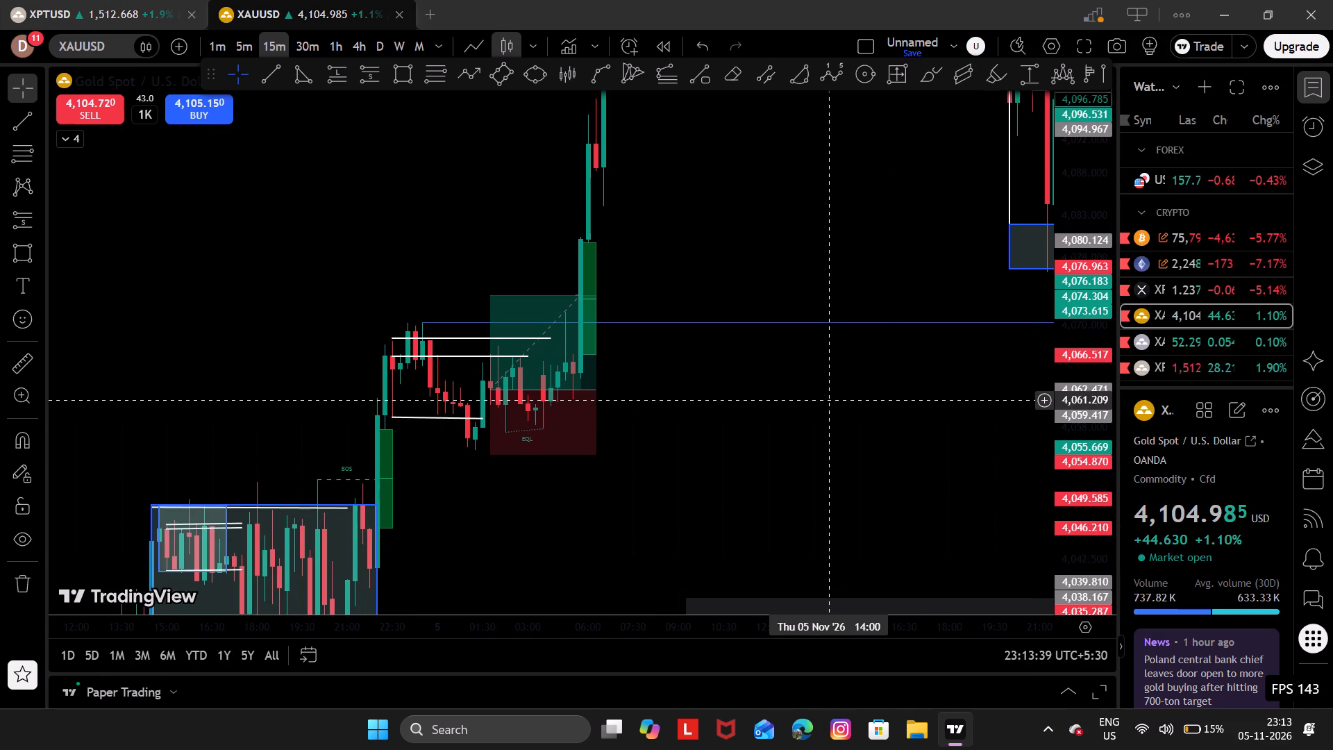
pyautogui.moveTo(821, 397); pyautogui.dragTo(816, 435)
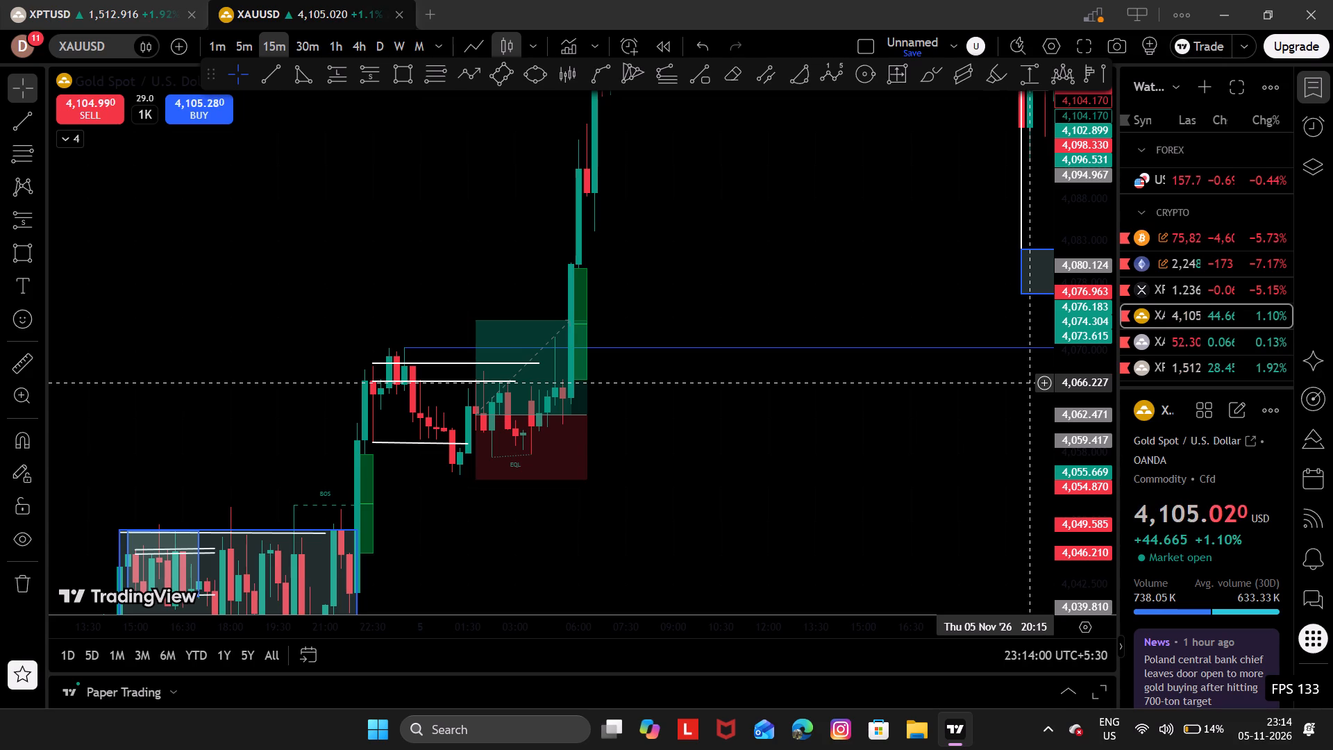
pyautogui.moveTo(893, 263); pyautogui.dragTo(861, 388)
pyautogui.moveTo(1087, 267); pyautogui.dragTo(1077, 325)
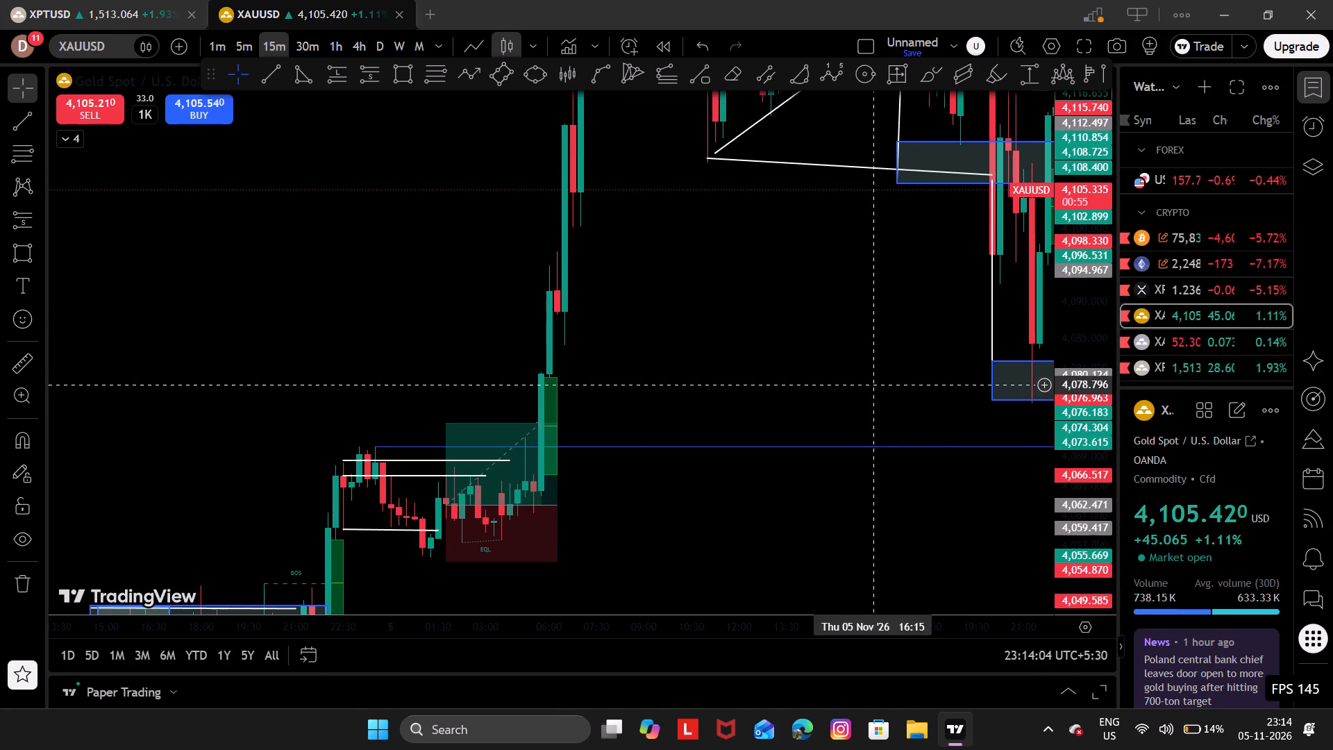
pyautogui.moveTo(862, 386); pyautogui.dragTo(849, 458)
pyautogui.moveTo(1082, 336); pyautogui.dragTo(1076, 337)
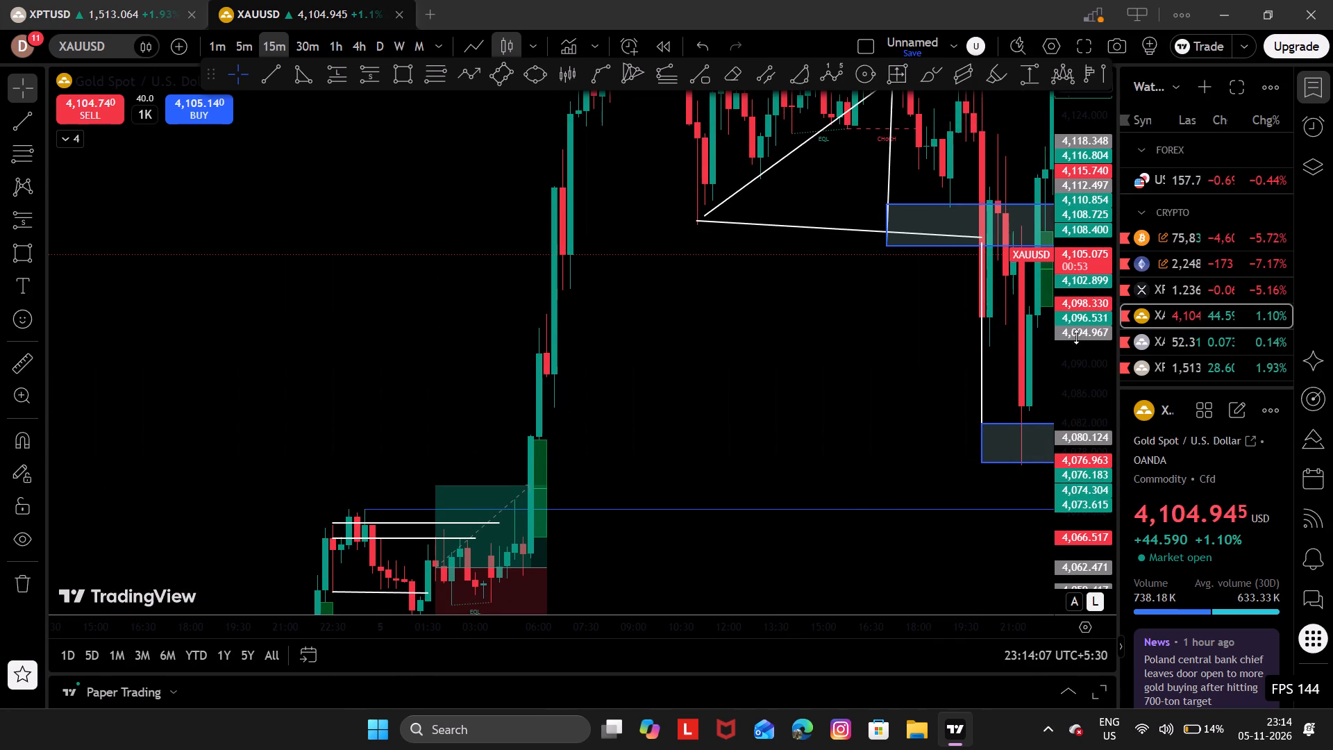
# Extend the lower white trend line starting at the 5 Nov 11:00 low forward to just past the latest candle, at about 4,105.
pyautogui.moveTo(1076, 337); pyautogui.dragTo(984, 337)
pyautogui.moveTo(960, 340); pyautogui.dragTo(504, 374)
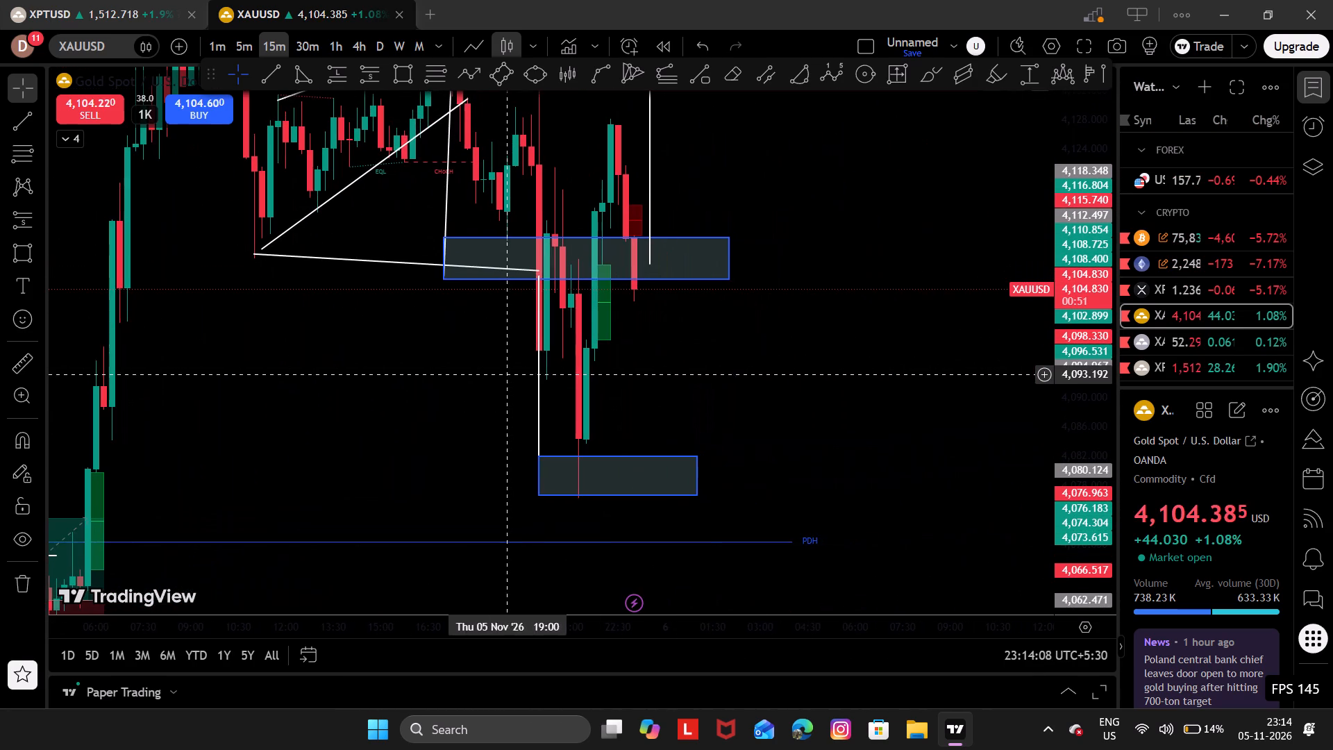
pyautogui.click(538, 272)
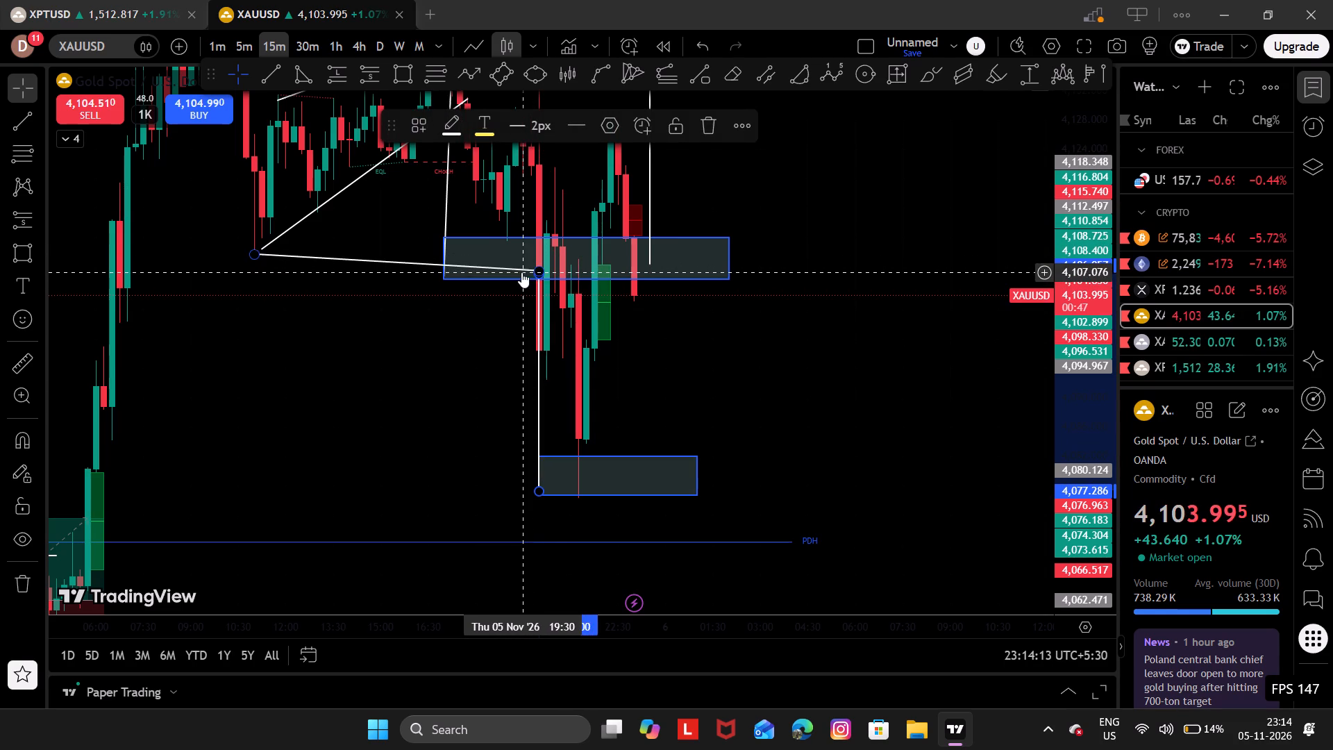
pyautogui.click(535, 272)
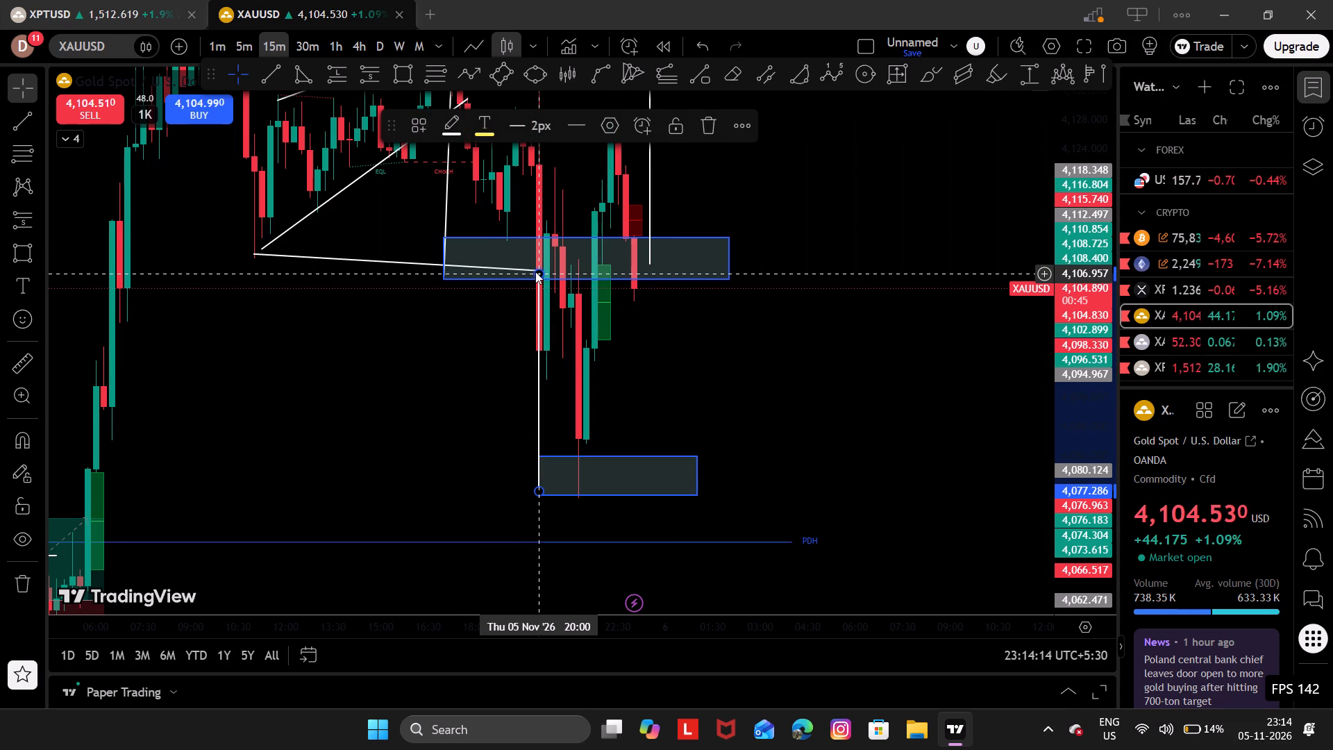
pyautogui.click(539, 272)
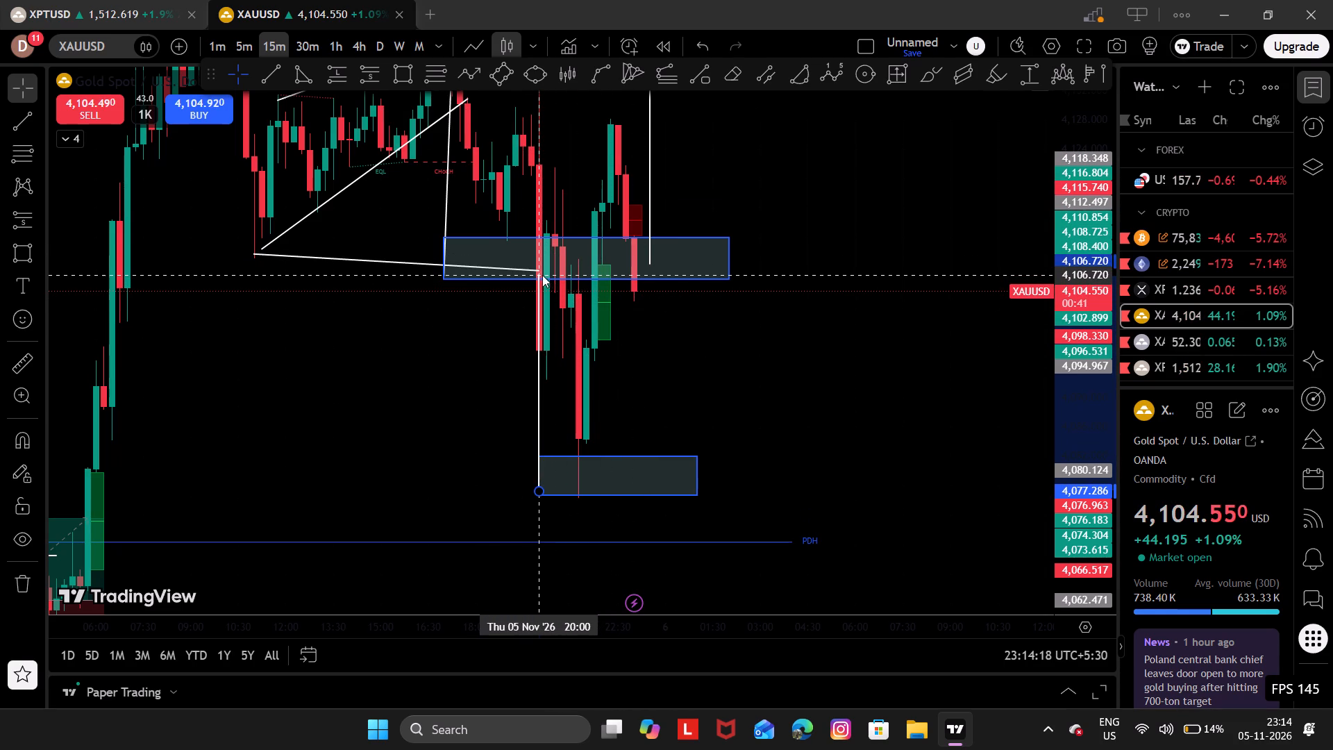
pyautogui.moveTo(529, 290); pyautogui.dragTo(526, 315)
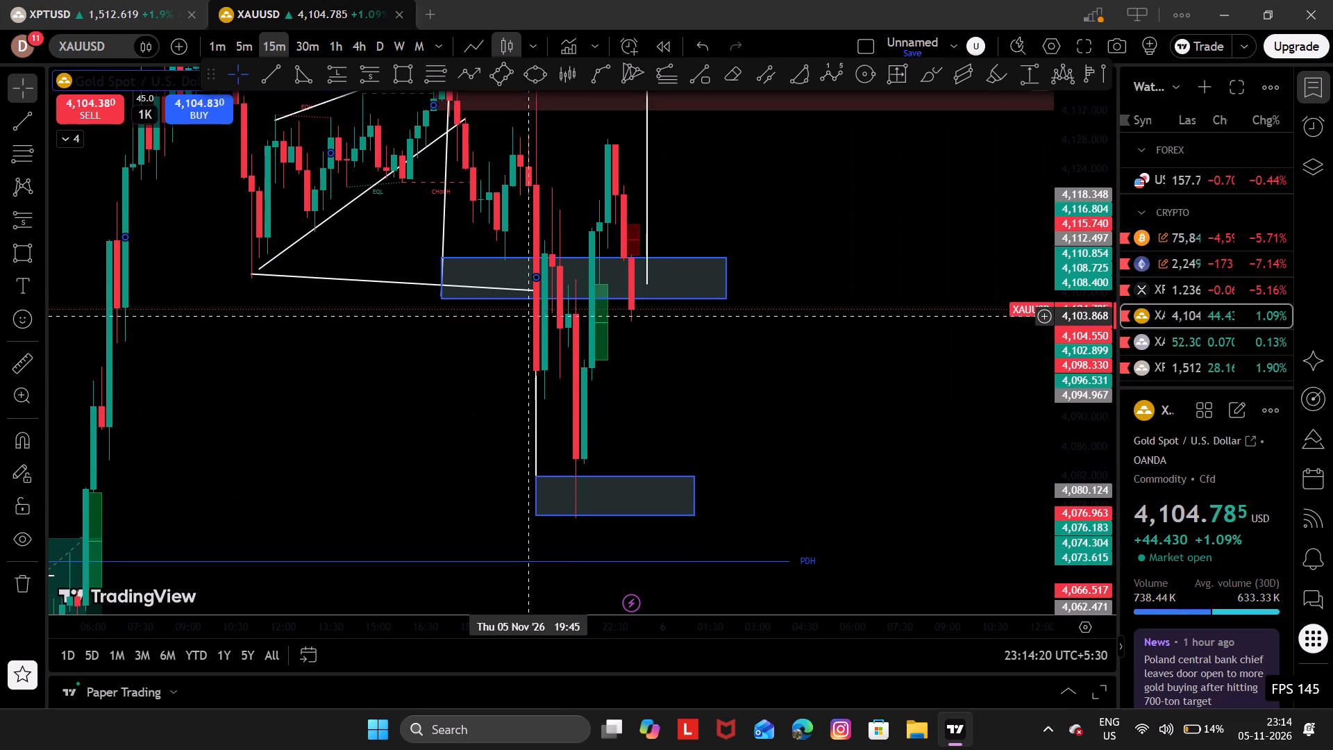
pyautogui.moveTo(526, 315); pyautogui.dragTo(539, 313)
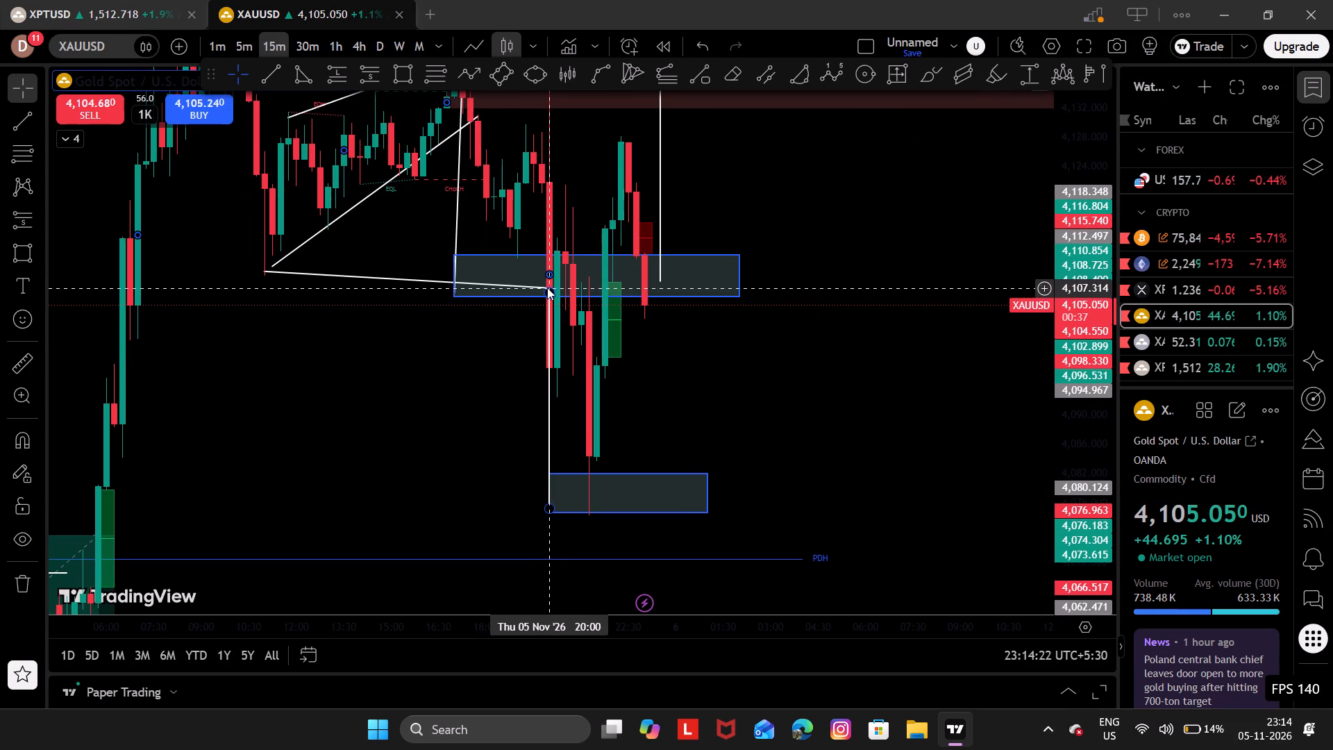
pyautogui.click(533, 287)
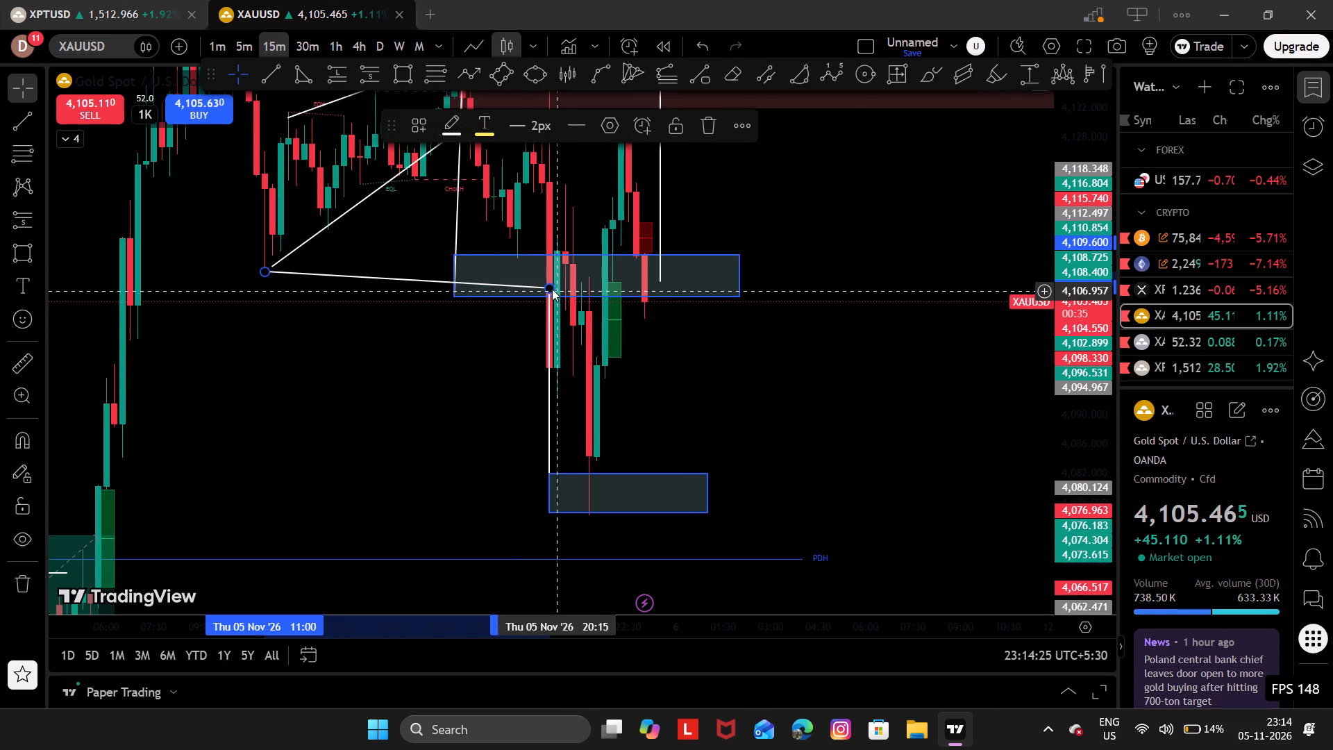
pyautogui.moveTo(550, 289); pyautogui.dragTo(657, 304)
pyautogui.moveTo(787, 350); pyautogui.dragTo(776, 451)
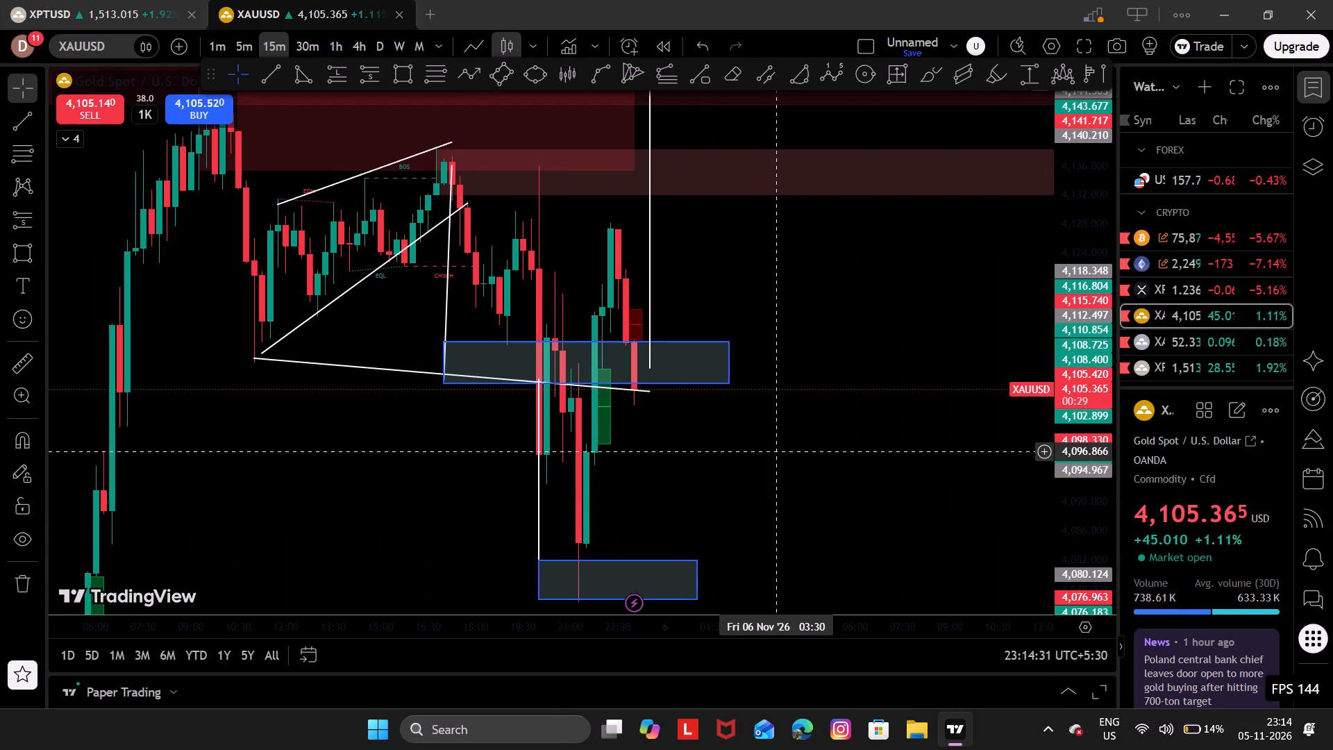
pyautogui.moveTo(840, 509); pyautogui.dragTo(858, 580)
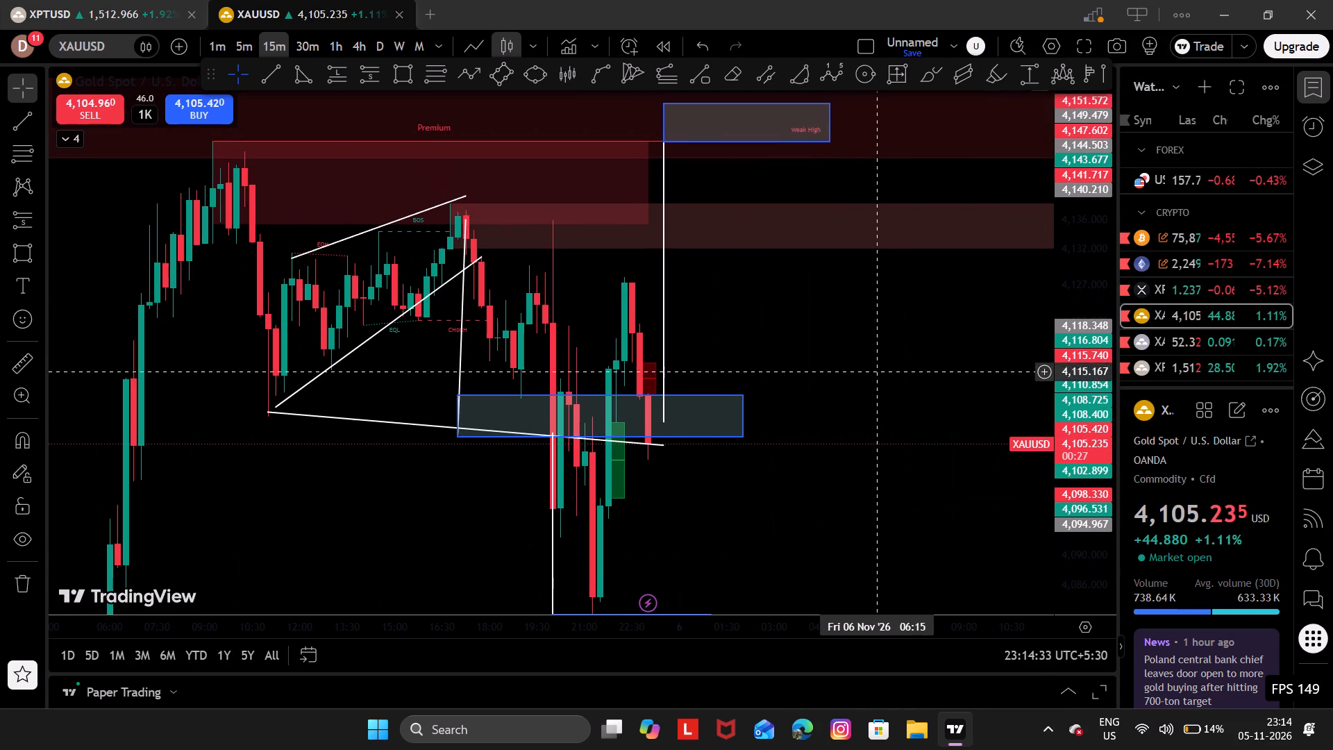
# Extend the rising white trend line from the 5 Nov 11:15 low to 5 Nov 20:00, at about 4,135.3.
pyautogui.click(873, 308)
pyautogui.moveTo(873, 308); pyautogui.dragTo(878, 368)
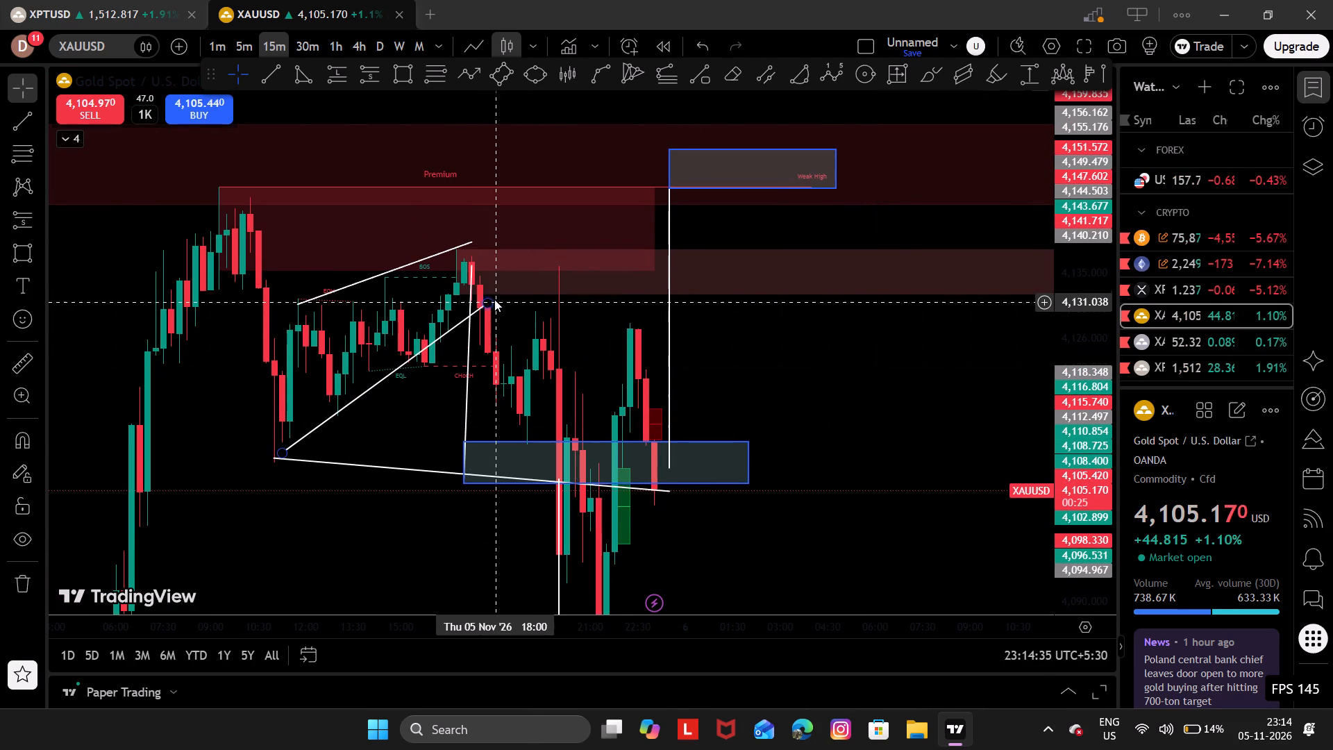
pyautogui.moveTo(486, 303); pyautogui.dragTo(557, 263)
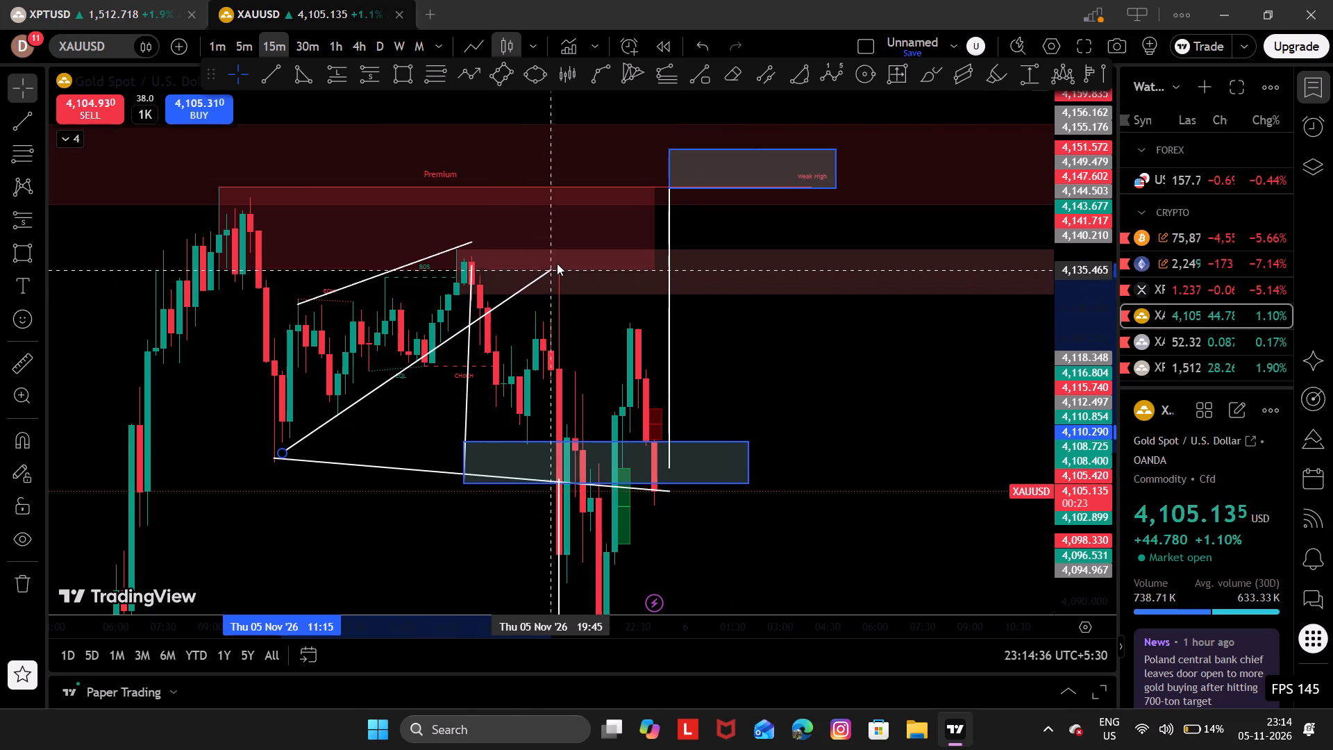
pyautogui.moveTo(557, 263); pyautogui.dragTo(557, 270)
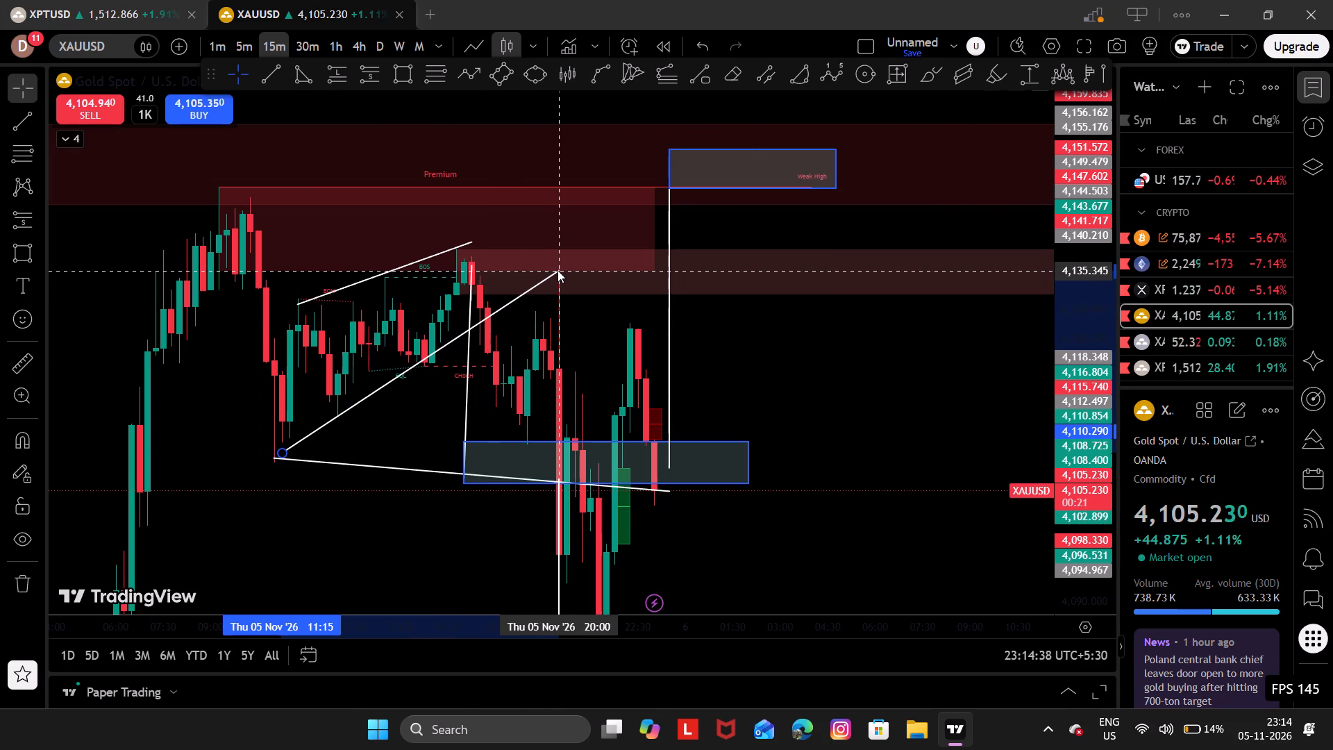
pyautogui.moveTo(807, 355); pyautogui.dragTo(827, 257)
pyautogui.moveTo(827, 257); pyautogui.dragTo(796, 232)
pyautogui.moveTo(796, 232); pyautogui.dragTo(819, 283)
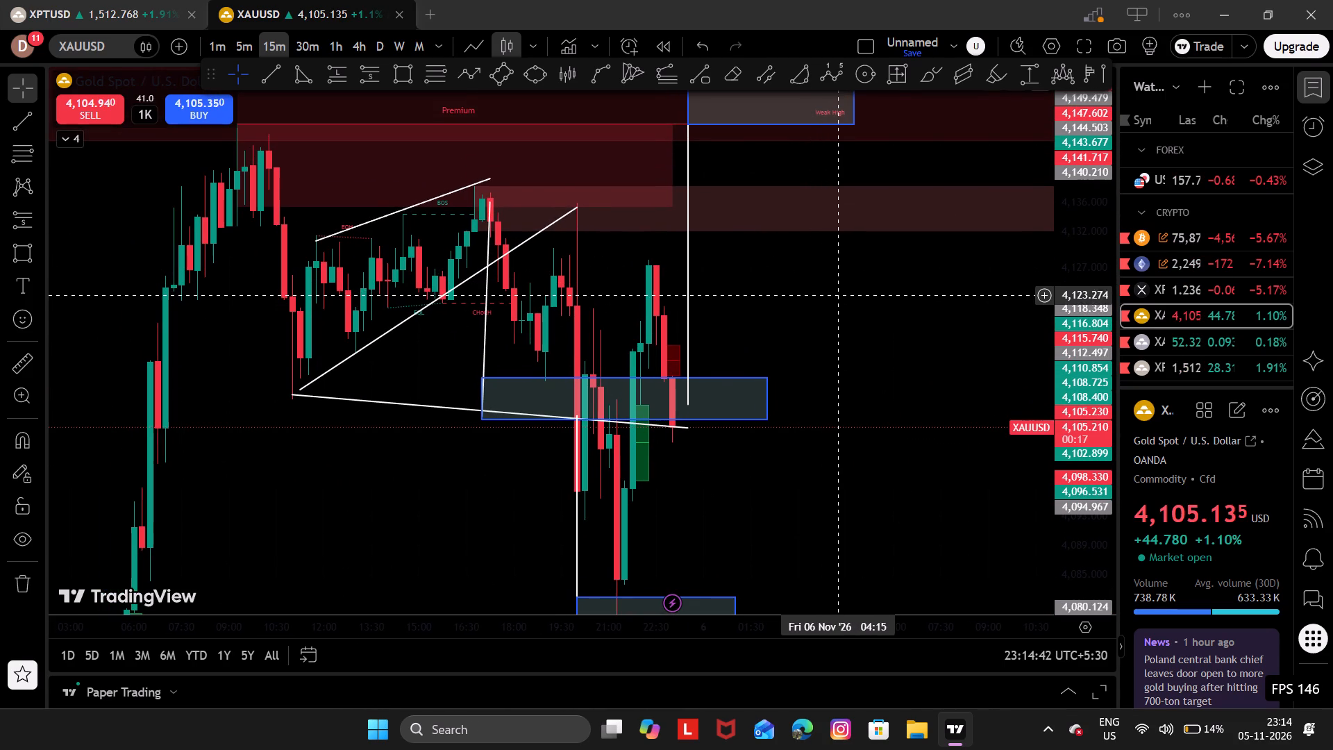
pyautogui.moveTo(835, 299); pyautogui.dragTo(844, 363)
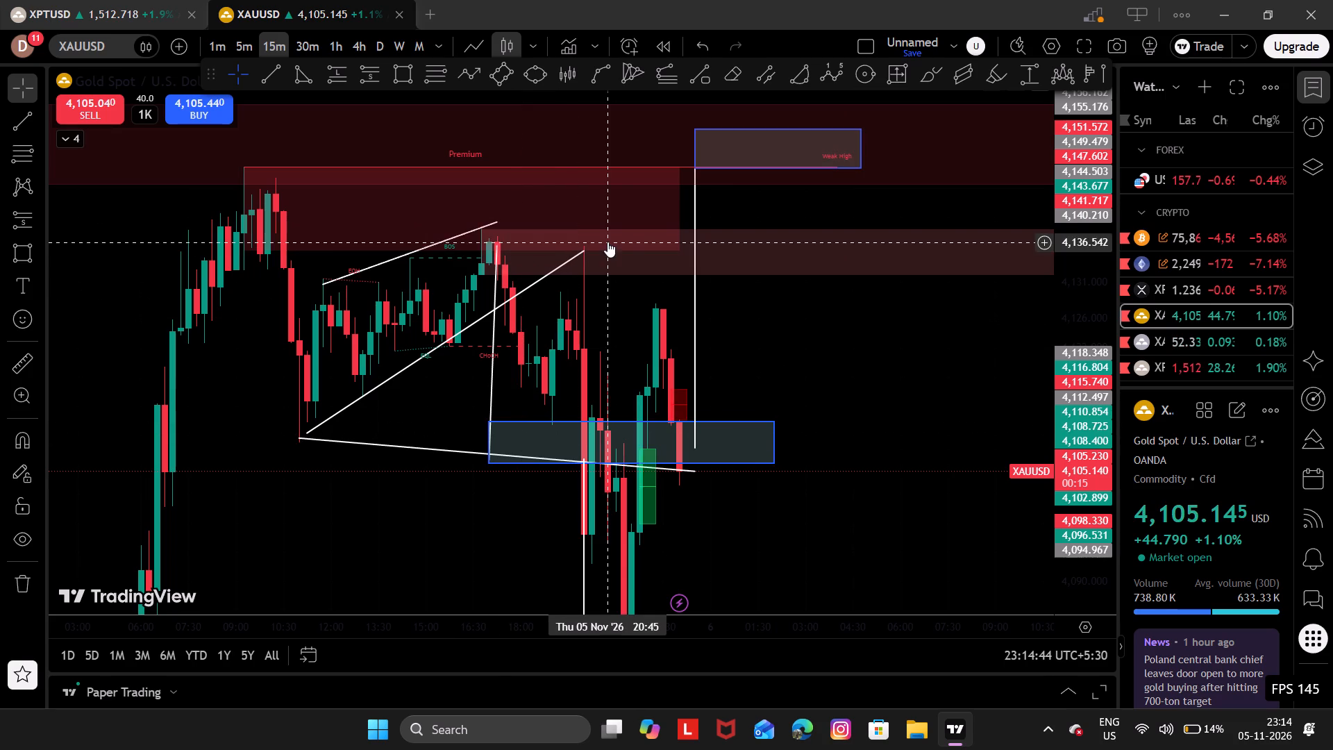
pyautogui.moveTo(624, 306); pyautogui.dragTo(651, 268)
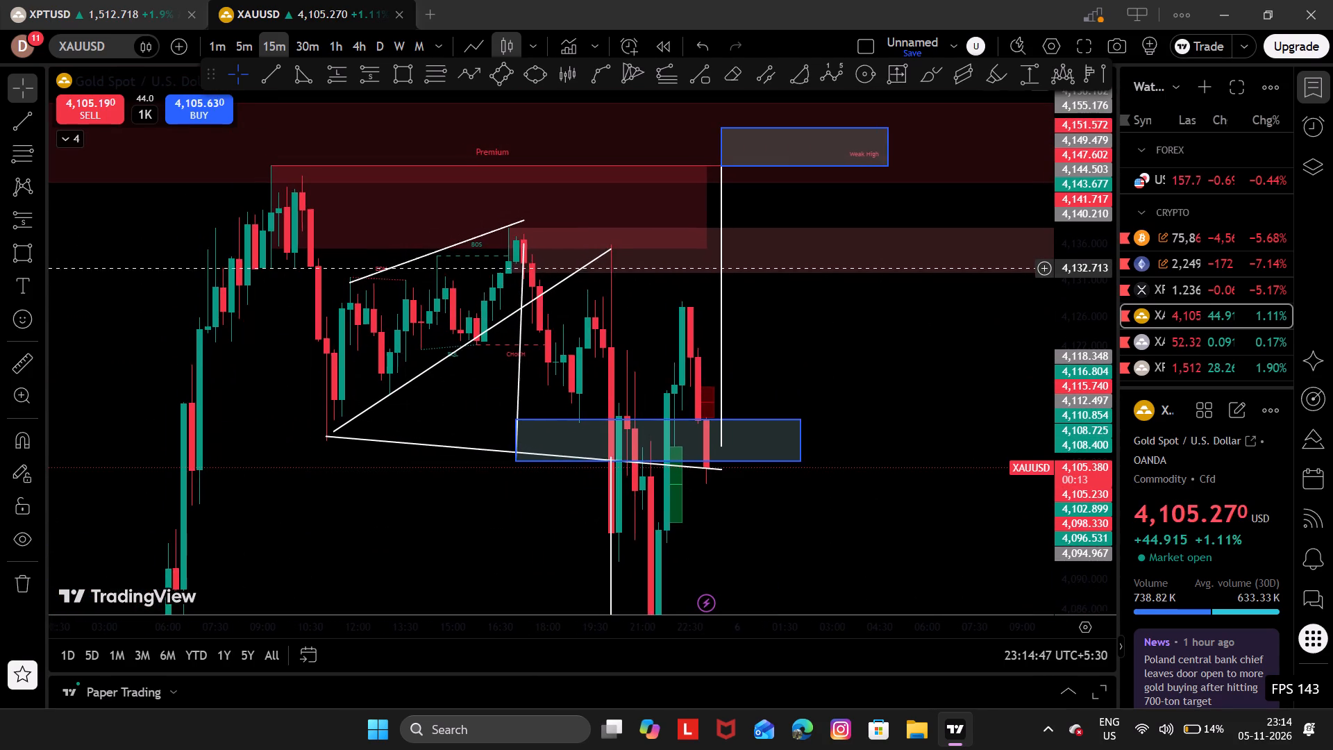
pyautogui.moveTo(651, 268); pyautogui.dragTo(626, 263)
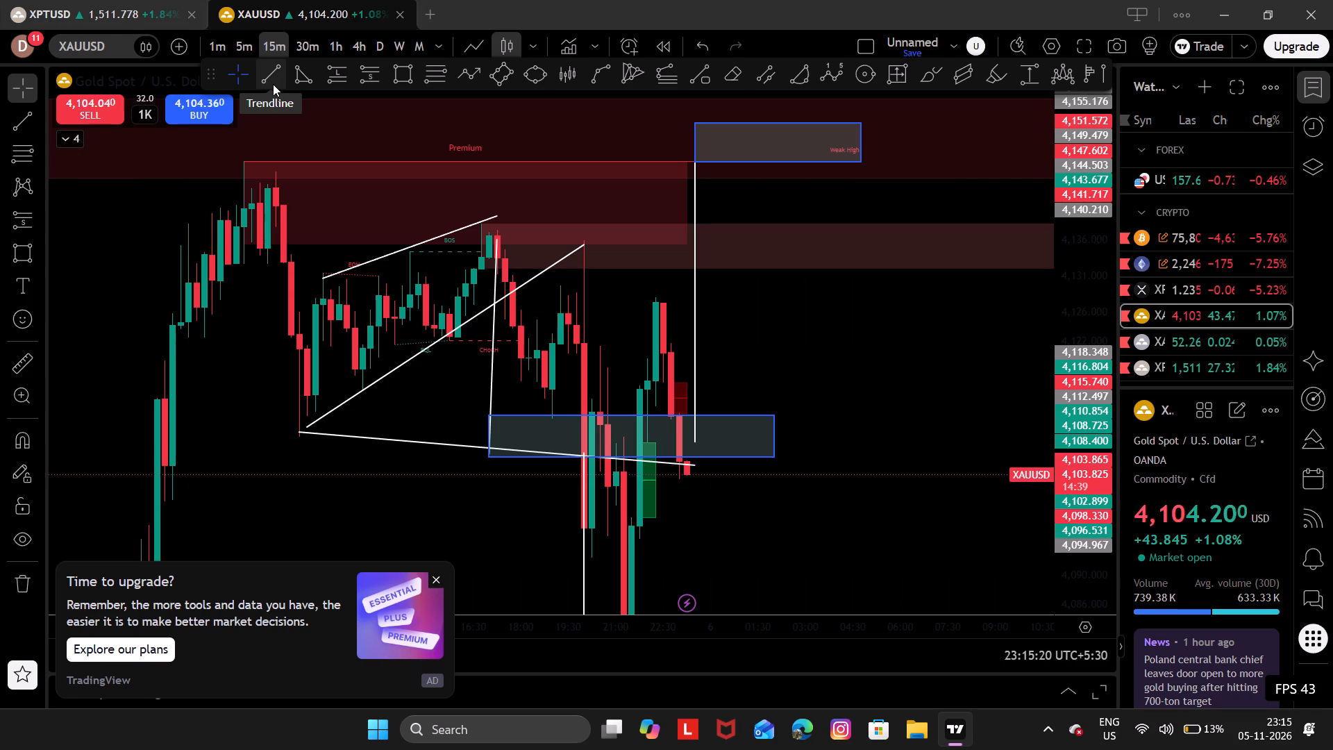
# Switch the chart to XRPUSD.
pyautogui.press('Up')
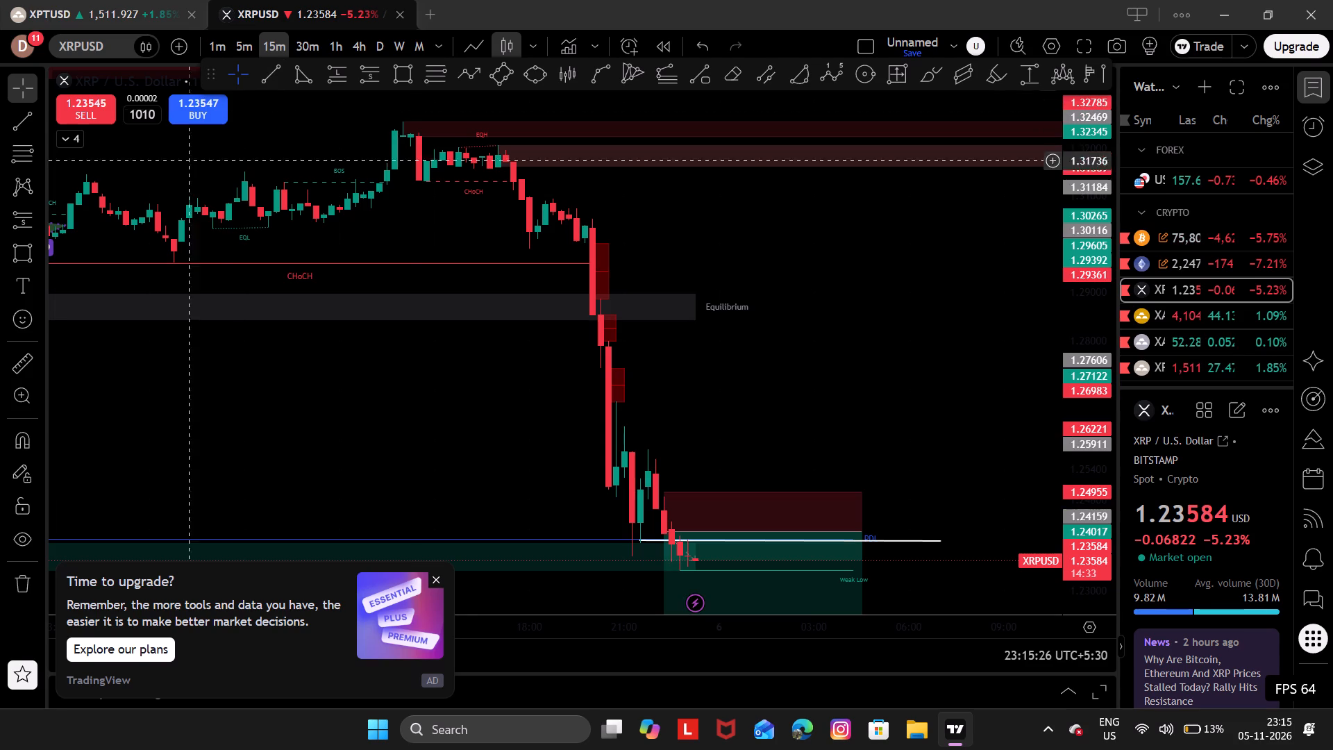
# Draw a level trend line above the short position at about 1.25223, from 5 Nov 21:30 to 6 Nov 04:15.
pyautogui.moveTo(676, 283); pyautogui.dragTo(618, 8)
pyautogui.moveTo(435, 362); pyautogui.dragTo(532, 363)
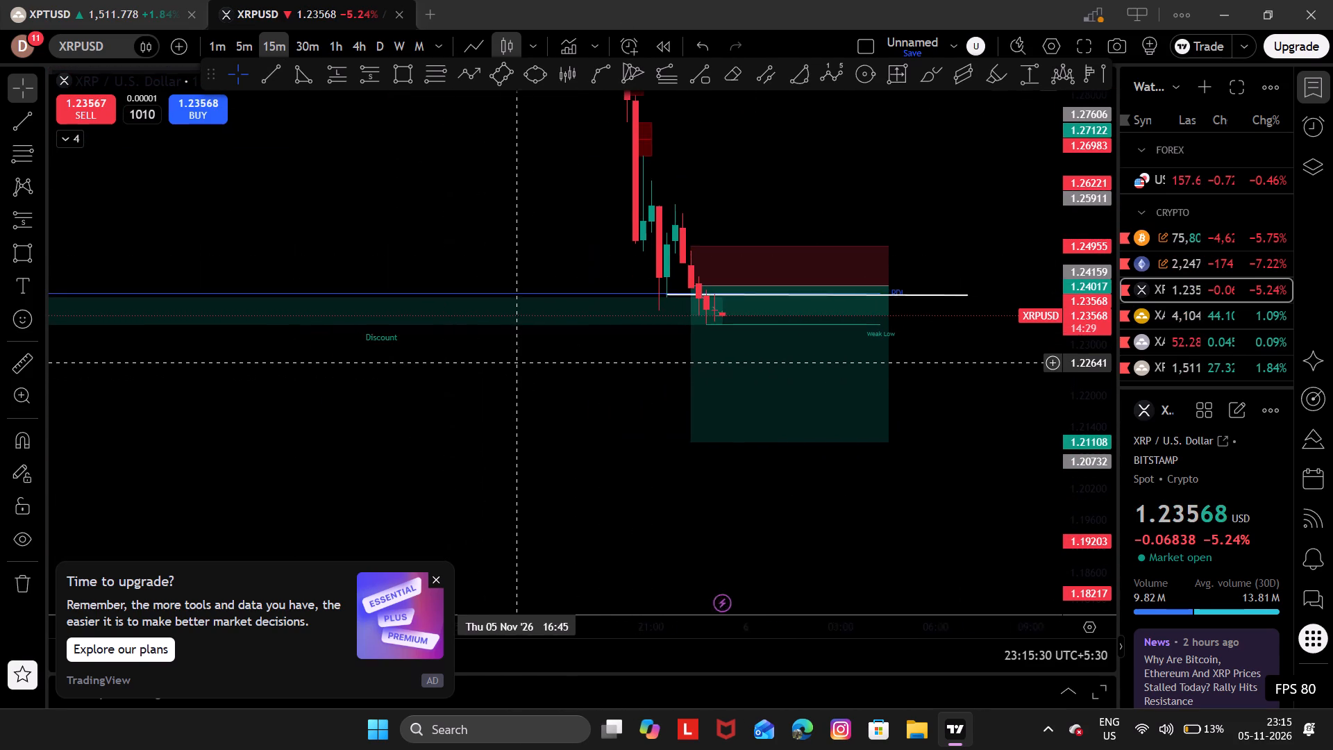
pyautogui.moveTo(532, 363); pyautogui.dragTo(554, 364)
pyautogui.moveTo(1100, 484); pyautogui.dragTo(1097, 269)
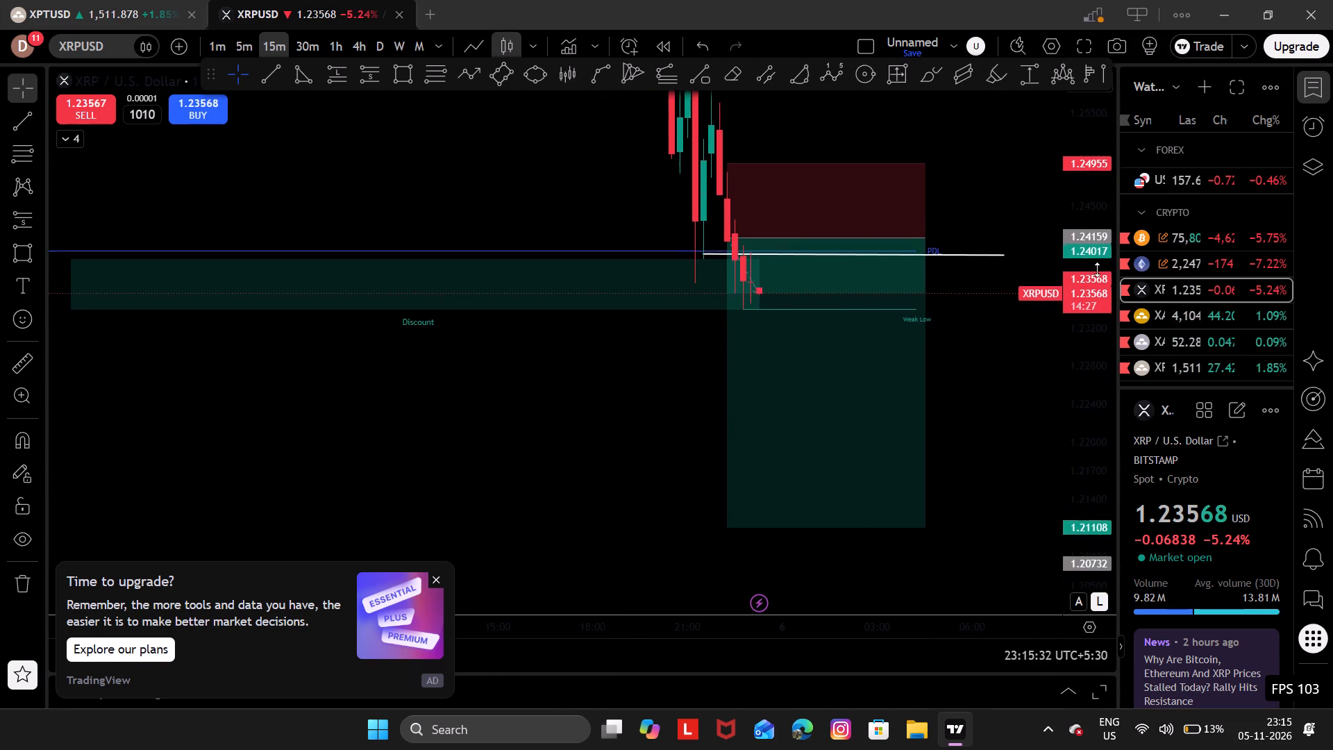
pyautogui.moveTo(1097, 269); pyautogui.dragTo(1079, 210)
pyautogui.click(1079, 210)
pyautogui.moveTo(1072, 321); pyautogui.dragTo(1081, 403)
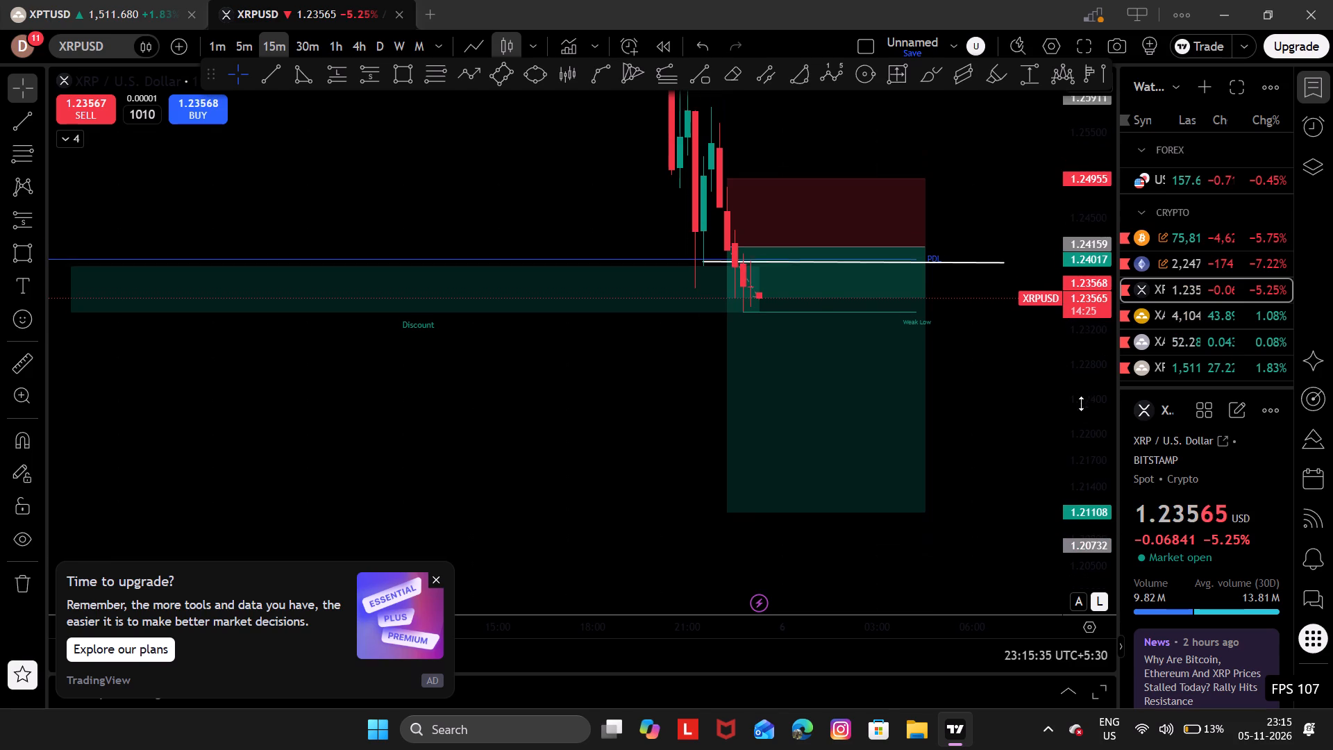
pyautogui.moveTo(1081, 403); pyautogui.dragTo(1081, 404)
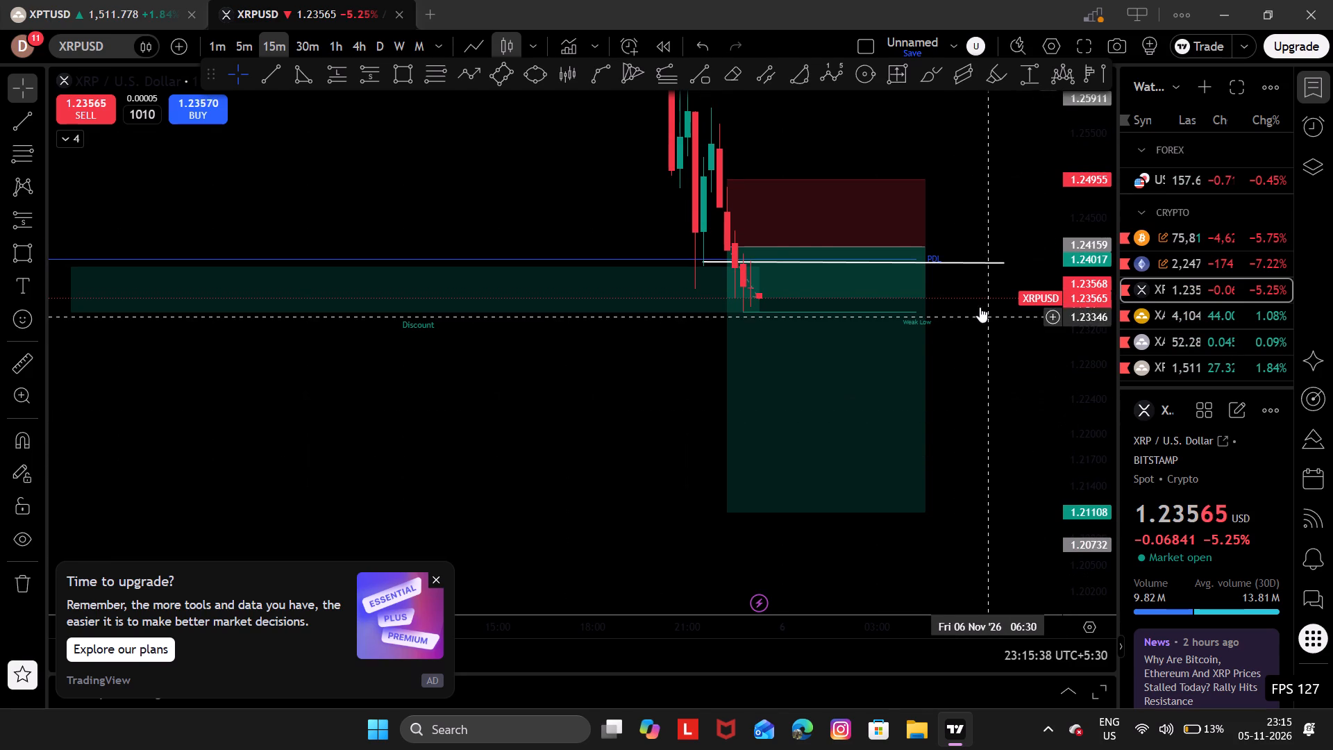
pyautogui.moveTo(882, 147); pyautogui.dragTo(907, 219)
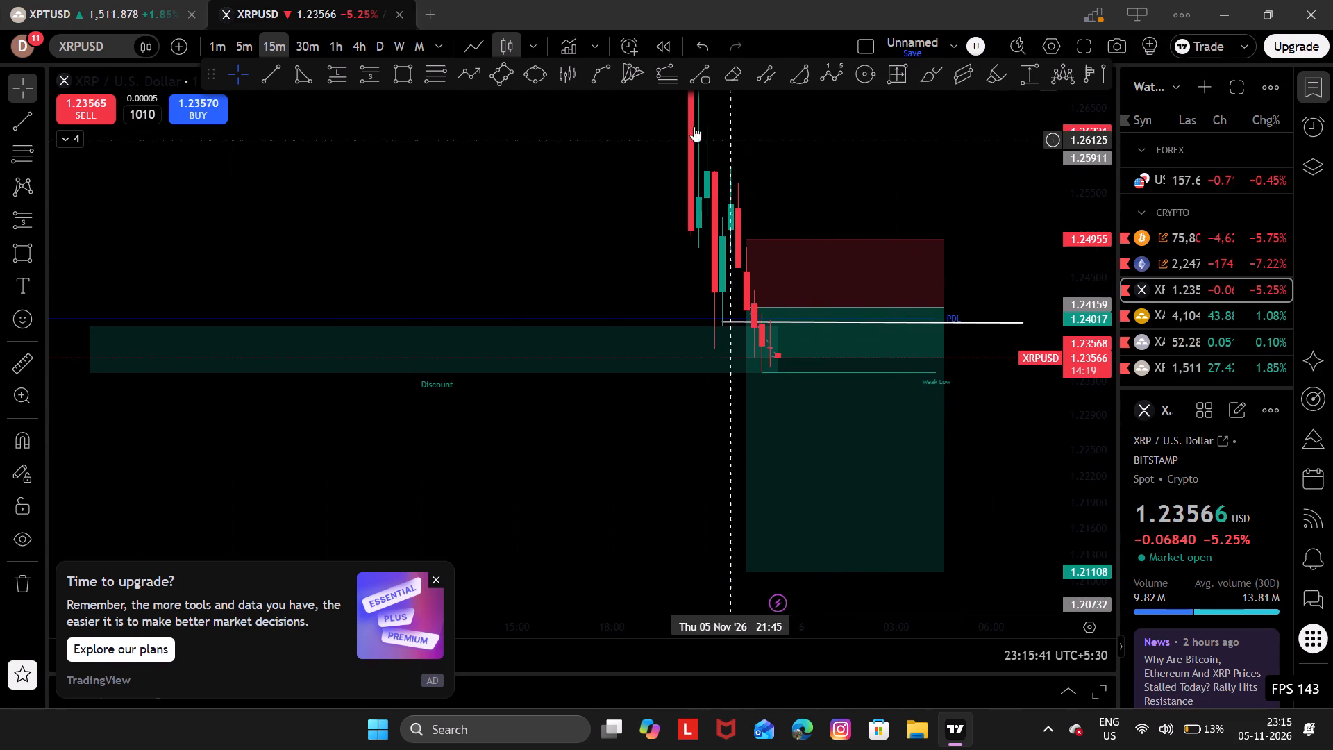
pyautogui.click(271, 70)
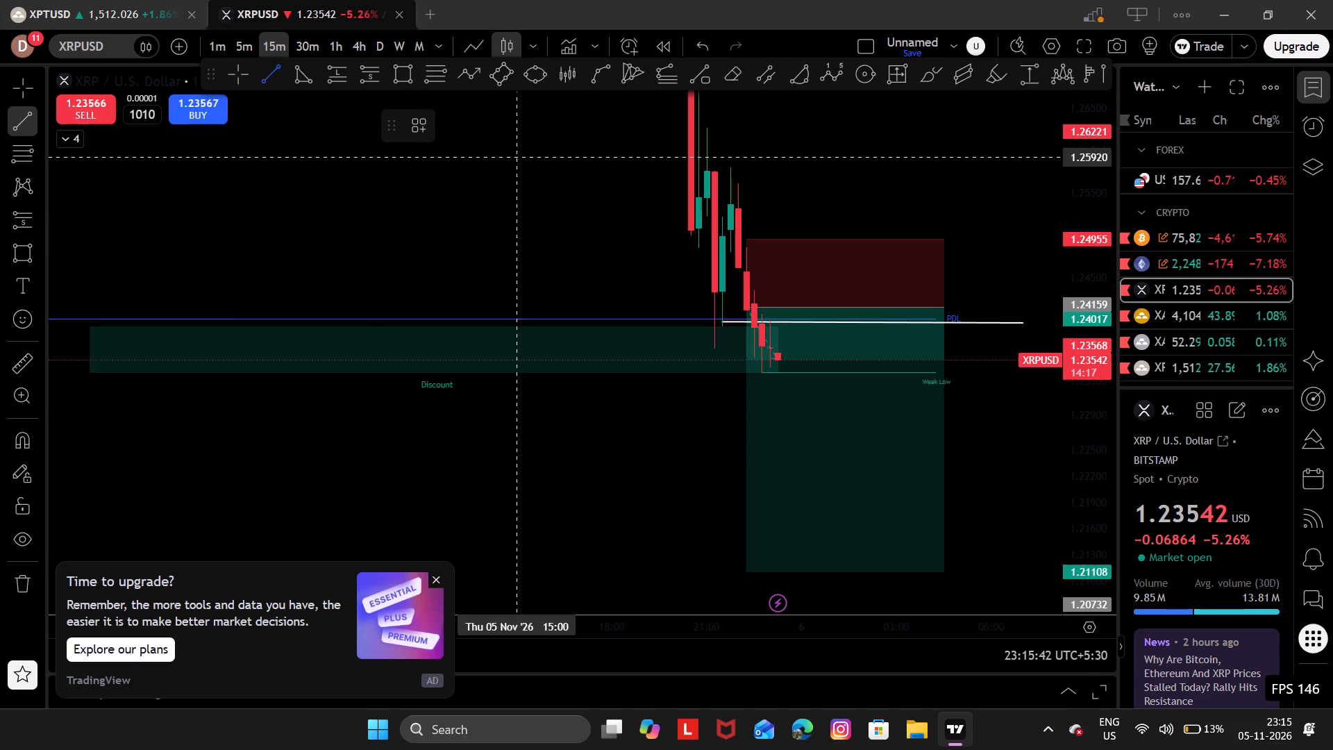
pyautogui.moveTo(722, 217); pyautogui.dragTo(906, 225)
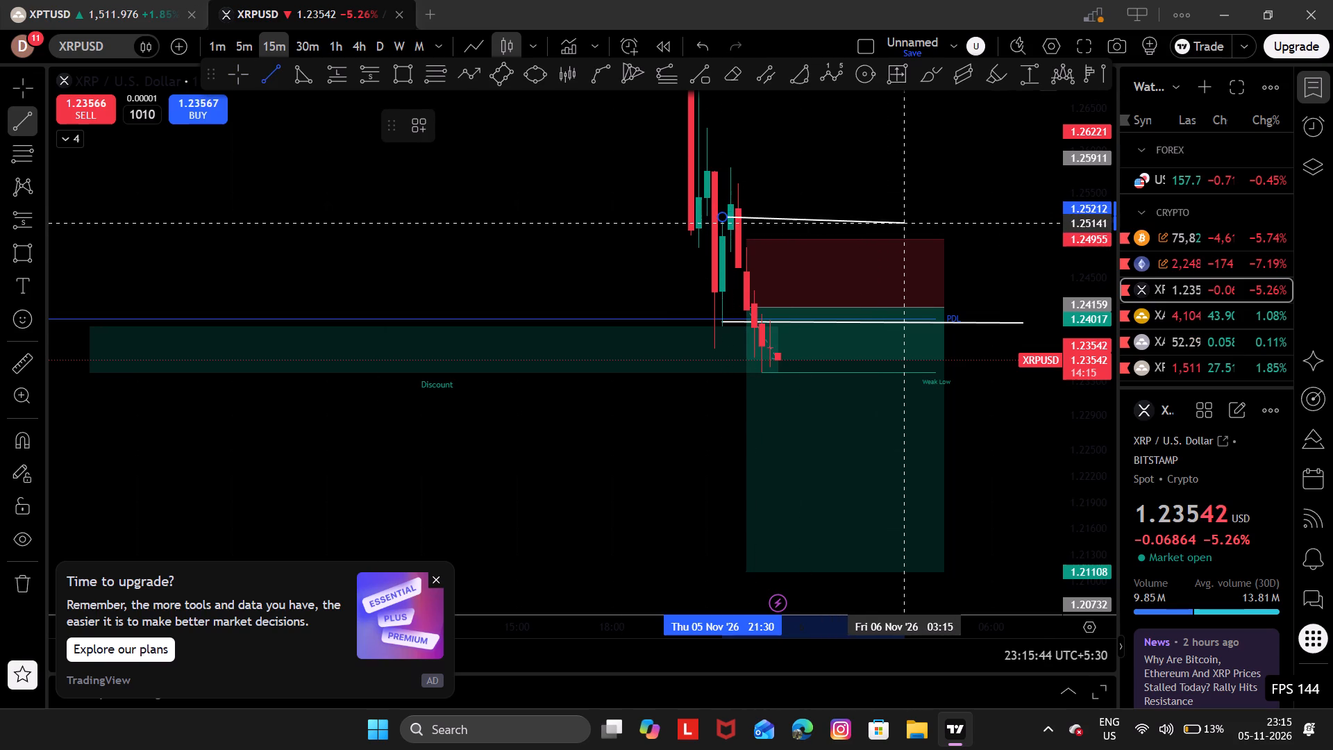
pyautogui.moveTo(906, 225); pyautogui.dragTo(932, 215)
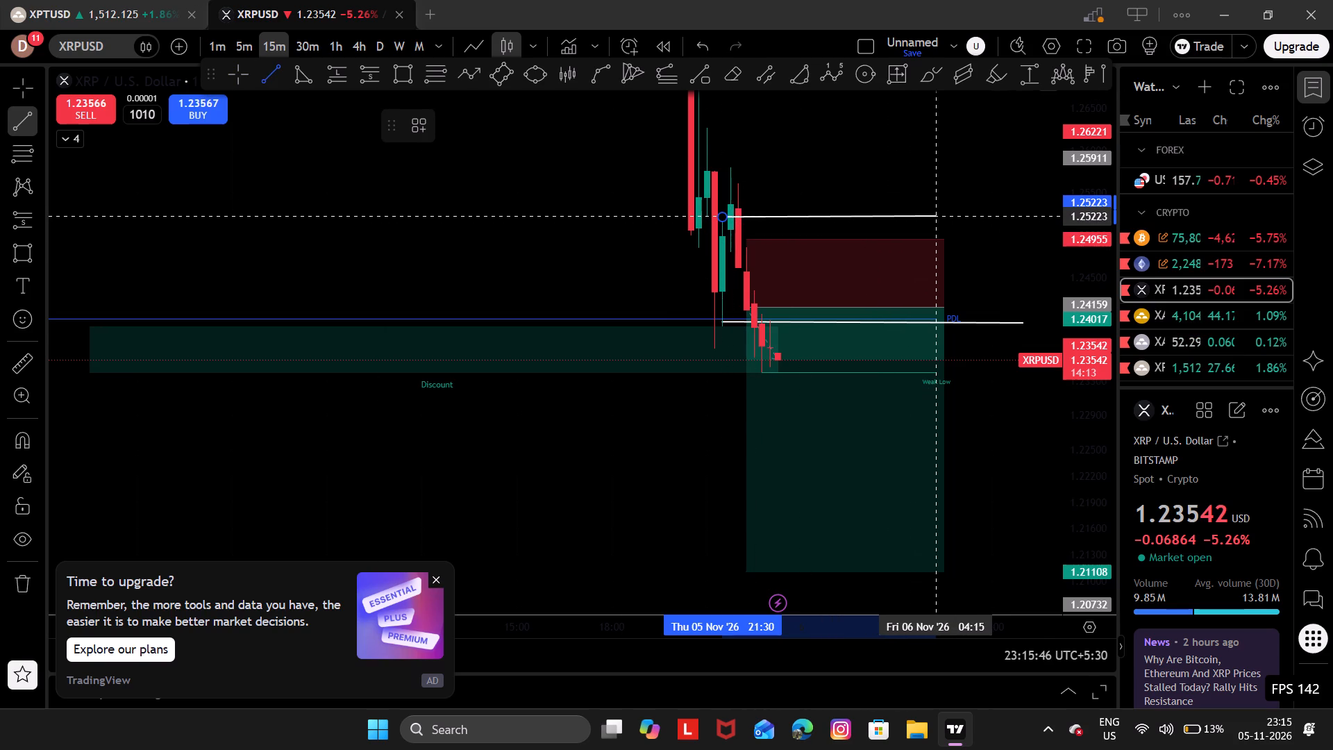
pyautogui.click(932, 215)
# Draw a second level trend line at about 1.2498, from 5 Nov 21:30 to just past the short position's end.
pyautogui.click(280, 78)
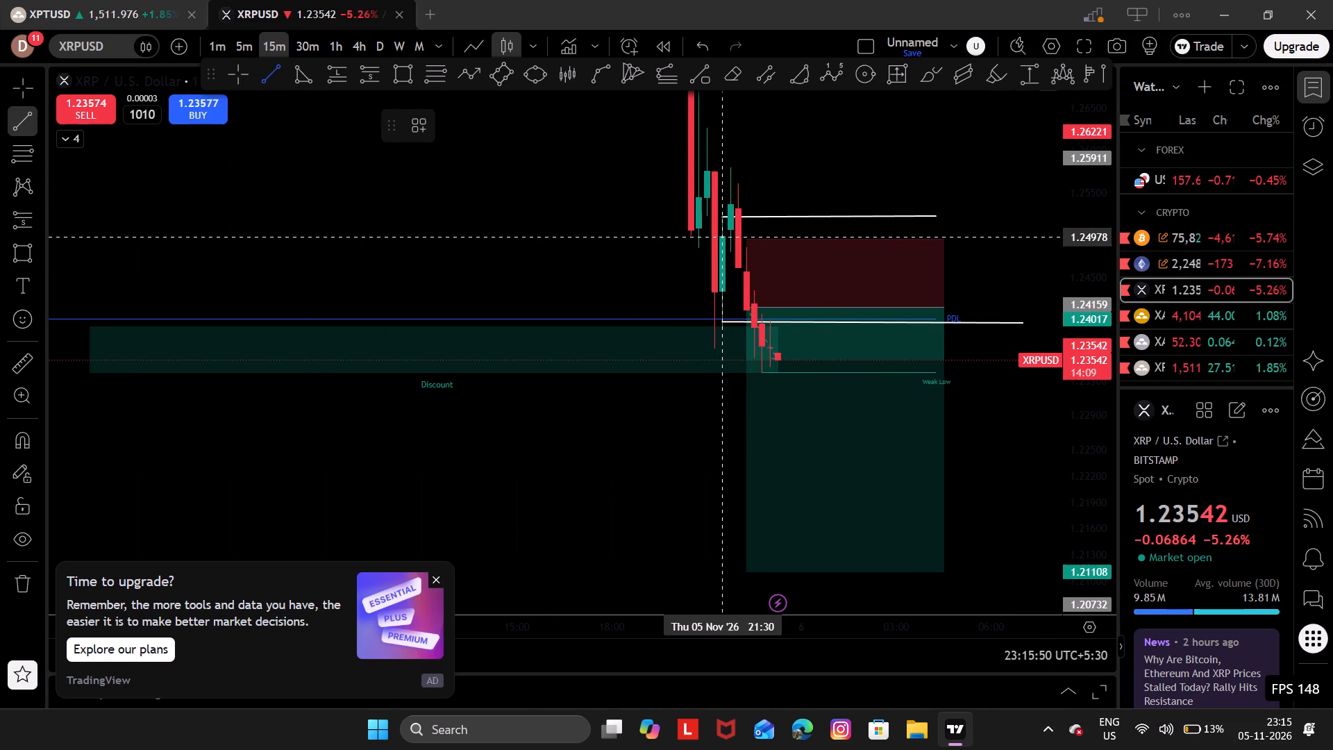
pyautogui.moveTo(723, 236); pyautogui.dragTo(978, 235)
pyautogui.click(978, 235)
pyautogui.click(994, 263)
pyautogui.moveTo(994, 263); pyautogui.dragTo(965, 240)
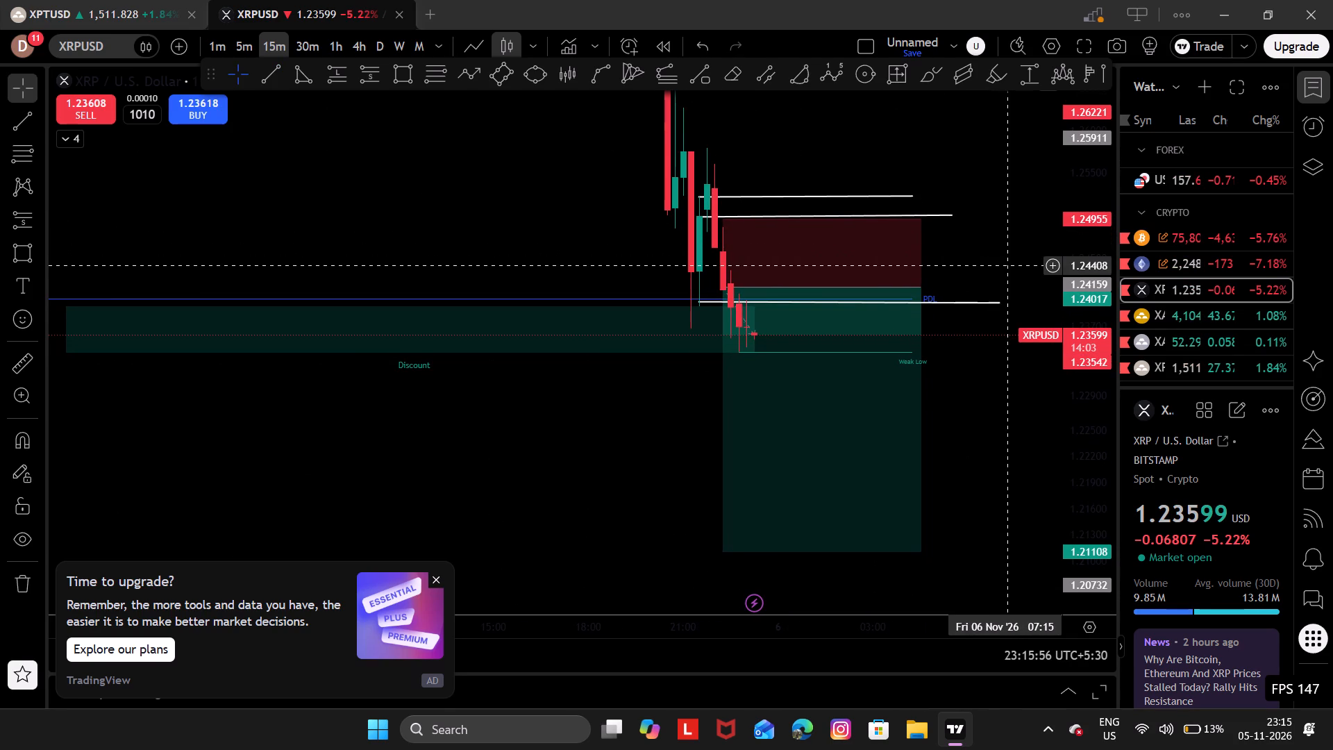